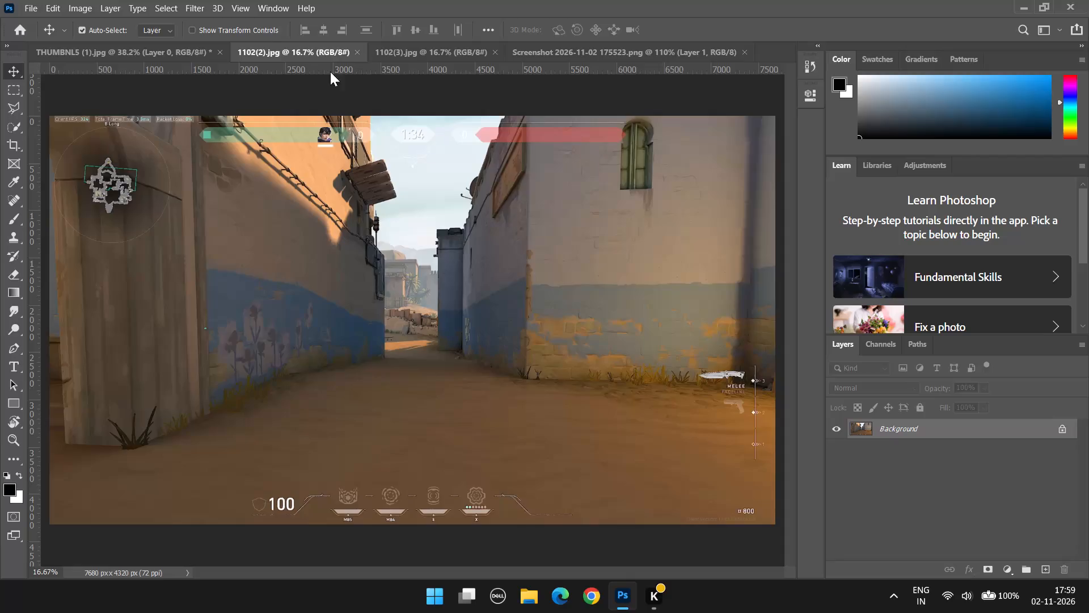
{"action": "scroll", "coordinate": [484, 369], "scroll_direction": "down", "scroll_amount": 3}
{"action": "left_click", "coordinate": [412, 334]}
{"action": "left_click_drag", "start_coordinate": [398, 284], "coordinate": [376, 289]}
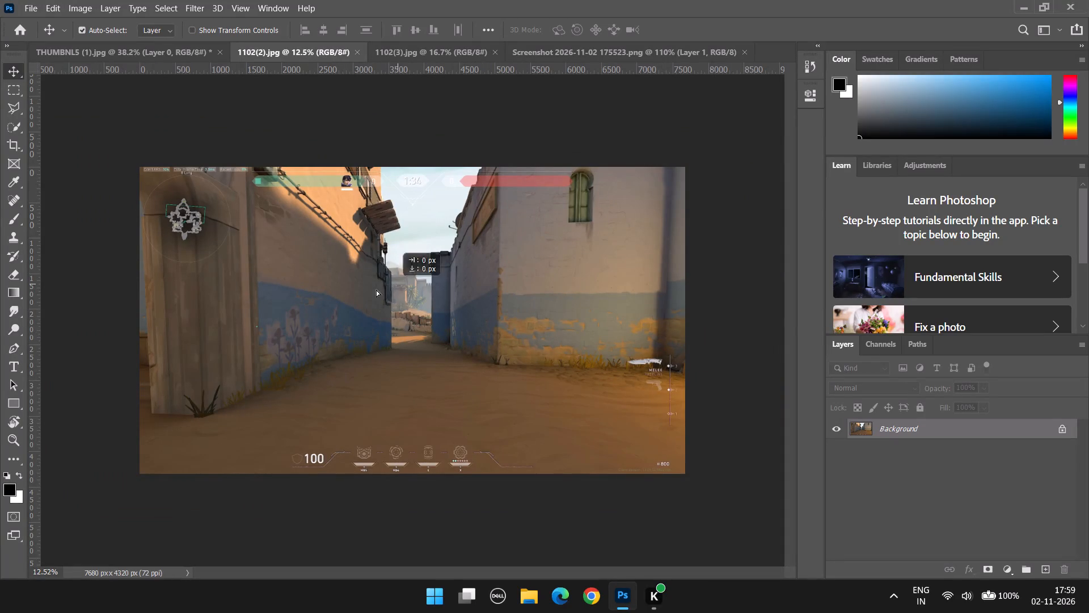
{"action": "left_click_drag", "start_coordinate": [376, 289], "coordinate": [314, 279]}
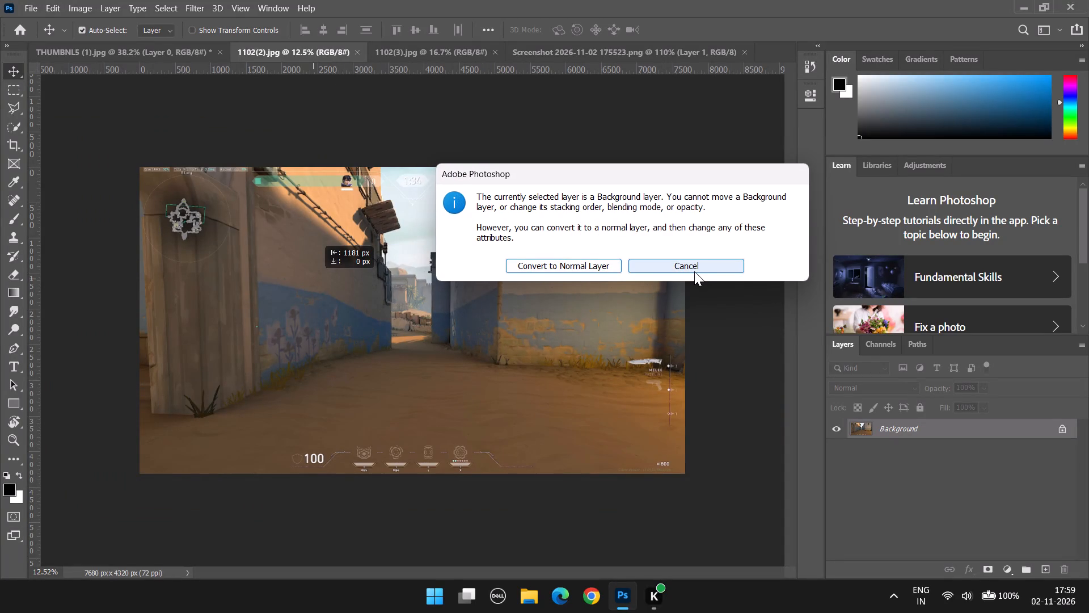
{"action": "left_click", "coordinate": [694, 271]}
Unlock the background image of 1102(2).jpg and copy its layer into the THUMBNLS (1).jpg document.
{"action": "left_click", "coordinate": [1062, 422]}
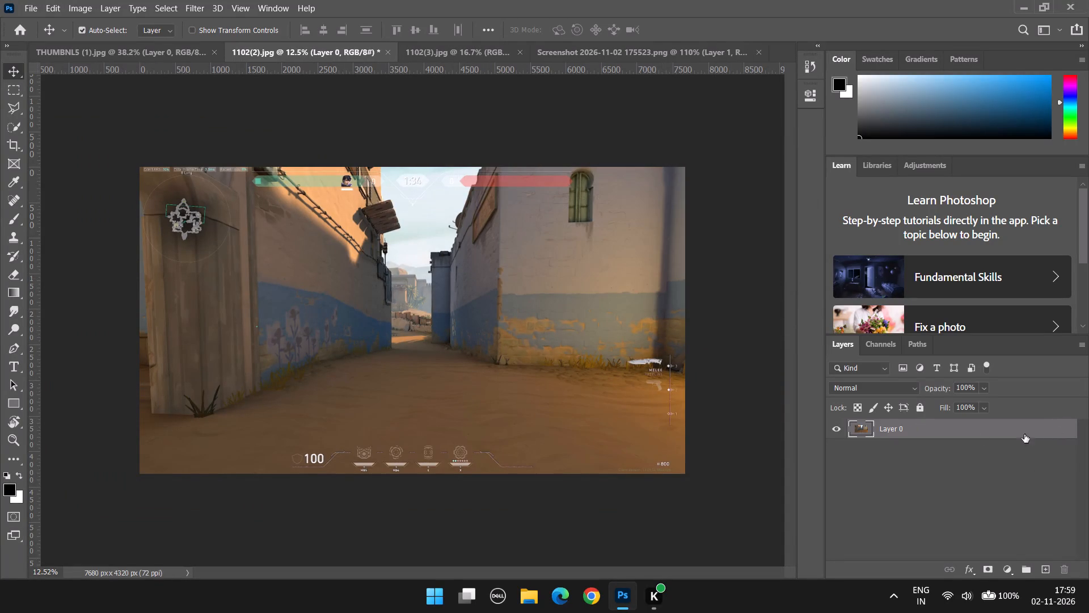
{"action": "left_click", "coordinate": [901, 423]}
{"action": "left_click_drag", "start_coordinate": [400, 307], "coordinate": [151, 58]}
{"action": "left_click_drag", "start_coordinate": [151, 58], "coordinate": [408, 315]}
Scale the pasted alley layer to about 33.8% and position it so that it covers the whole canvas.
{"action": "key", "text": "ctrl+t"}
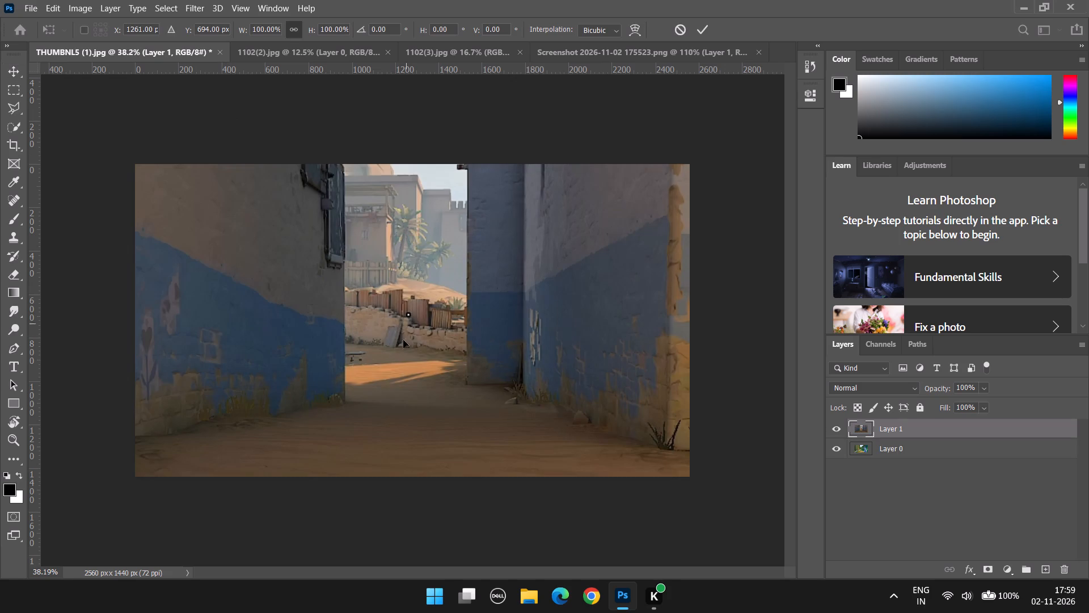
{"action": "scroll", "coordinate": [398, 360], "scroll_direction": "down", "scroll_amount": 12, "text": "alt"}
{"action": "left_click", "coordinate": [143, 162]}
{"action": "left_click_drag", "start_coordinate": [143, 162], "coordinate": [479, 405]}
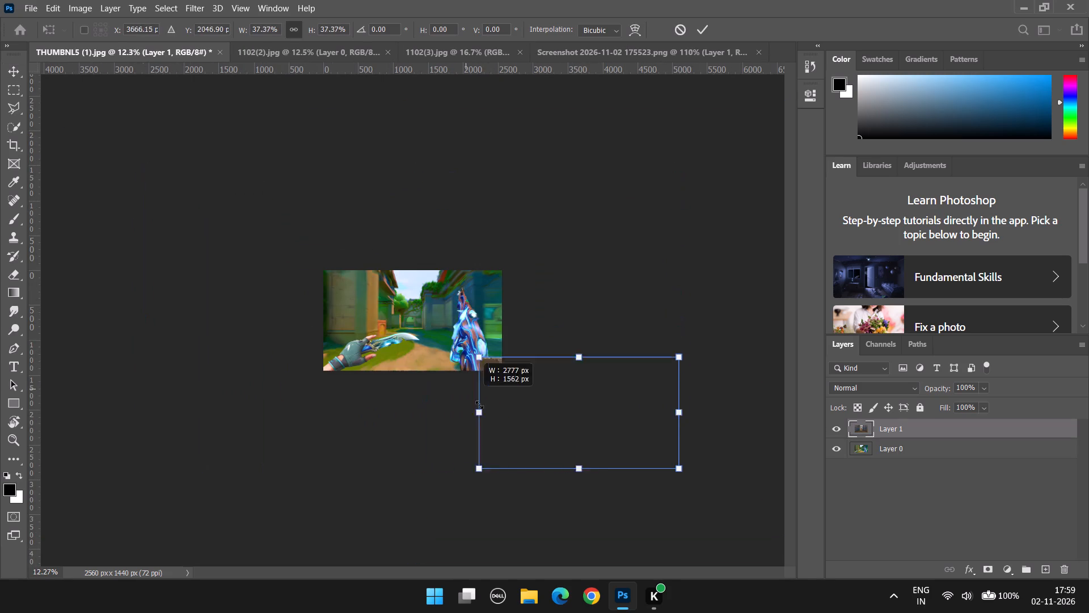
{"action": "left_click_drag", "start_coordinate": [479, 405], "coordinate": [489, 414]}
{"action": "left_click_drag", "start_coordinate": [636, 456], "coordinate": [448, 348]}
{"action": "scroll", "coordinate": [448, 342], "scroll_direction": "up", "scroll_amount": 2, "text": "alt"}
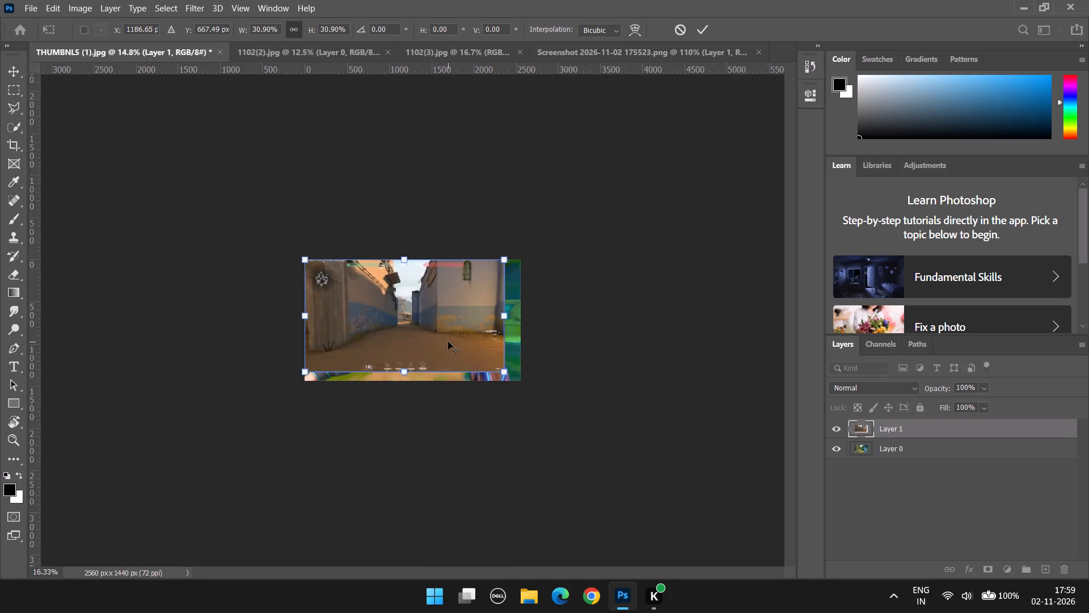
{"action": "scroll", "coordinate": [448, 342], "scroll_direction": "up", "scroll_amount": 10, "text": "alt"}
{"action": "scroll", "coordinate": [523, 345], "scroll_direction": "down", "scroll_amount": 1}
{"action": "left_click", "coordinate": [645, 450]}
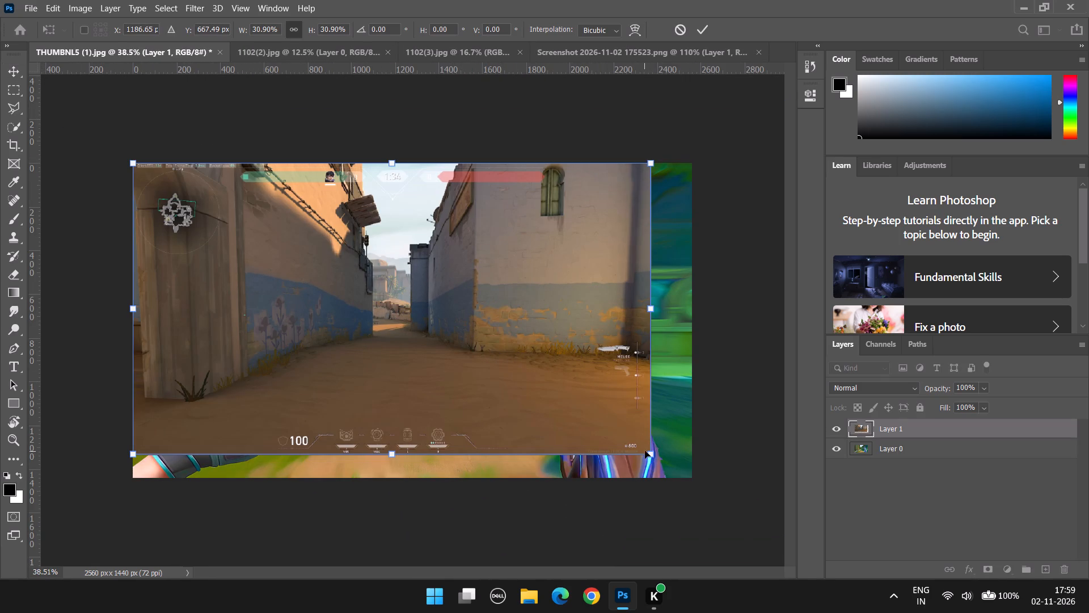
{"action": "left_click_drag", "start_coordinate": [652, 455], "coordinate": [696, 493]}
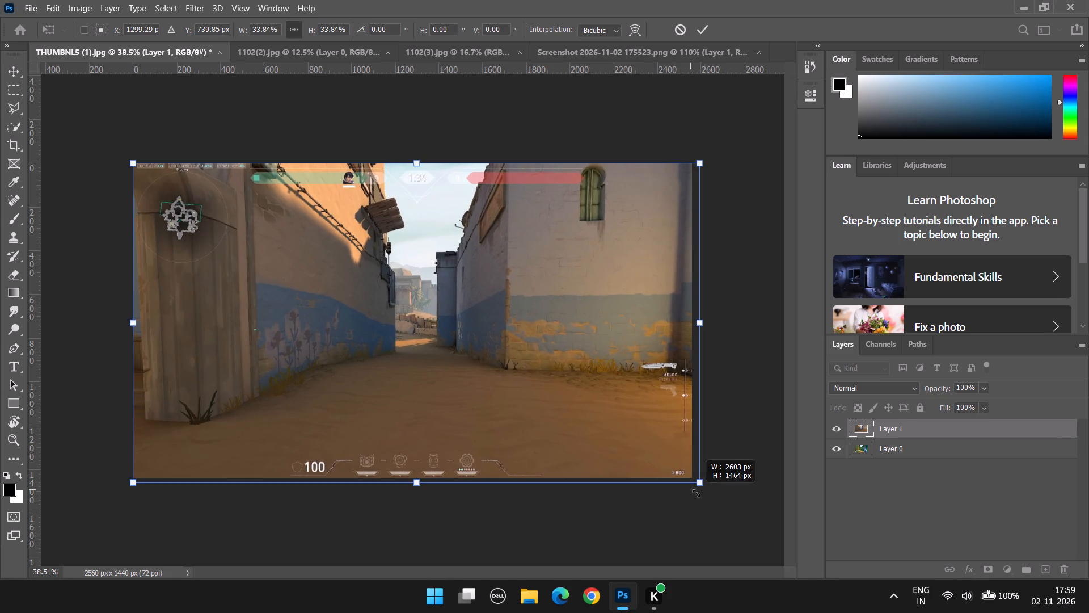
{"action": "left_click_drag", "start_coordinate": [696, 493], "coordinate": [696, 492]}
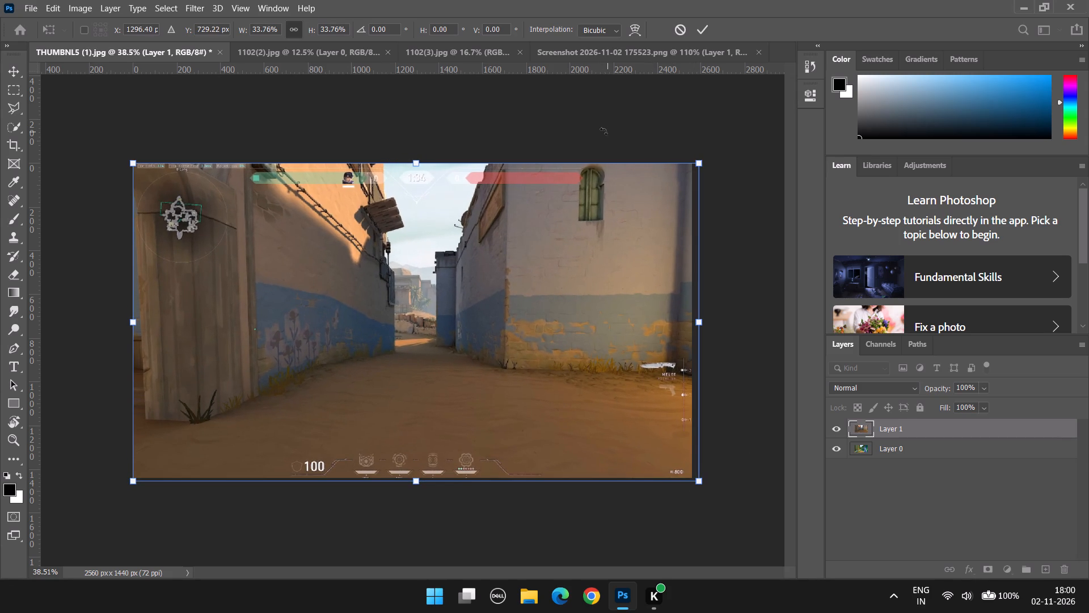
{"action": "left_click", "coordinate": [706, 31]}
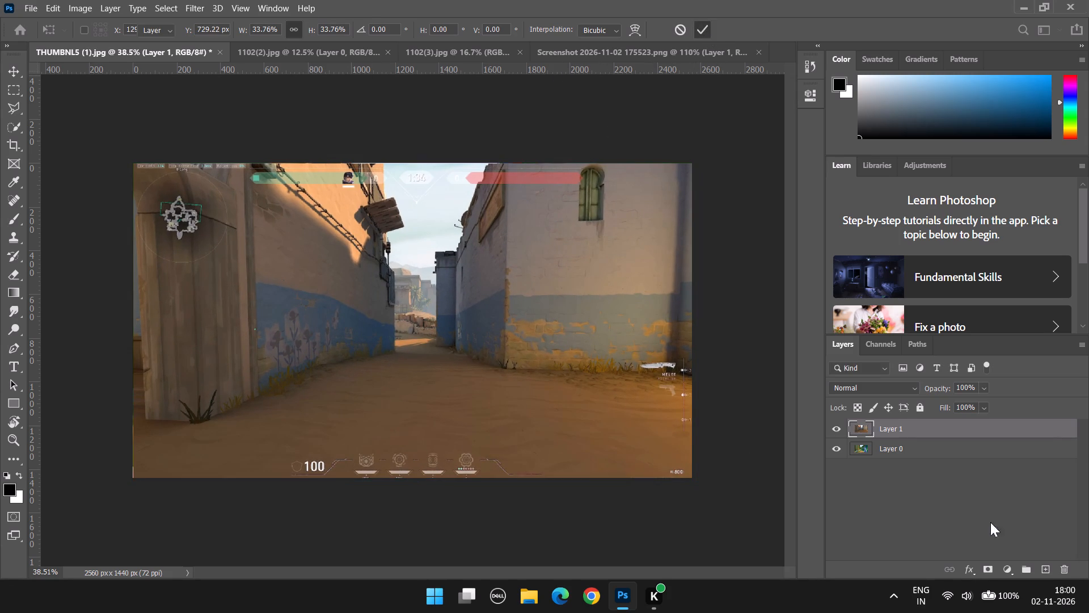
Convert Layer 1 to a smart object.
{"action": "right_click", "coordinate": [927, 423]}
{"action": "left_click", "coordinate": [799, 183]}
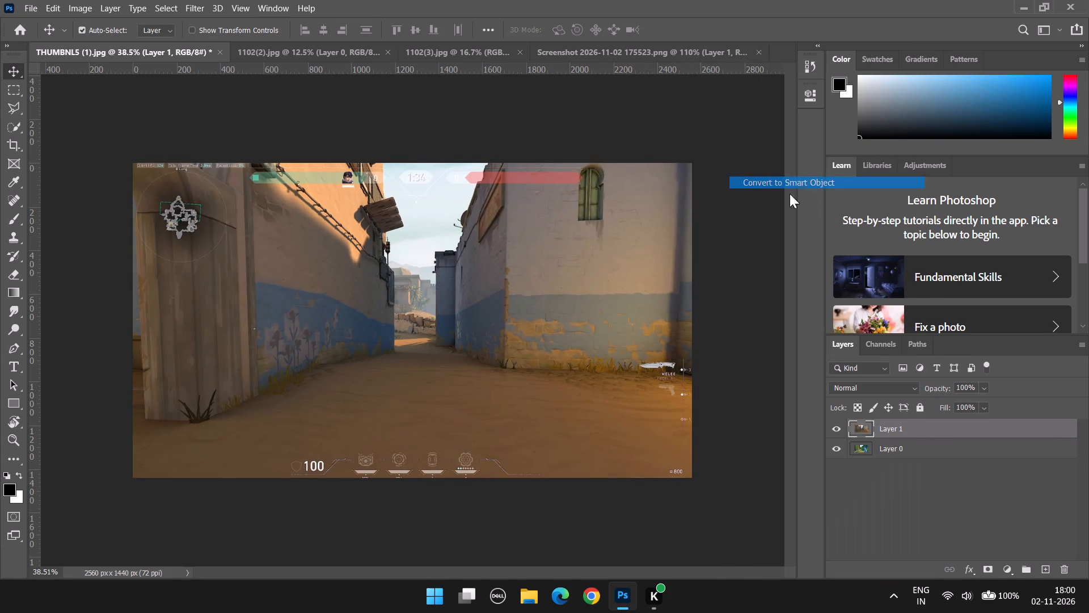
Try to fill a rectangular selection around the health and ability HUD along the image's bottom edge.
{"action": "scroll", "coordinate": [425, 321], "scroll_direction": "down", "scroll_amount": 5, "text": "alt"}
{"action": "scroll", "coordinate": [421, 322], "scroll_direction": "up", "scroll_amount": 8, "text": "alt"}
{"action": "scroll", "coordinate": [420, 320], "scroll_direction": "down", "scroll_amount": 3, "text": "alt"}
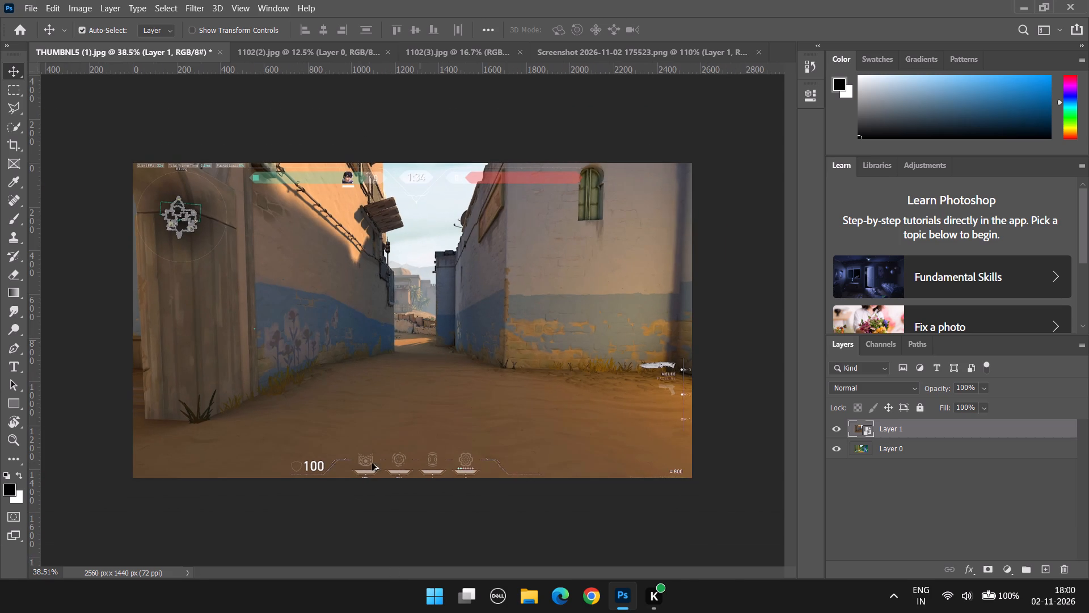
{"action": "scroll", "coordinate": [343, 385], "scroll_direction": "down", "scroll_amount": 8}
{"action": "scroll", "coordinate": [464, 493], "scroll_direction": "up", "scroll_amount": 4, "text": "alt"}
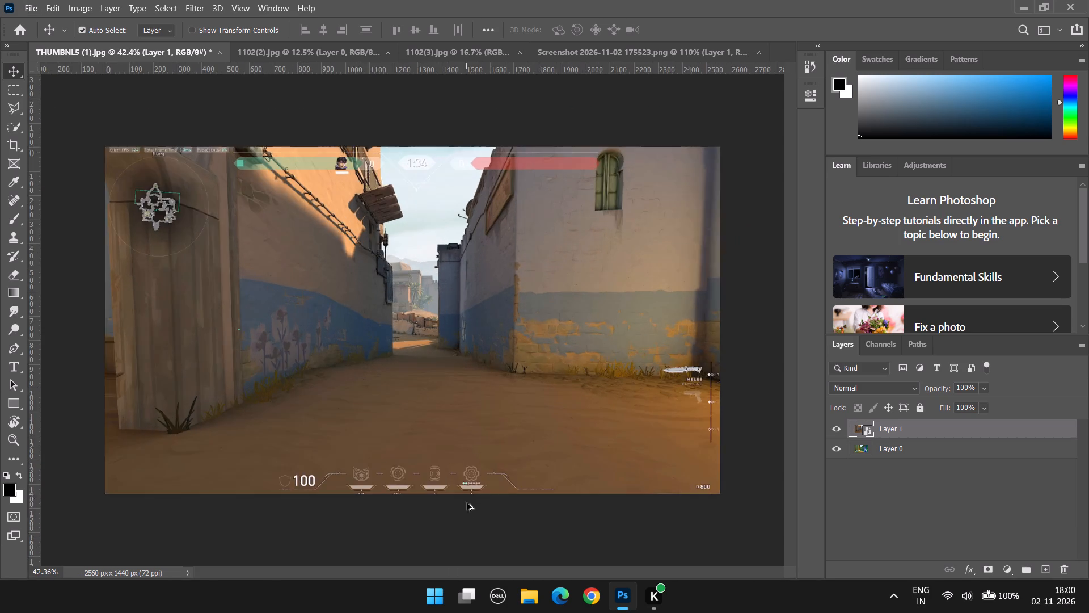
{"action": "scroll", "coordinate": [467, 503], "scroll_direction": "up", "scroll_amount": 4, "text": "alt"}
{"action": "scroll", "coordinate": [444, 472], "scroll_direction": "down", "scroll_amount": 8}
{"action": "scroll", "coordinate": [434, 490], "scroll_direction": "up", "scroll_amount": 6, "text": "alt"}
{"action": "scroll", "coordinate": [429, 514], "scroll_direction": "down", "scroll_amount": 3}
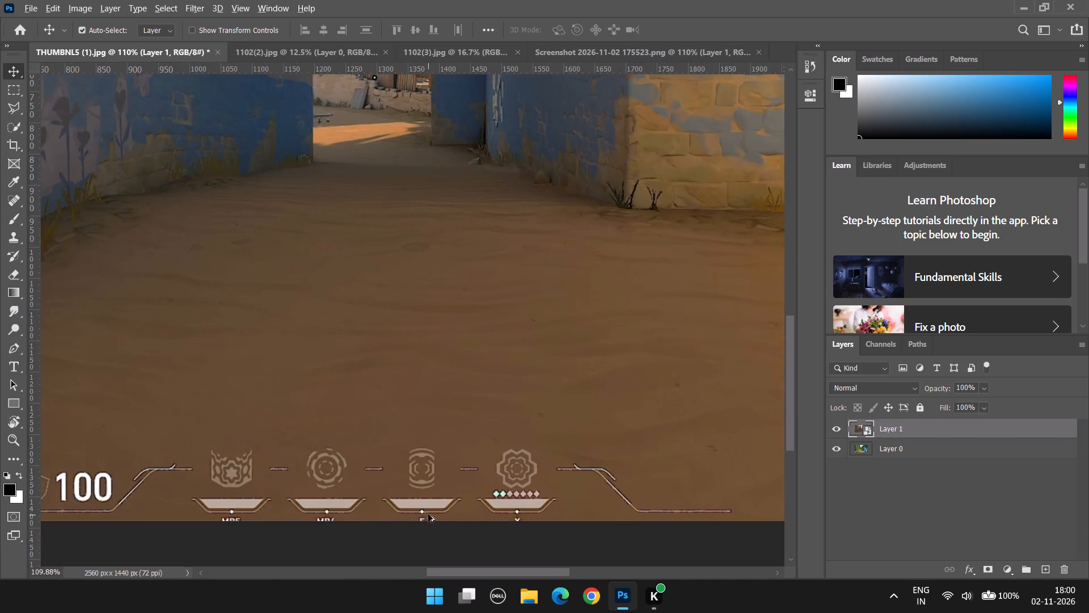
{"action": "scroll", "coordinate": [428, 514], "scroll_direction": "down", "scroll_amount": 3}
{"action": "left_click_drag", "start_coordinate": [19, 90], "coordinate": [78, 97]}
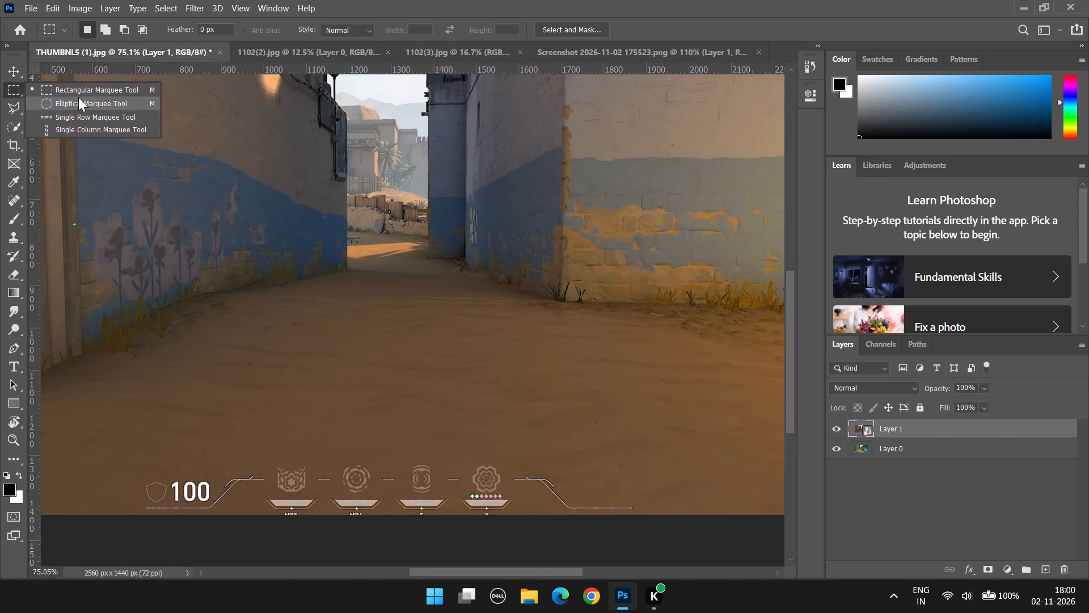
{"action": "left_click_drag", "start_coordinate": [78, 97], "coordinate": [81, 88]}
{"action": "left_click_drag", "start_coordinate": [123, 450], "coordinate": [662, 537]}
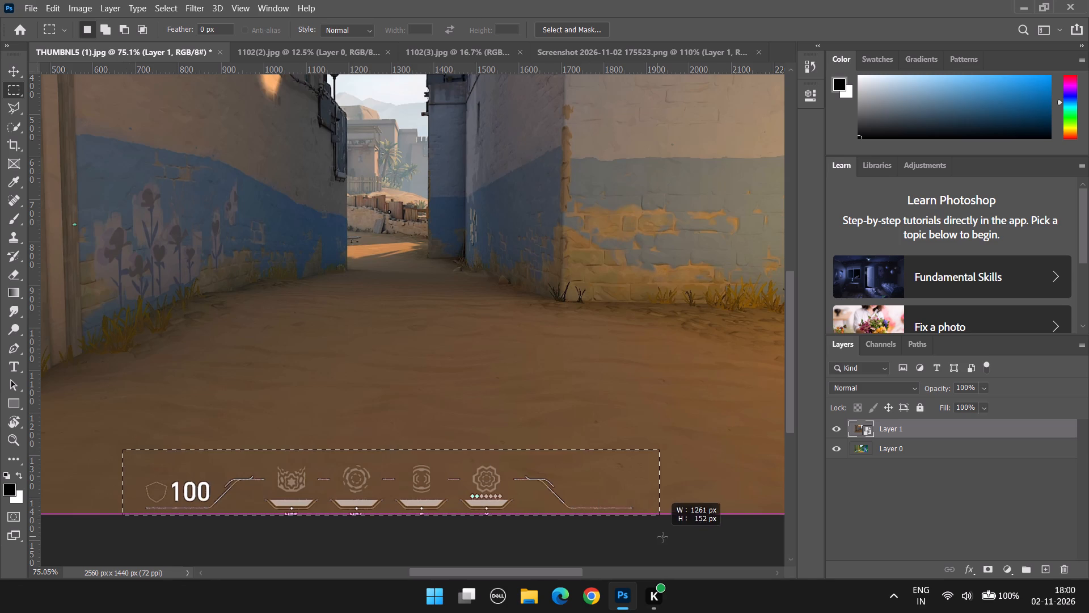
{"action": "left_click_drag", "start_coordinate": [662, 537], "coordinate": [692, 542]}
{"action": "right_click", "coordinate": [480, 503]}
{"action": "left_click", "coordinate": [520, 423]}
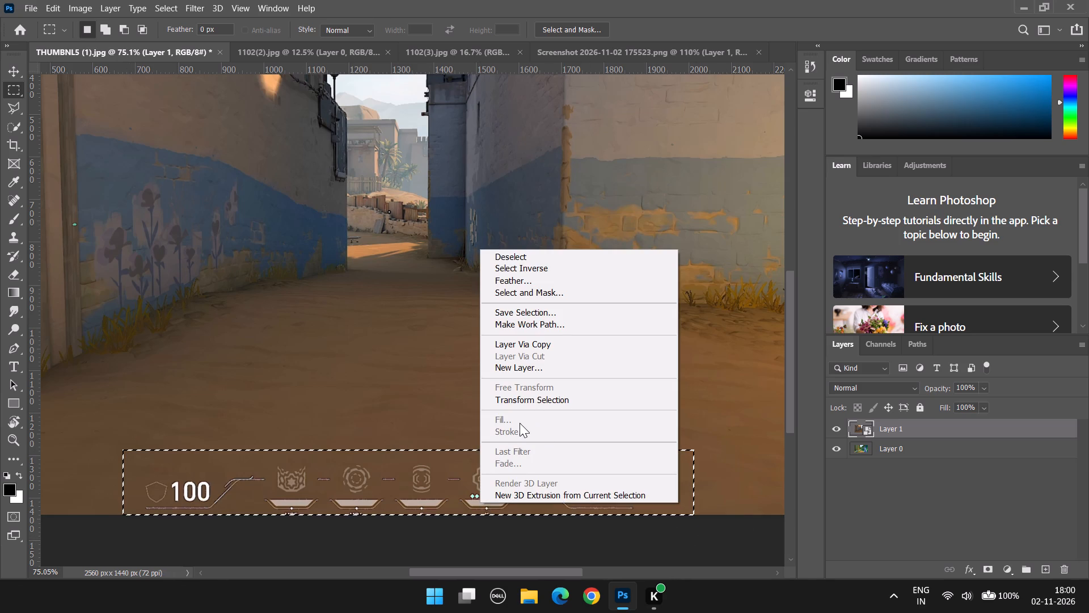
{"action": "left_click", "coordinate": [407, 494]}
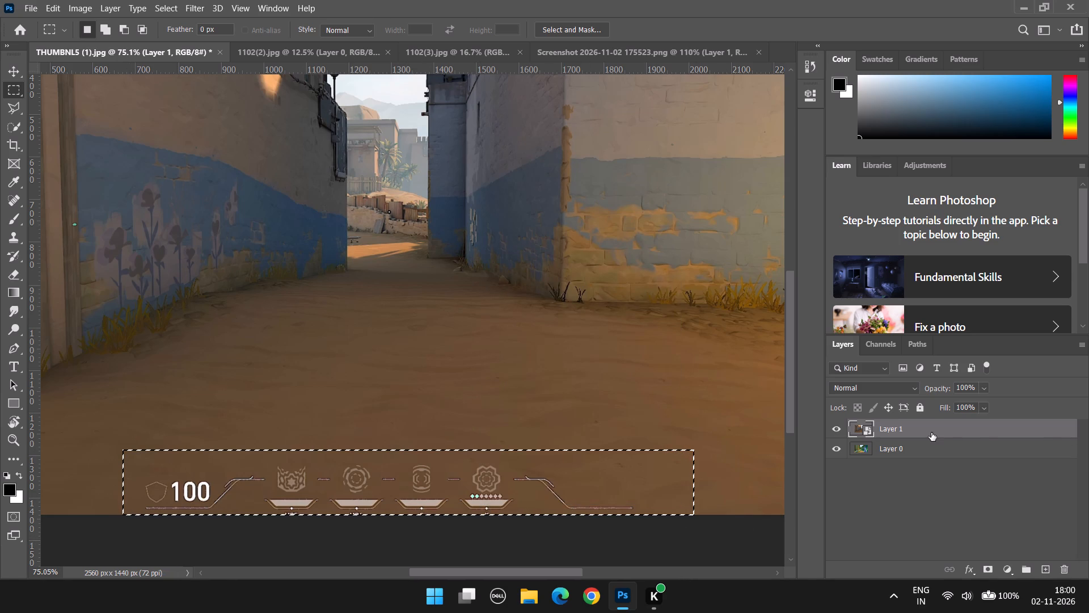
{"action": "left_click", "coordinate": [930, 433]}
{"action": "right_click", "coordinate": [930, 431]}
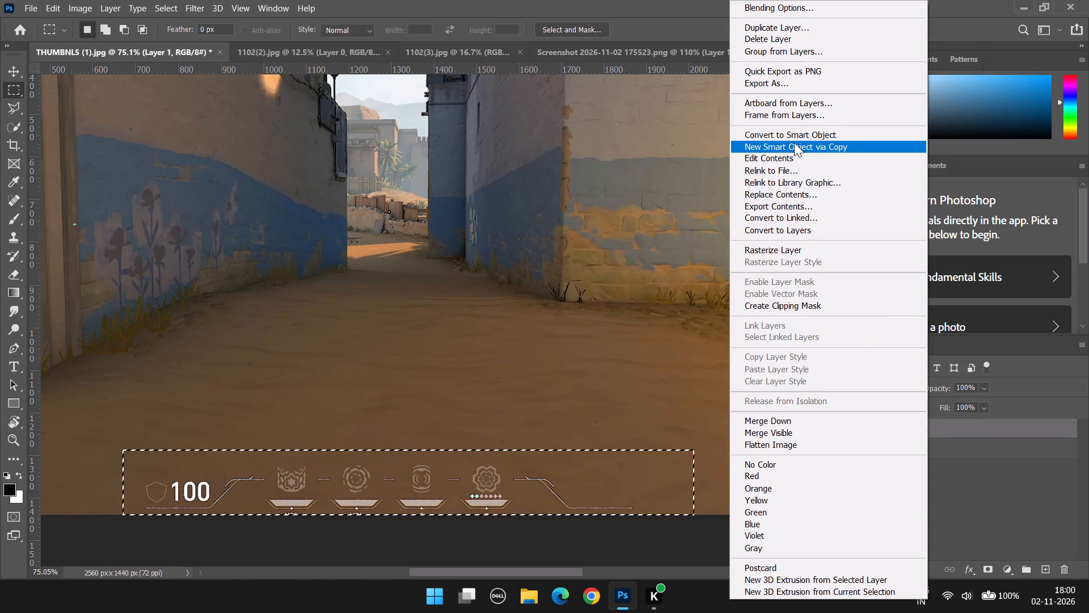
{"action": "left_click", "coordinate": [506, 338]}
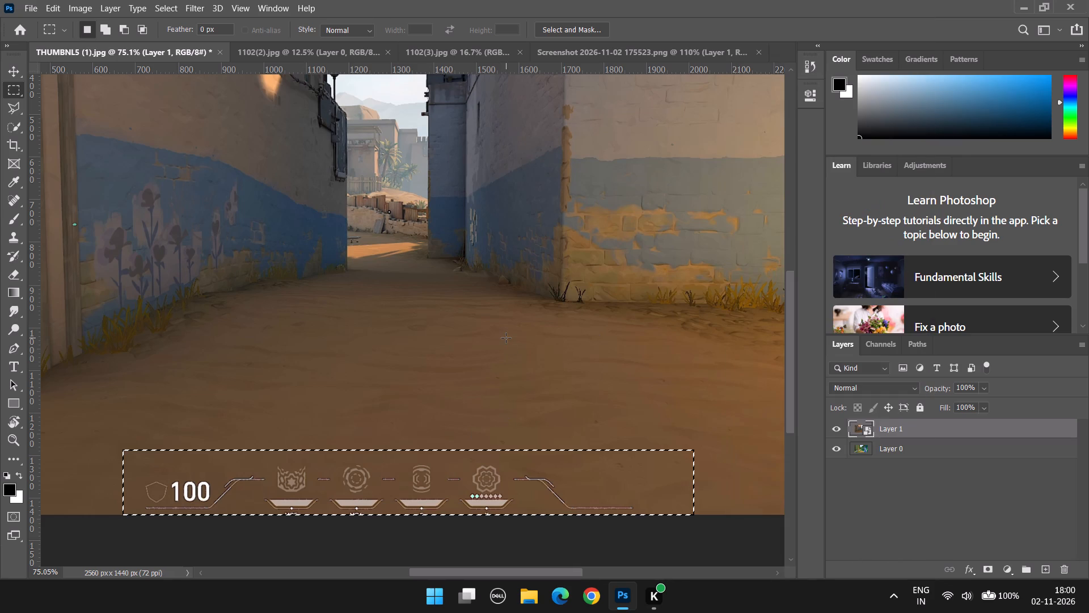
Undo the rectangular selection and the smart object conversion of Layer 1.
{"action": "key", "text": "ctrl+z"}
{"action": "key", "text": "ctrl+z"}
Select the health and ability HUD along the bottom edge with a rectangular marquee, fill it with matching ground, and deselect.
{"action": "left_click_drag", "start_coordinate": [111, 450], "coordinate": [697, 542]}
{"action": "right_click", "coordinate": [448, 480]}
{"action": "left_click", "coordinate": [495, 394]}
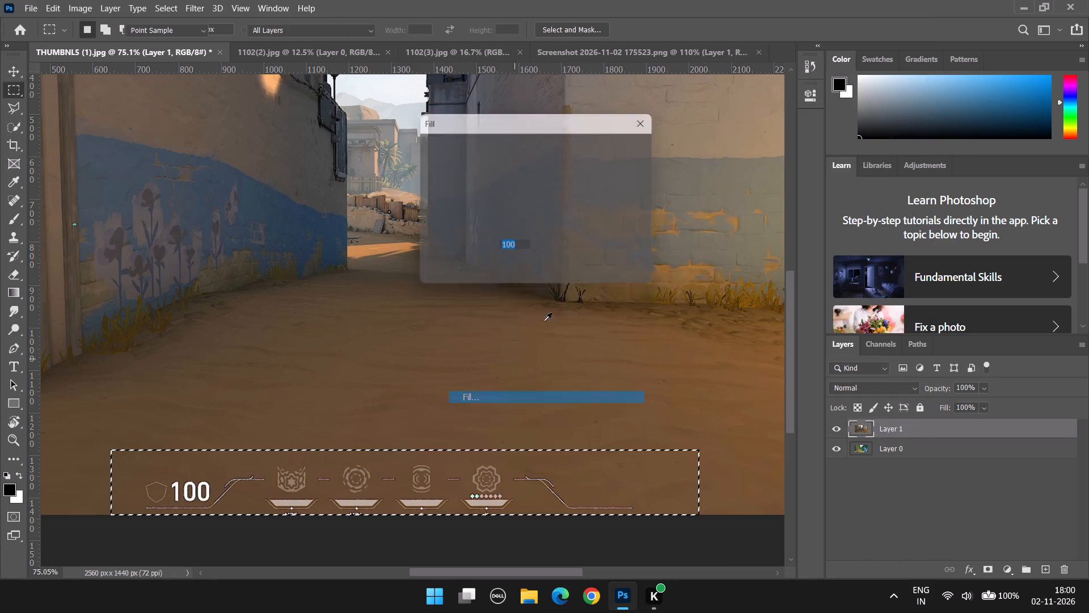
{"action": "left_click", "coordinate": [636, 149]}
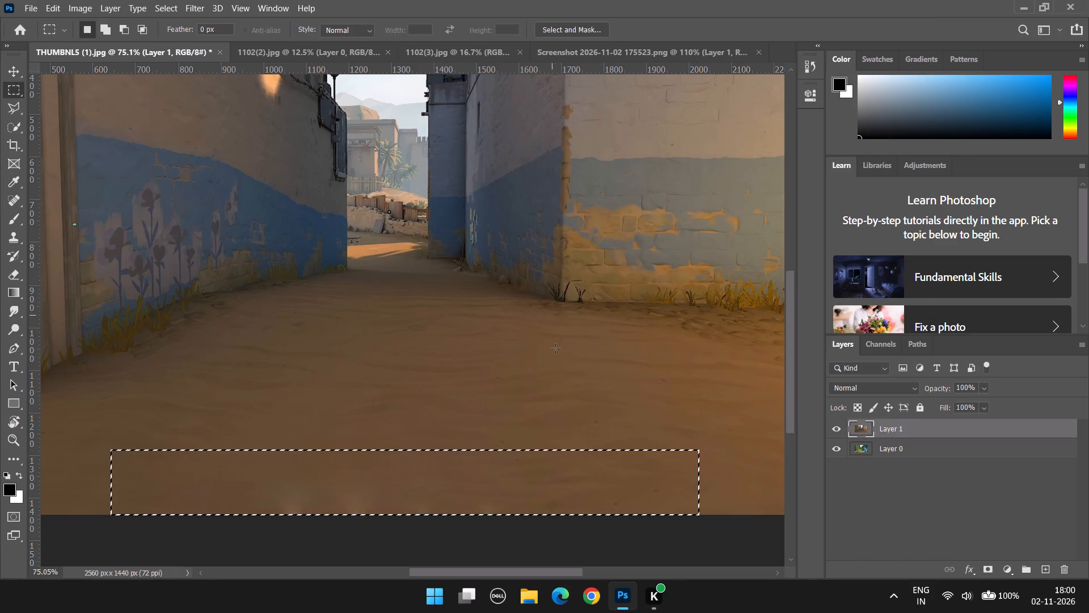
{"action": "scroll", "coordinate": [555, 349], "scroll_direction": "down", "scroll_amount": 4}
{"action": "left_click", "coordinate": [510, 394]}
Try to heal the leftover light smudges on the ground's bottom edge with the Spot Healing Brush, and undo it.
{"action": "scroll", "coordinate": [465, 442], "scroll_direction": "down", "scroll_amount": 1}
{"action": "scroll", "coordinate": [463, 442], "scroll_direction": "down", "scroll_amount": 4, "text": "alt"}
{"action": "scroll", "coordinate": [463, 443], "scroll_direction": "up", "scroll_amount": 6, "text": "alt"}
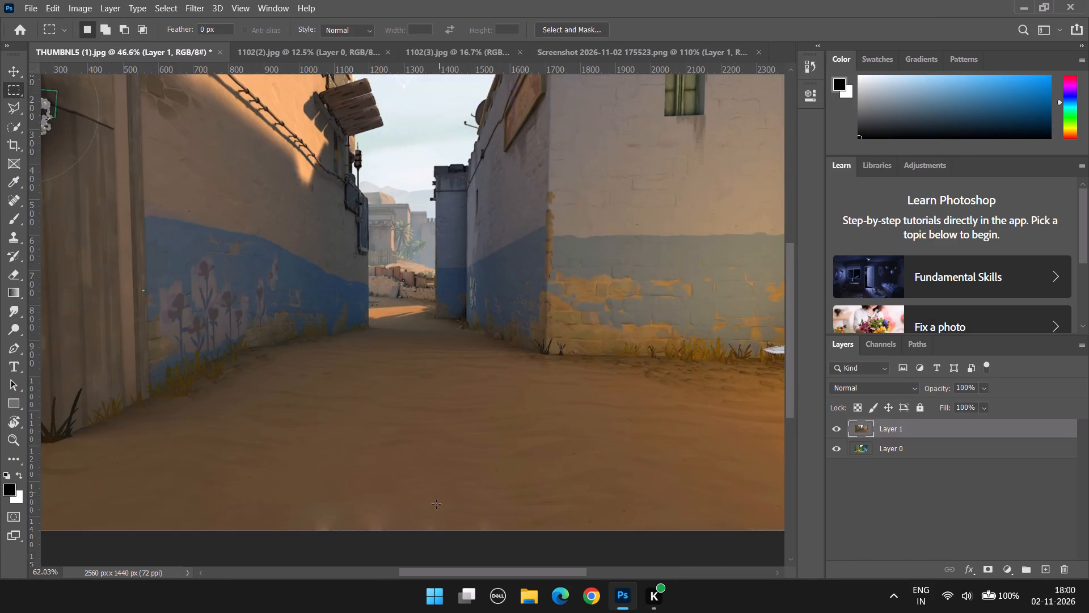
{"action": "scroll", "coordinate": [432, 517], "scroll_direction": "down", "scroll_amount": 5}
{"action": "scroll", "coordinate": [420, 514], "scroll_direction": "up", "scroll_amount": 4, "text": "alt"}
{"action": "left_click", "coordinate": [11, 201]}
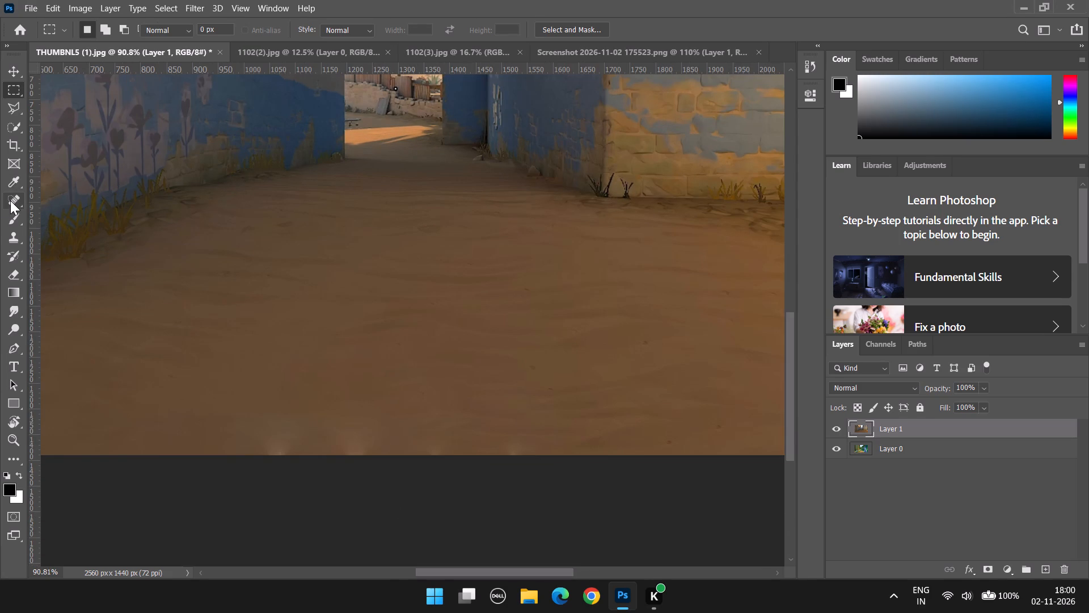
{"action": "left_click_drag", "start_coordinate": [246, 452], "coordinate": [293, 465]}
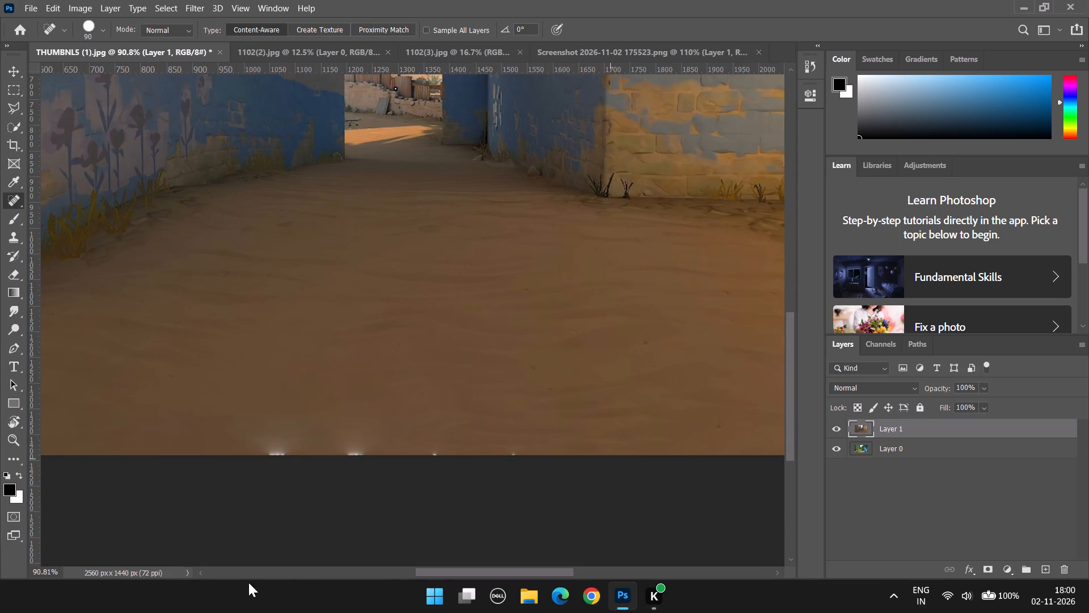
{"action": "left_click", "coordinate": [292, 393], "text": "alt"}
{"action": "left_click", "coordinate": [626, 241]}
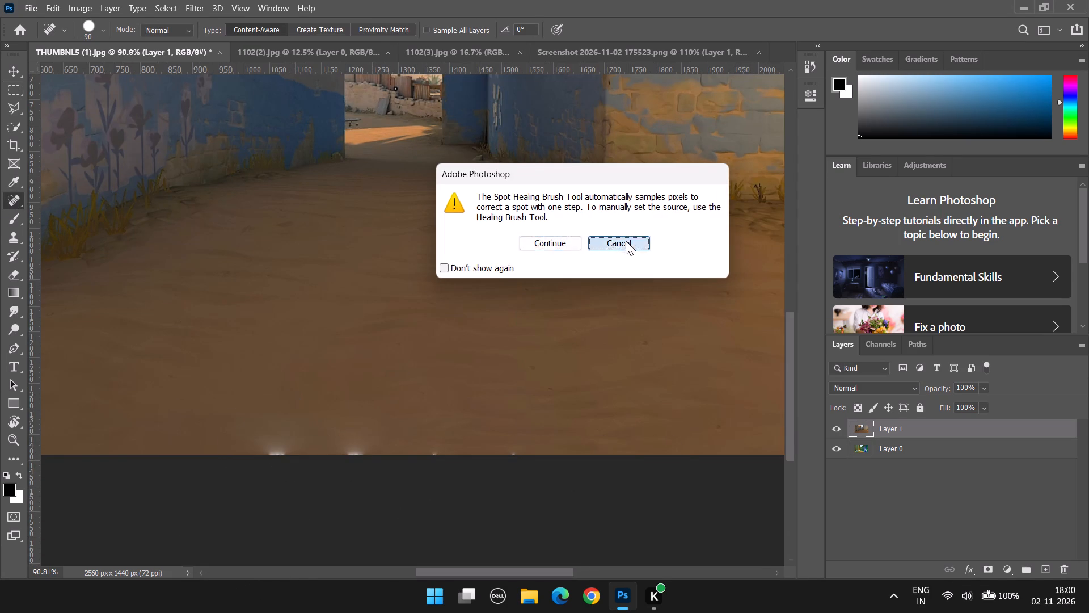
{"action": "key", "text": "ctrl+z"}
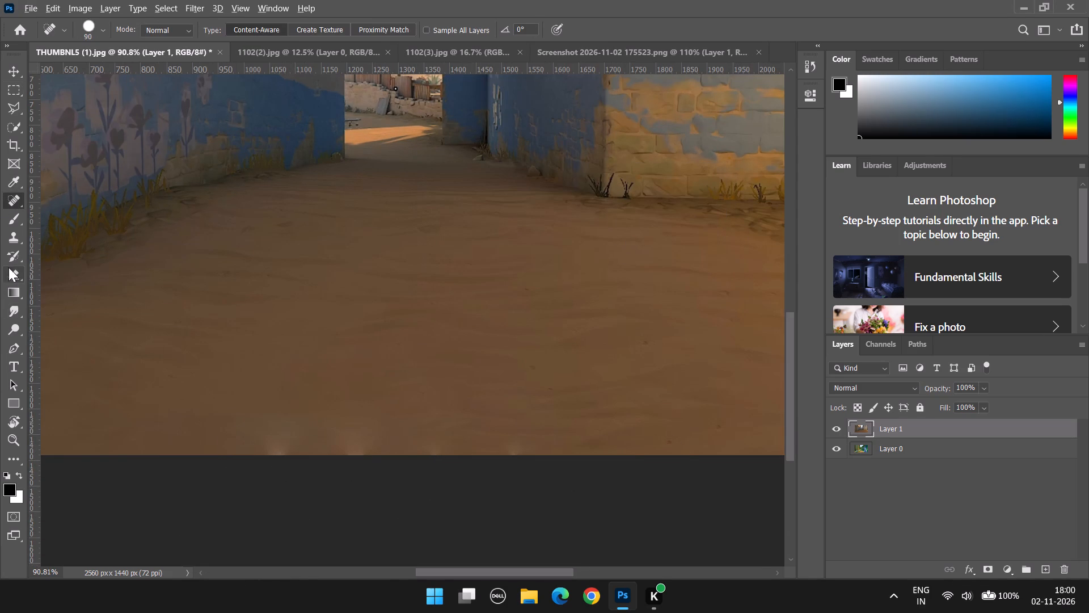
Cover the light smudges along the ground's bottom edge with the Clone Stamp, sampling clean ground just above them.
{"action": "left_click_drag", "start_coordinate": [14, 236], "coordinate": [85, 232]}
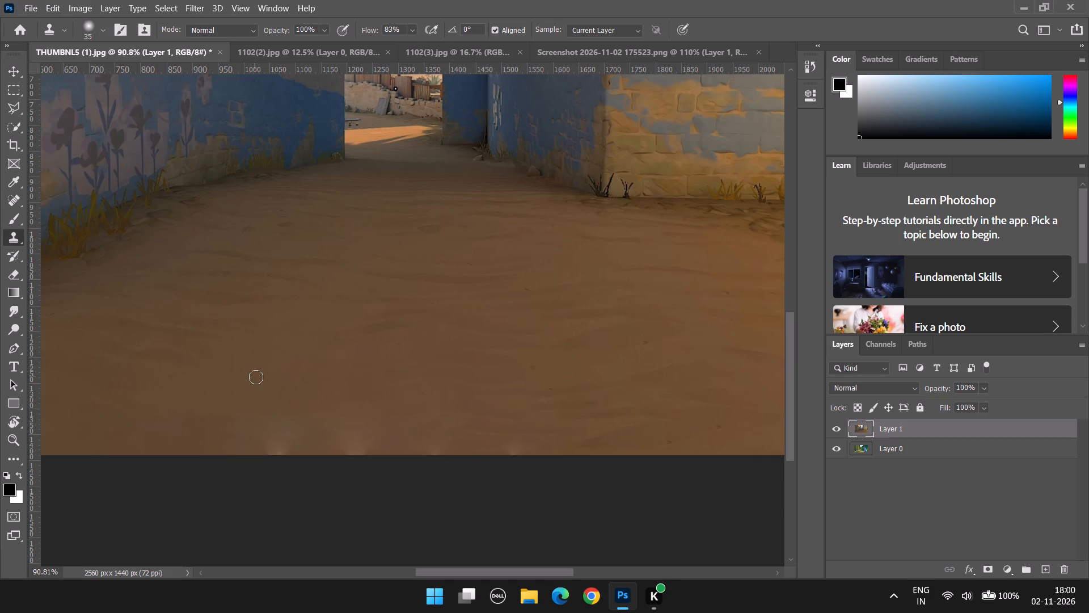
{"action": "left_click", "coordinate": [256, 376], "text": "alt"}
{"action": "left_click_drag", "start_coordinate": [267, 448], "coordinate": [272, 455]}
{"action": "left_click_drag", "start_coordinate": [272, 455], "coordinate": [526, 452]}
{"action": "left_click_drag", "start_coordinate": [526, 452], "coordinate": [649, 443]}
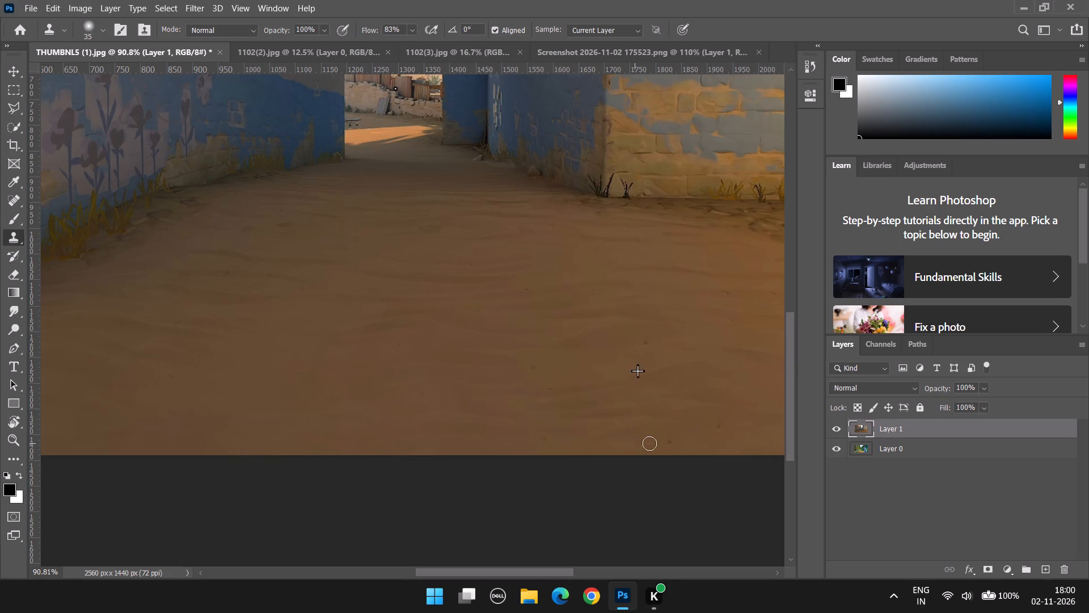
{"action": "left_click_drag", "start_coordinate": [649, 443], "coordinate": [623, 431]}
Clone clean ground over the 800 credits counter and the client version text in the ground's corner, using a 100 px Clone Stamp brush.
{"action": "scroll", "coordinate": [623, 431], "scroll_direction": "down", "scroll_amount": 8, "text": "alt"}
{"action": "scroll", "coordinate": [899, 510], "scroll_direction": "up", "scroll_amount": 6, "text": "alt"}
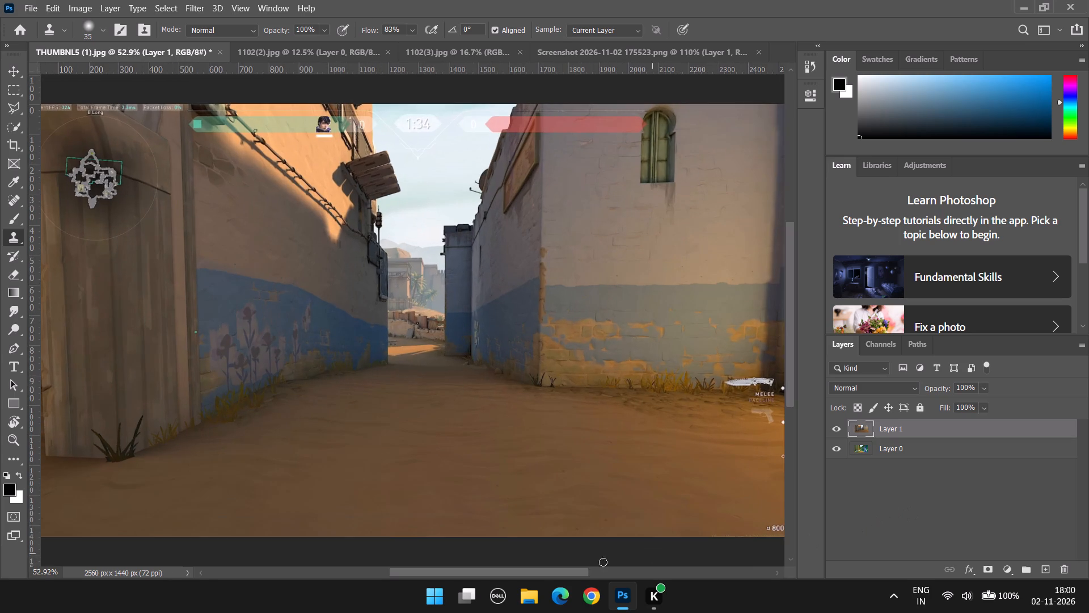
{"action": "left_click_drag", "start_coordinate": [569, 568], "coordinate": [649, 575]}
{"action": "scroll", "coordinate": [525, 513], "scroll_direction": "down", "scroll_amount": 7}
{"action": "scroll", "coordinate": [512, 518], "scroll_direction": "up", "scroll_amount": 11, "text": "alt"}
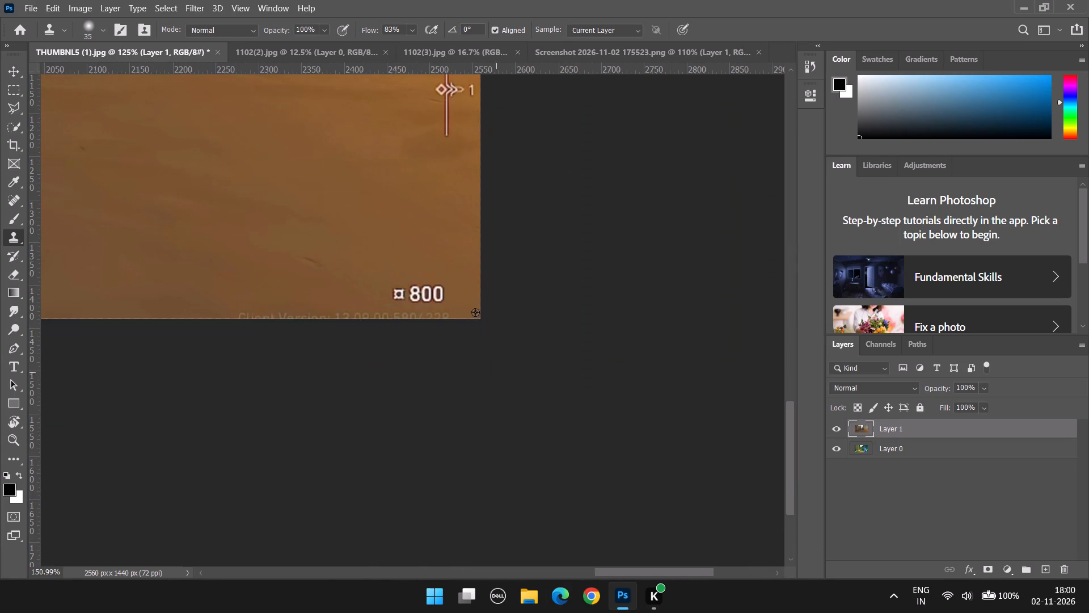
{"action": "left_click", "coordinate": [336, 221], "text": "alt"}
{"action": "type", "text": "]]"}
{"action": "key", "text": "bracketright"}
{"action": "key", "text": "bracketright"}
{"action": "key", "text": "bracketright"}
{"action": "key", "text": "bracketright"}
{"action": "key", "text": "bracketright"}
{"action": "key", "text": "bracketright"}
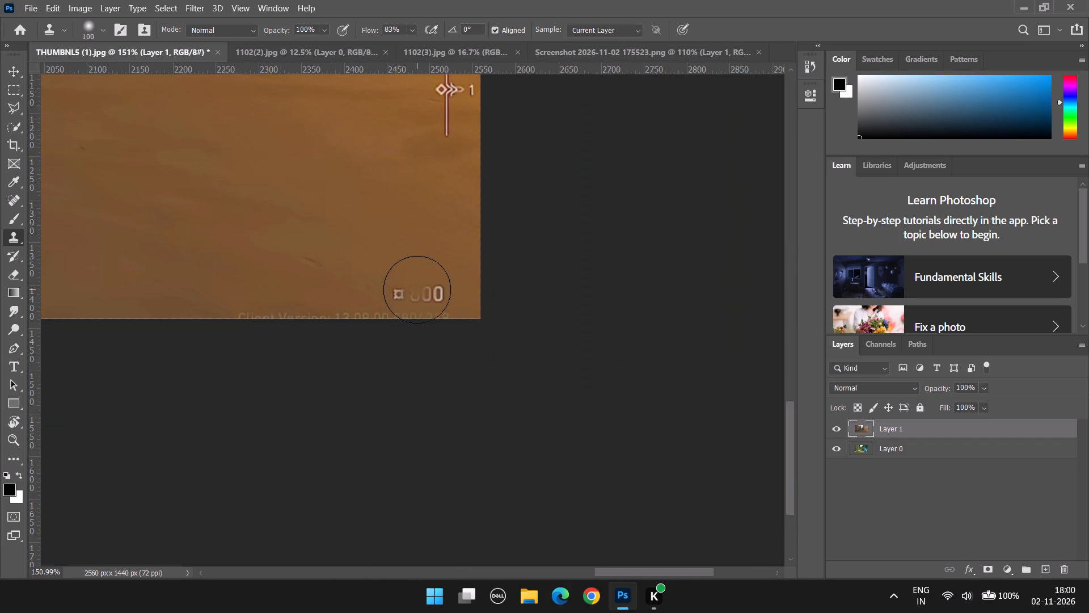
{"action": "left_click_drag", "start_coordinate": [449, 293], "coordinate": [280, 298]}
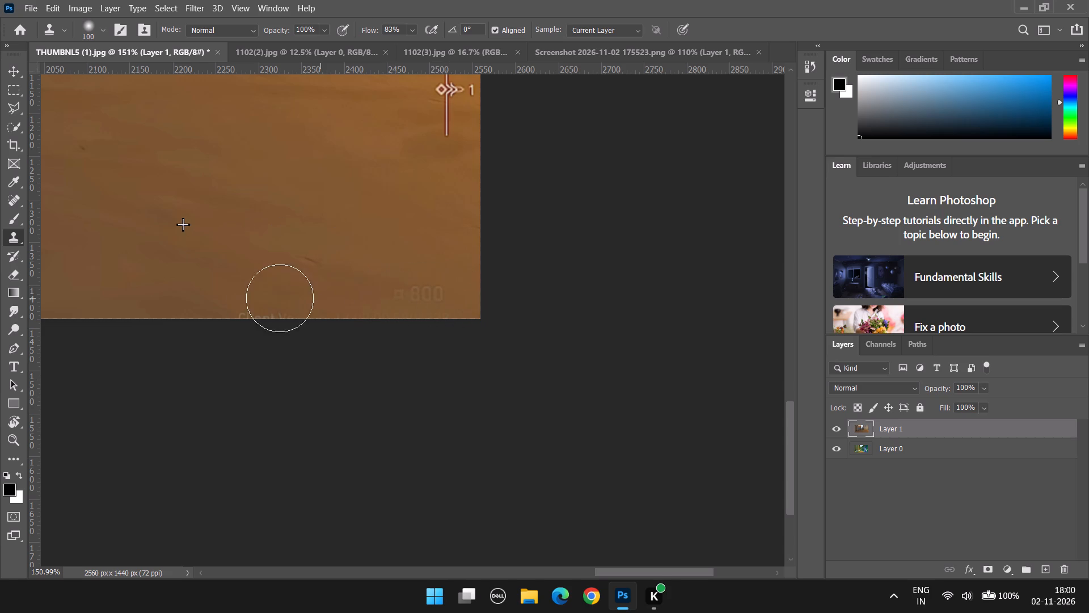
{"action": "left_click_drag", "start_coordinate": [280, 298], "coordinate": [256, 319]}
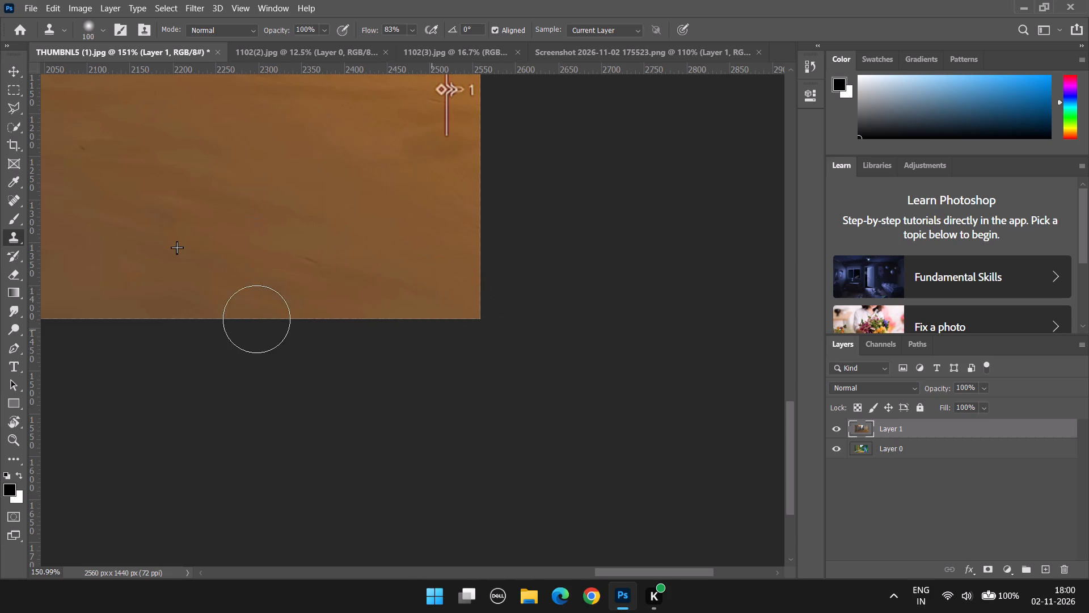
{"action": "left_click_drag", "start_coordinate": [256, 319], "coordinate": [507, 299]}
Clone nearby ground over weapon-slot markers 1 and 2, their vertical line, the pistol icon and the PACELINE label.
{"action": "scroll", "coordinate": [504, 296], "scroll_direction": "down", "scroll_amount": 6, "text": "alt"}
{"action": "scroll", "coordinate": [498, 300], "scroll_direction": "up", "scroll_amount": 13}
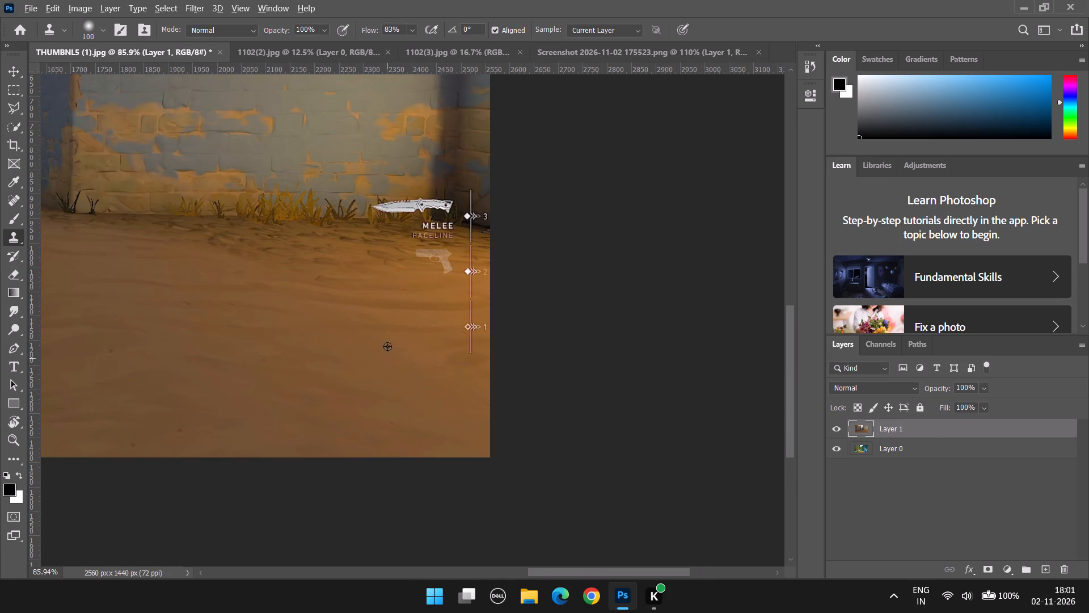
{"action": "left_click", "coordinate": [387, 336], "text": "alt"}
{"action": "scroll", "coordinate": [387, 335], "scroll_direction": "up", "scroll_amount": 5, "text": "alt"}
{"action": "left_click", "coordinate": [379, 348], "text": "alt"}
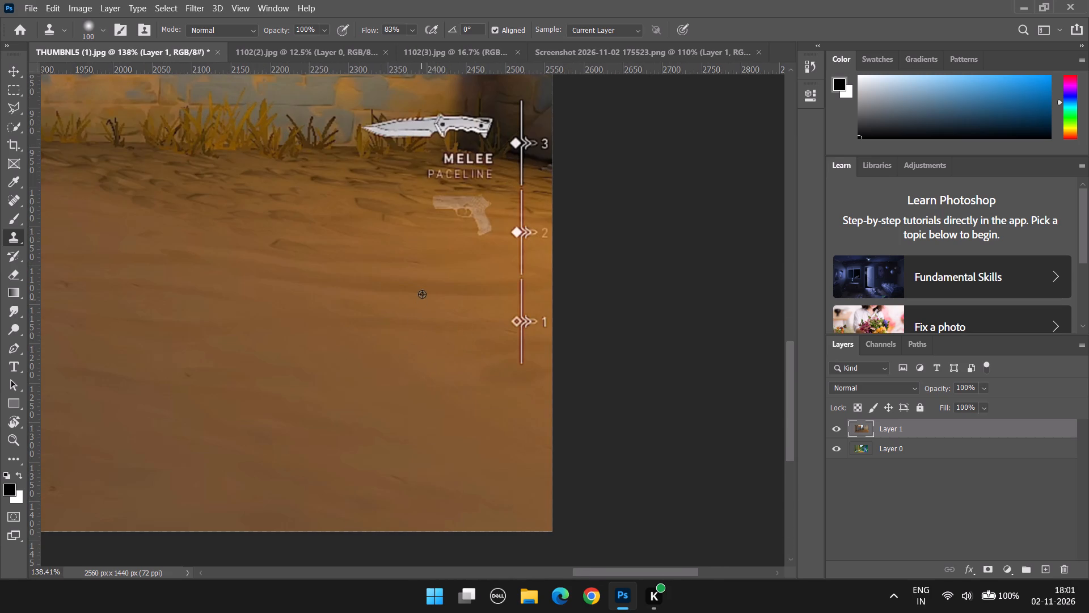
{"action": "left_click", "coordinate": [422, 294], "text": "alt"}
{"action": "left_click_drag", "start_coordinate": [526, 364], "coordinate": [523, 307]}
{"action": "left_click", "coordinate": [396, 349], "text": "alt"}
{"action": "left_click_drag", "start_coordinate": [523, 333], "coordinate": [514, 279]}
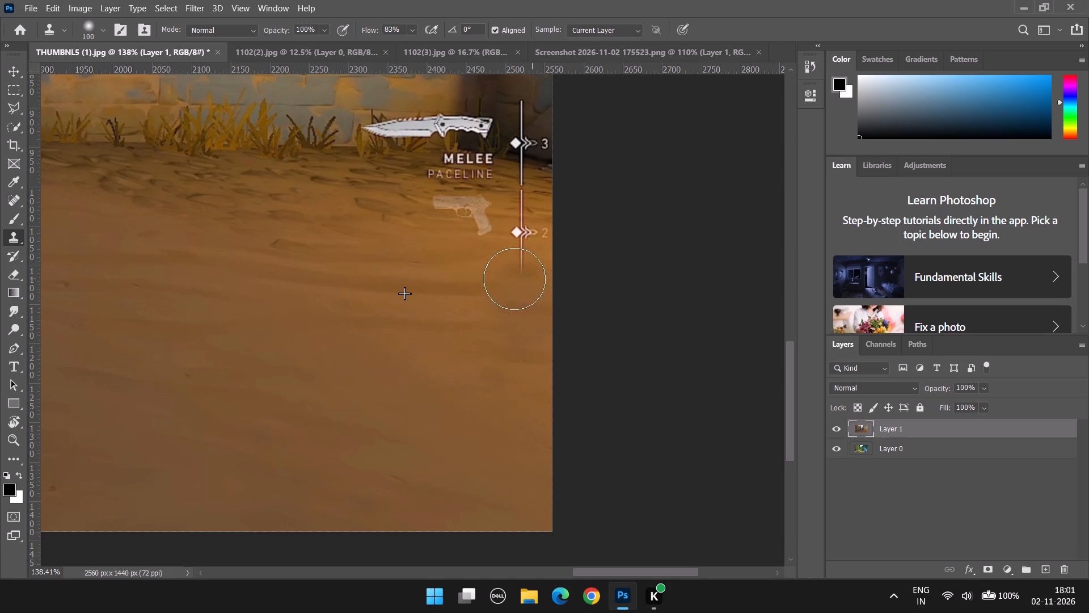
{"action": "left_click_drag", "start_coordinate": [514, 279], "coordinate": [514, 239]}
{"action": "left_click", "coordinate": [375, 223], "text": "alt"}
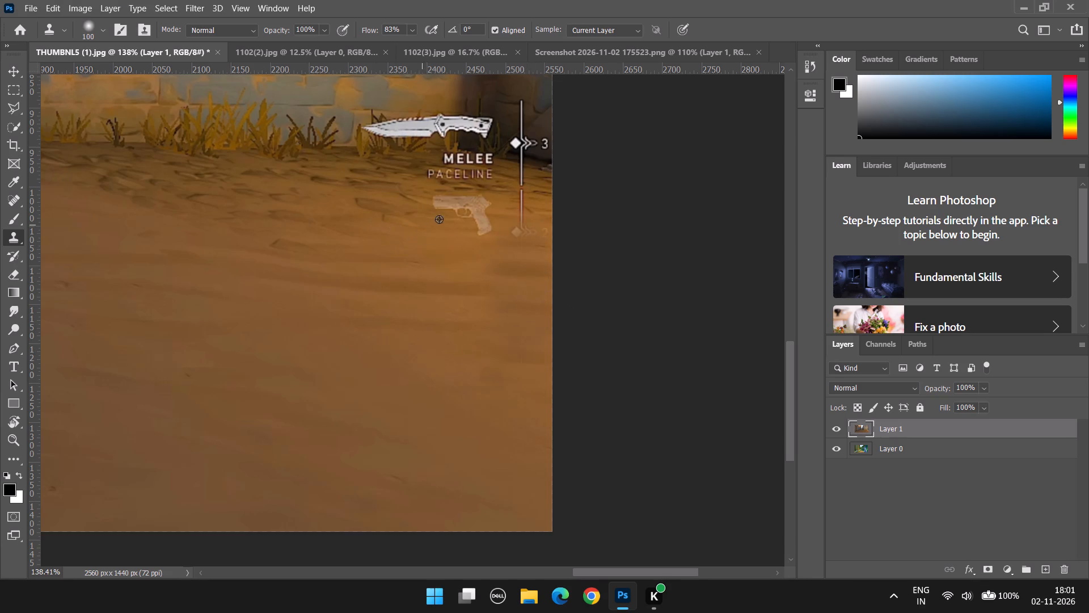
{"action": "left_click_drag", "start_coordinate": [450, 199], "coordinate": [472, 193]}
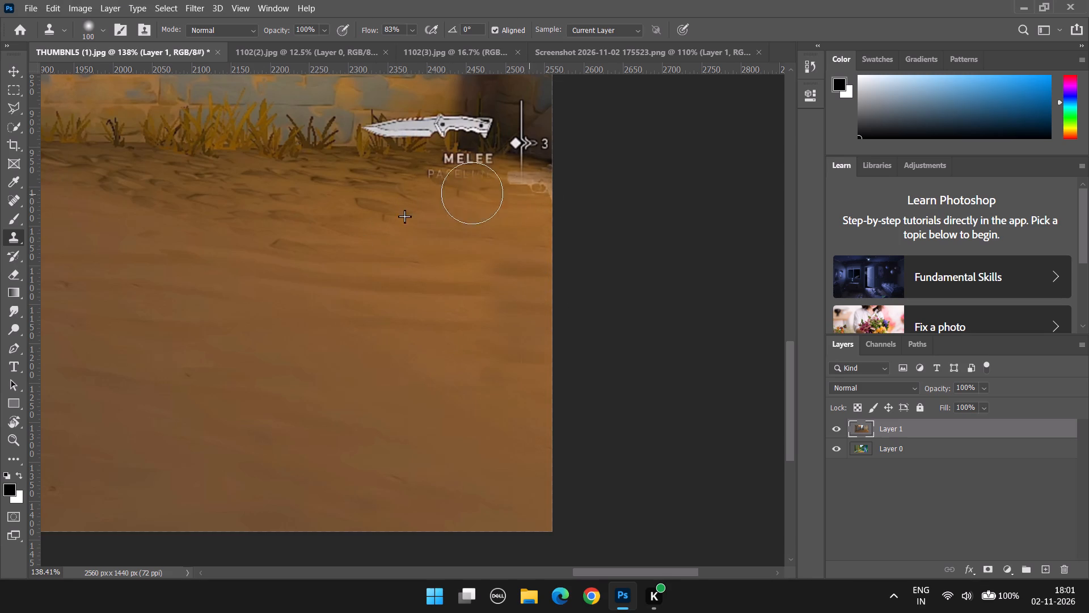
{"action": "left_click_drag", "start_coordinate": [472, 193], "coordinate": [599, 243]}
Select the remaining knife, MELEE label and slot 3 marker with a rectangular marquee, apply a Content-Aware fill, and deselect.
{"action": "scroll", "coordinate": [512, 320], "scroll_direction": "down", "scroll_amount": 5, "text": "alt"}
{"action": "scroll", "coordinate": [526, 222], "scroll_direction": "up", "scroll_amount": 2, "text": "alt"}
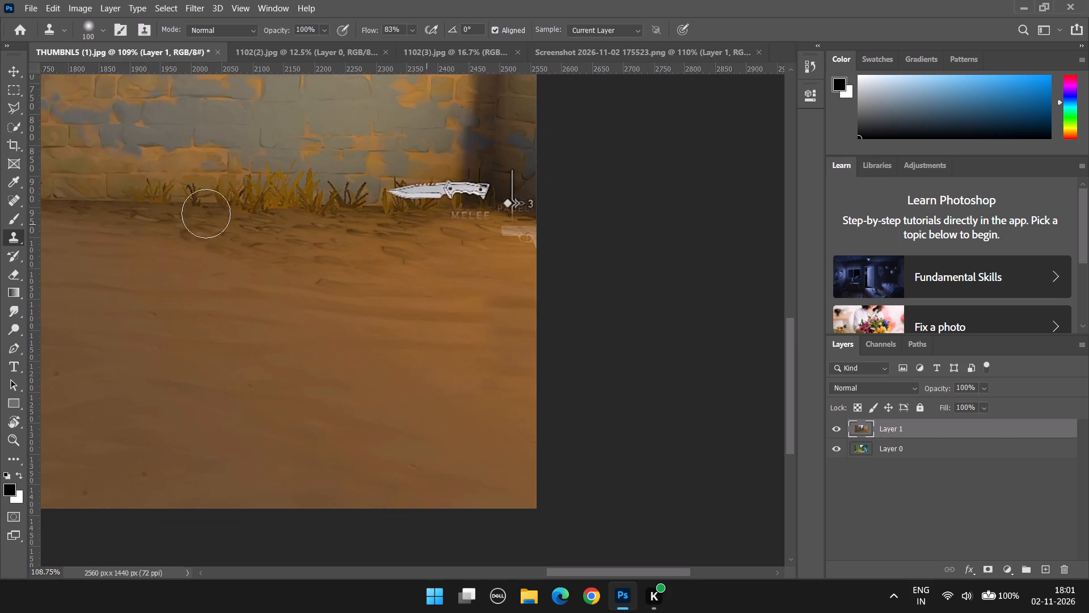
{"action": "double_click", "coordinate": [22, 80]}
{"action": "left_click_drag", "start_coordinate": [15, 86], "coordinate": [112, 90]}
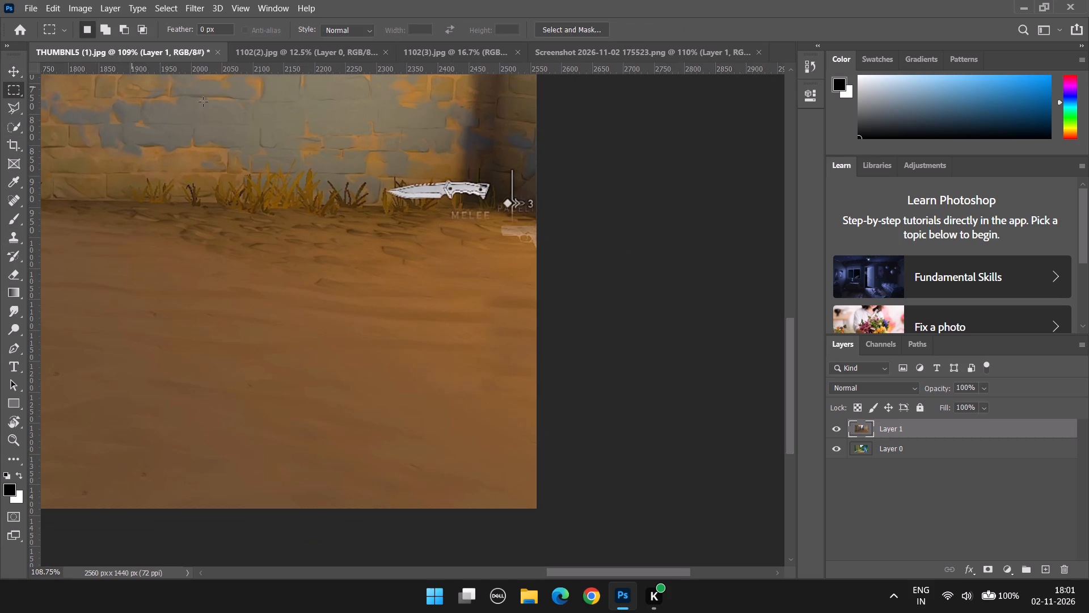
{"action": "left_click_drag", "start_coordinate": [361, 161], "coordinate": [606, 253]}
{"action": "right_click", "coordinate": [454, 217]}
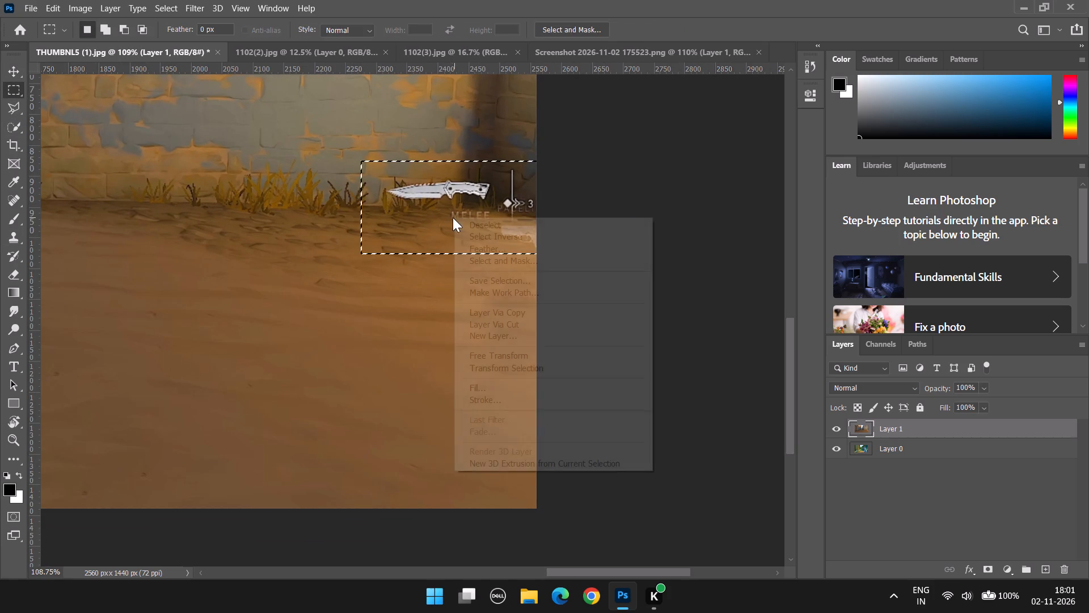
{"action": "left_click", "coordinate": [521, 391]}
{"action": "left_click", "coordinate": [637, 150]}
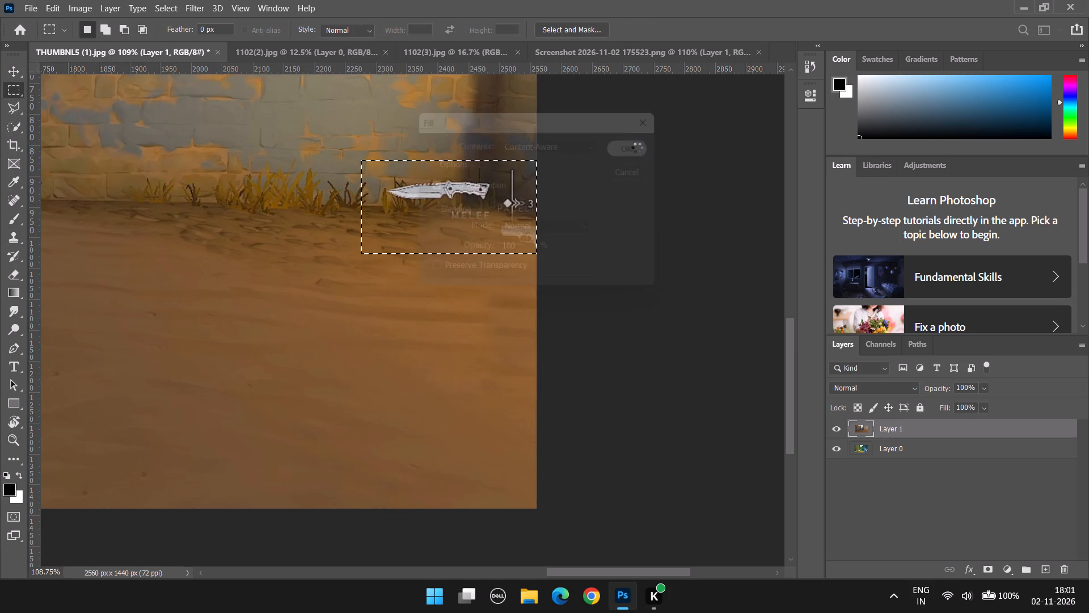
{"action": "left_click", "coordinate": [428, 355]}
Select the small green dot on the wooden door's edge with a rectangular marquee, apply a Content-Aware fill, and deselect.
{"action": "scroll", "coordinate": [426, 352], "scroll_direction": "down", "scroll_amount": 14, "text": "alt"}
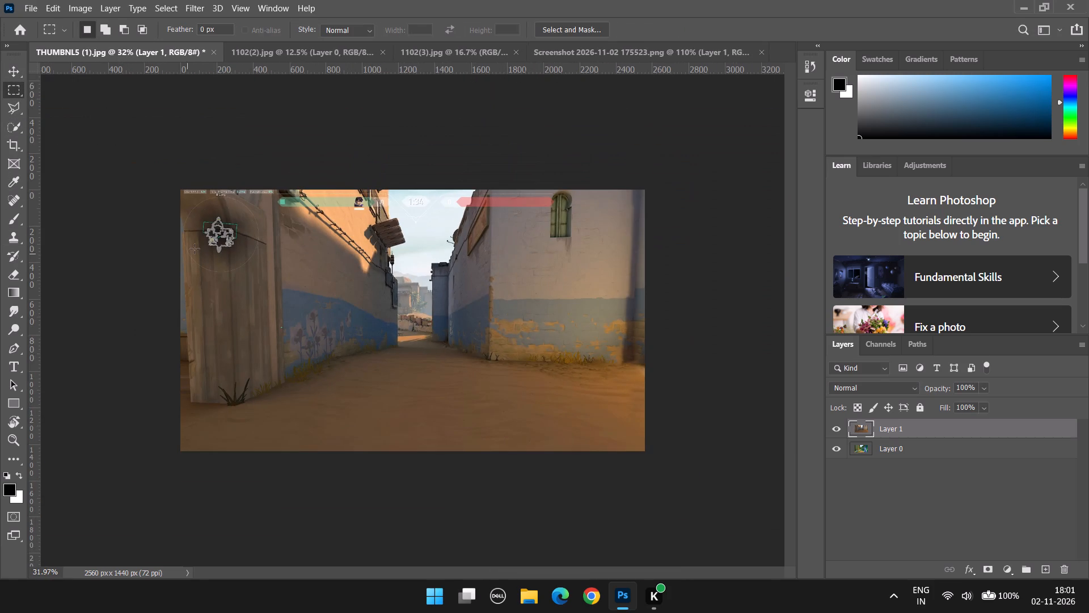
{"action": "scroll", "coordinate": [492, 196], "scroll_direction": "up", "scroll_amount": 2, "text": "alt"}
{"action": "scroll", "coordinate": [200, 360], "scroll_direction": "down", "scroll_amount": 3, "text": "alt"}
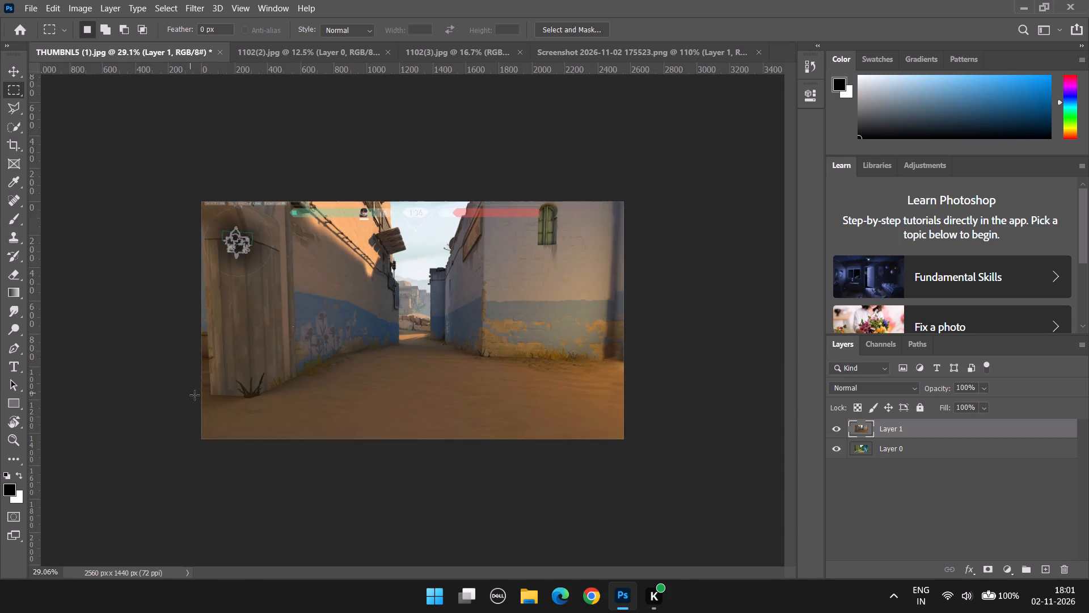
{"action": "scroll", "coordinate": [195, 396], "scroll_direction": "up", "scroll_amount": 9, "text": "alt"}
{"action": "left_click_drag", "start_coordinate": [479, 577], "coordinate": [448, 579]}
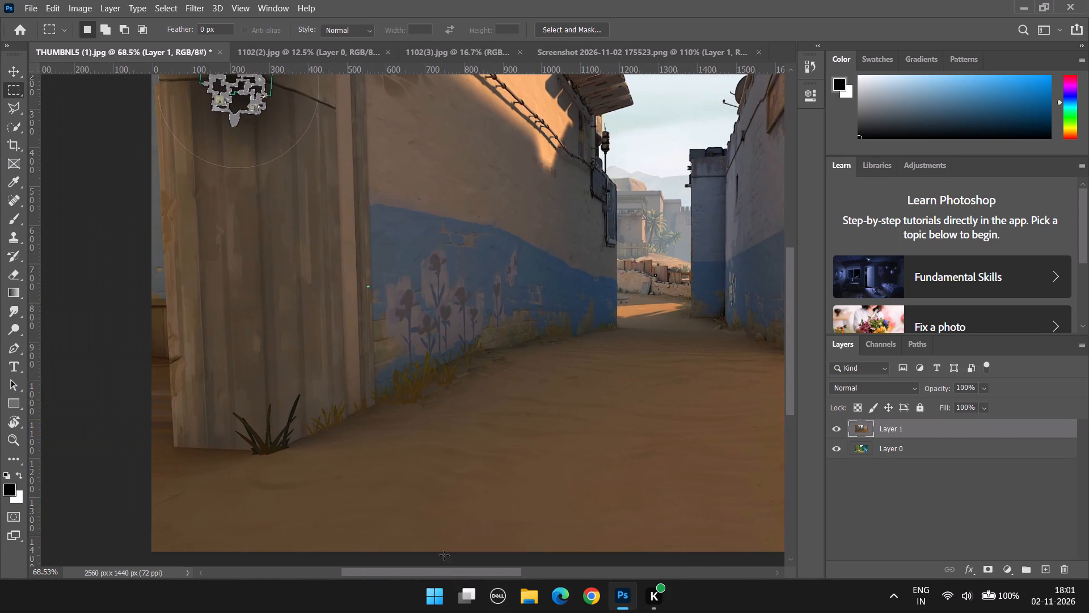
{"action": "scroll", "coordinate": [335, 155], "scroll_direction": "up", "scroll_amount": 18, "text": "alt"}
{"action": "left_click_drag", "start_coordinate": [316, 307], "coordinate": [327, 321]}
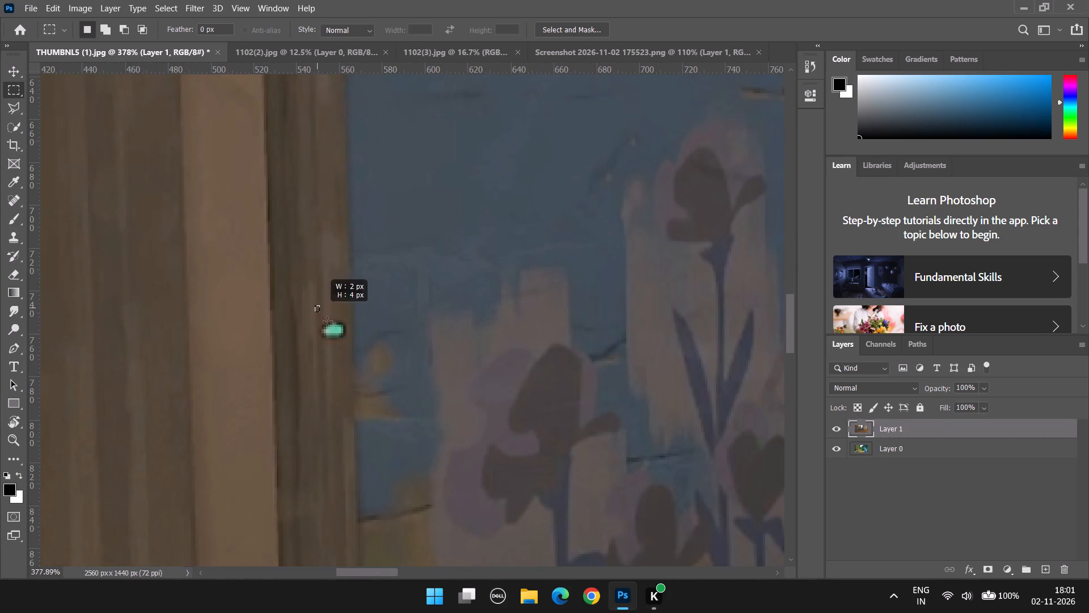
{"action": "left_click_drag", "start_coordinate": [327, 321], "coordinate": [351, 351]}
{"action": "right_click", "coordinate": [335, 328]}
{"action": "left_click", "coordinate": [386, 241]}
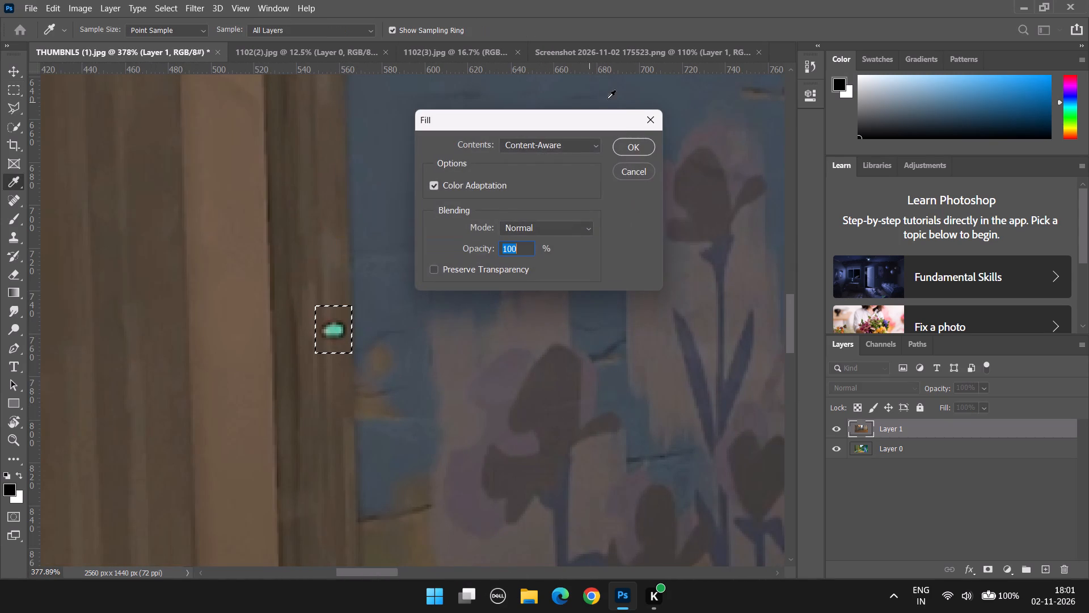
{"action": "left_click", "coordinate": [653, 141]}
{"action": "scroll", "coordinate": [624, 304], "scroll_direction": "down", "scroll_amount": 19}
{"action": "left_click", "coordinate": [503, 253]}
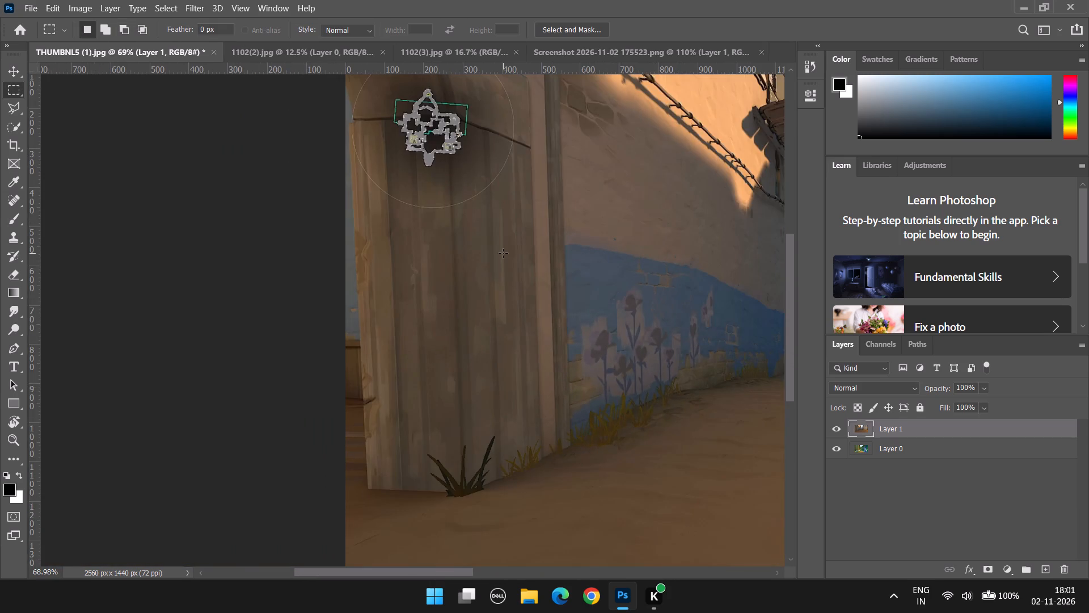
Select the red team bar and its 0 score with a rectangular marquee up to the window, apply a Content-Aware fill, and deselect.
{"action": "scroll", "coordinate": [502, 255], "scroll_direction": "down", "scroll_amount": 5, "text": "alt"}
{"action": "scroll", "coordinate": [375, 139], "scroll_direction": "up", "scroll_amount": 11}
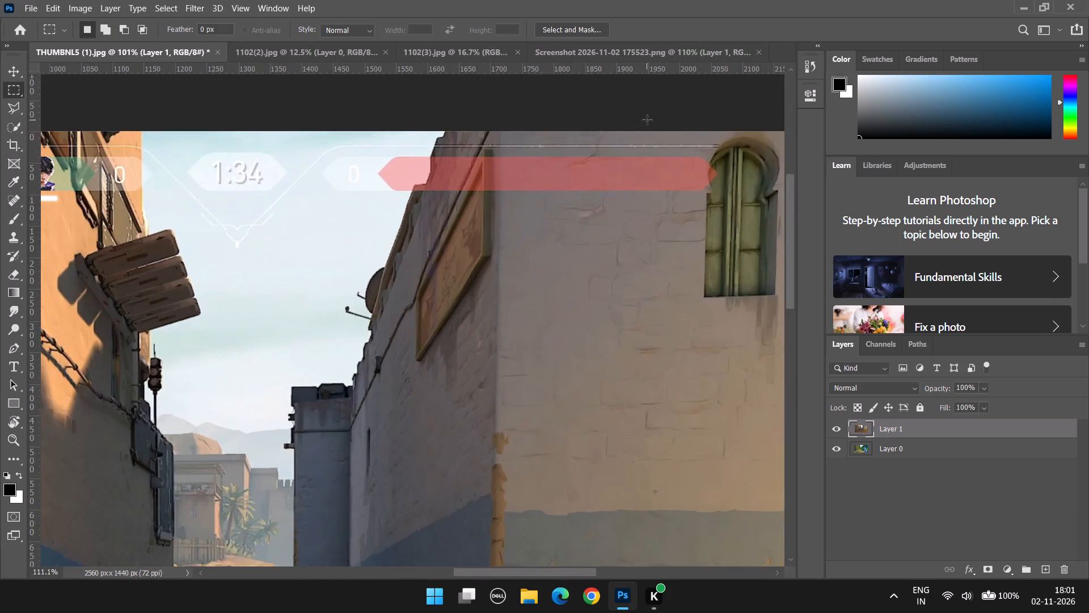
{"action": "scroll", "coordinate": [647, 120], "scroll_direction": "up", "scroll_amount": 3}
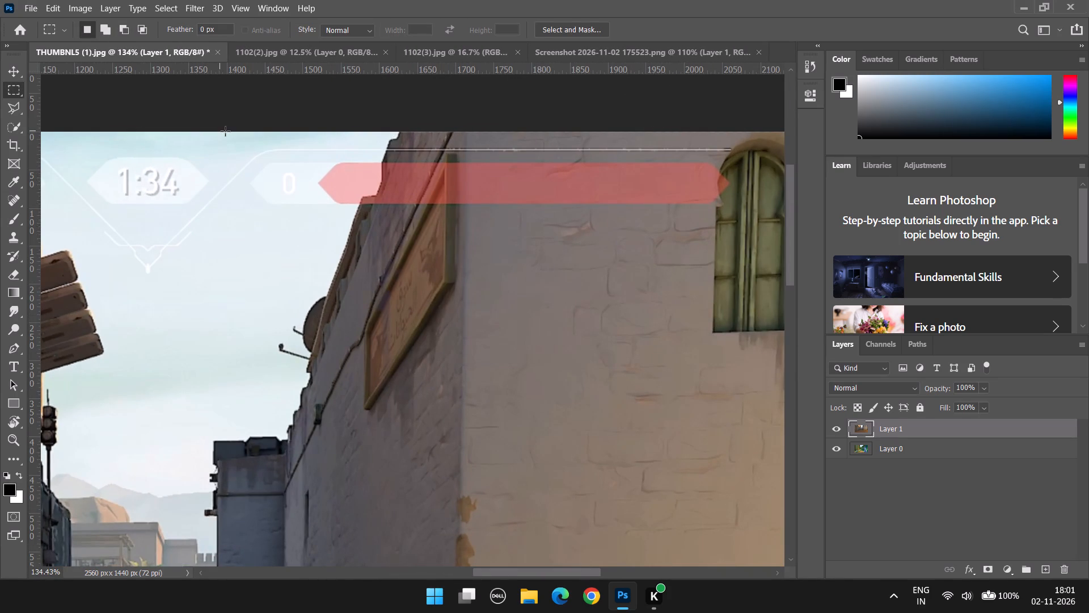
{"action": "left_click_drag", "start_coordinate": [225, 131], "coordinate": [754, 234]}
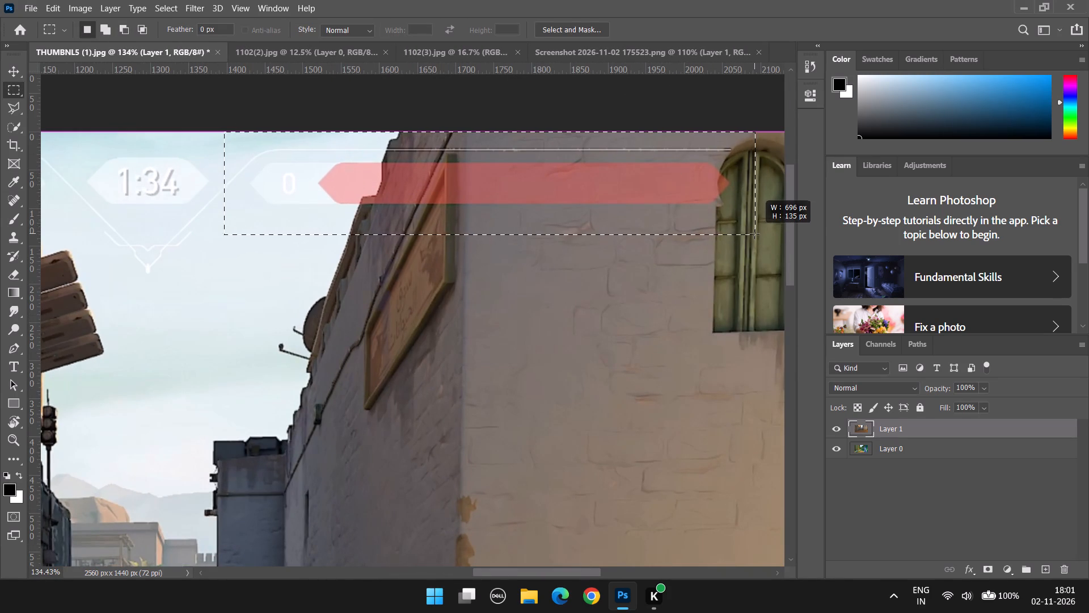
{"action": "left_click_drag", "start_coordinate": [754, 234], "coordinate": [732, 216]}
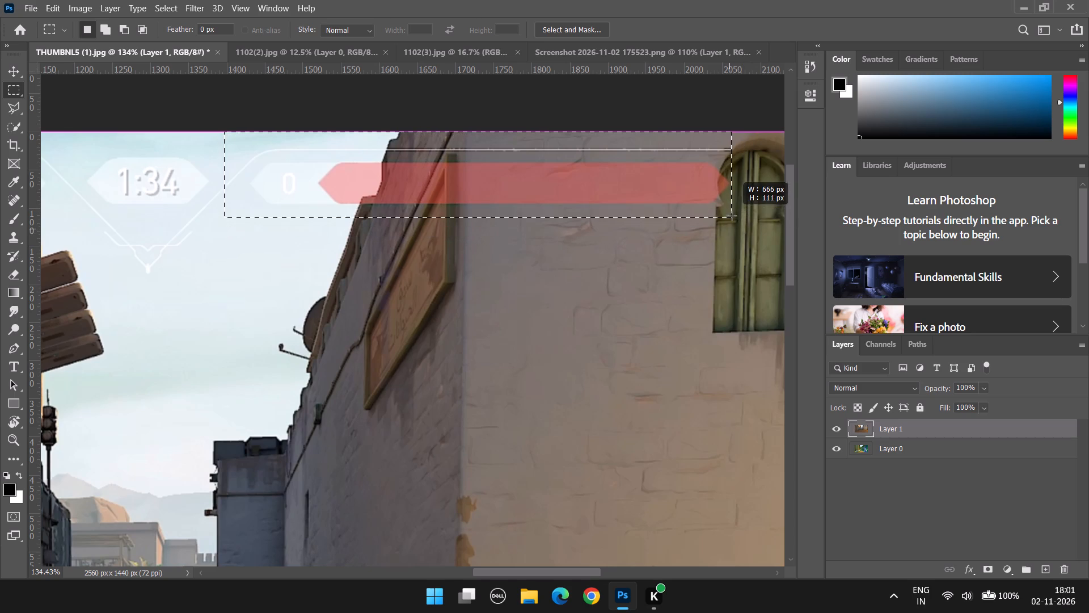
{"action": "left_click_drag", "start_coordinate": [732, 216], "coordinate": [733, 209]}
{"action": "right_click", "coordinate": [597, 171]}
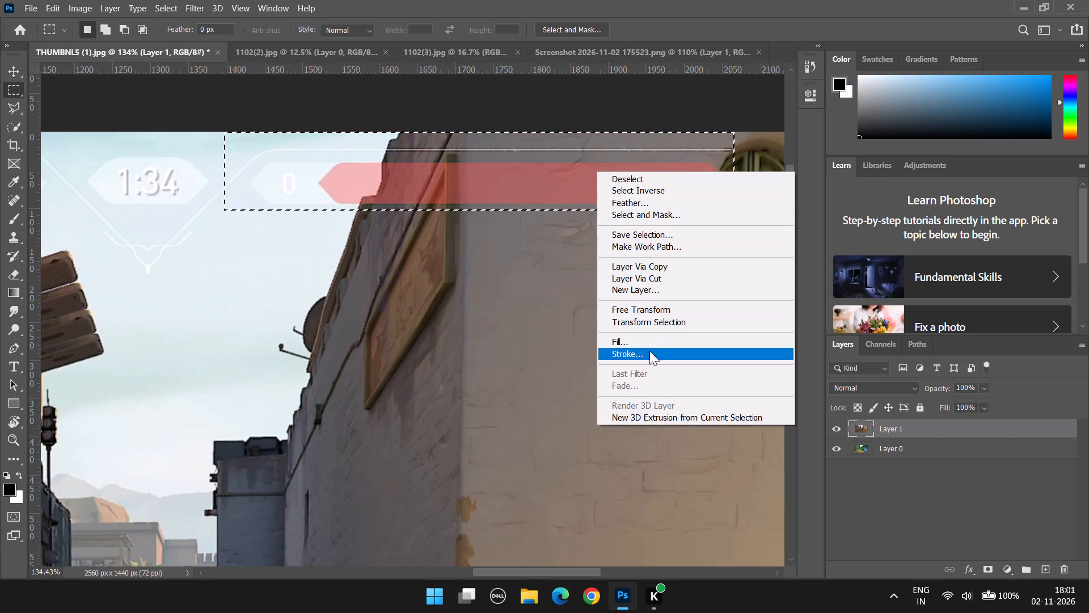
{"action": "left_click", "coordinate": [645, 341]}
{"action": "left_click", "coordinate": [636, 146]}
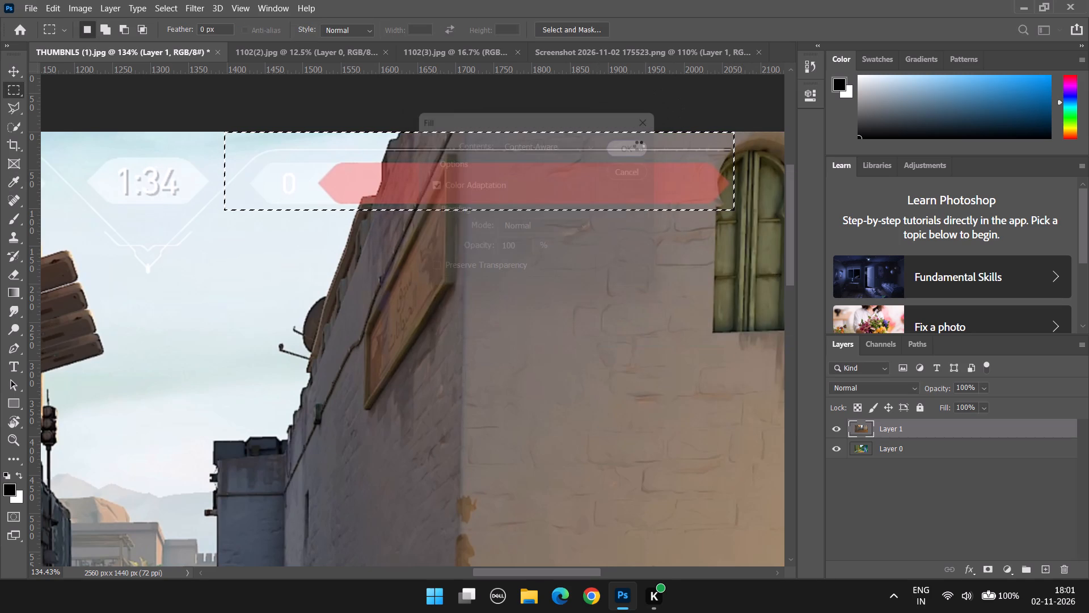
{"action": "scroll", "coordinate": [639, 146], "scroll_direction": "down", "scroll_amount": 4, "text": "alt"}
{"action": "left_click", "coordinate": [379, 245]}
Select the 1:34 round timer in the sky with a rectangular marquee, apply a Content-Aware fill, and deselect.
{"action": "scroll", "coordinate": [297, 159], "scroll_direction": "down", "scroll_amount": 5, "text": "alt"}
{"action": "scroll", "coordinate": [295, 159], "scroll_direction": "up", "scroll_amount": 12, "text": "alt"}
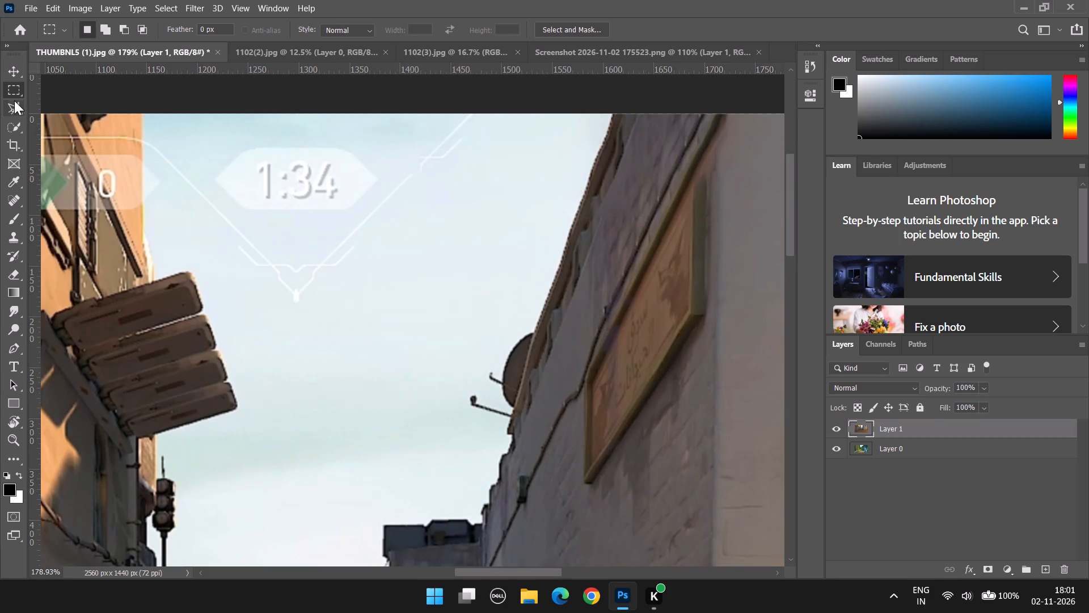
{"action": "scroll", "coordinate": [229, 239], "scroll_direction": "down", "scroll_amount": 1}
{"action": "scroll", "coordinate": [262, 159], "scroll_direction": "up", "scroll_amount": 1, "text": "alt"}
{"action": "left_click_drag", "start_coordinate": [191, 117], "coordinate": [336, 171]}
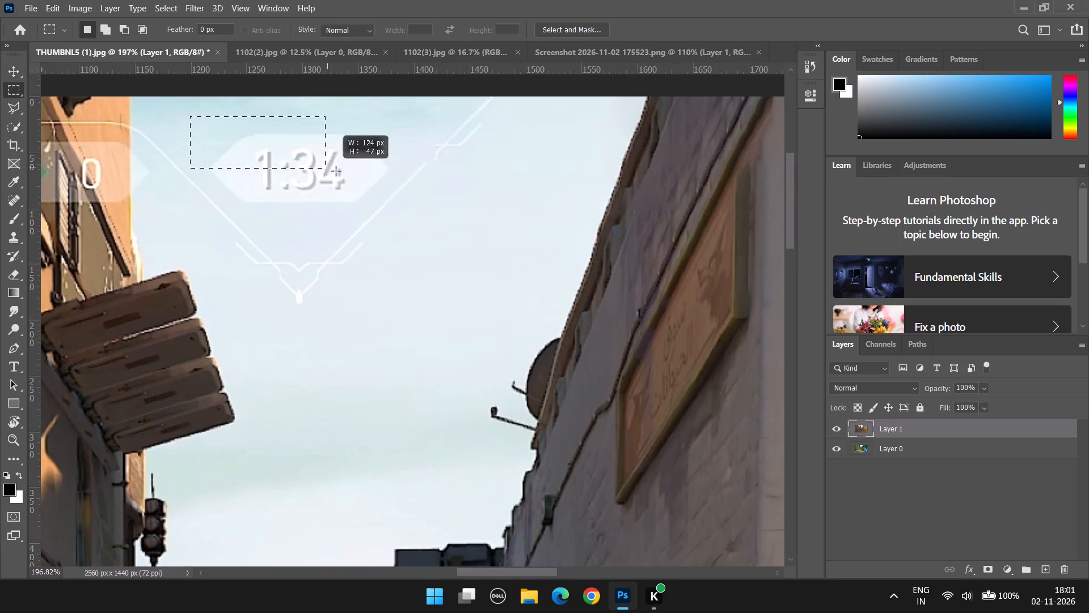
{"action": "left_click_drag", "start_coordinate": [336, 171], "coordinate": [397, 208]}
{"action": "right_click", "coordinate": [303, 173]}
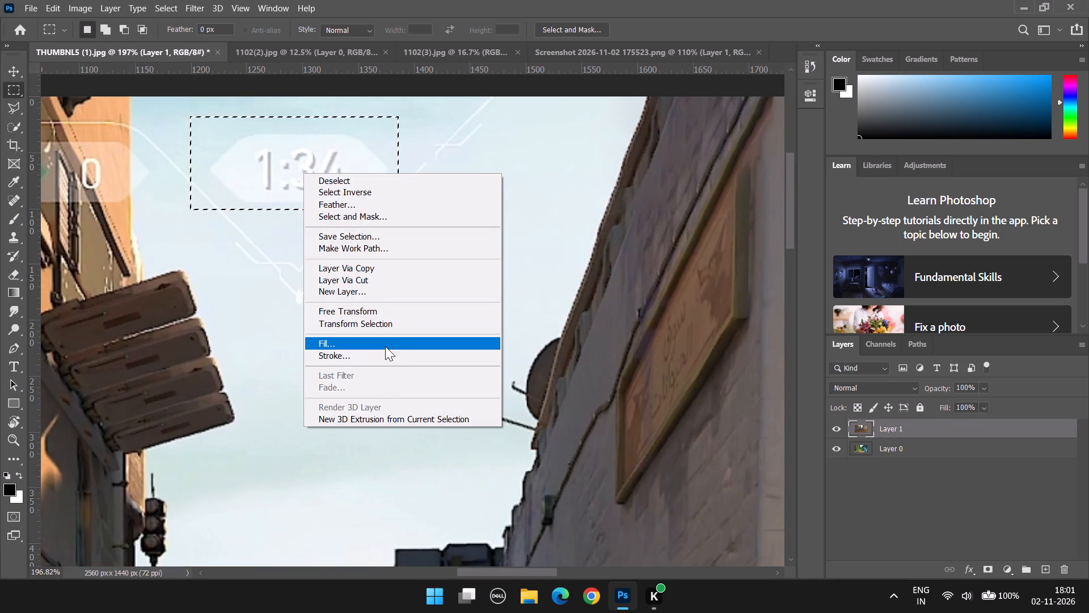
{"action": "left_click", "coordinate": [385, 345]}
{"action": "left_click", "coordinate": [639, 141]}
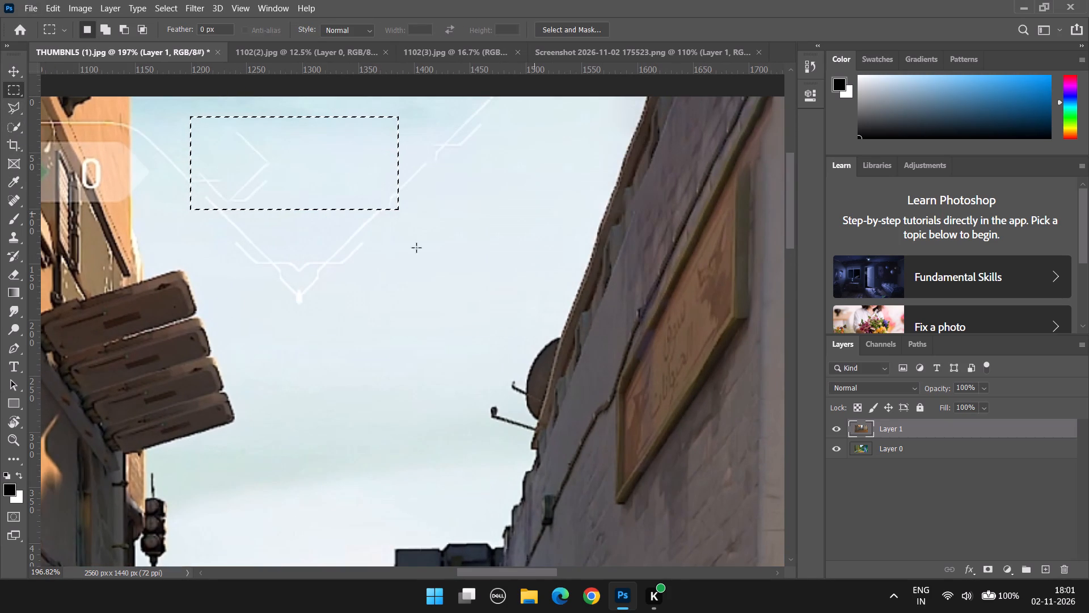
{"action": "left_click", "coordinate": [394, 254]}
Select the green team bar with its character portrait and 0 score, apply a Content-Aware fill, and deselect.
{"action": "scroll", "coordinate": [395, 253], "scroll_direction": "down", "scroll_amount": 5, "text": "alt"}
{"action": "left_click_drag", "start_coordinate": [478, 572], "coordinate": [390, 572]}
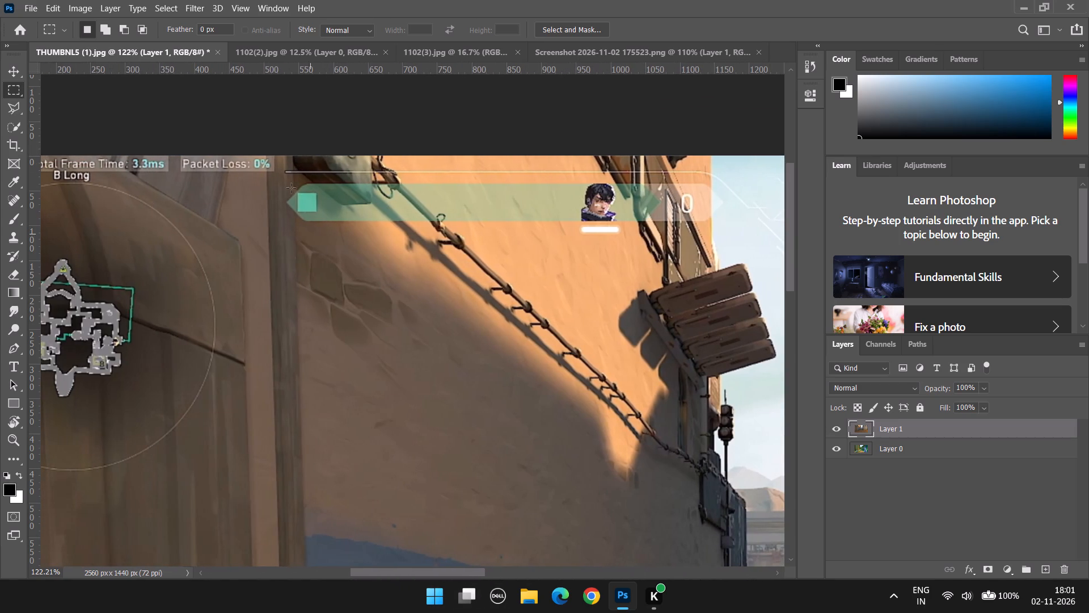
{"action": "left_click_drag", "start_coordinate": [282, 159], "coordinate": [739, 246]}
{"action": "right_click", "coordinate": [703, 228]}
{"action": "left_click", "coordinate": [727, 404]}
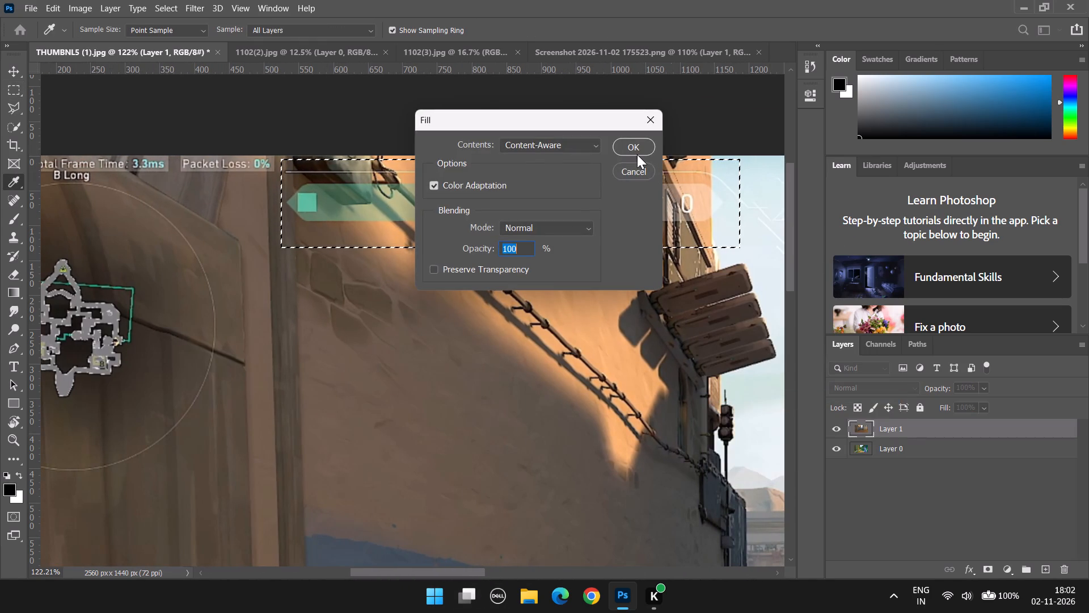
{"action": "left_click", "coordinate": [636, 154]}
{"action": "scroll", "coordinate": [626, 242], "scroll_direction": "down", "scroll_amount": 5, "text": "alt"}
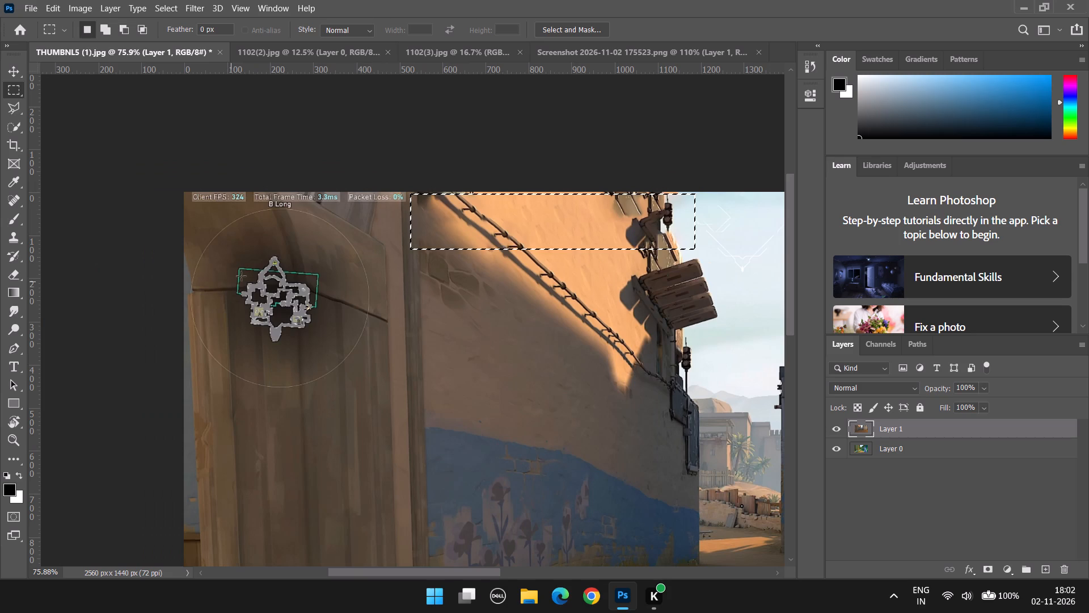
{"action": "left_click", "coordinate": [304, 234]}
{"action": "scroll", "coordinate": [169, 196], "scroll_direction": "up", "scroll_amount": 14}
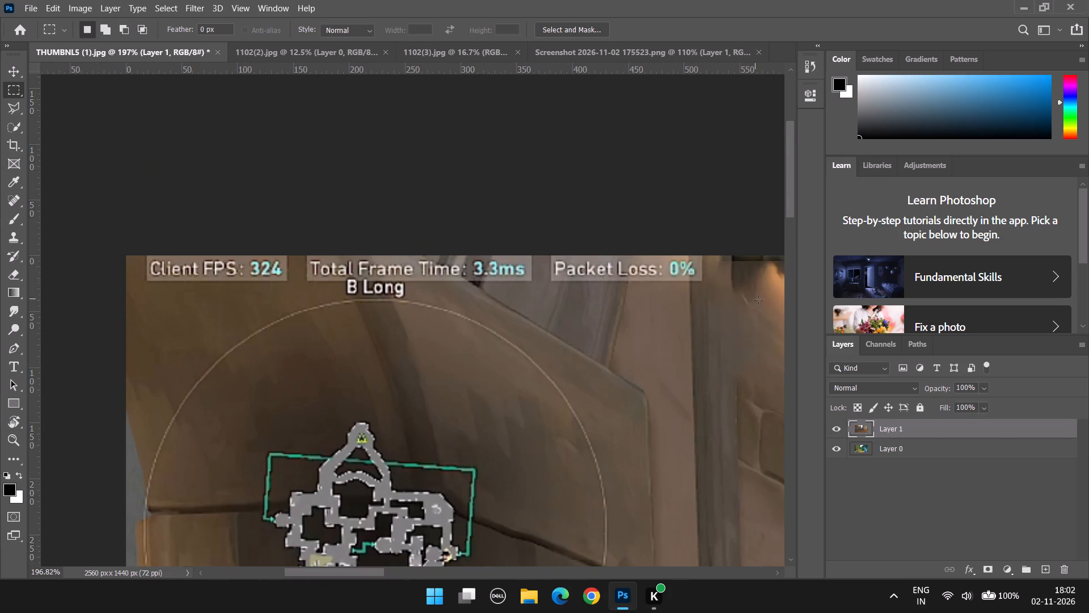
Select the Client FPS, Total Frame Time, Packet Loss and B Long text with a rectangular marquee, apply a Content-Aware fill, and deselect.
{"action": "left_click_drag", "start_coordinate": [756, 301], "coordinate": [75, 219]}
{"action": "right_click", "coordinate": [266, 287]}
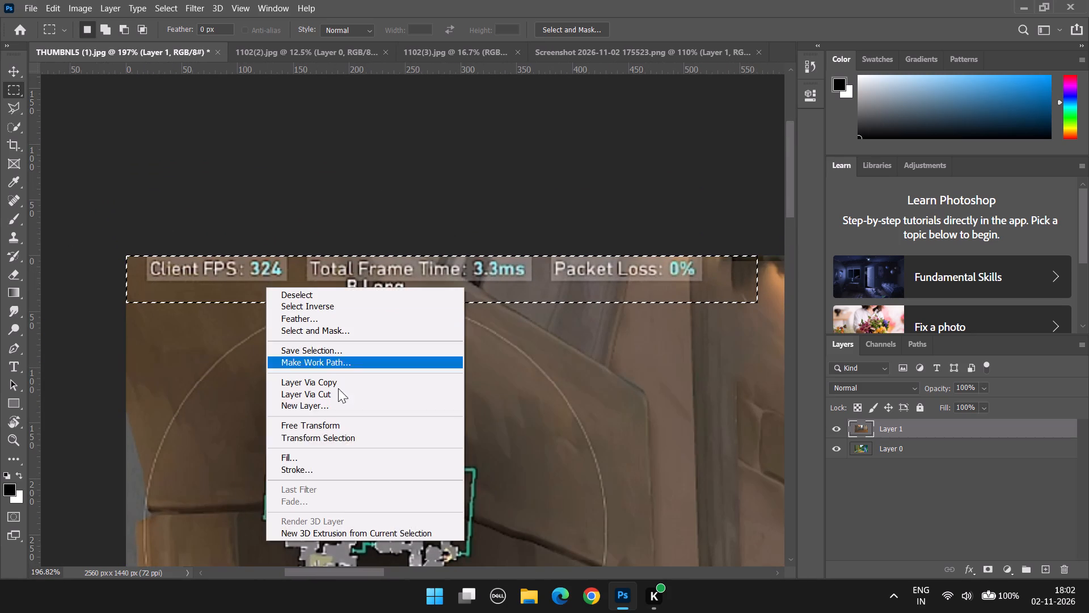
{"action": "left_click", "coordinate": [324, 458]}
{"action": "left_click", "coordinate": [639, 140]}
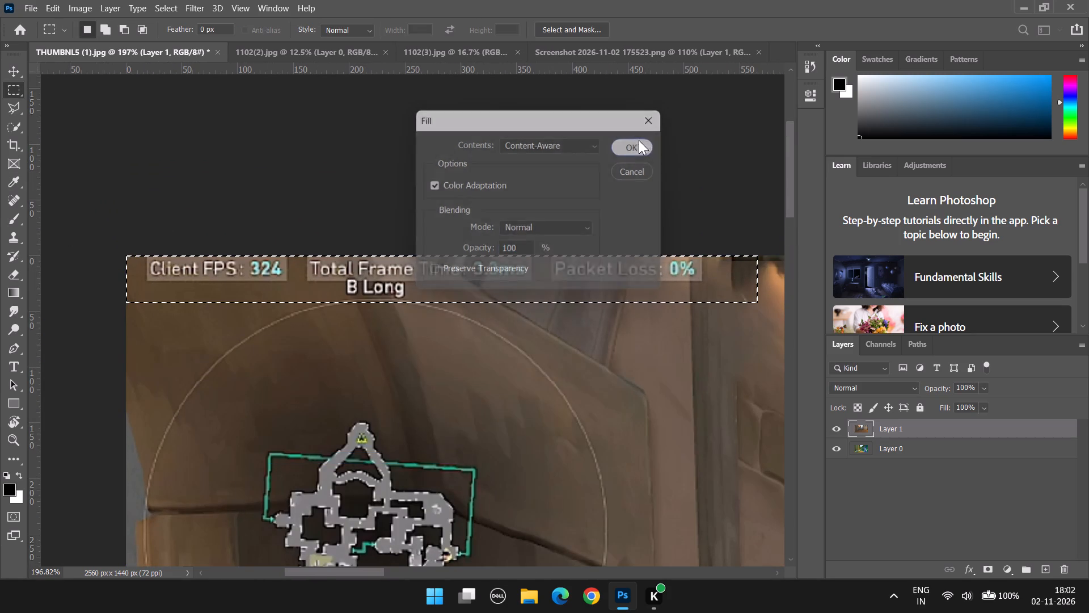
{"action": "left_click", "coordinate": [669, 393]}
Clone clean sky over the lower V-shaped white lines and their diagonal toward the hanging lamps with the Clone Stamp at size 100.
{"action": "scroll", "coordinate": [669, 392], "scroll_direction": "down", "scroll_amount": 17, "text": "alt"}
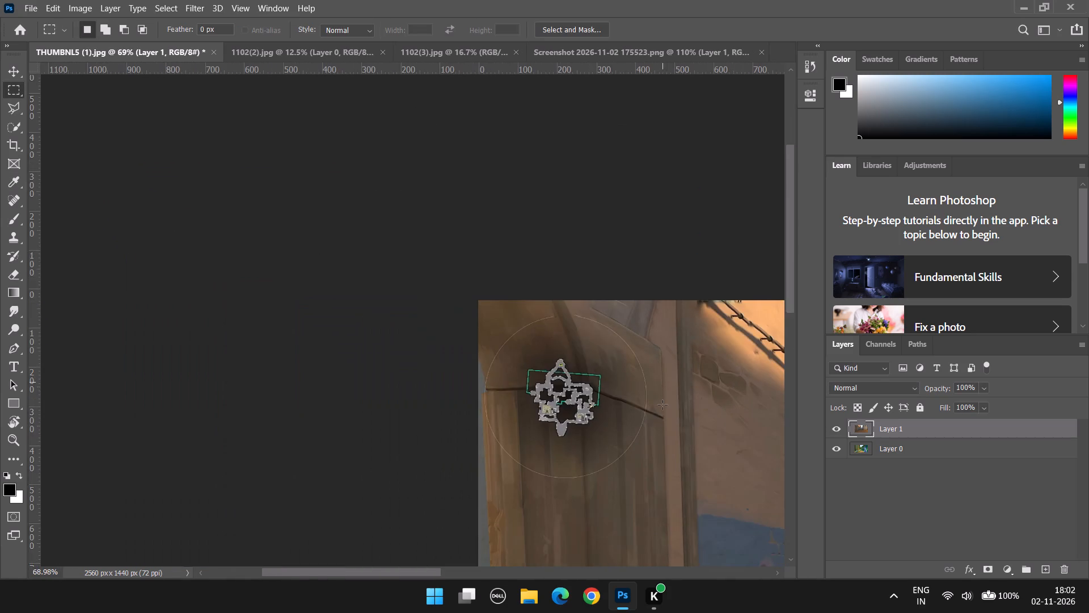
{"action": "scroll", "coordinate": [662, 405], "scroll_direction": "down", "scroll_amount": 4, "text": "alt"}
{"action": "scroll", "coordinate": [357, 140], "scroll_direction": "up", "scroll_amount": 7, "text": "alt"}
{"action": "scroll", "coordinate": [484, 253], "scroll_direction": "up", "scroll_amount": 3}
{"action": "scroll", "coordinate": [442, 214], "scroll_direction": "up", "scroll_amount": 17}
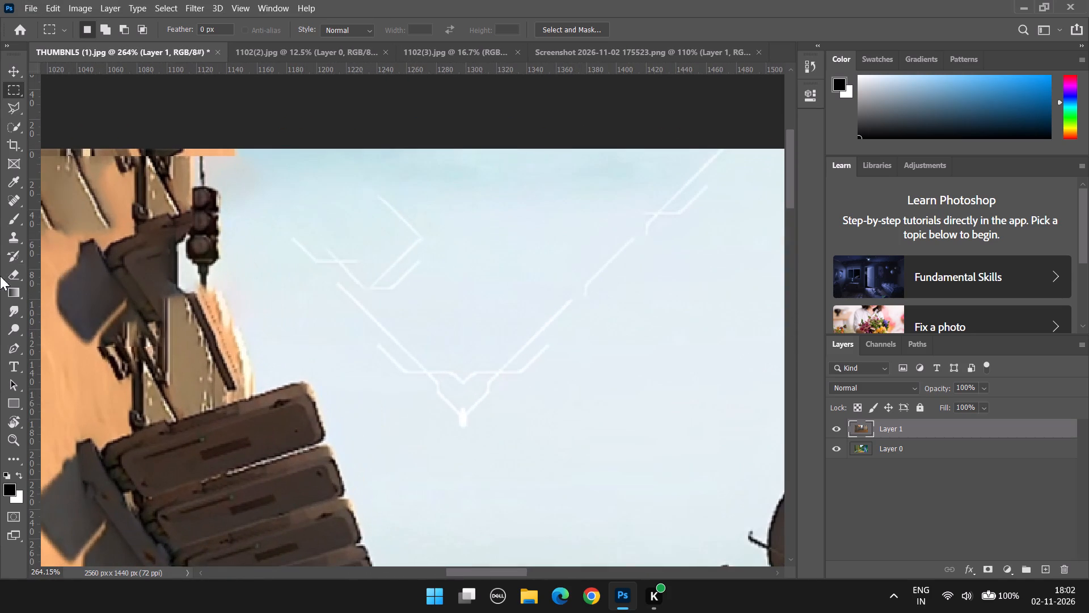
{"action": "left_click", "coordinate": [6, 240]}
{"action": "left_click", "coordinate": [614, 414], "text": "alt"}
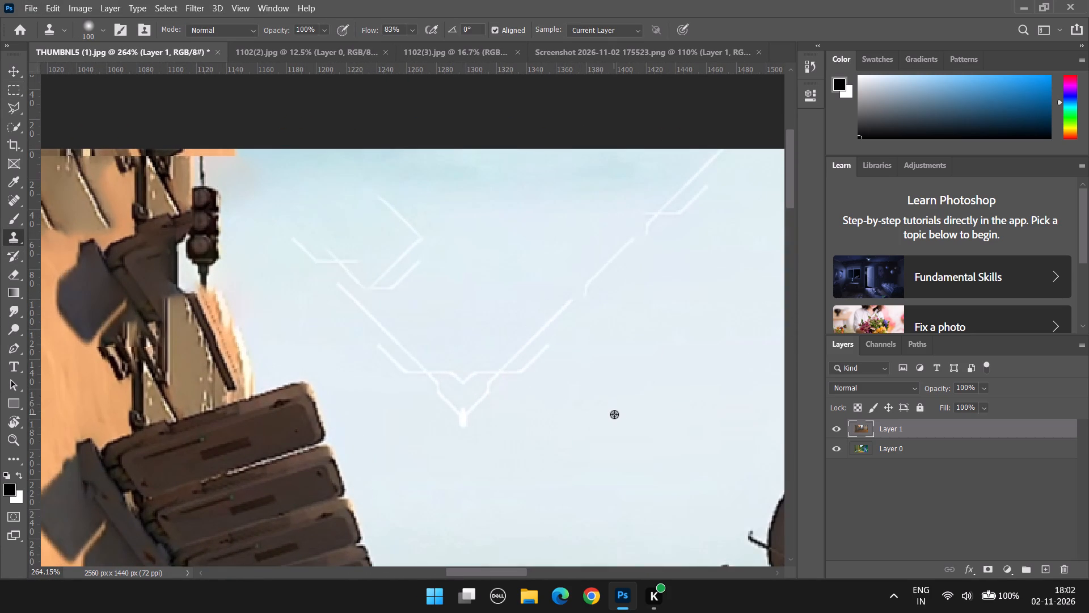
{"action": "left_click_drag", "start_coordinate": [490, 419], "coordinate": [456, 371]}
{"action": "left_click", "coordinate": [456, 371]}
{"action": "left_click", "coordinate": [424, 373]}
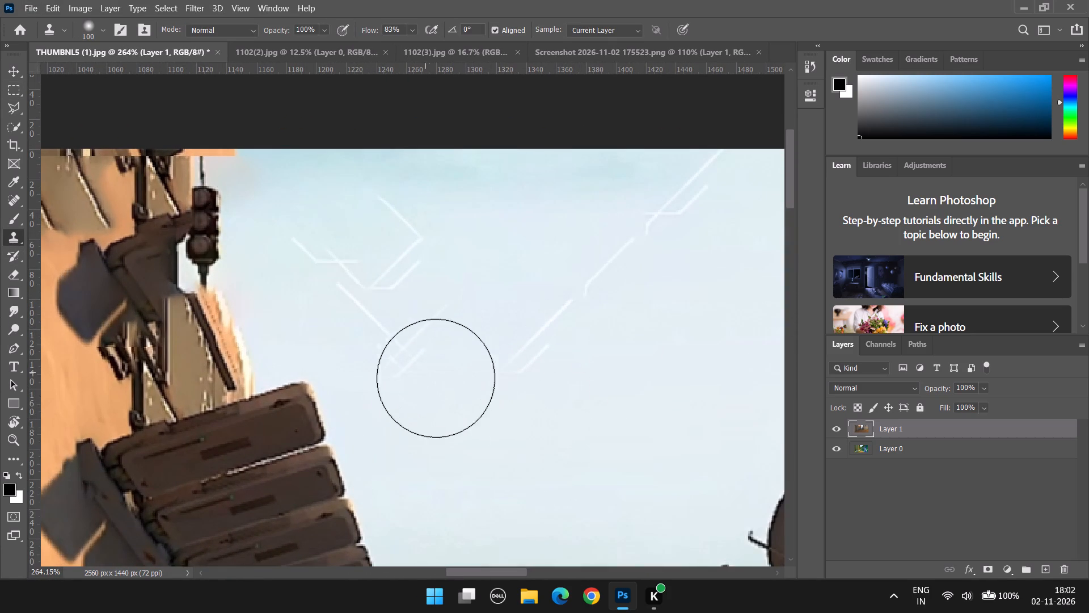
{"action": "left_click", "coordinate": [503, 468], "text": "alt"}
{"action": "left_click", "coordinate": [419, 376]}
{"action": "left_click", "coordinate": [406, 347]}
{"action": "left_click", "coordinate": [394, 327]}
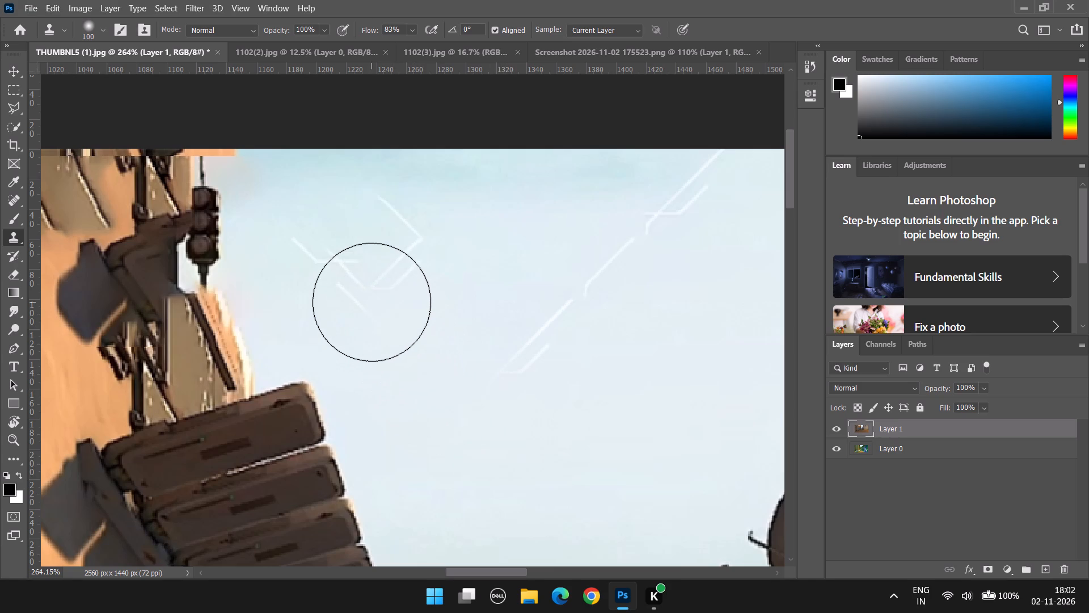
{"action": "left_click", "coordinate": [372, 302]}
Clone clean sky over the opposite white diagonal, from its lower end up to the image's top edge.
{"action": "left_click", "coordinate": [497, 452], "text": "alt"}
{"action": "left_click", "coordinate": [505, 381]}
{"action": "left_click", "coordinate": [556, 334]}
{"action": "left_click_drag", "start_coordinate": [559, 324], "coordinate": [566, 314]}
{"action": "left_click_drag", "start_coordinate": [577, 304], "coordinate": [645, 182]}
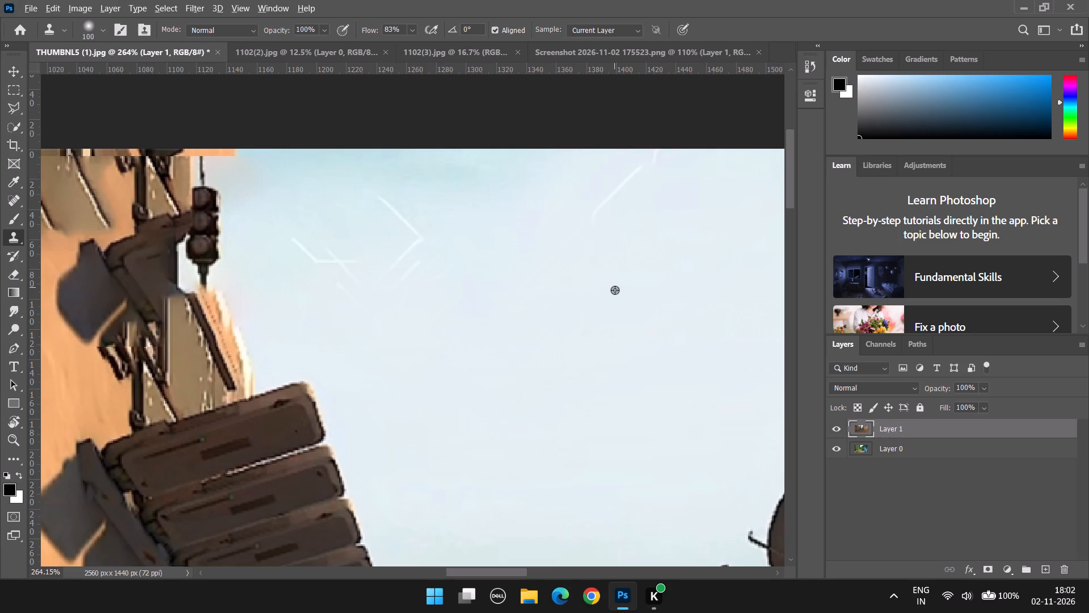
{"action": "left_click", "coordinate": [614, 325], "text": "alt"}
{"action": "left_click_drag", "start_coordinate": [609, 225], "coordinate": [609, 219]}
{"action": "left_click_drag", "start_coordinate": [609, 193], "coordinate": [644, 128]}
Clone clean sky over the remaining angular white lines beside the hanging lamps.
{"action": "scroll", "coordinate": [689, 262], "scroll_direction": "down", "scroll_amount": 5, "text": "alt"}
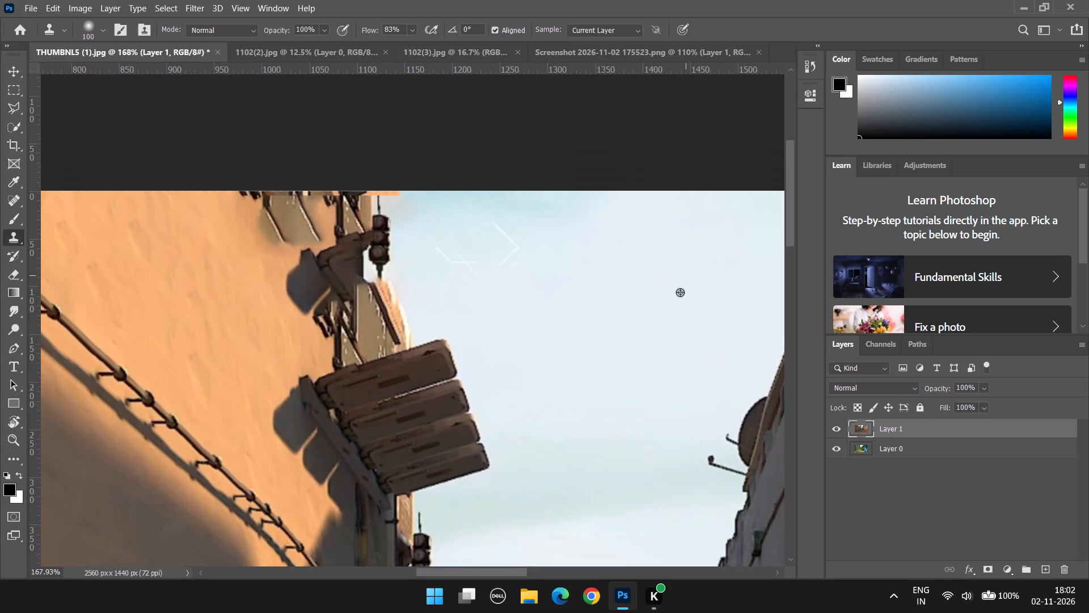
{"action": "scroll", "coordinate": [453, 214], "scroll_direction": "up", "scroll_amount": 5, "text": "alt"}
{"action": "left_click", "coordinate": [441, 208], "text": "alt"}
{"action": "left_click_drag", "start_coordinate": [455, 271], "coordinate": [455, 272]}
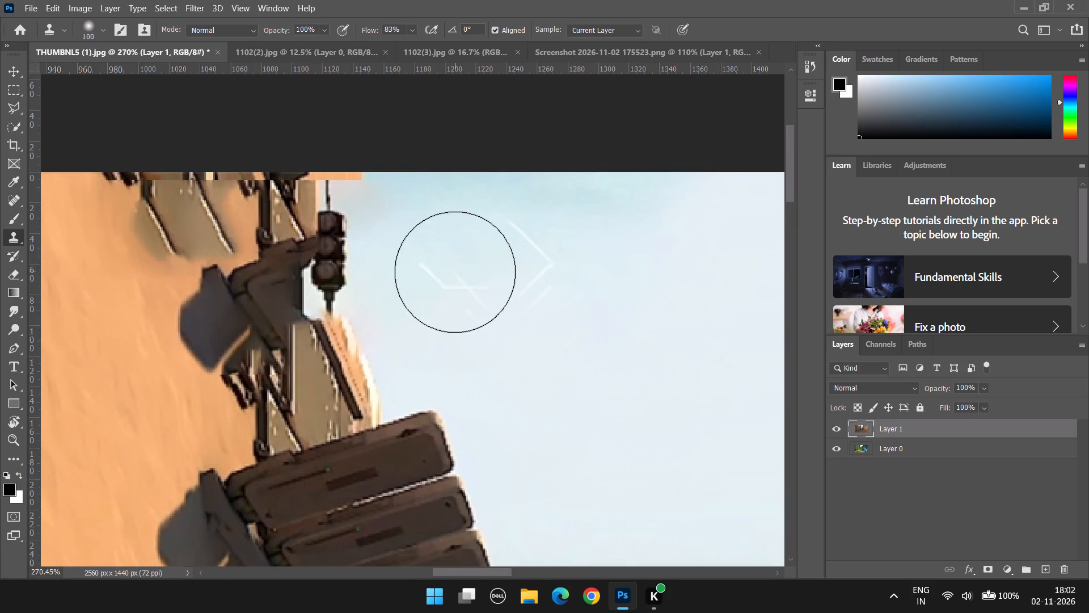
{"action": "left_click_drag", "start_coordinate": [455, 272], "coordinate": [488, 288]}
{"action": "left_click", "coordinate": [636, 359], "text": "alt"}
{"action": "left_click_drag", "start_coordinate": [472, 343], "coordinate": [470, 338]}
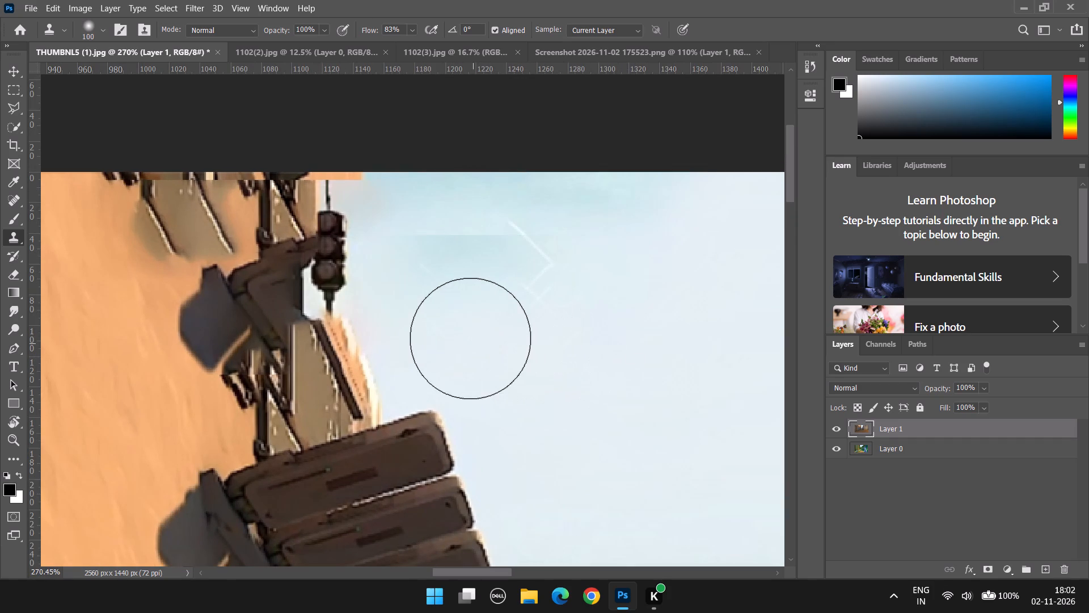
{"action": "left_click_drag", "start_coordinate": [470, 338], "coordinate": [567, 266]}
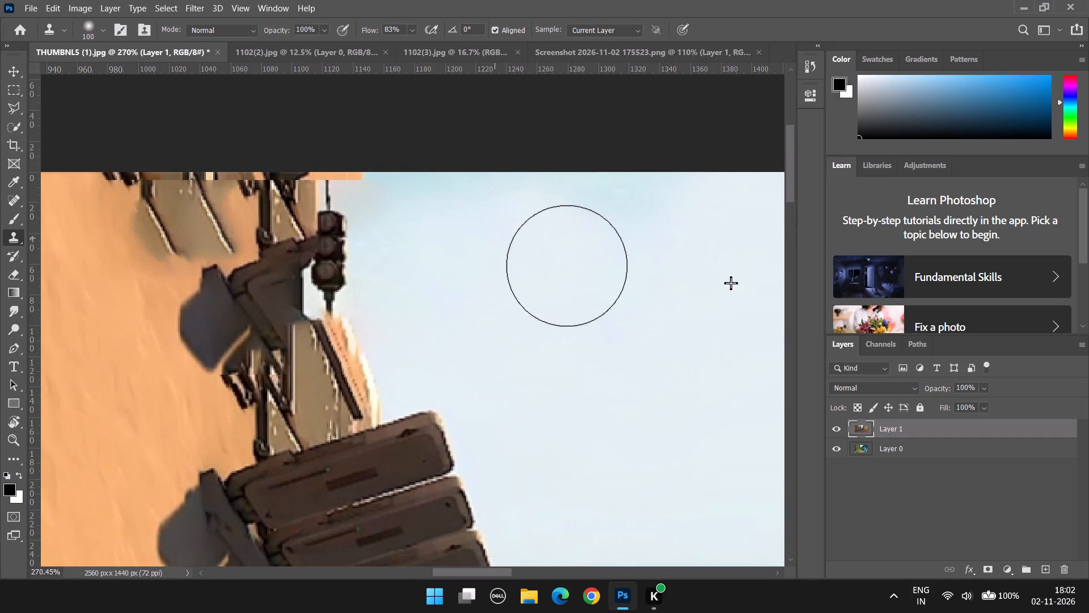
{"action": "left_click_drag", "start_coordinate": [567, 266], "coordinate": [425, 167]}
Touch up the sky right beside the hanging lamps with the Clone Stamp, using a clean sky sample.
{"action": "scroll", "coordinate": [607, 278], "scroll_direction": "down", "scroll_amount": 7, "text": "alt"}
{"action": "scroll", "coordinate": [474, 236], "scroll_direction": "up", "scroll_amount": 6, "text": "alt"}
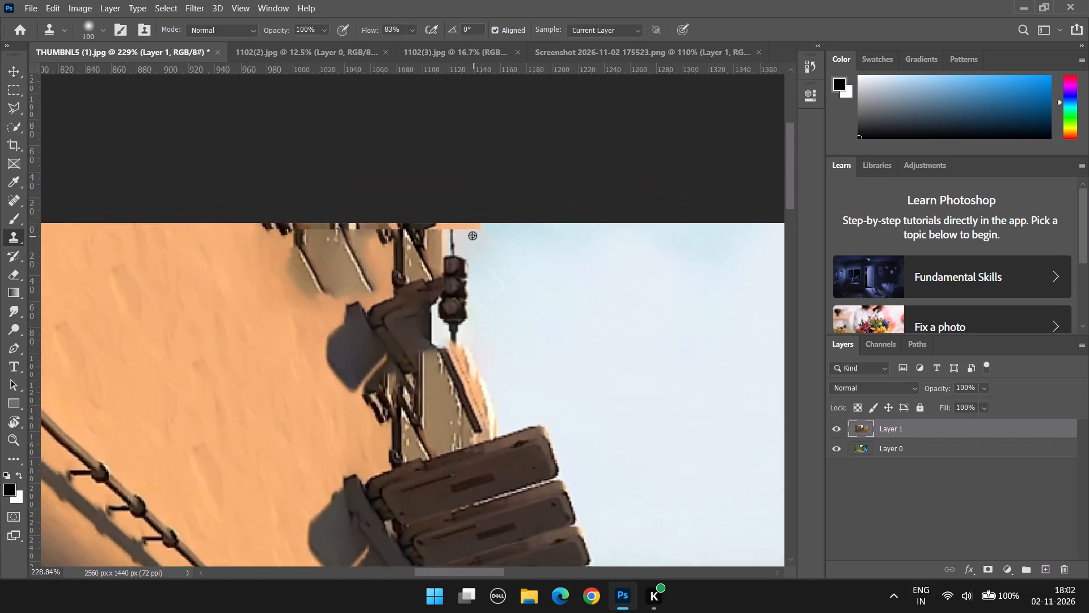
{"action": "scroll", "coordinate": [472, 236], "scroll_direction": "up", "scroll_amount": 10, "text": "alt"}
{"action": "scroll", "coordinate": [472, 236], "scroll_direction": "down", "scroll_amount": 20, "text": "alt"}
{"action": "scroll", "coordinate": [472, 236], "scroll_direction": "down", "scroll_amount": 2, "text": "alt"}
{"action": "scroll", "coordinate": [457, 250], "scroll_direction": "up", "scroll_amount": 10, "text": "alt"}
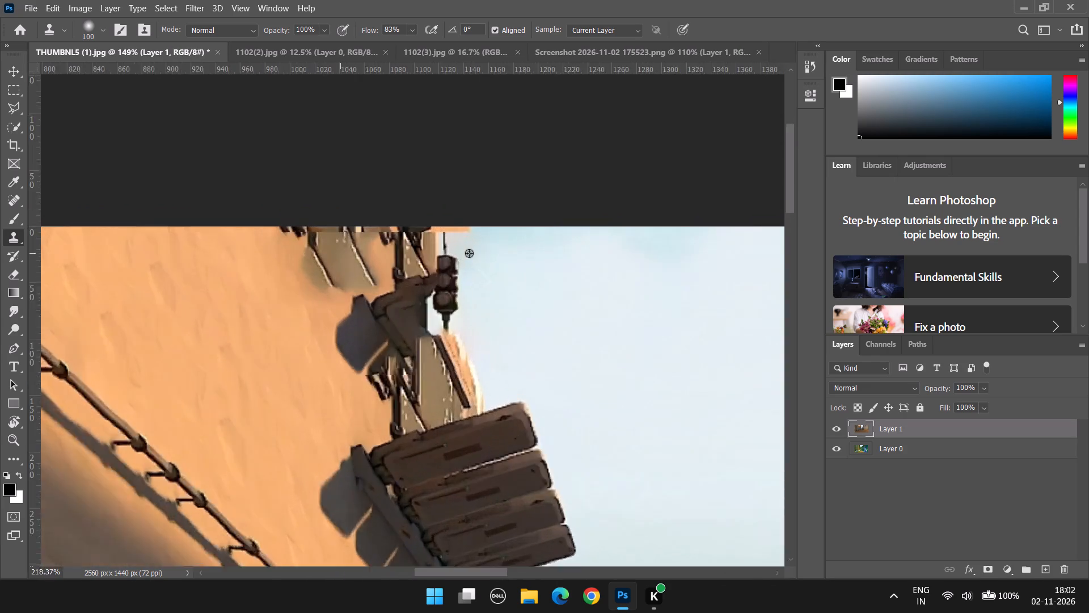
{"action": "scroll", "coordinate": [469, 253], "scroll_direction": "up", "scroll_amount": 13, "text": "alt"}
{"action": "left_click", "coordinate": [631, 296], "text": "alt"}
{"action": "left_click", "coordinate": [459, 298]}
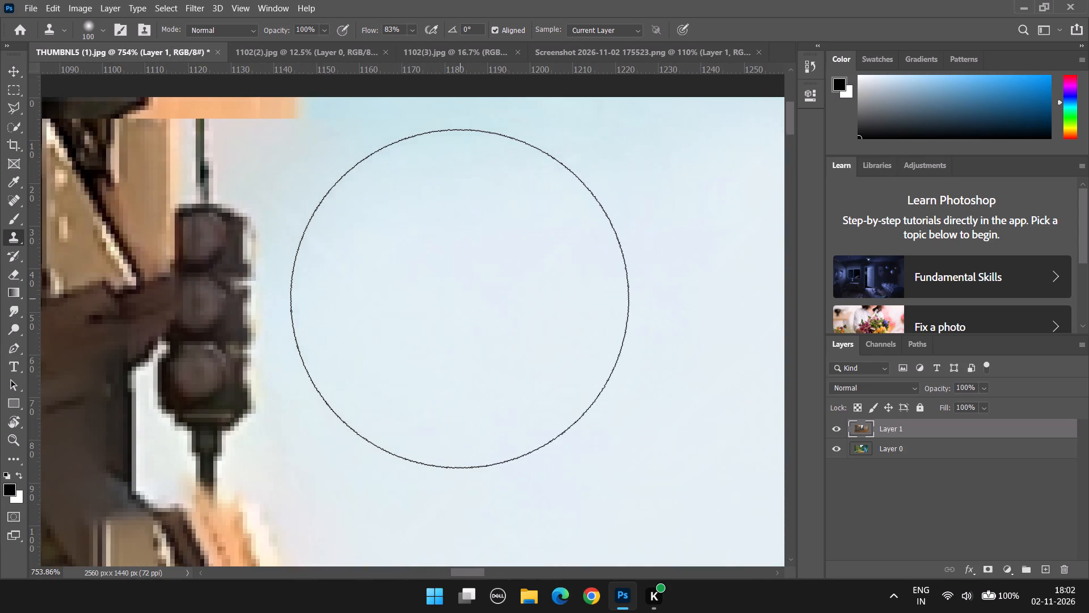
{"action": "left_click", "coordinate": [459, 298]}
{"action": "scroll", "coordinate": [462, 306], "scroll_direction": "down", "scroll_amount": 20, "text": "alt"}
{"action": "scroll", "coordinate": [462, 306], "scroll_direction": "down", "scroll_amount": 2, "text": "alt"}
{"action": "scroll", "coordinate": [467, 399], "scroll_direction": "down", "scroll_amount": 6, "text": "alt"}
{"action": "scroll", "coordinate": [408, 419], "scroll_direction": "down", "scroll_amount": 4, "text": "alt"}
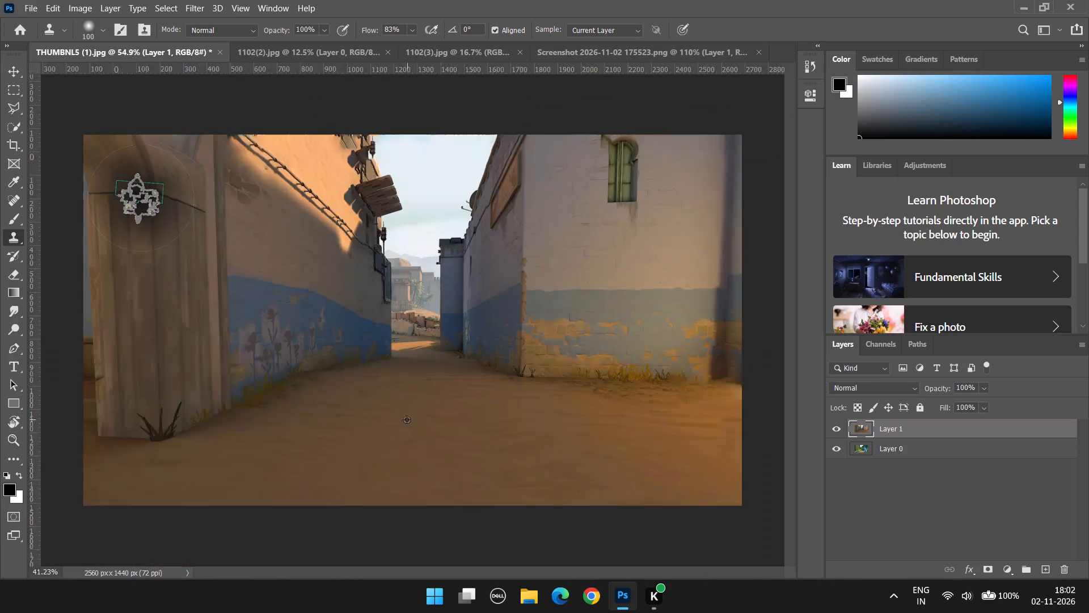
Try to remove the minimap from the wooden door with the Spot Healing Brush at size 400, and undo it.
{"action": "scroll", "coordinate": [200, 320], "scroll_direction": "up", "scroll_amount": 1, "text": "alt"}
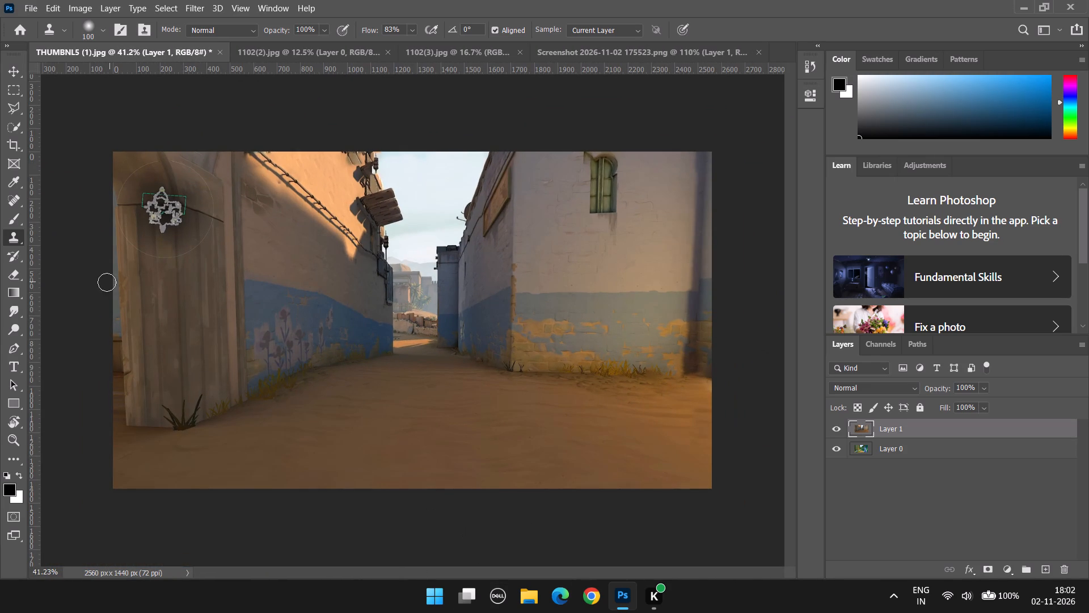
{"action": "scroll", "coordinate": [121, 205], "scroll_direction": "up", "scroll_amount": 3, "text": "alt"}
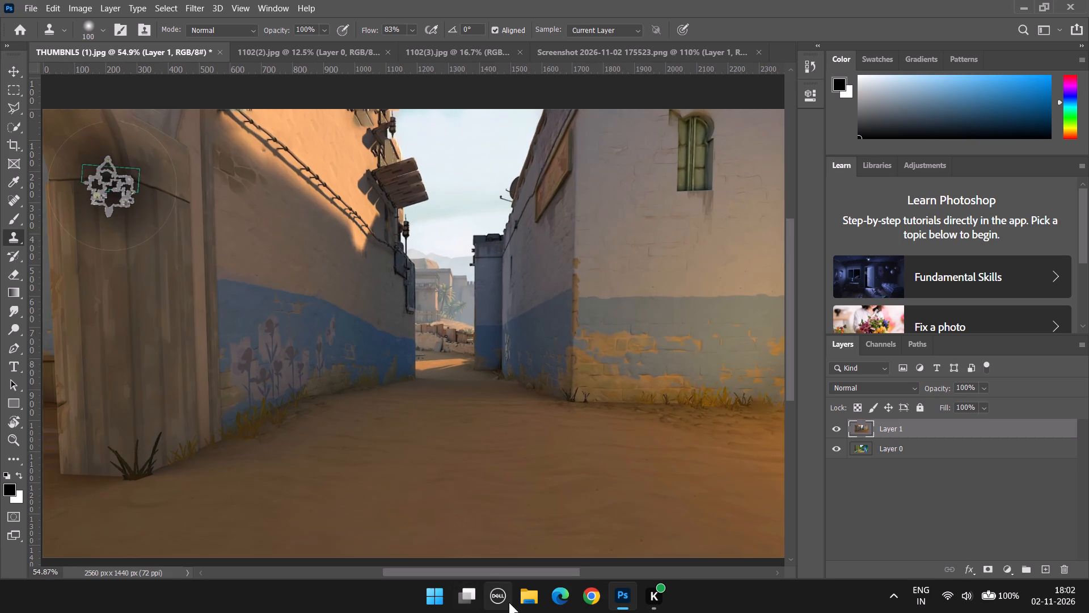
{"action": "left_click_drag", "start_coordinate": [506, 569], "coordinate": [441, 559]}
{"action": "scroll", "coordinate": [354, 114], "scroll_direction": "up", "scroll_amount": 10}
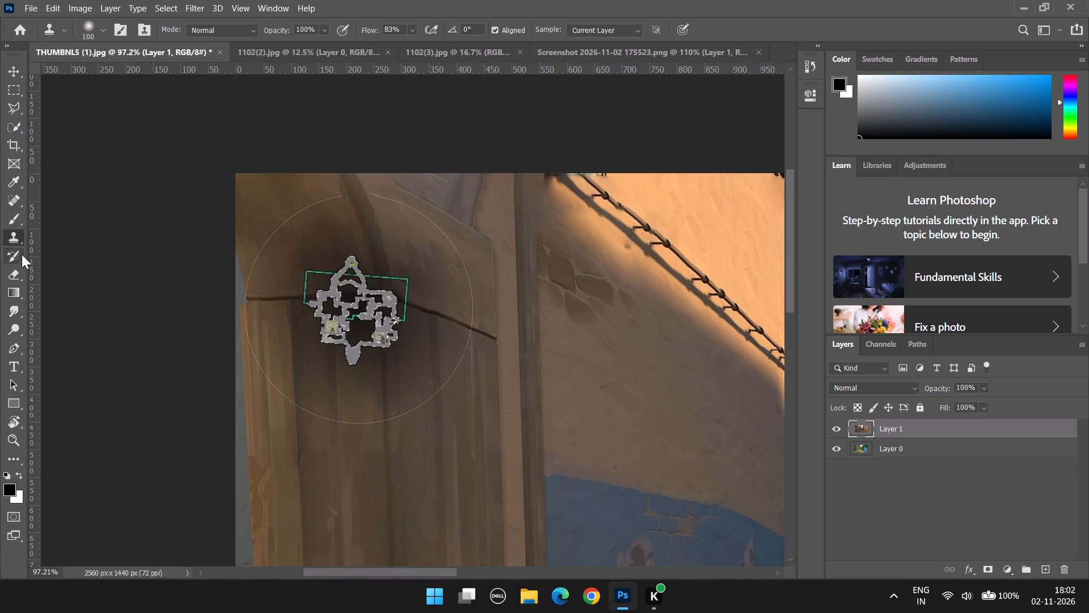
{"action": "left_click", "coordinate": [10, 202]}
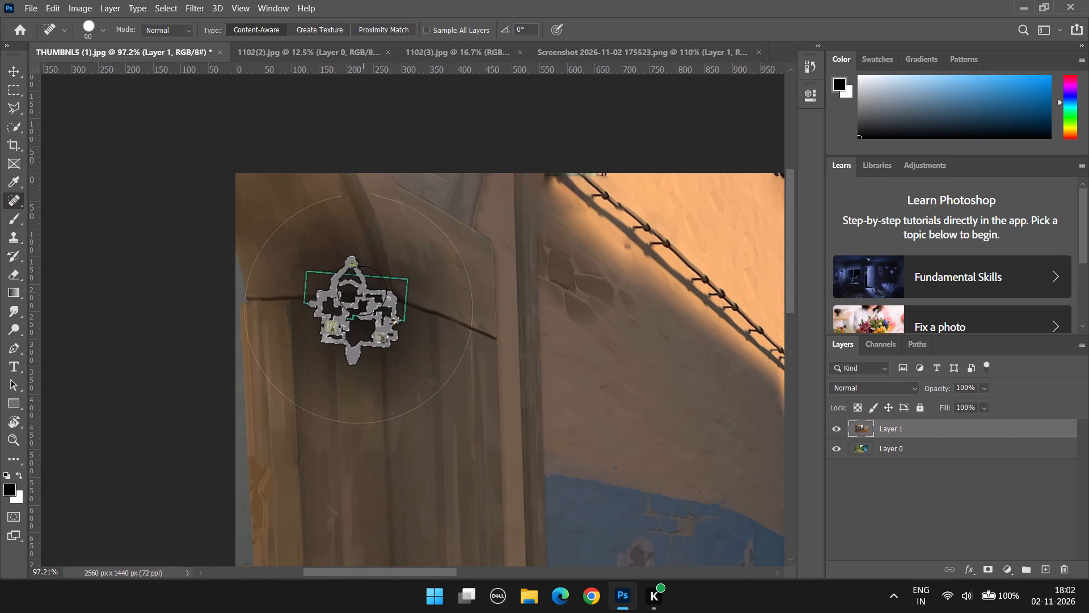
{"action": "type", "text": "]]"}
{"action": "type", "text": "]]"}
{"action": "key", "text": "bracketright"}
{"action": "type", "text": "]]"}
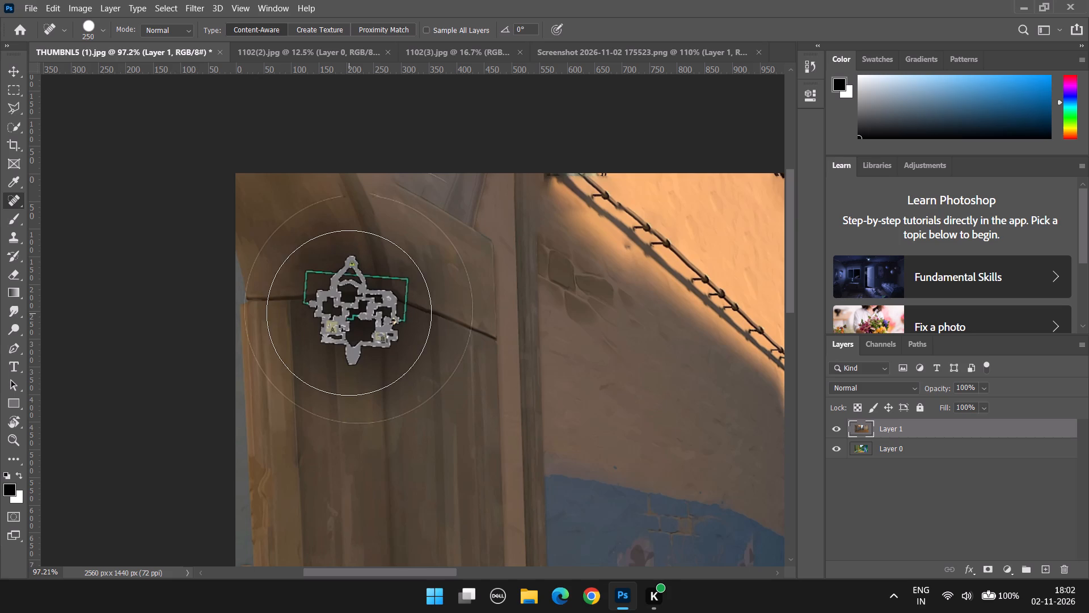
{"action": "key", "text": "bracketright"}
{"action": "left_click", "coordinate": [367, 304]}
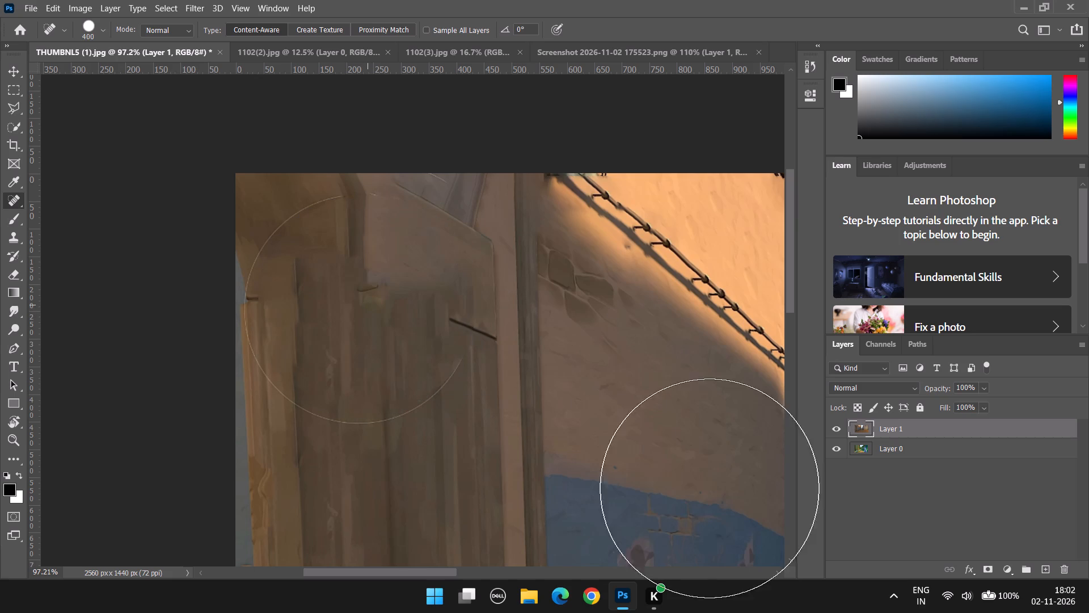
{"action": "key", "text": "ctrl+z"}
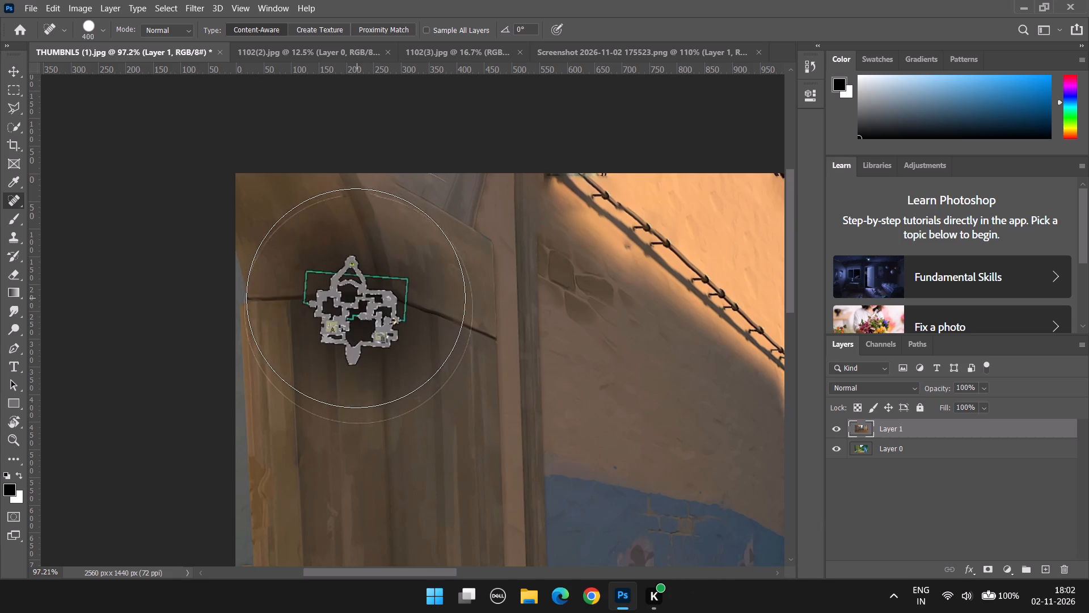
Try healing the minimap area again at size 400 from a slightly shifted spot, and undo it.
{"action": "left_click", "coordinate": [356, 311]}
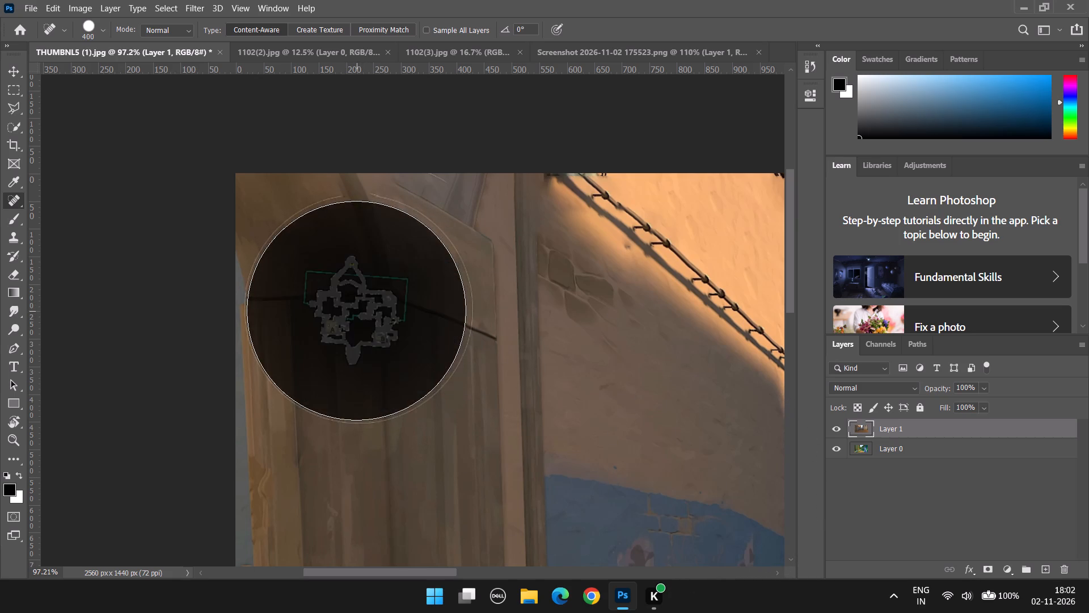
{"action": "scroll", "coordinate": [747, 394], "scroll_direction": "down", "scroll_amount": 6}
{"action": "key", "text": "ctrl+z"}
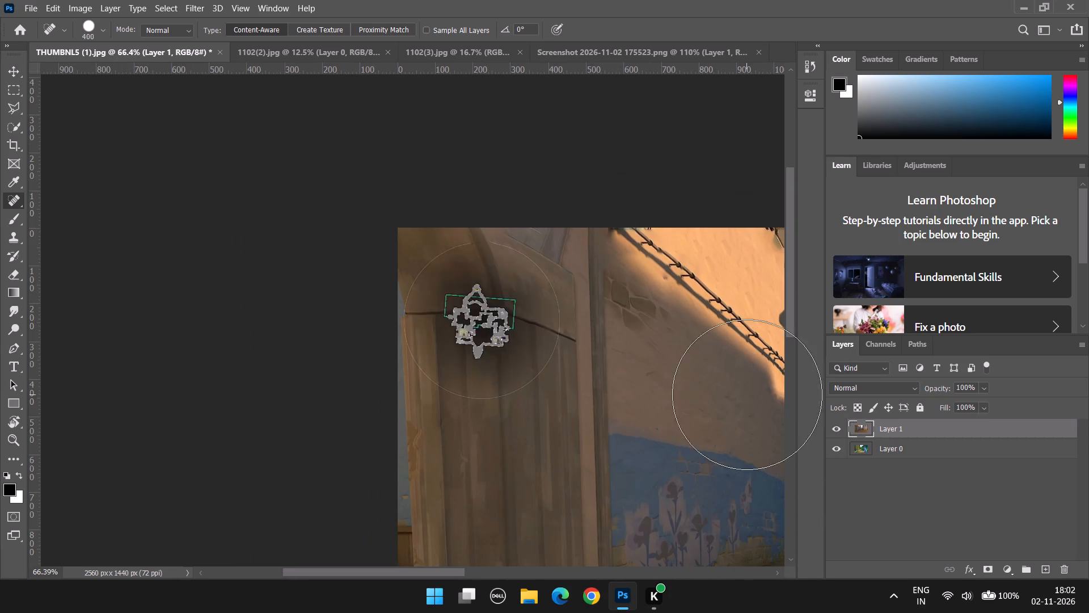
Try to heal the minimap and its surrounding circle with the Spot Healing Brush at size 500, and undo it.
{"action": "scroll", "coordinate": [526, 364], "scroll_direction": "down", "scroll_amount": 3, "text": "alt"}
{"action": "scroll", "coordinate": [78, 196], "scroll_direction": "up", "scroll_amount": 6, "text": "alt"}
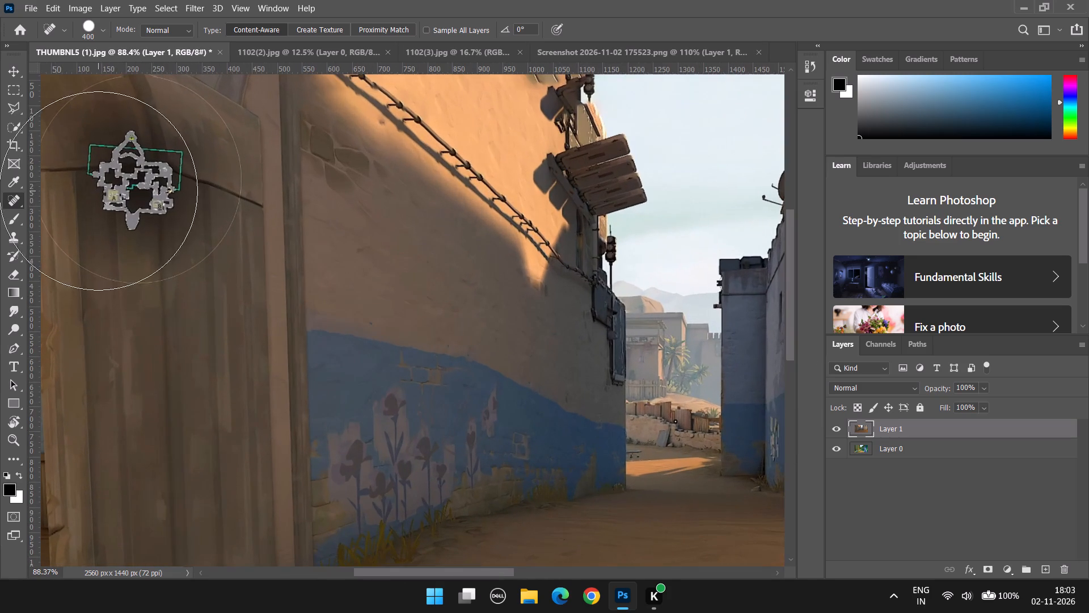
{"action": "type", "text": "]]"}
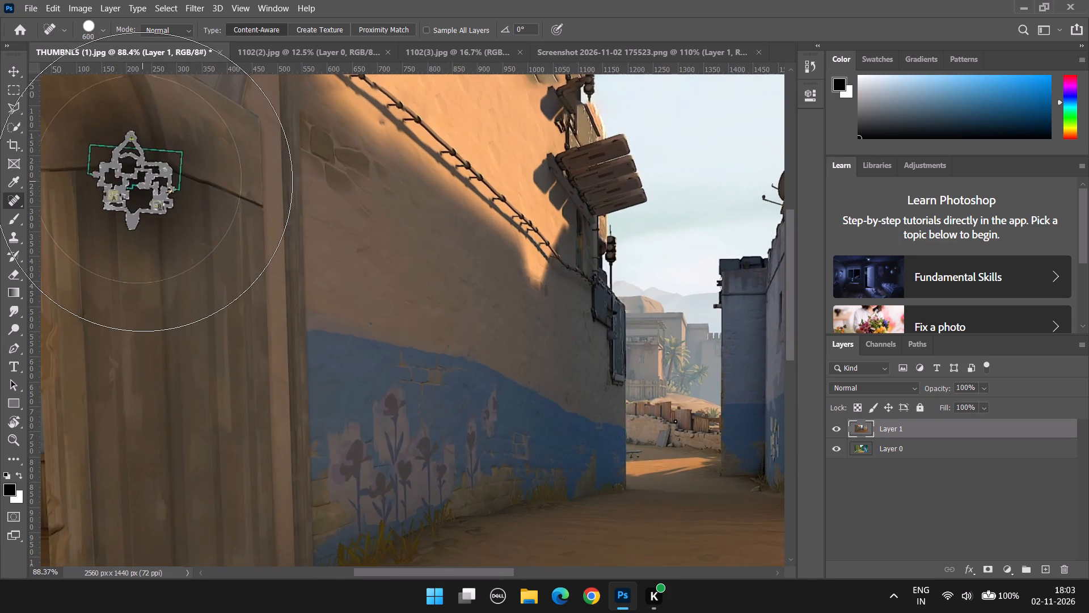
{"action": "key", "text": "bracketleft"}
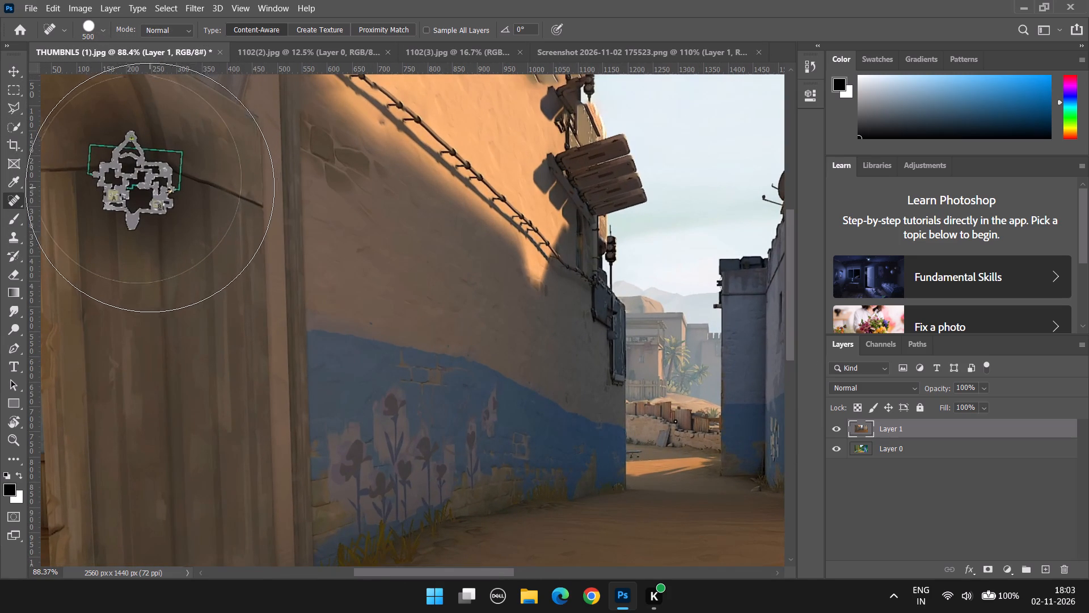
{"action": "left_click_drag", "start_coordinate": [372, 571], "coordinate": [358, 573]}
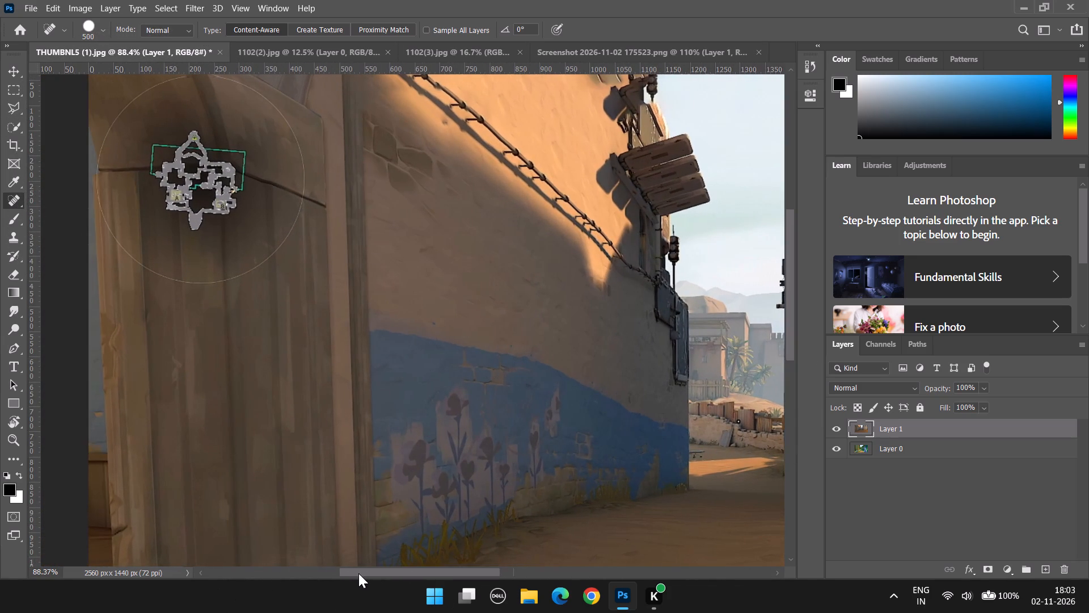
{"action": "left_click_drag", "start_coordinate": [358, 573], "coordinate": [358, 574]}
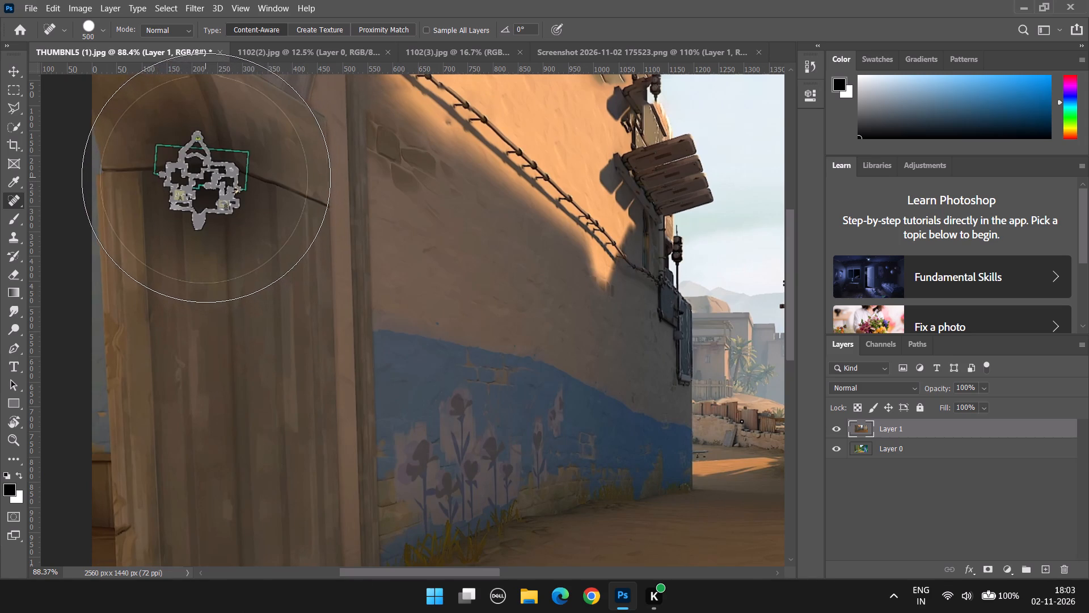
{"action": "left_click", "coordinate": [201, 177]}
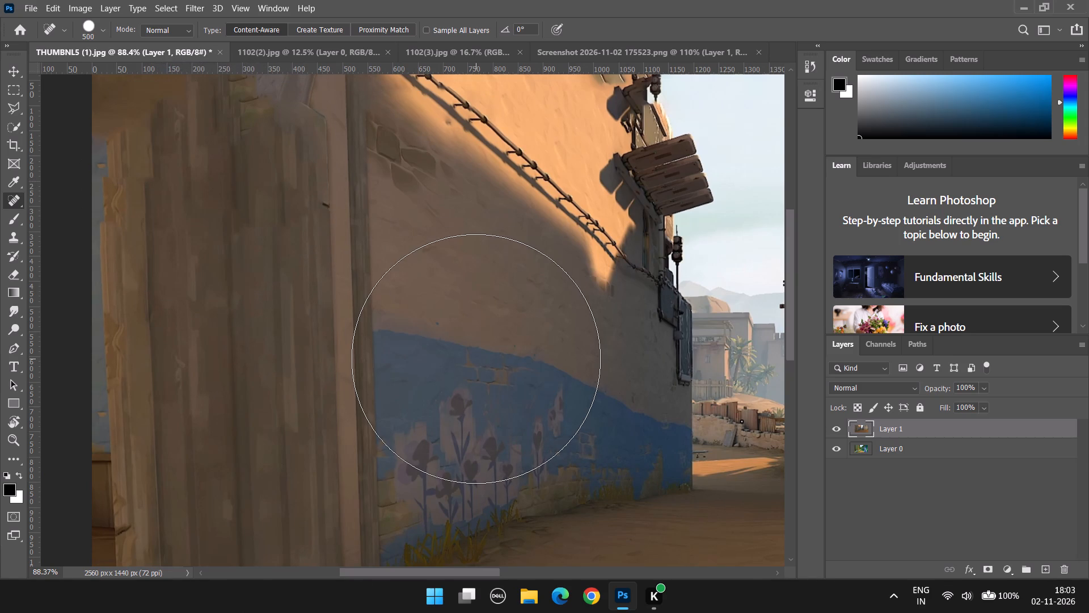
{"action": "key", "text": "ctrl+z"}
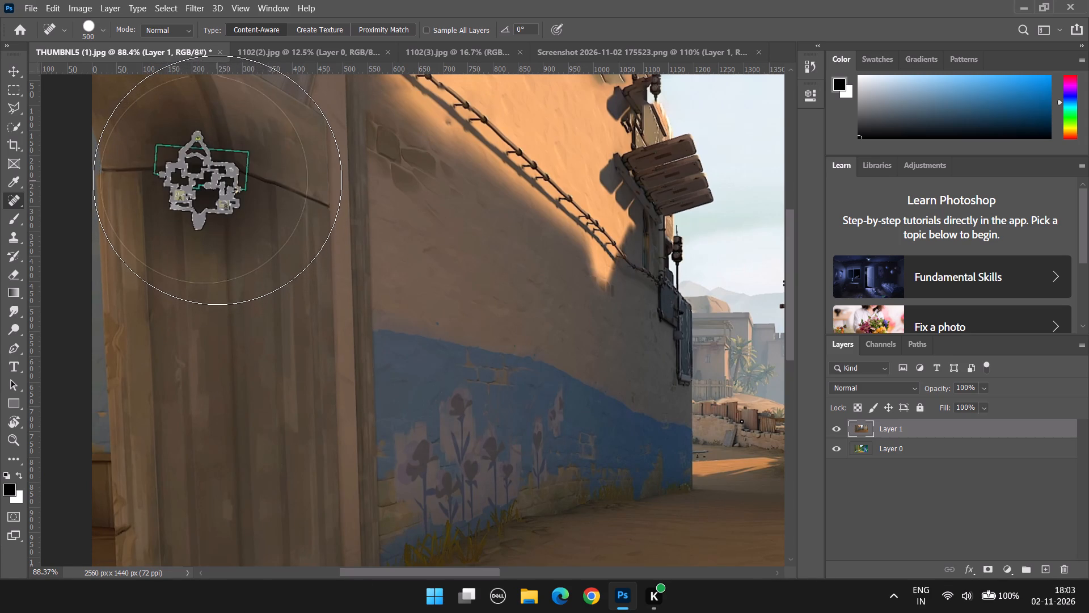
Heal the minimap off the wooden door with the Spot Healing Brush at size 400, centred inside the thin circle.
{"action": "key", "text": "bracketleft"}
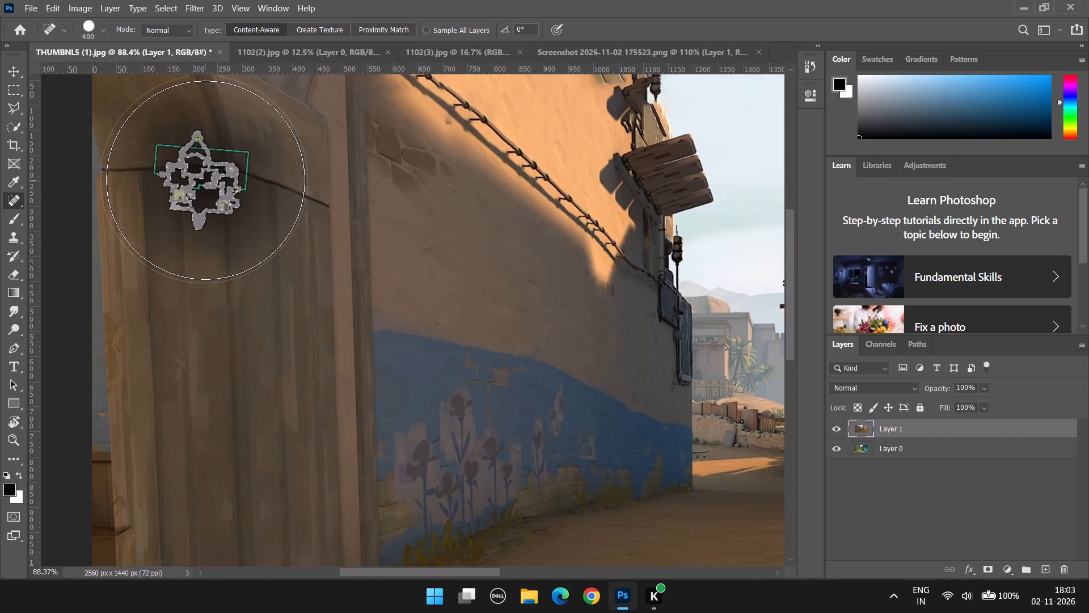
{"action": "left_click", "coordinate": [204, 180]}
{"action": "scroll", "coordinate": [229, 261], "scroll_direction": "down", "scroll_amount": 12, "text": "alt"}
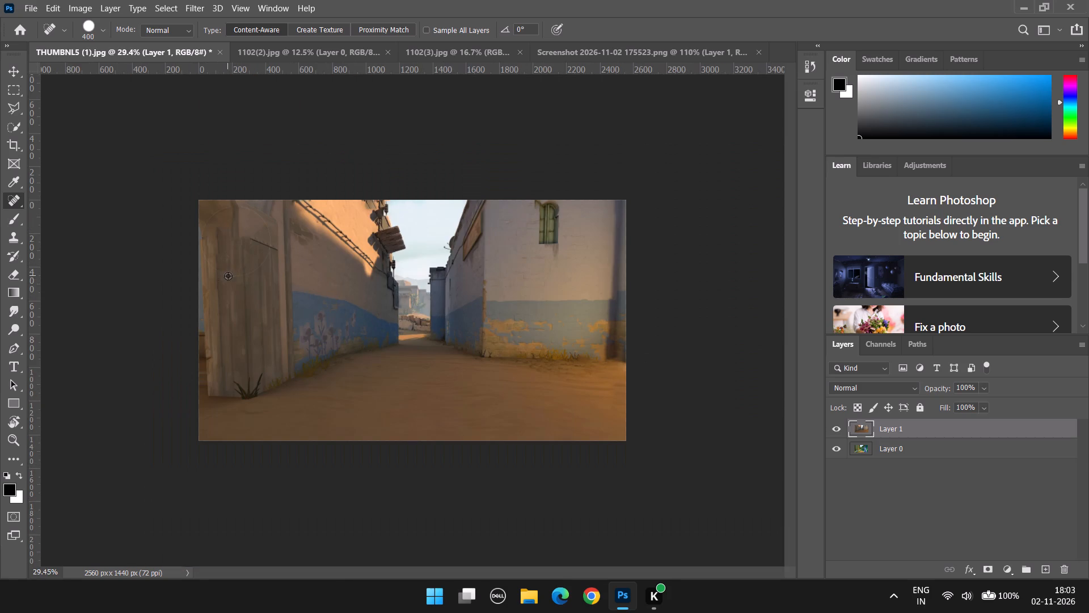
{"action": "scroll", "coordinate": [220, 292], "scroll_direction": "up", "scroll_amount": 3, "text": "alt"}
{"action": "scroll", "coordinate": [105, 174], "scroll_direction": "up", "scroll_amount": 2, "text": "alt"}
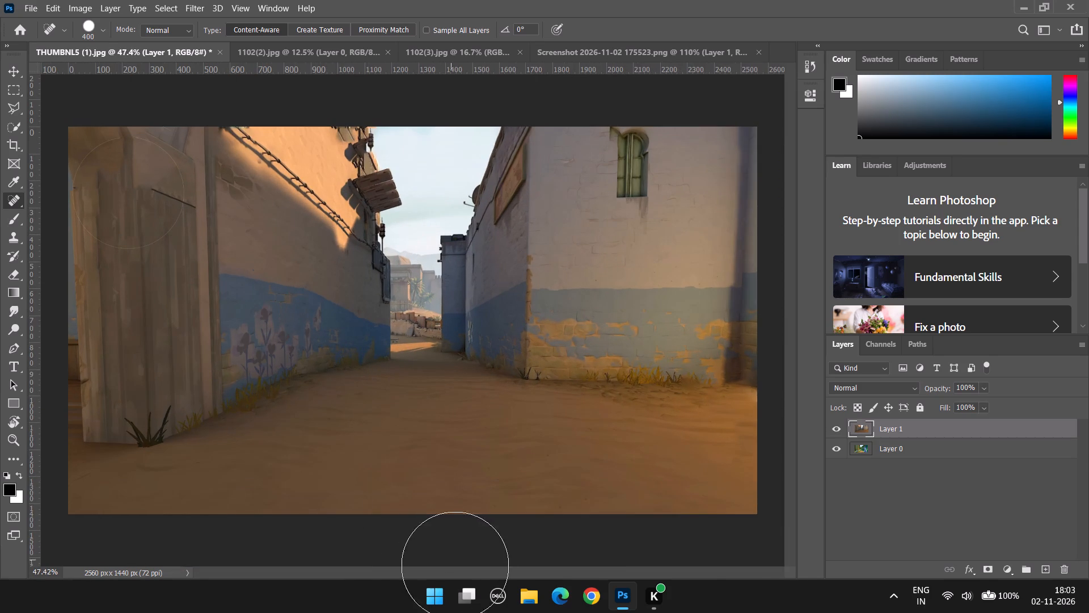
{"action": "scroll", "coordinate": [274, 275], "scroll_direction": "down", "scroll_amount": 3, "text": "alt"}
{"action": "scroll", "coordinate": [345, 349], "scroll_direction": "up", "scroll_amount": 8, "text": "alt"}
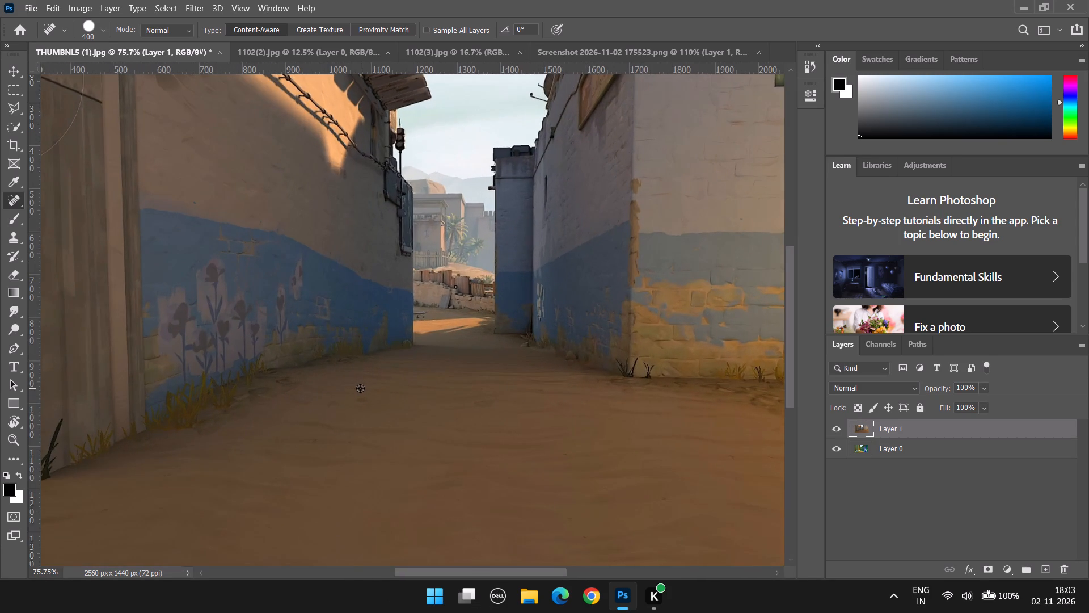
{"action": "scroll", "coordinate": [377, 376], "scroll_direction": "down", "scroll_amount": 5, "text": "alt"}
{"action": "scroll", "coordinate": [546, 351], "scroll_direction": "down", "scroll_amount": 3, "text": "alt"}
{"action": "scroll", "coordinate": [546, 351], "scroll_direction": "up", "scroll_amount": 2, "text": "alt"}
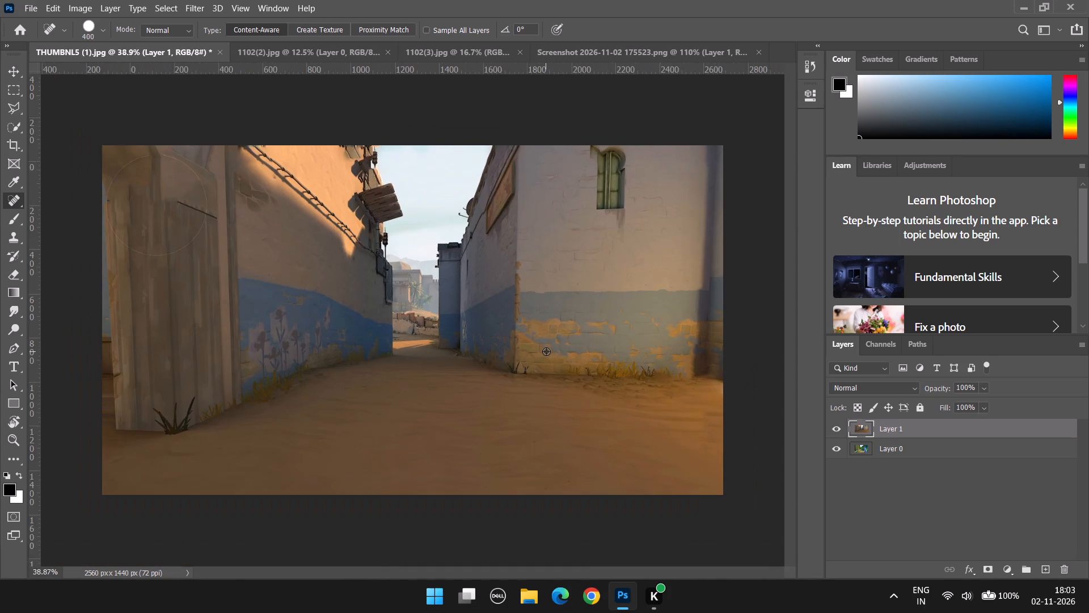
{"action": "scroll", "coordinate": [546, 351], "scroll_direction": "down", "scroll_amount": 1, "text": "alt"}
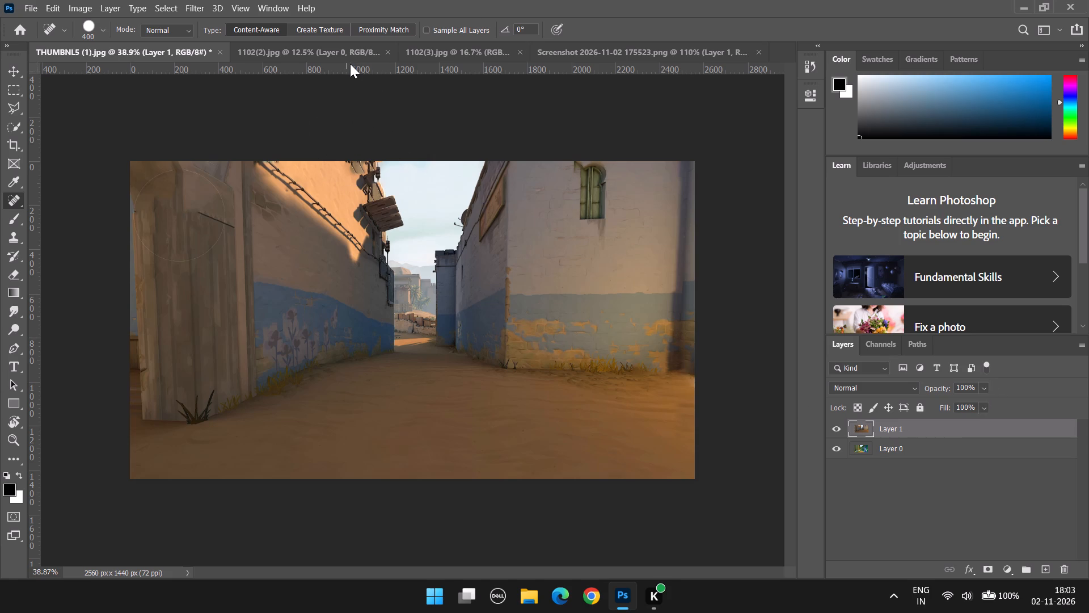
Close the 1102(2).jpg document without saving its changes.
{"action": "left_click", "coordinate": [352, 52]}
{"action": "double_click", "coordinate": [390, 48]}
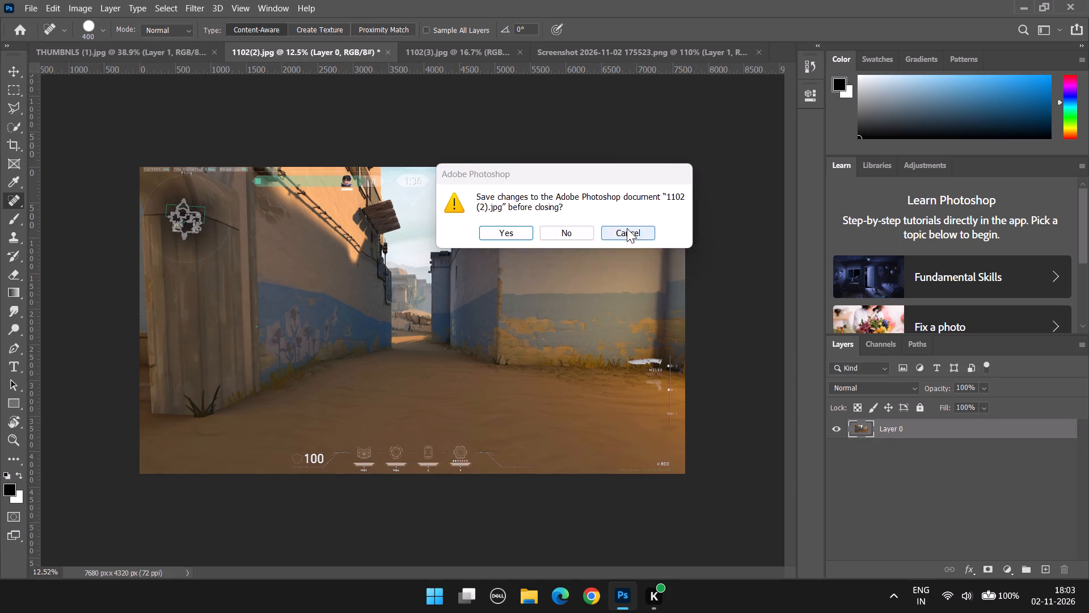
{"action": "left_click", "coordinate": [567, 232]}
Look over the 1102(3).jpg and Screenshot 2026-11-02 175523.png documents, and return to the THUMBNLS document.
{"action": "left_click", "coordinate": [299, 54]}
{"action": "scroll", "coordinate": [417, 217], "scroll_direction": "down", "scroll_amount": 2}
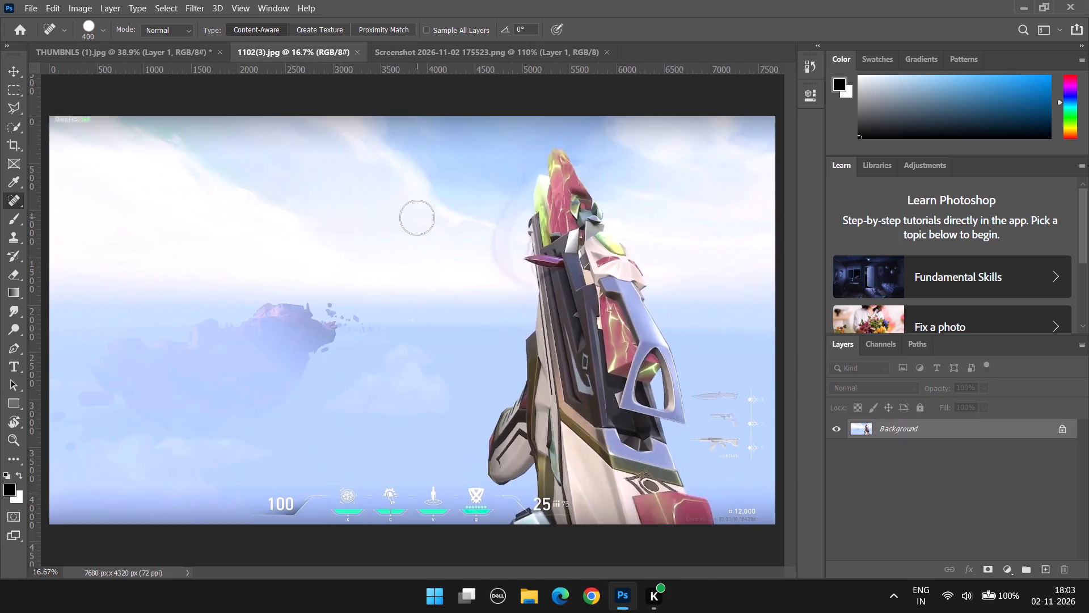
{"action": "scroll", "coordinate": [417, 217], "scroll_direction": "down", "scroll_amount": 2}
{"action": "scroll", "coordinate": [634, 331], "scroll_direction": "up", "scroll_amount": 5, "text": "alt"}
{"action": "left_click", "coordinate": [438, 52]}
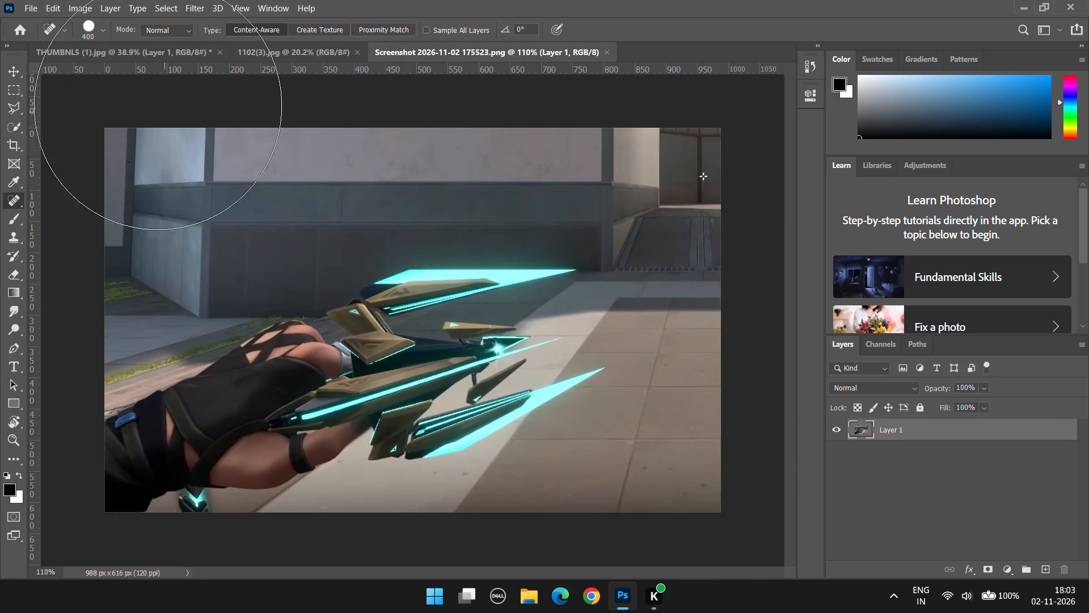
{"action": "left_click", "coordinate": [132, 49]}
{"action": "scroll", "coordinate": [256, 255], "scroll_direction": "down", "scroll_amount": 6, "text": "alt"}
{"action": "scroll", "coordinate": [254, 348], "scroll_direction": "up", "scroll_amount": 2, "text": "alt"}
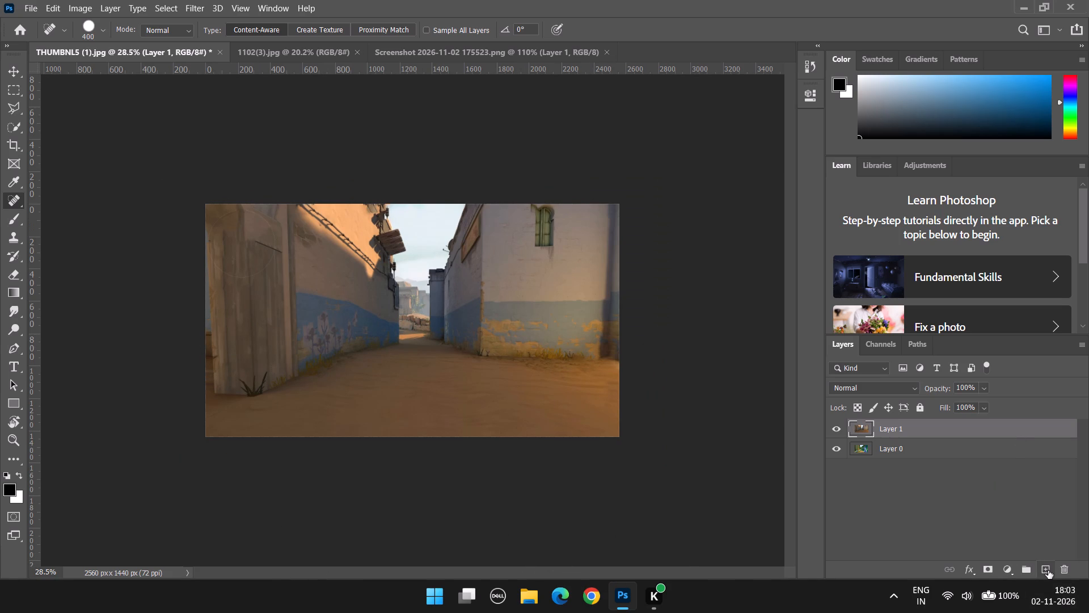
Add a Levels adjustment layer above Layer 1 and darken the image by lowering its white output level to 98.
{"action": "left_click", "coordinate": [1012, 572]}
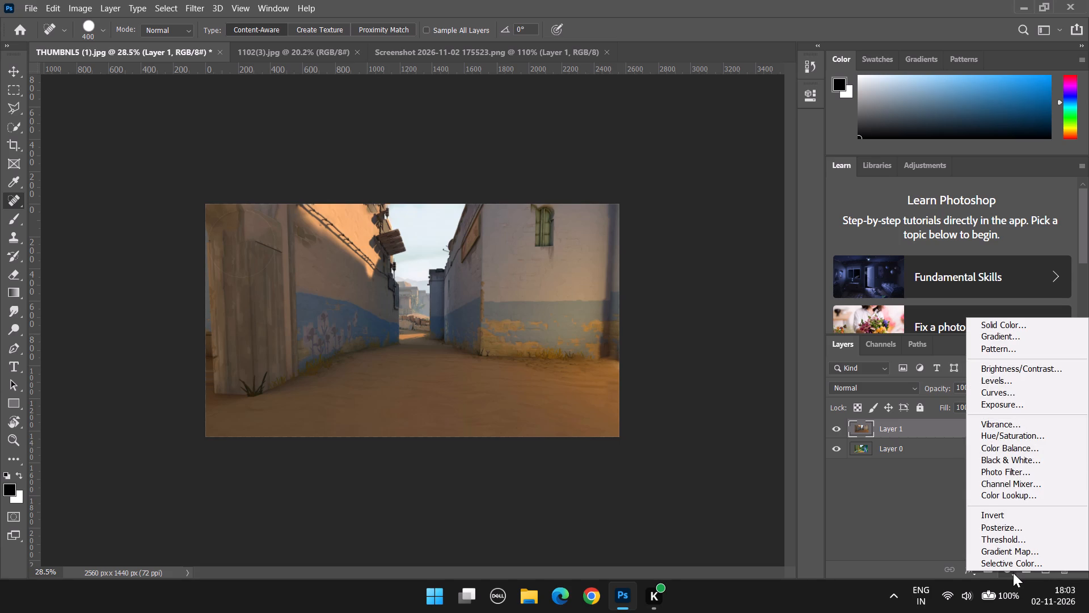
{"action": "left_click", "coordinate": [1050, 384]}
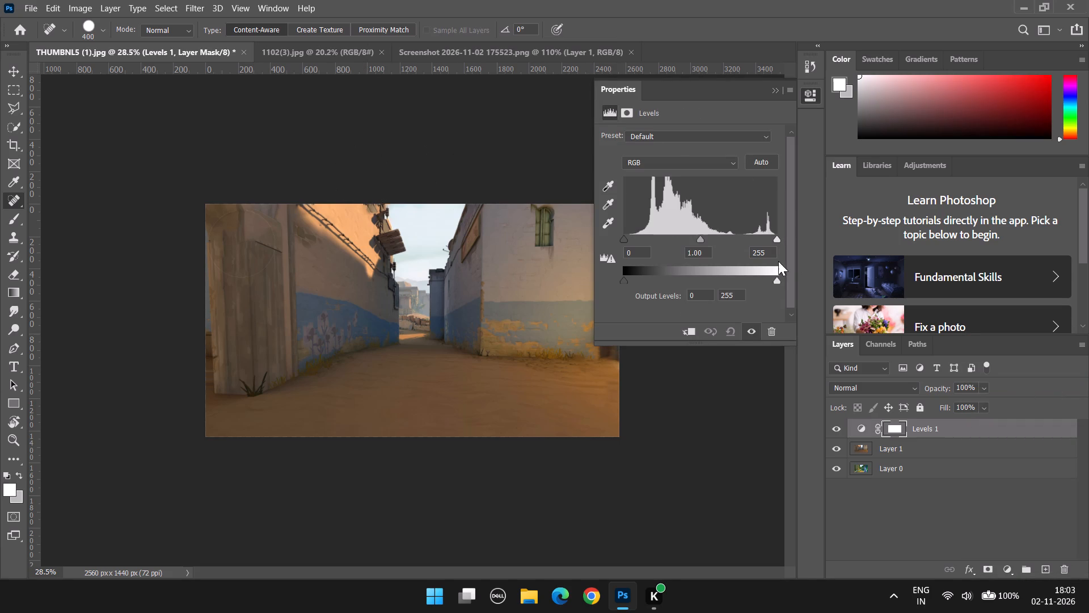
{"action": "left_click_drag", "start_coordinate": [777, 284], "coordinate": [679, 289]}
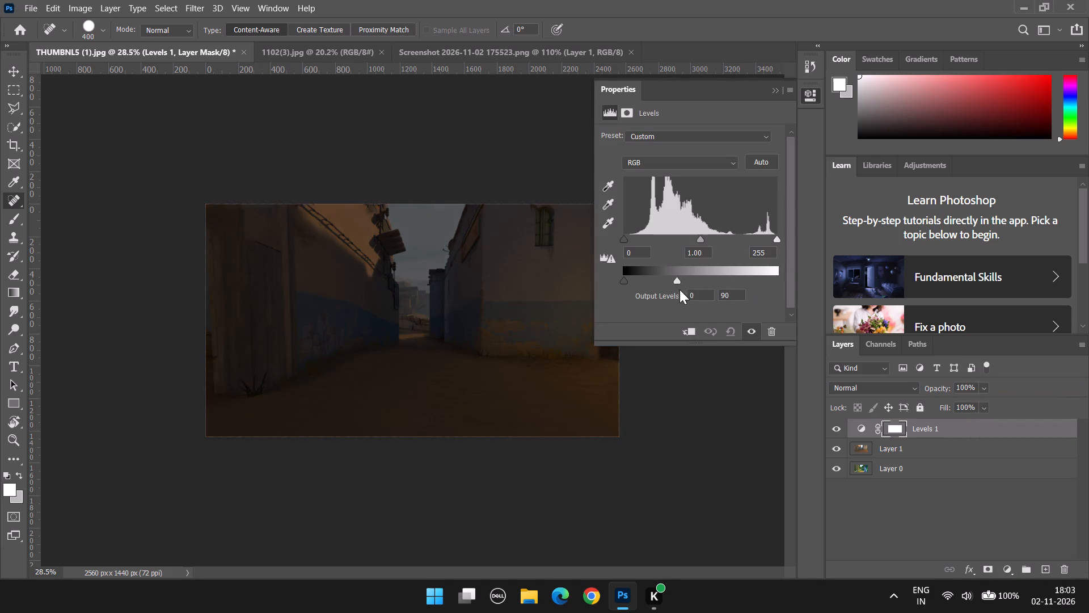
{"action": "left_click_drag", "start_coordinate": [679, 289], "coordinate": [683, 275]}
Clip the Levels 1 adjustment to Layer 1 and invert its layer mask to black.
{"action": "left_click", "coordinate": [1020, 440], "text": "alt"}
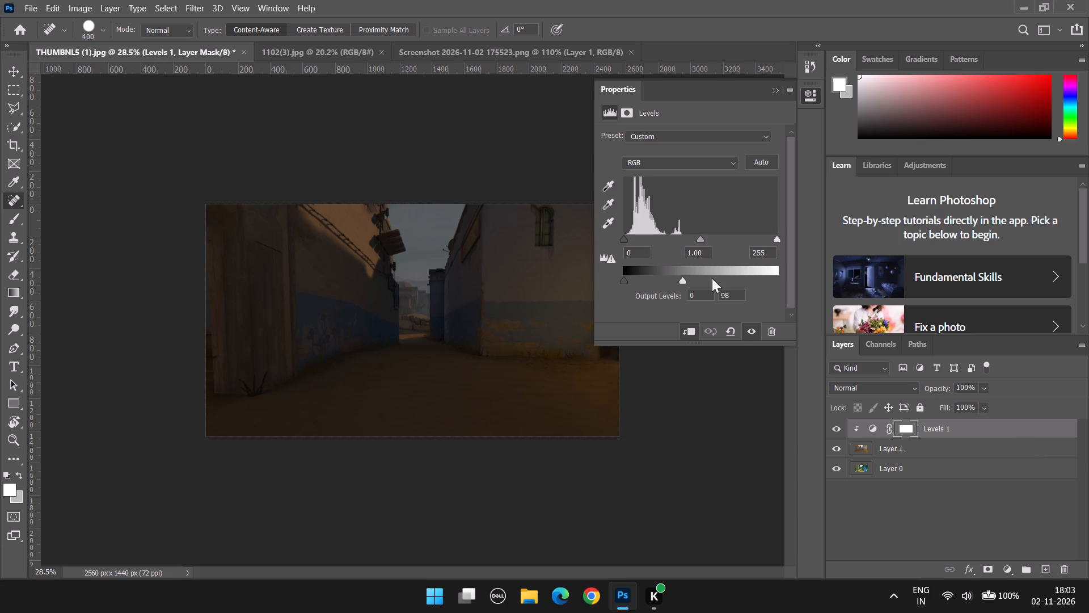
{"action": "key", "text": "ctrl+i"}
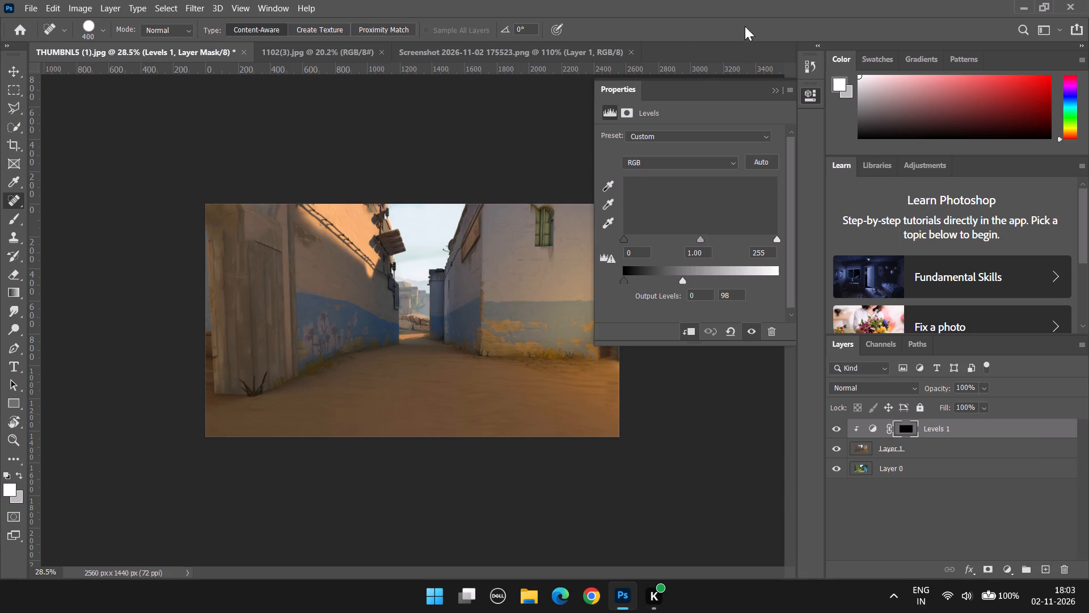
{"action": "left_click", "coordinate": [779, 94]}
Set the background color to black (000000).
{"action": "scroll", "coordinate": [221, 284], "scroll_direction": "up", "scroll_amount": 7, "text": "alt"}
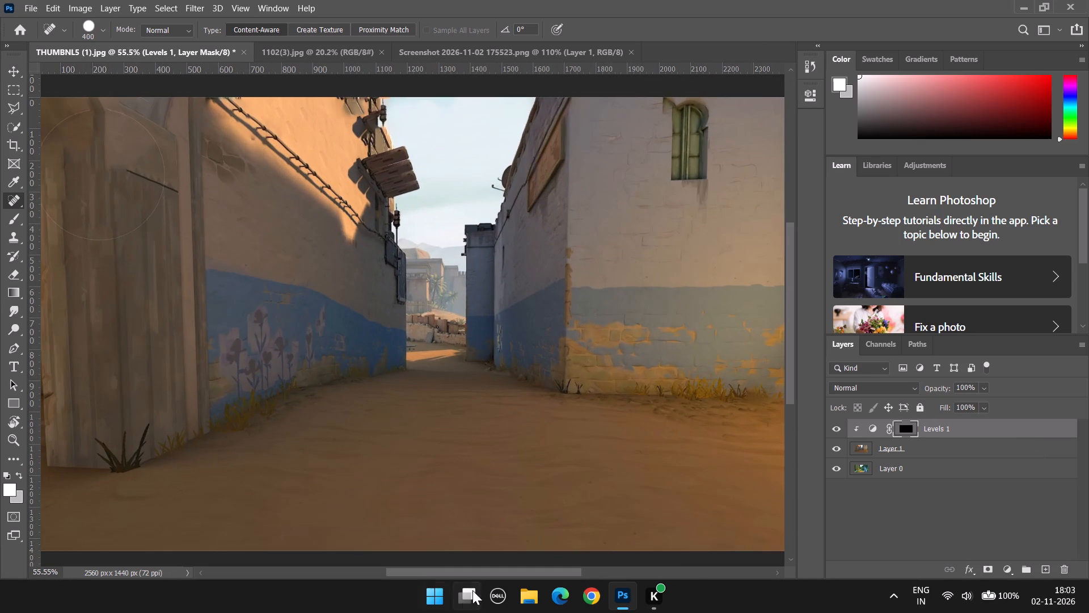
{"action": "left_click_drag", "start_coordinate": [455, 570], "coordinate": [387, 565]}
{"action": "left_click", "coordinate": [18, 490]}
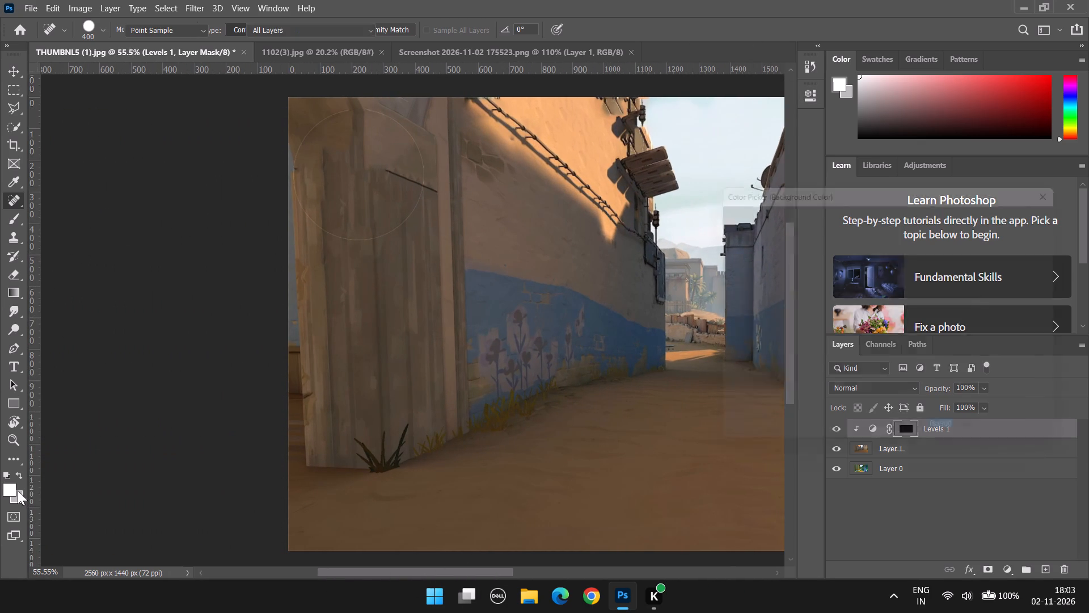
{"action": "left_click_drag", "start_coordinate": [849, 282], "coordinate": [340, 612]}
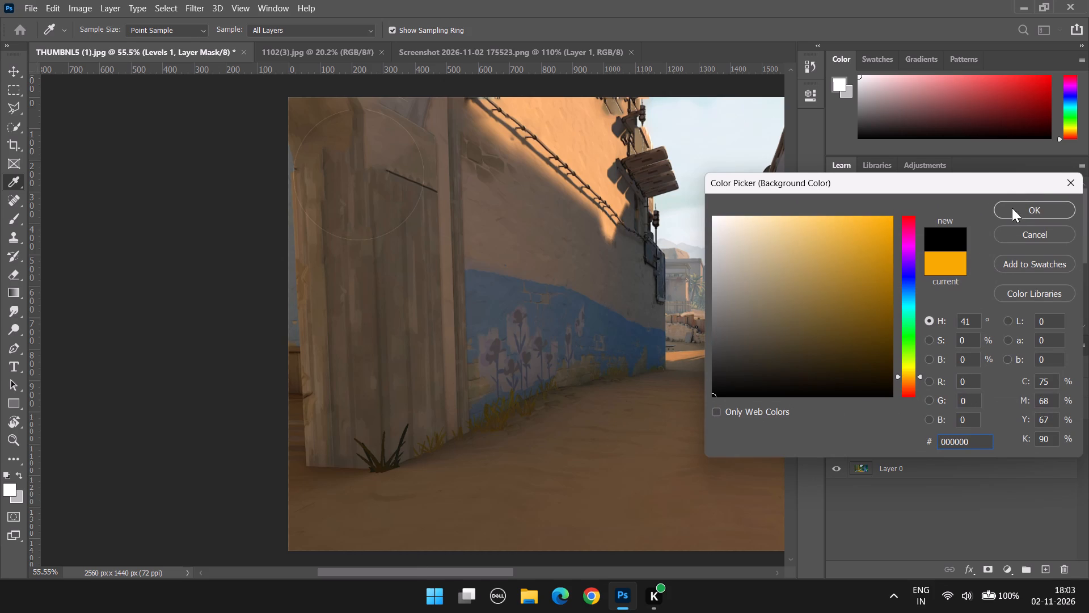
{"action": "left_click", "coordinate": [1012, 208]}
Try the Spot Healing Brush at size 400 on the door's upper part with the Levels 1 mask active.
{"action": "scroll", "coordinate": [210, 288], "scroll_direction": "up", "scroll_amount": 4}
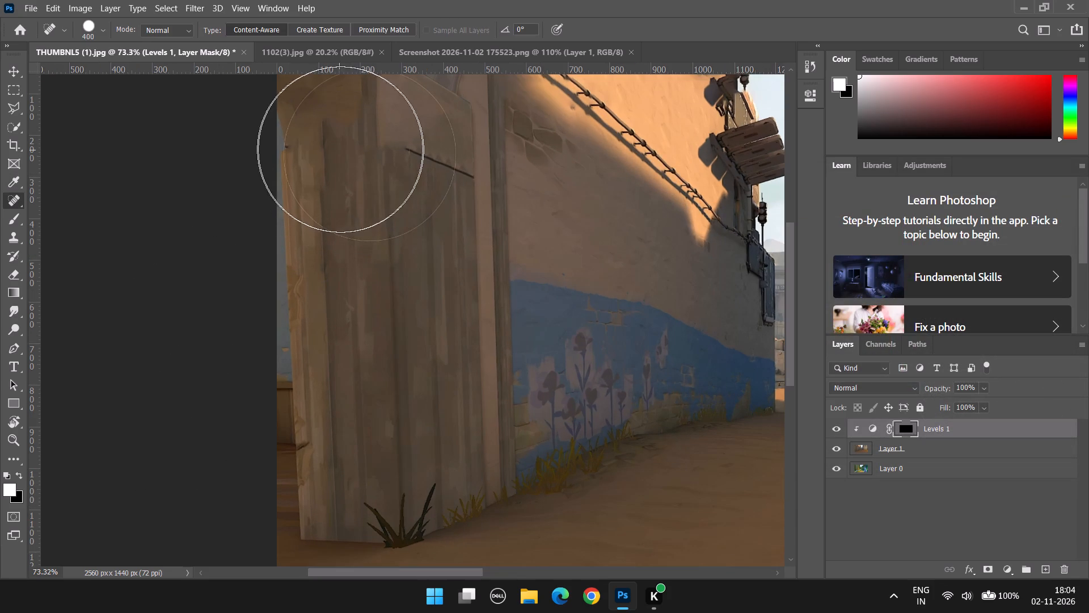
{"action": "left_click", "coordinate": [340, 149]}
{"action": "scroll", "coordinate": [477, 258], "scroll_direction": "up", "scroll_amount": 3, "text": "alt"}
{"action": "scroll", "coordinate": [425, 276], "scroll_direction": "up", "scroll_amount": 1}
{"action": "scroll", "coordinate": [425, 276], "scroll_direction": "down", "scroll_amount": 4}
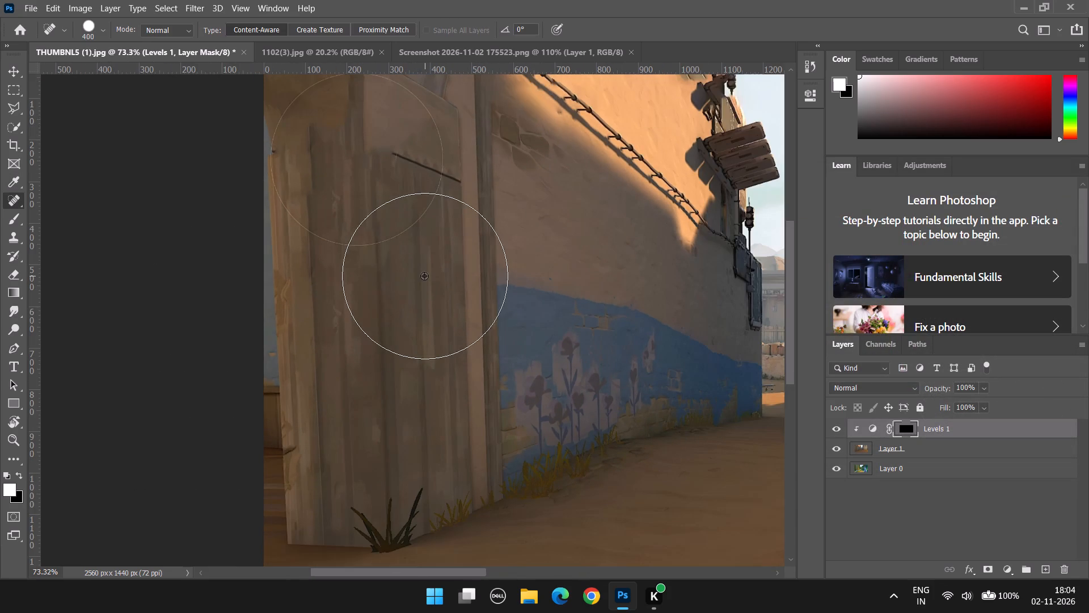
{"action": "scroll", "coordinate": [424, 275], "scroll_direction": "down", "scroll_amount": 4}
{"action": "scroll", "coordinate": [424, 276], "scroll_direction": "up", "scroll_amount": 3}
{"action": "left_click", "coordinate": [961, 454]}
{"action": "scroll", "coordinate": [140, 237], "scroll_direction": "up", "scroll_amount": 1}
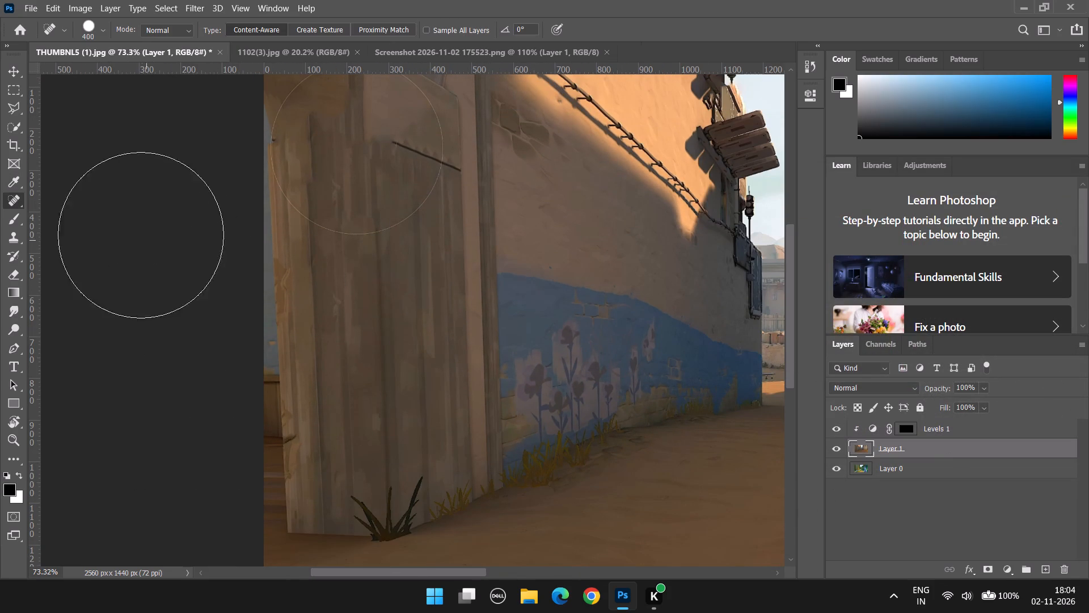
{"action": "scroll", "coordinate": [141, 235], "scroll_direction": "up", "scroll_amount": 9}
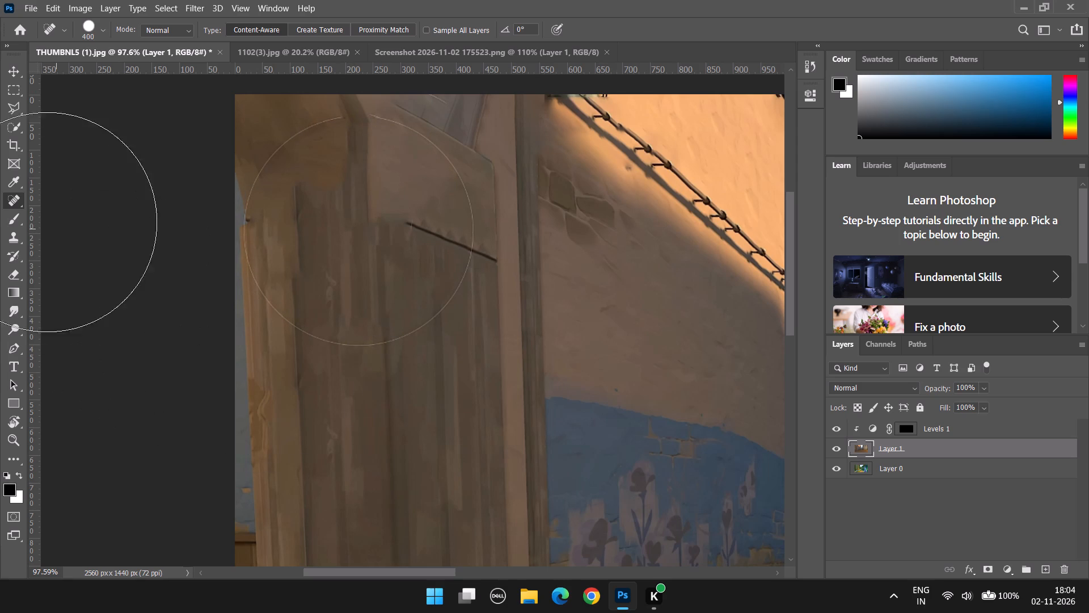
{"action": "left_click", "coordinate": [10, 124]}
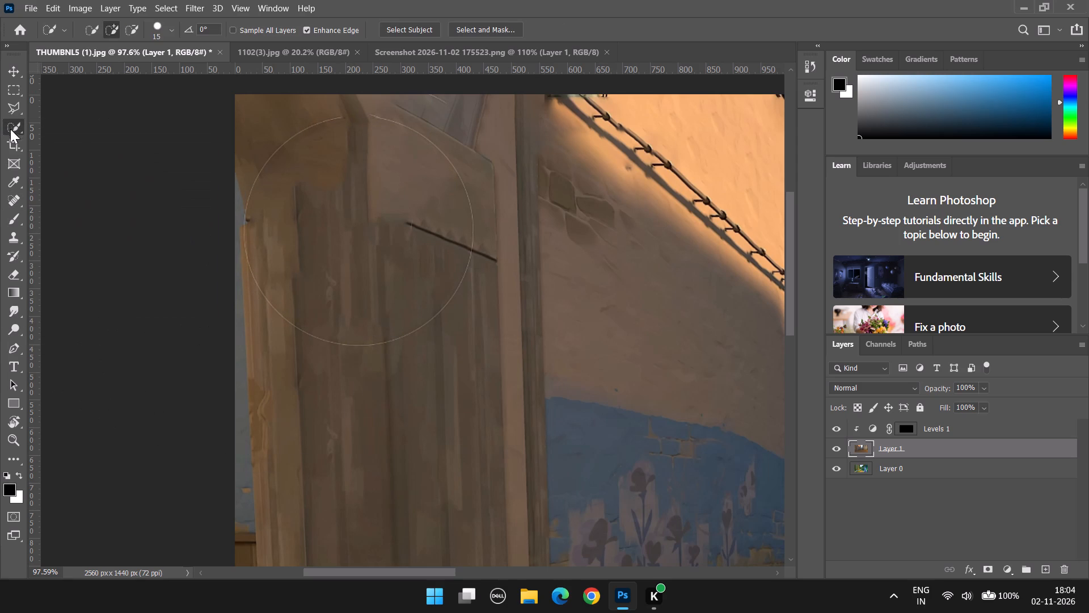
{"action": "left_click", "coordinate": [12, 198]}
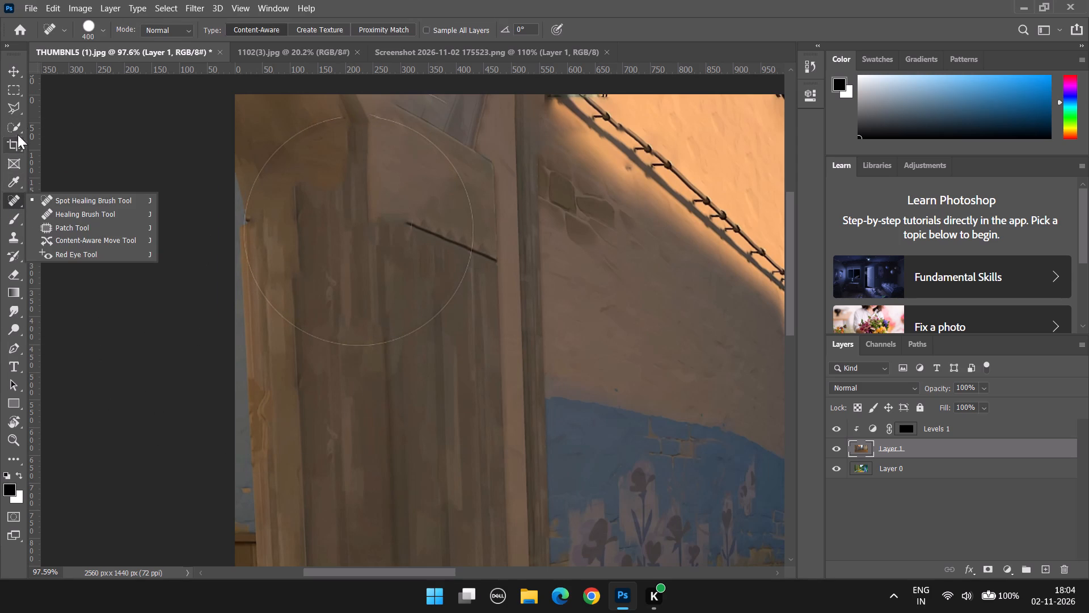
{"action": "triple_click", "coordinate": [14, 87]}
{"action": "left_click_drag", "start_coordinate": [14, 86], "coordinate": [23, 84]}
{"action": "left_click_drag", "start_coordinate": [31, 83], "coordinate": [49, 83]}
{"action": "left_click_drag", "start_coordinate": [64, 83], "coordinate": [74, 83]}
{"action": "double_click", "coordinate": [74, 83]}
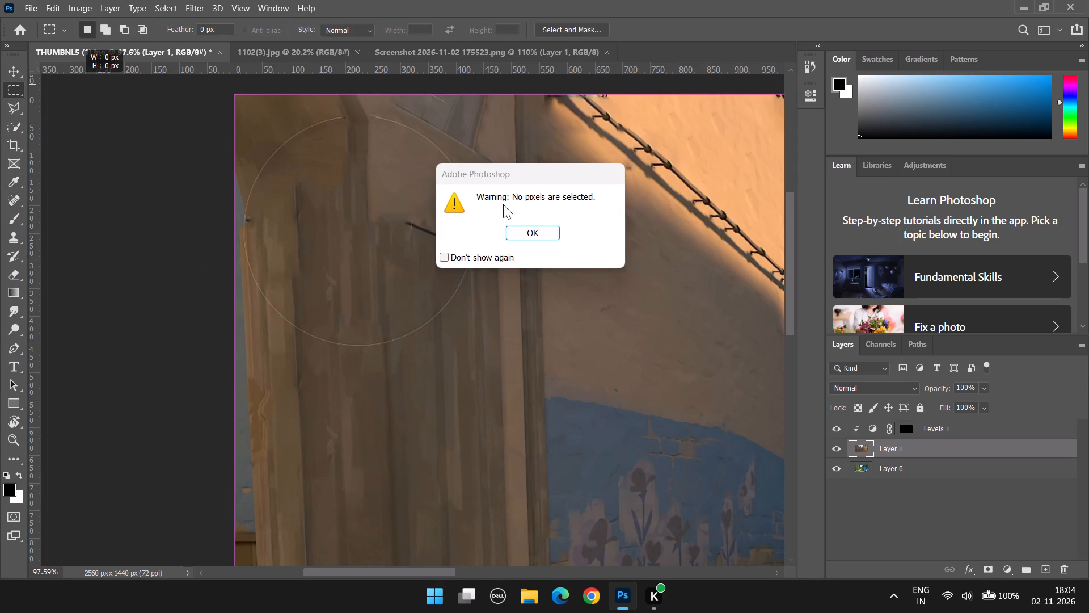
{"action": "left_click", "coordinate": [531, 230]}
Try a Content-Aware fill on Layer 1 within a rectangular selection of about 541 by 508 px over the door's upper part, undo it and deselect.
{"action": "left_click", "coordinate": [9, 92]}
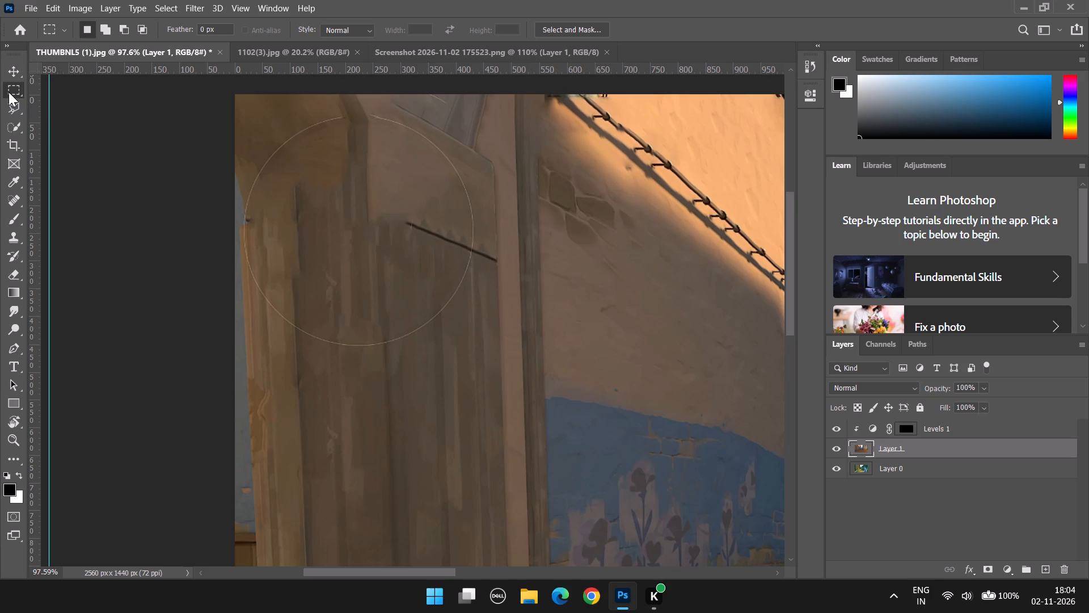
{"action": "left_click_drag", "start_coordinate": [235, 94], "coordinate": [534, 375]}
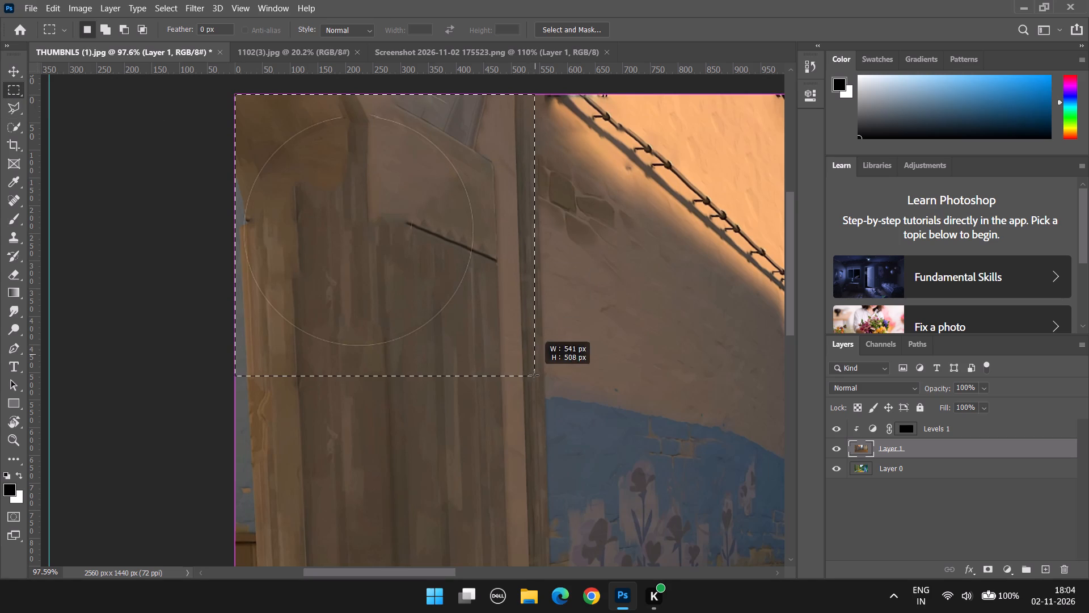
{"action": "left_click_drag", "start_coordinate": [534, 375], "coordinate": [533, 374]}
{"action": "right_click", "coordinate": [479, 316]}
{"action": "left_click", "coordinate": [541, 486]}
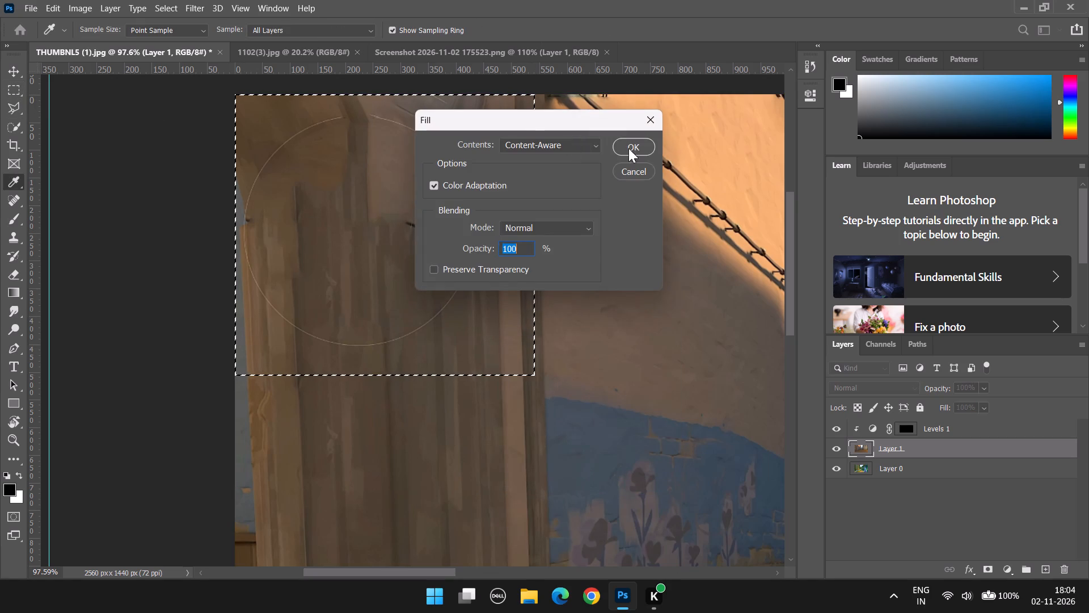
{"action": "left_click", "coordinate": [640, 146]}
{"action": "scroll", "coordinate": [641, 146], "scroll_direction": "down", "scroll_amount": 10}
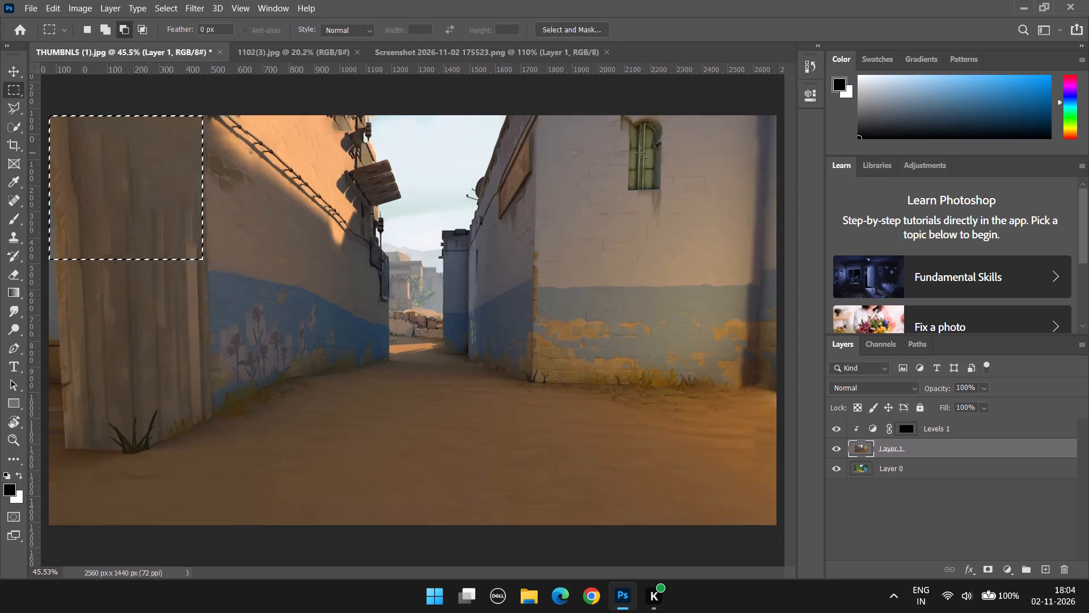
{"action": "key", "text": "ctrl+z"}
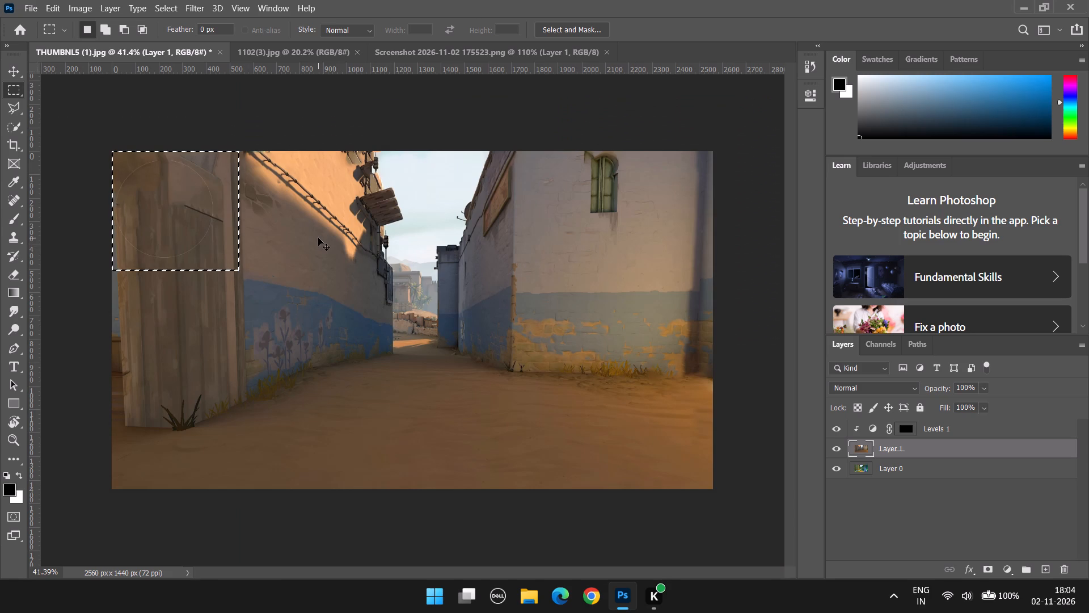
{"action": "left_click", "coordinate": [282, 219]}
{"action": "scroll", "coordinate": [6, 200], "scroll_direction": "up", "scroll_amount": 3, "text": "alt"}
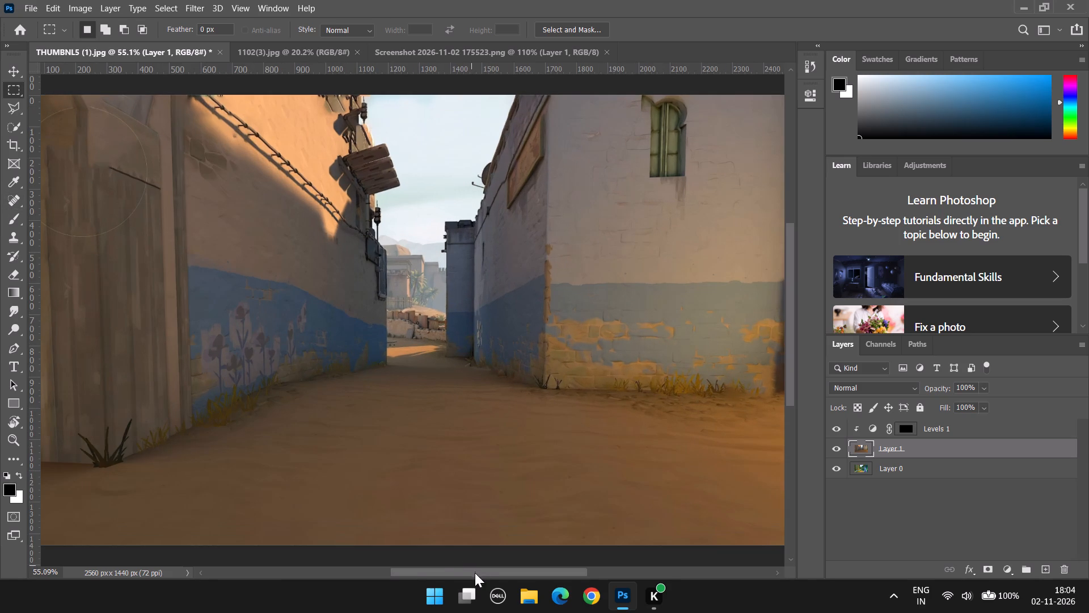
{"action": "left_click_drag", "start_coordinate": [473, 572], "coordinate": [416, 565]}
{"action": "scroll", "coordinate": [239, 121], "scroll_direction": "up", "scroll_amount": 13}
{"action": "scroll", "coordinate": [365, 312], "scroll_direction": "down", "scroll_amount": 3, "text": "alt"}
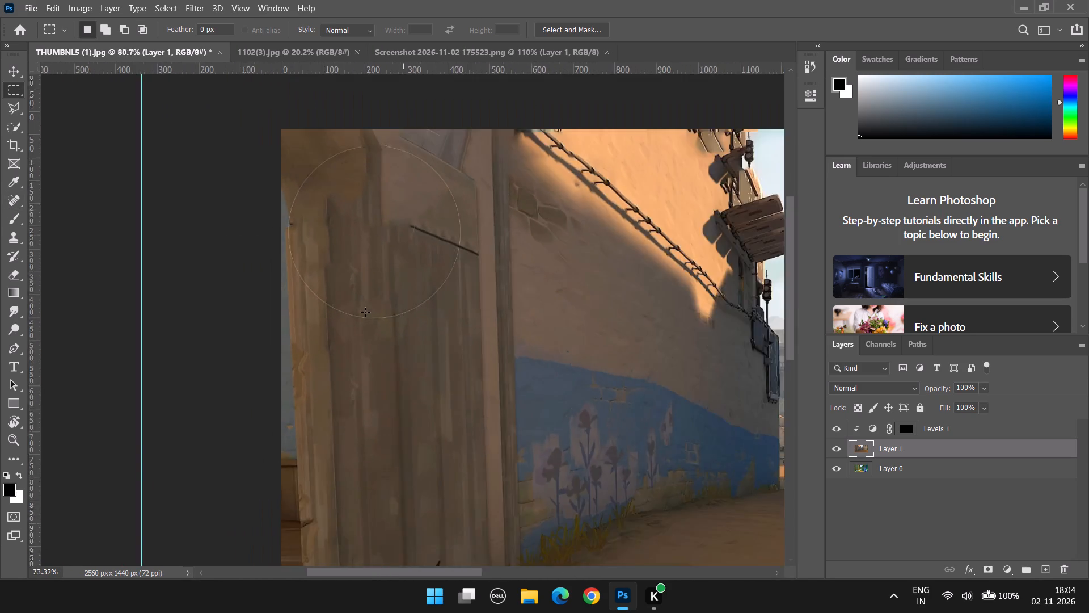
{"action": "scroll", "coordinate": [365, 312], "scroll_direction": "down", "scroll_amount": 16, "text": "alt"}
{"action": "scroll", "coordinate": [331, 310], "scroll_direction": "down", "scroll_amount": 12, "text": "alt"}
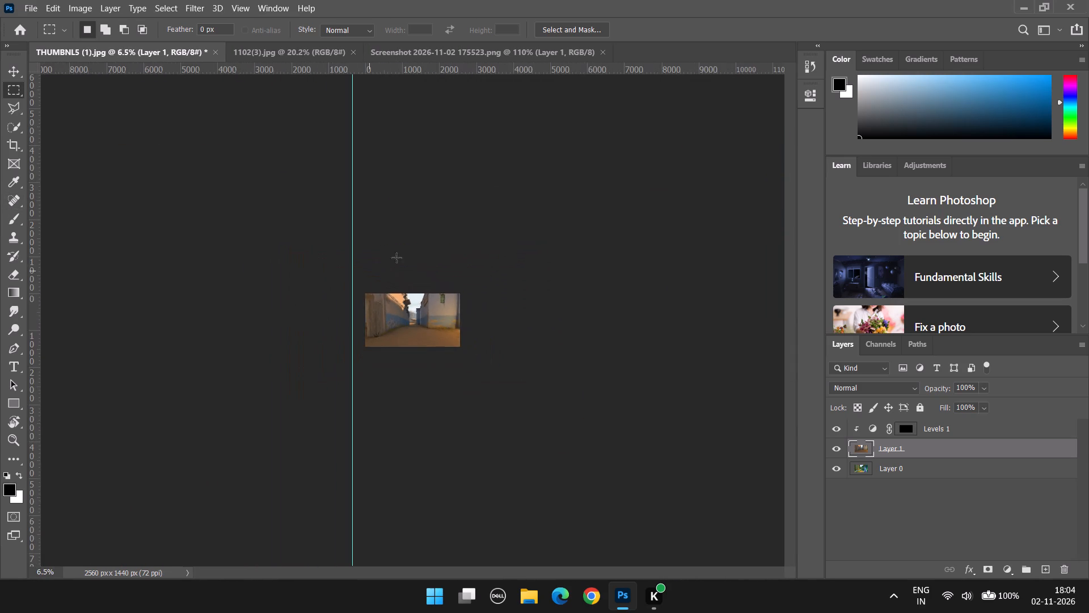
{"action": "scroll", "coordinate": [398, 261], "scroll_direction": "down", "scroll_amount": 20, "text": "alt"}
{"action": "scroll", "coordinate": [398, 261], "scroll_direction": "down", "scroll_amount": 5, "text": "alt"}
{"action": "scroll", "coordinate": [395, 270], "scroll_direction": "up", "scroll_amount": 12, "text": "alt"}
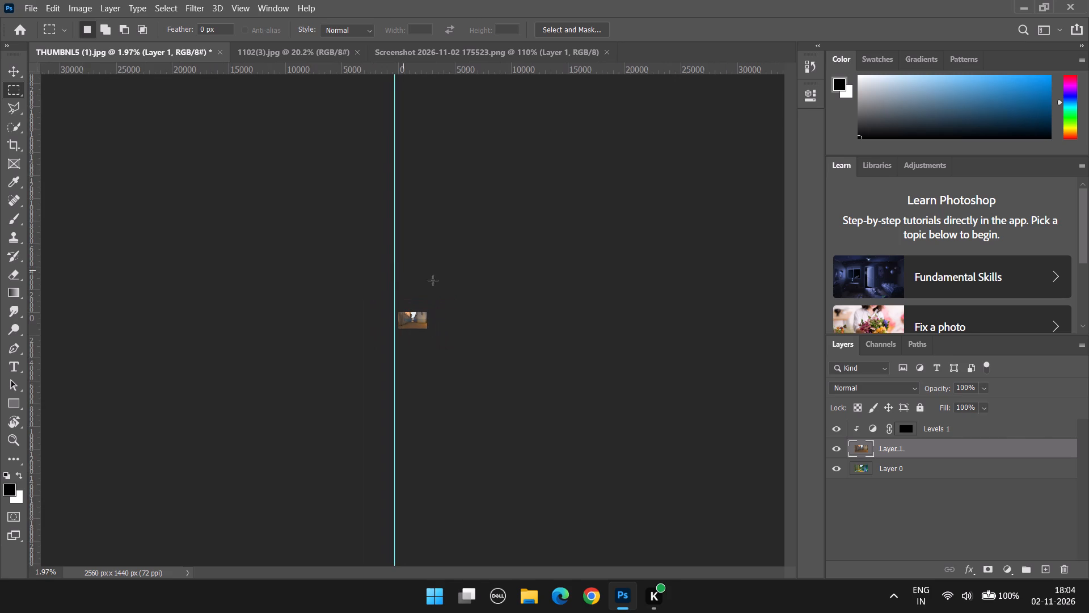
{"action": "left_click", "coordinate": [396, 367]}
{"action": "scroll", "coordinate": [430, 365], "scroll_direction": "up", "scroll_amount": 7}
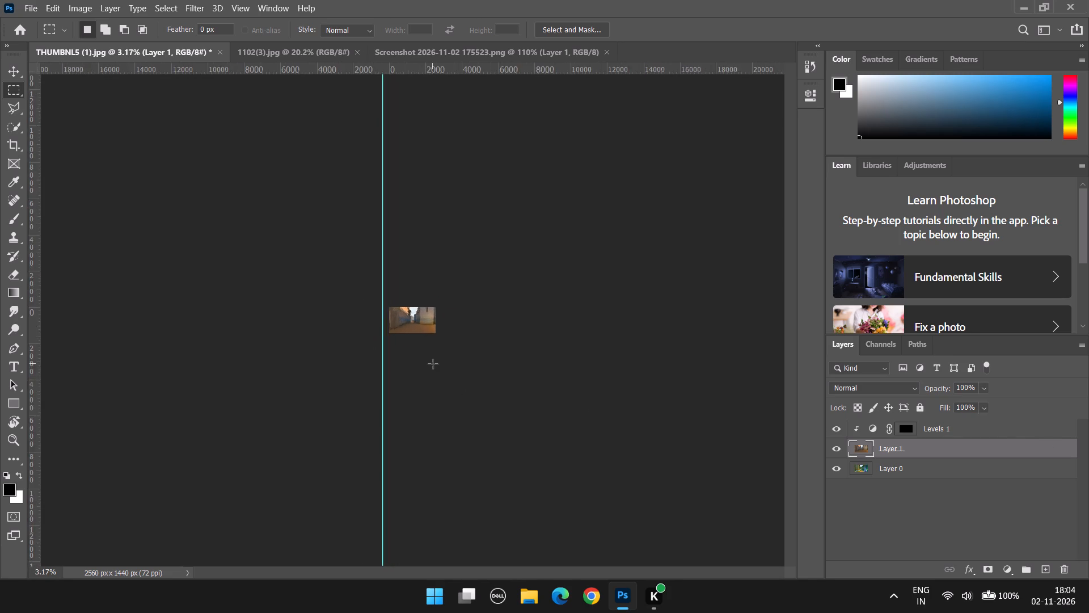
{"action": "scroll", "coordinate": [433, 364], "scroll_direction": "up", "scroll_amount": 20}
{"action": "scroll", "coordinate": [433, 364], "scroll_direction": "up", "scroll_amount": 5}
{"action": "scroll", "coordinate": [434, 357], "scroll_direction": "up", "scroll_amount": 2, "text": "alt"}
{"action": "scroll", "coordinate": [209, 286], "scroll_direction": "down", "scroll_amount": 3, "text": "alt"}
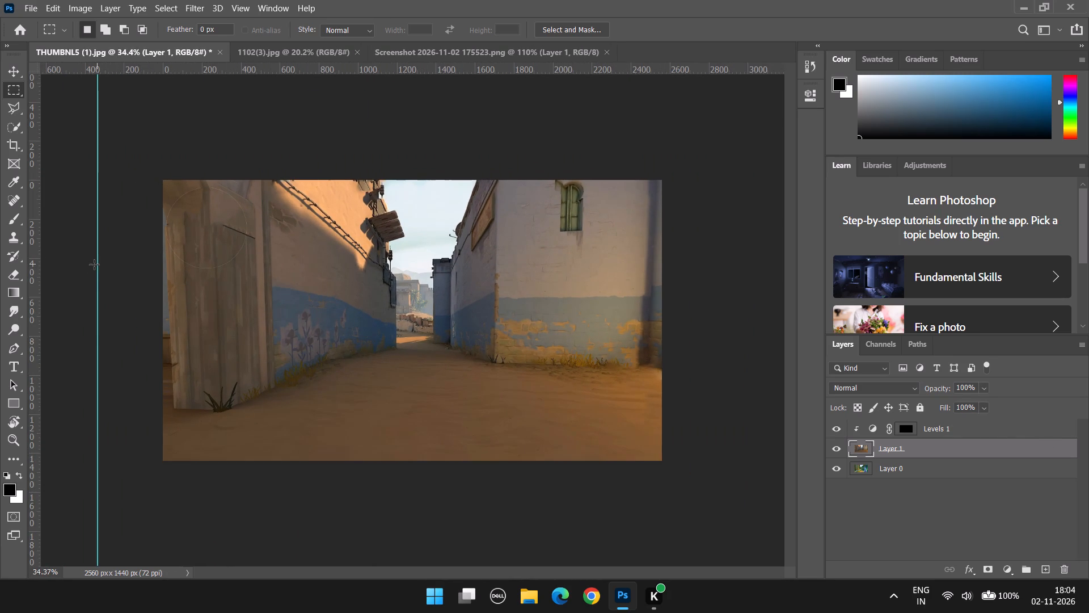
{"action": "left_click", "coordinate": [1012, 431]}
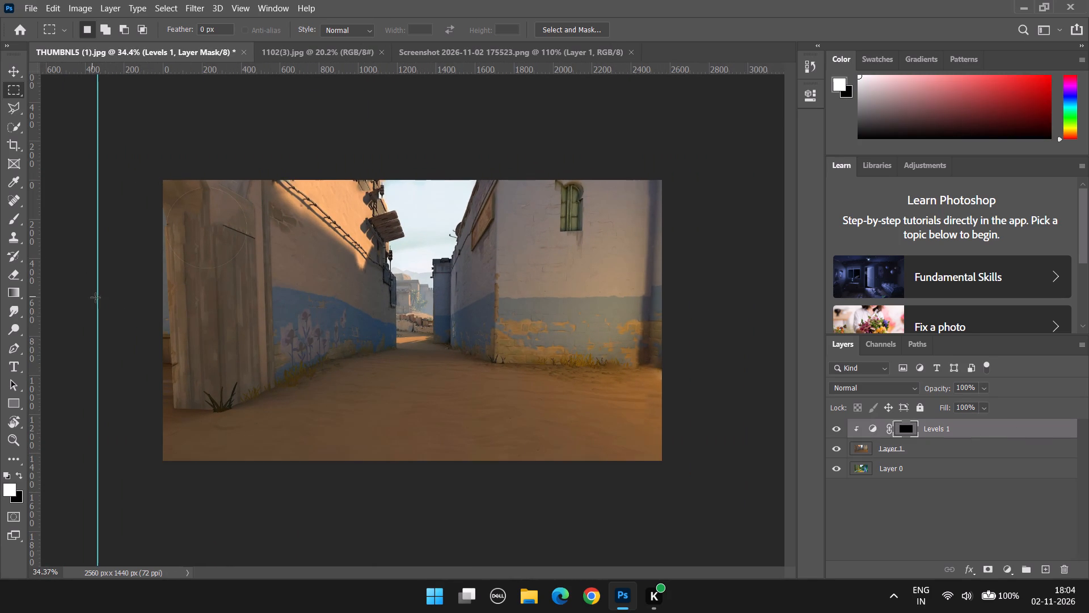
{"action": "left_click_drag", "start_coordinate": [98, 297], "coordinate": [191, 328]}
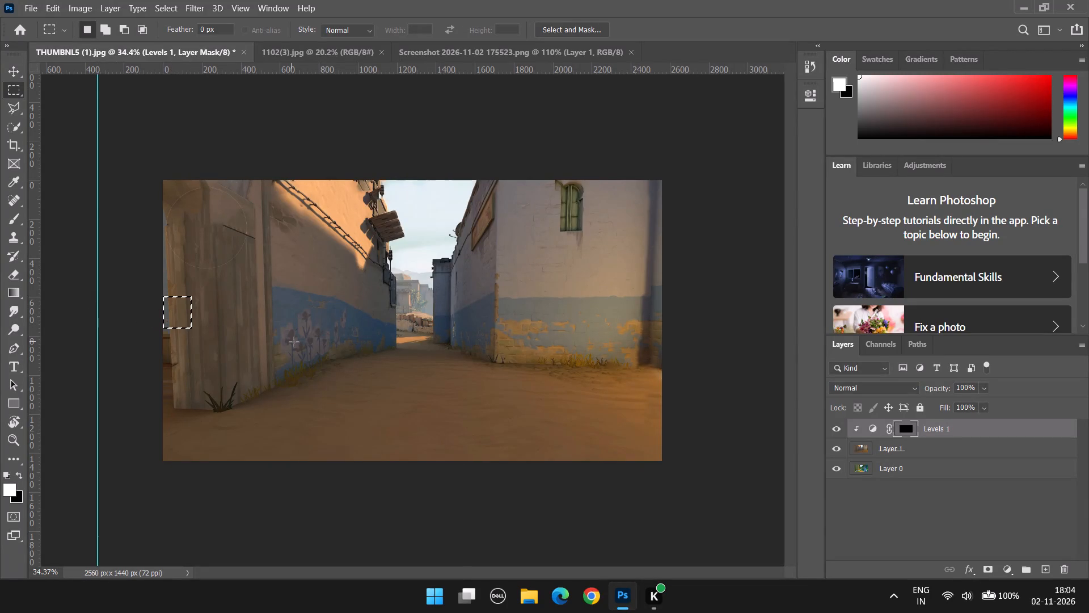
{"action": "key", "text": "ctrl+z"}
Switch Layer 0, Layer 1 and Levels 1 off and on individually to examine which holds the faint circle on the door.
{"action": "left_click", "coordinate": [844, 467]}
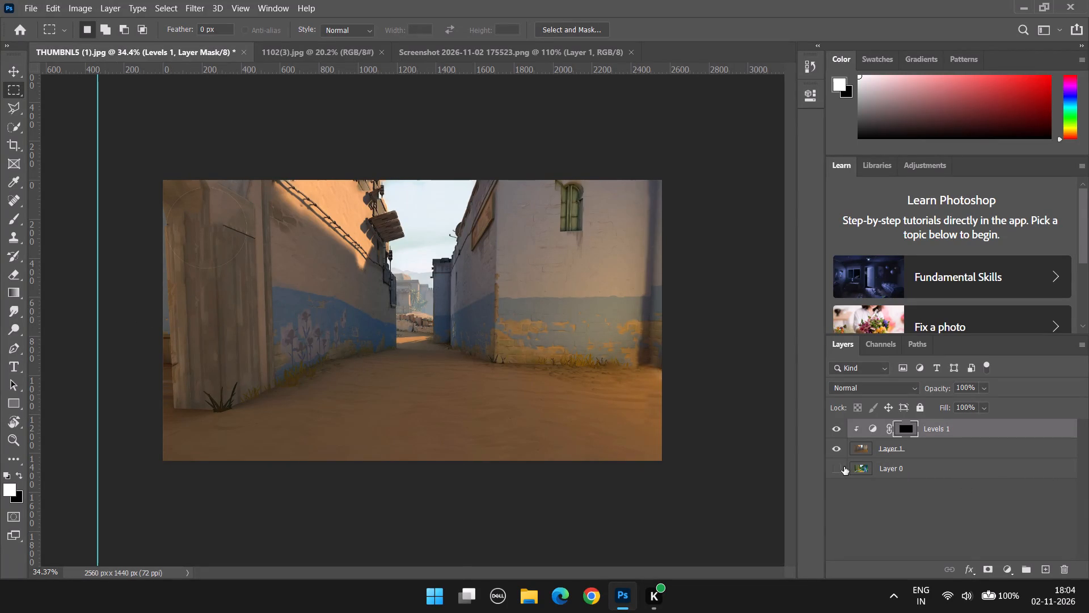
{"action": "left_click", "coordinate": [837, 469]}
{"action": "left_click", "coordinate": [834, 452]}
{"action": "left_click", "coordinate": [834, 452]}
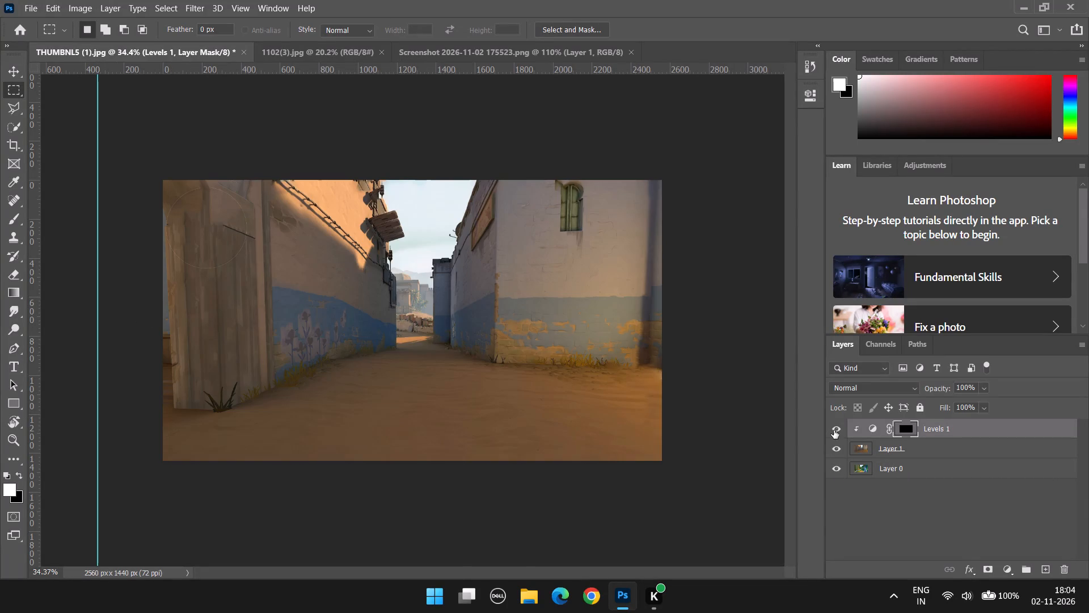
{"action": "left_click", "coordinate": [834, 429]}
{"action": "left_click", "coordinate": [834, 429]}
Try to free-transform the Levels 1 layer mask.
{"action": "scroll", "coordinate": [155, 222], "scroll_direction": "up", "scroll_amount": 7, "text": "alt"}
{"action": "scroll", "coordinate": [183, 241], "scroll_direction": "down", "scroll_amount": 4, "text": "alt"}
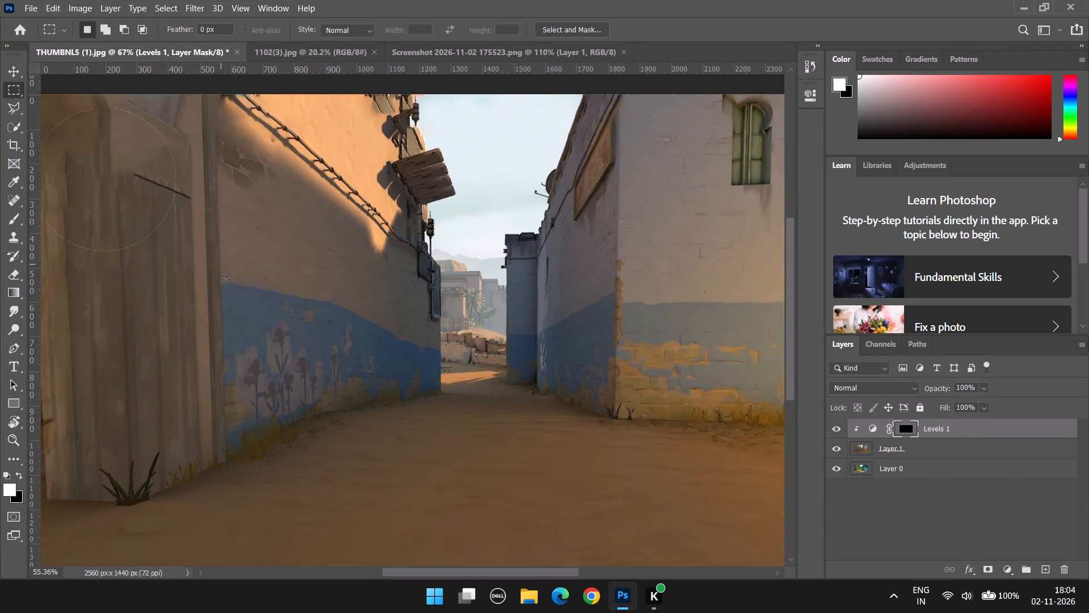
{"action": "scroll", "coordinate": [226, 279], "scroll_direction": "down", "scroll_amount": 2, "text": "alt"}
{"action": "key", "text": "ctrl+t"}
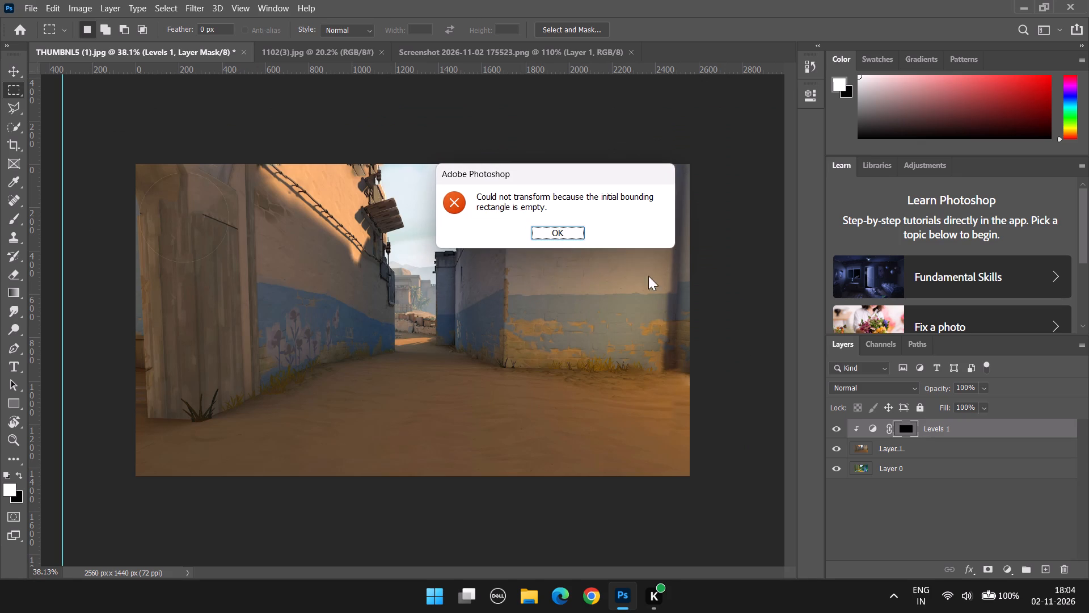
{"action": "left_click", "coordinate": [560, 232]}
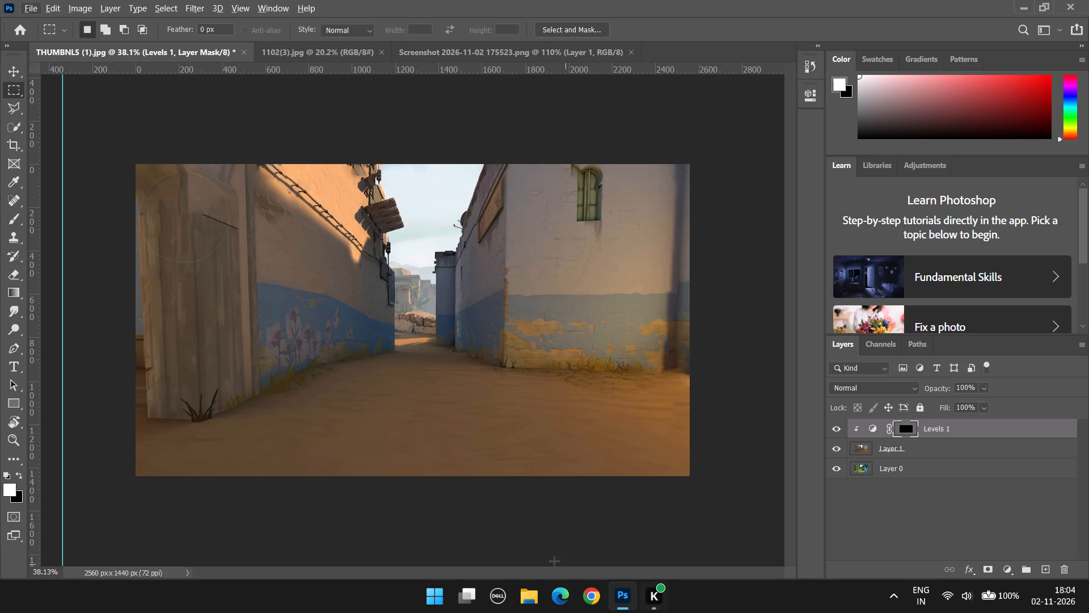
Set the Spot Healing Brush to size 50 and try it on the door with the Levels 1 mask active.
{"action": "scroll", "coordinate": [193, 276], "scroll_direction": "up", "scroll_amount": 4}
{"action": "scroll", "coordinate": [90, 330], "scroll_direction": "up", "scroll_amount": 3, "text": "alt"}
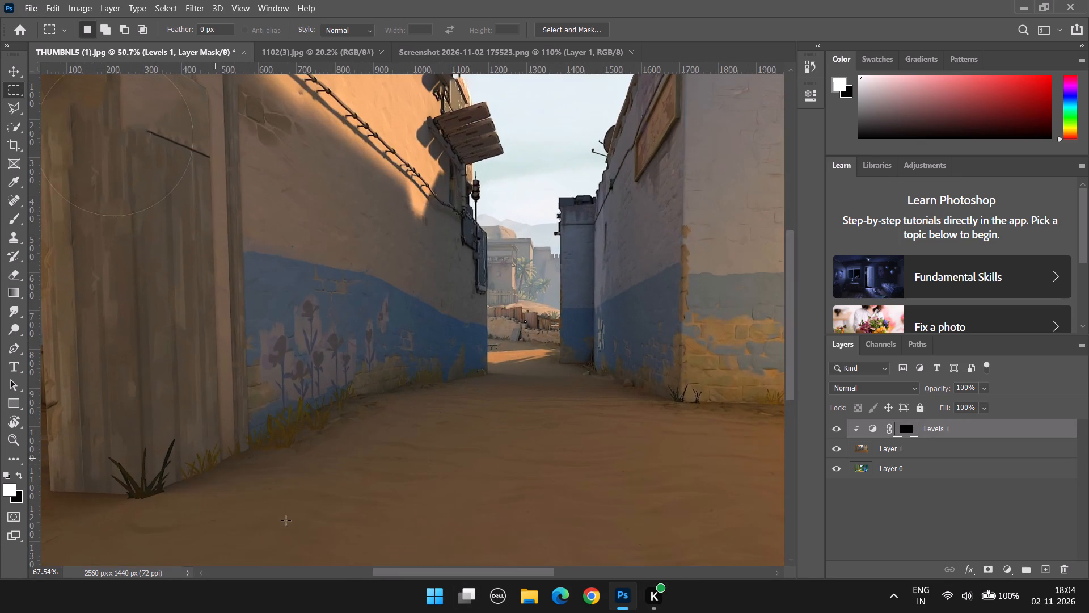
{"action": "left_click_drag", "start_coordinate": [413, 572], "coordinate": [374, 577]}
{"action": "left_click", "coordinate": [374, 577]}
{"action": "scroll", "coordinate": [312, 180], "scroll_direction": "up", "scroll_amount": 11}
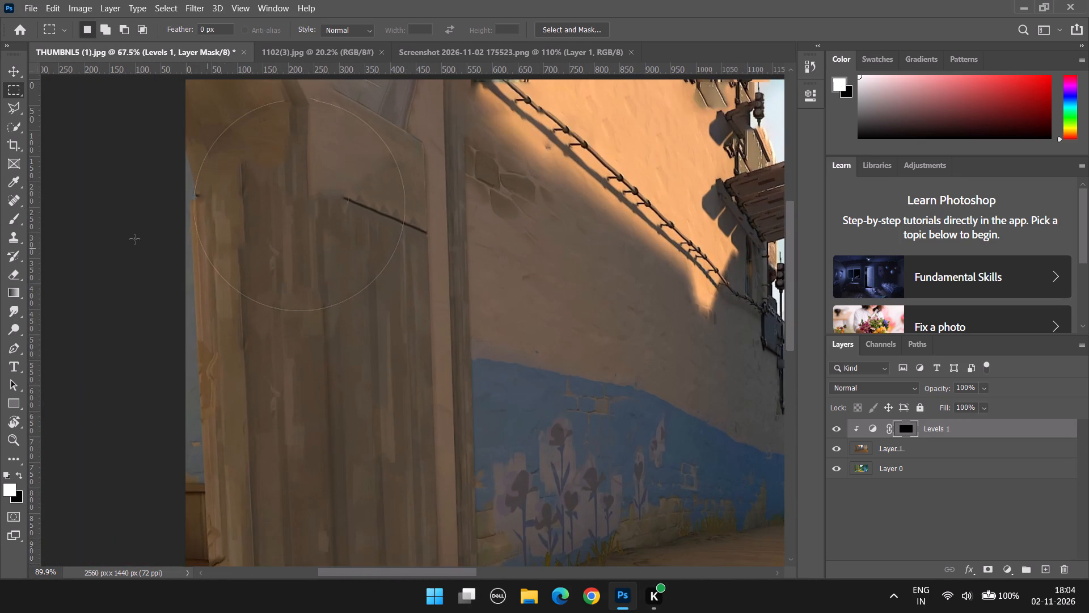
{"action": "left_click_drag", "start_coordinate": [17, 201], "coordinate": [69, 198]}
{"action": "scroll", "coordinate": [347, 298], "scroll_direction": "up", "scroll_amount": 2, "text": "alt"}
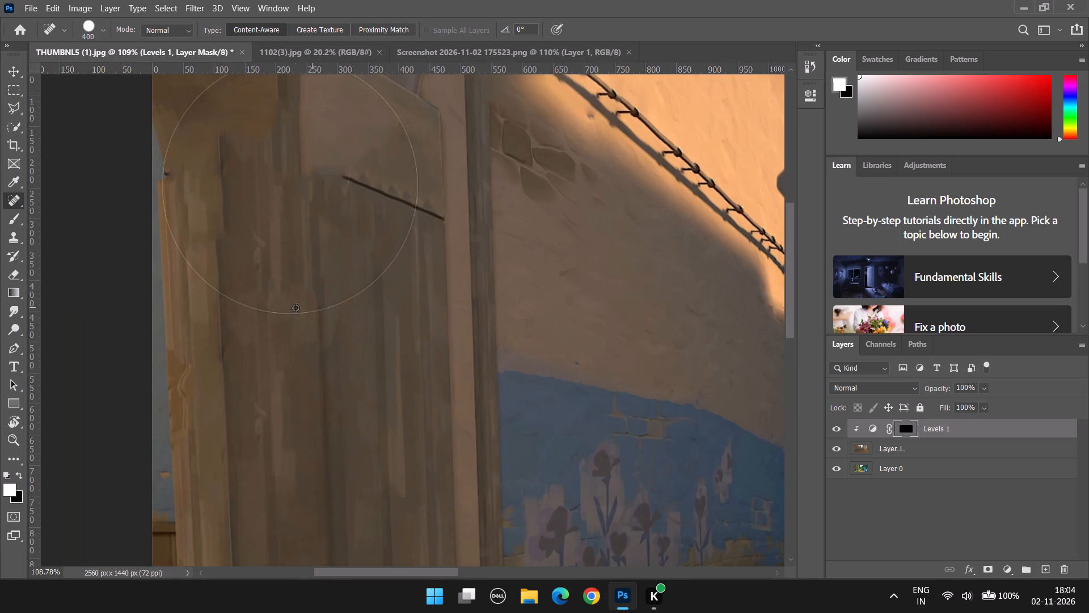
{"action": "type", "text": "[[[["}
{"action": "key", "text": "bracketleft"}
{"action": "key", "text": "bracketleft"}
{"action": "type", "text": "[[[["}
{"action": "type", "text": "[["}
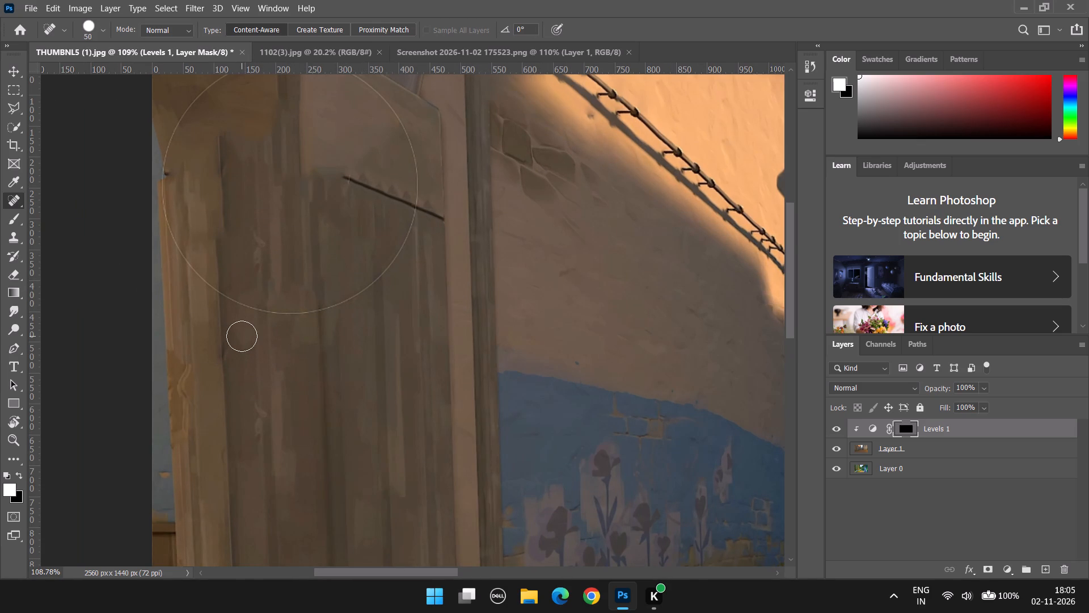
{"action": "left_click", "coordinate": [252, 339], "text": "alt"}
{"action": "left_click", "coordinate": [555, 237]}
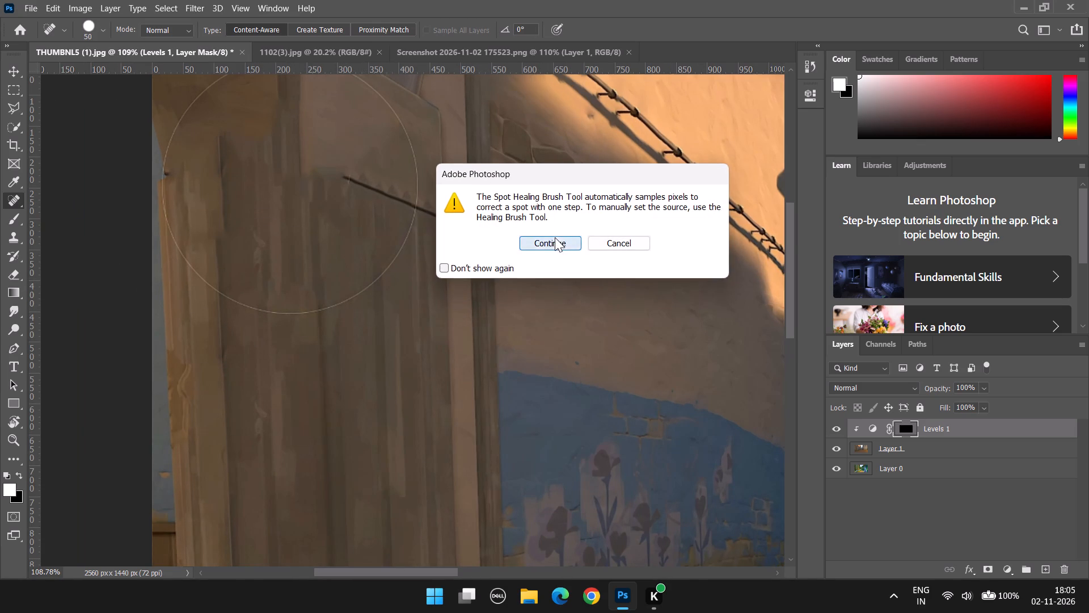
On Layer 1, spot-heal the bottom and lower-right stretches of the faint circle outline across the door.
{"action": "left_click", "coordinate": [936, 451]}
{"action": "left_click", "coordinate": [220, 337], "text": "alt"}
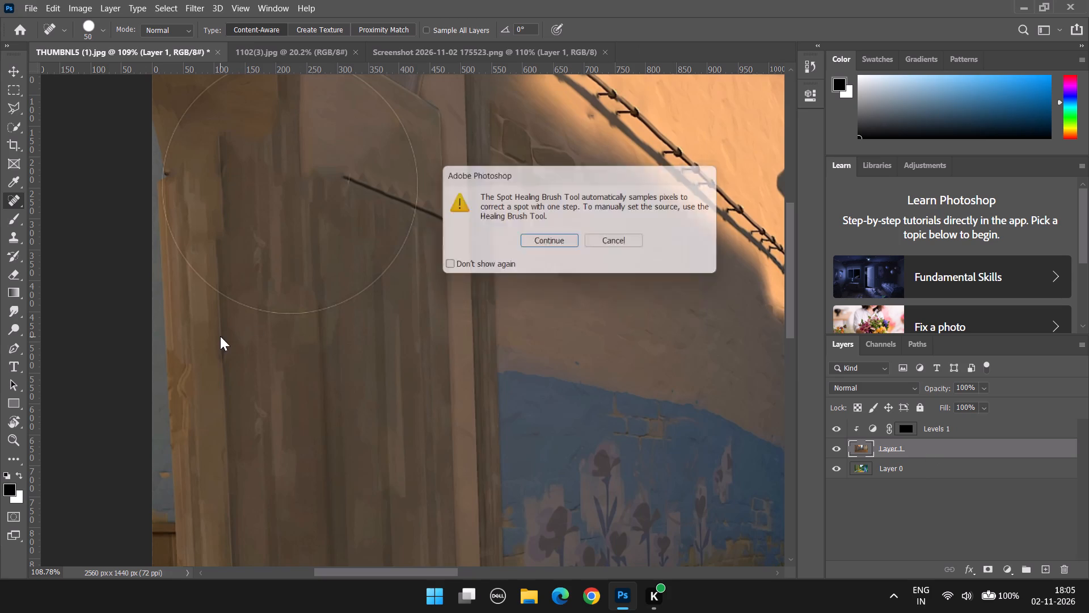
{"action": "left_click", "coordinate": [564, 242]}
{"action": "left_click_drag", "start_coordinate": [254, 303], "coordinate": [258, 330]}
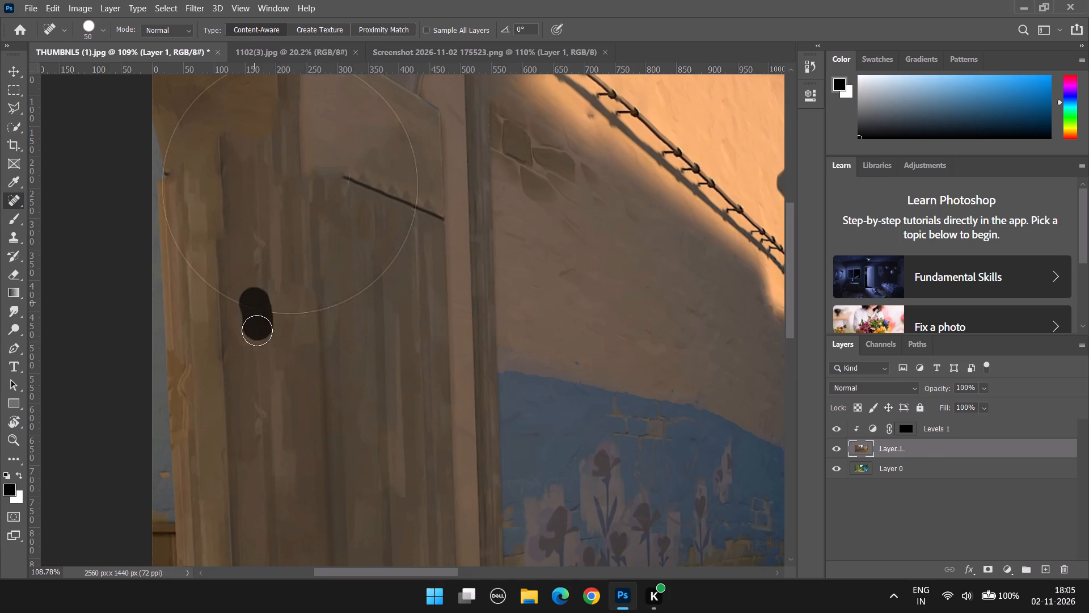
{"action": "left_click_drag", "start_coordinate": [274, 296], "coordinate": [275, 332]}
{"action": "left_click_drag", "start_coordinate": [268, 292], "coordinate": [264, 333]}
{"action": "left_click_drag", "start_coordinate": [257, 303], "coordinate": [342, 305]}
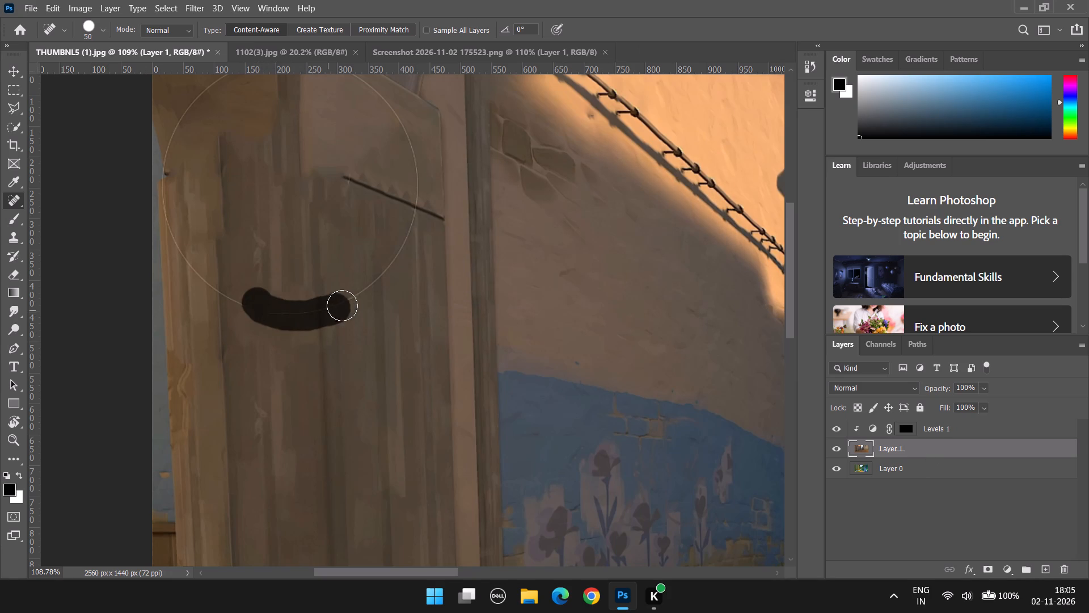
{"action": "left_click_drag", "start_coordinate": [342, 305], "coordinate": [352, 297]}
{"action": "left_click", "coordinate": [295, 360], "text": "alt"}
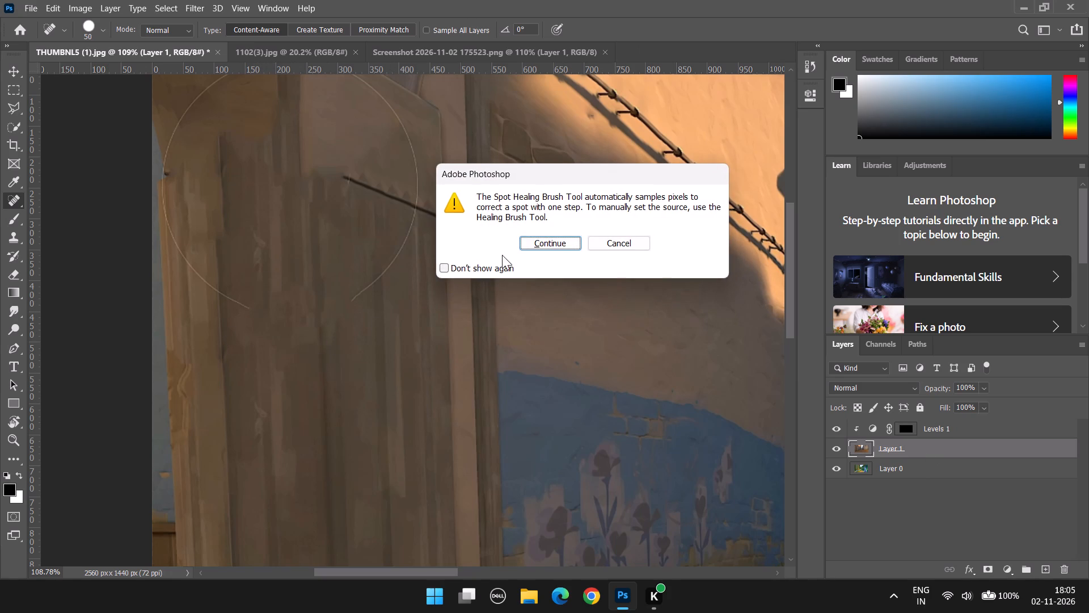
{"action": "left_click", "coordinate": [561, 237]}
{"action": "left_click_drag", "start_coordinate": [358, 297], "coordinate": [395, 257]}
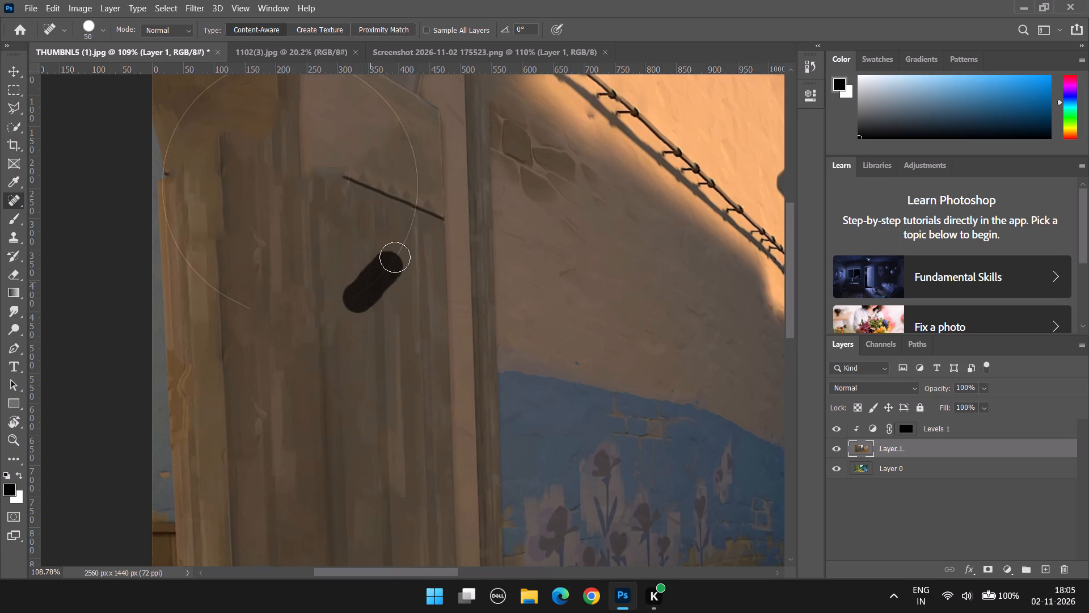
{"action": "left_click_drag", "start_coordinate": [395, 257], "coordinate": [406, 238]}
{"action": "left_click_drag", "start_coordinate": [410, 226], "coordinate": [417, 205]}
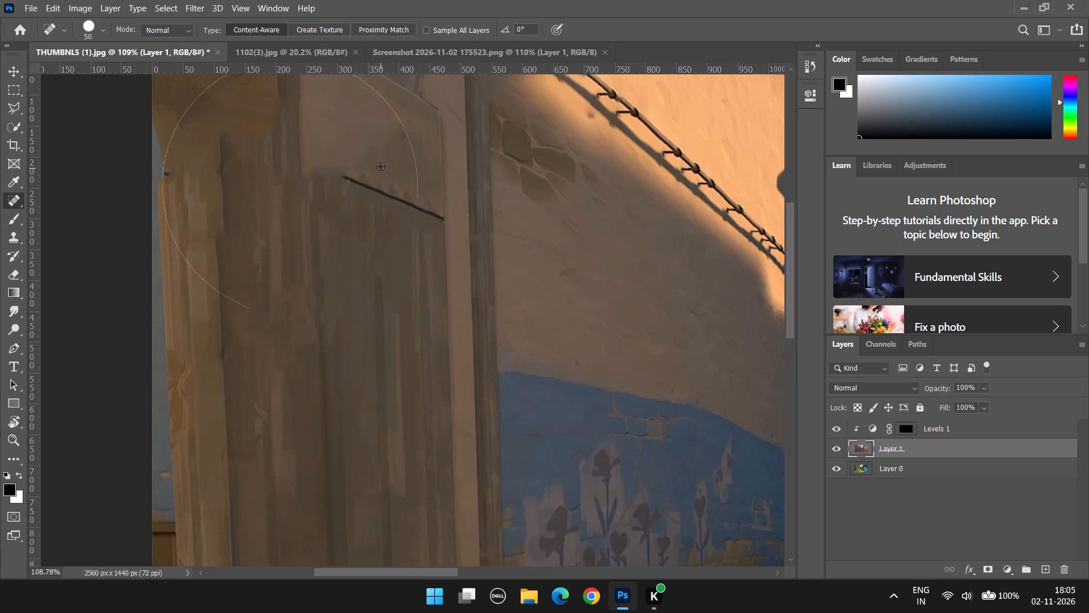
Spot-heal the upper-right and top stretches of the faint circle outline near the door's top edge on Layer 1.
{"action": "left_click", "coordinate": [382, 166], "text": "alt"}
{"action": "left_click", "coordinate": [528, 232]}
{"action": "left_click", "coordinate": [535, 246]}
{"action": "left_click_drag", "start_coordinate": [423, 189], "coordinate": [423, 181]}
{"action": "left_click_drag", "start_coordinate": [423, 179], "coordinate": [398, 128]}
{"action": "left_click_drag", "start_coordinate": [397, 127], "coordinate": [373, 86]}
{"action": "left_click_drag", "start_coordinate": [372, 86], "coordinate": [366, 79]}
{"action": "left_click", "coordinate": [366, 79]}
{"action": "left_click_drag", "start_coordinate": [406, 137], "coordinate": [414, 148]}
{"action": "scroll", "coordinate": [415, 159], "scroll_direction": "up", "scroll_amount": 5}
{"action": "left_click", "coordinate": [346, 163], "text": "alt"}
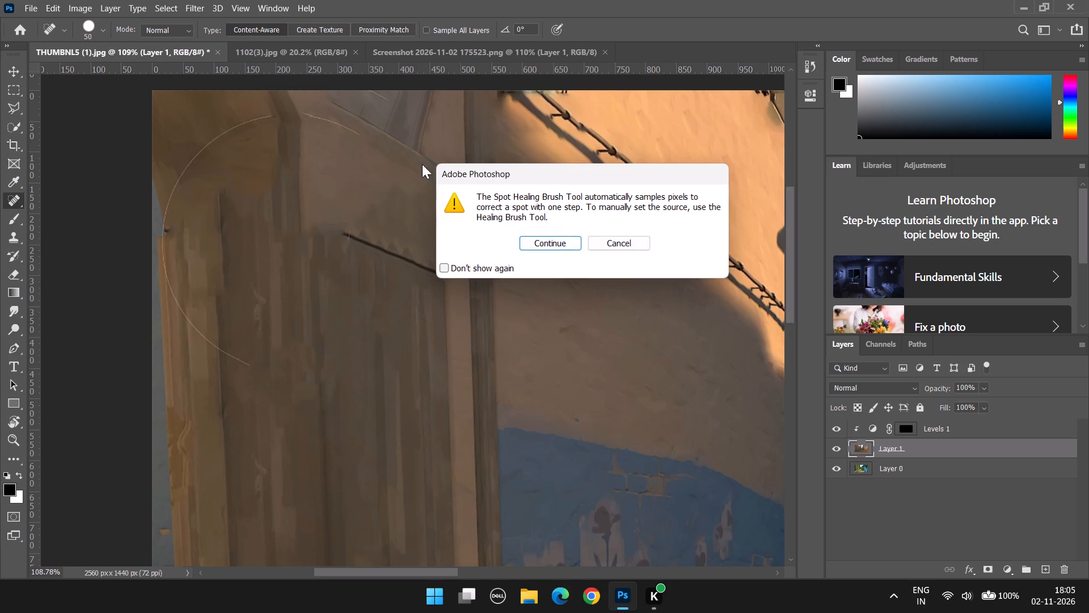
{"action": "left_click", "coordinate": [547, 246]}
{"action": "left_click_drag", "start_coordinate": [363, 137], "coordinate": [311, 117]}
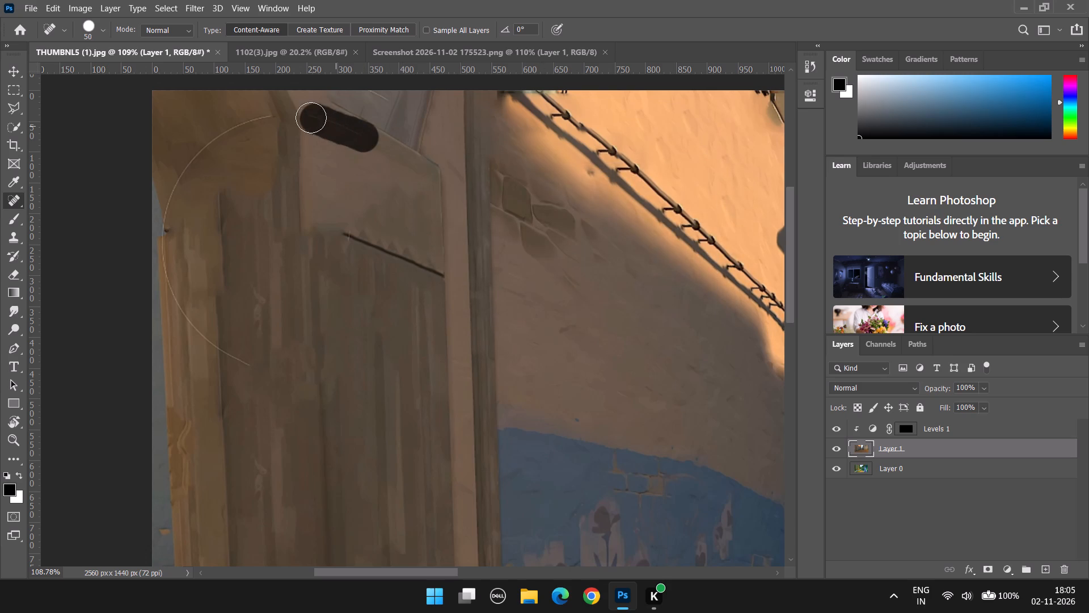
{"action": "left_click_drag", "start_coordinate": [311, 117], "coordinate": [307, 116]}
{"action": "left_click", "coordinate": [372, 204]}
Spot-heal the remaining upper-left and lower-left stretches of the circle outline on Layer 1, choosing not to show the healing warning again.
{"action": "left_click", "coordinate": [242, 151], "text": "alt"}
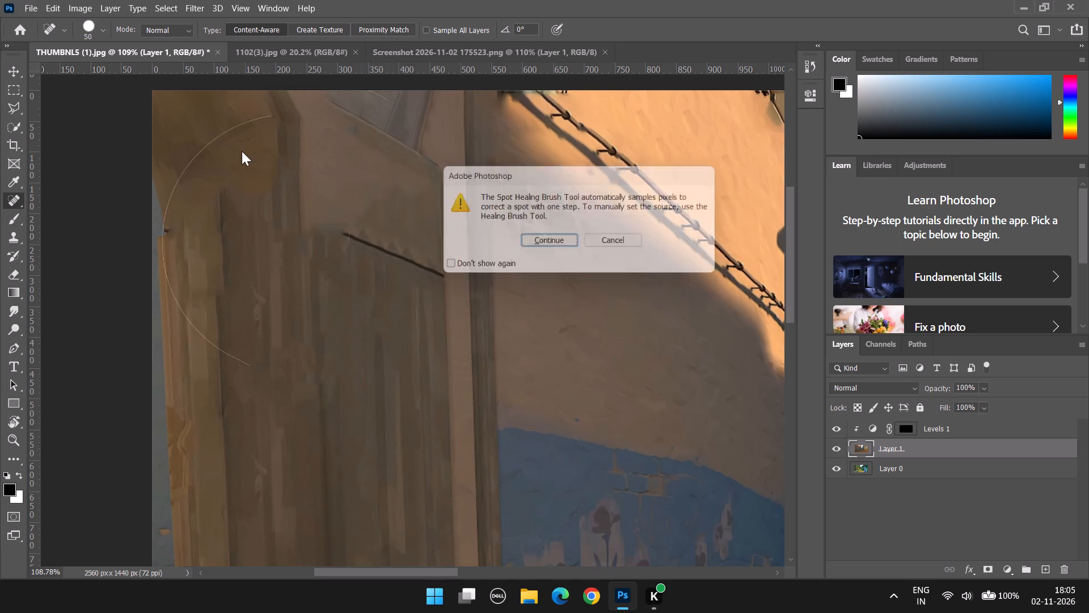
{"action": "left_click", "coordinate": [535, 232]}
{"action": "left_click", "coordinate": [538, 244]}
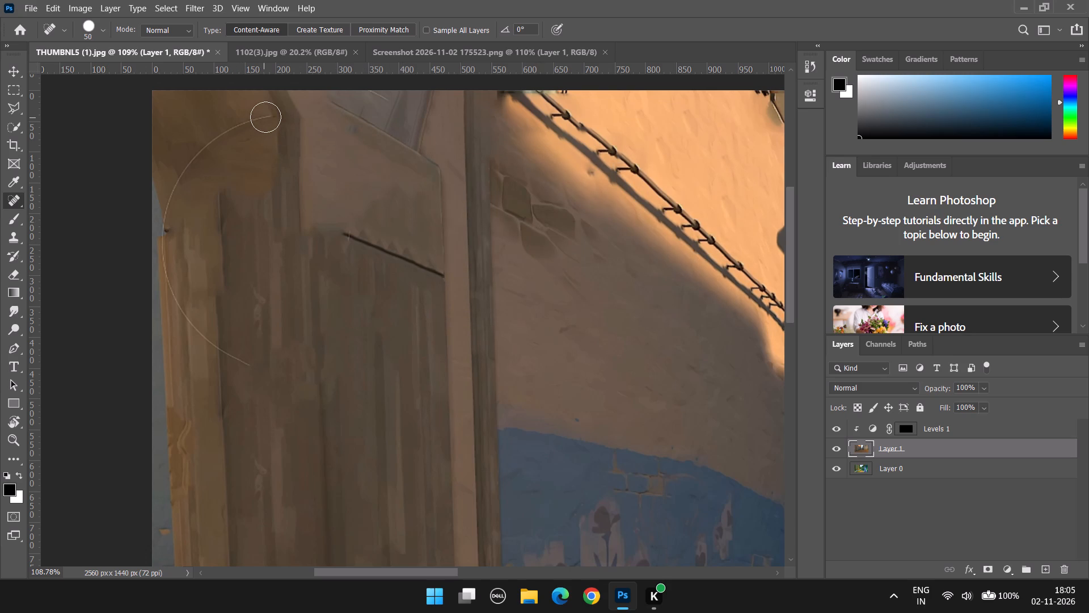
{"action": "left_click_drag", "start_coordinate": [264, 117], "coordinate": [168, 213]}
{"action": "scroll", "coordinate": [254, 262], "scroll_direction": "down", "scroll_amount": 4}
{"action": "left_click", "coordinate": [238, 333], "text": "alt"}
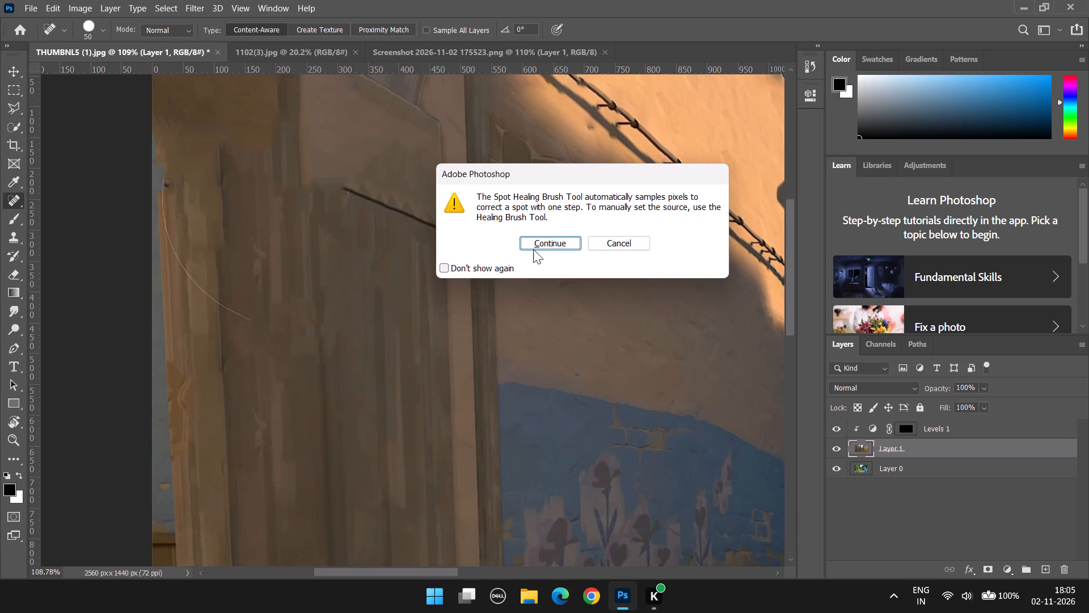
{"action": "left_click", "coordinate": [451, 267]}
{"action": "left_click", "coordinate": [530, 243]}
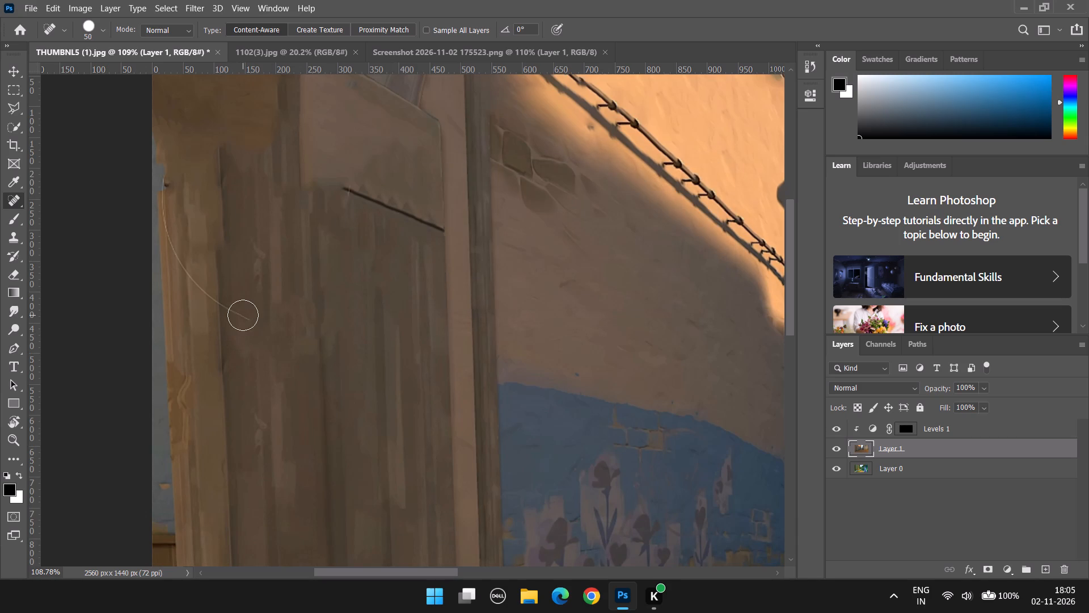
{"action": "left_click_drag", "start_coordinate": [246, 317], "coordinate": [223, 302]}
{"action": "left_click", "coordinate": [206, 319], "text": "alt"}
{"action": "left_click_drag", "start_coordinate": [210, 292], "coordinate": [174, 228]}
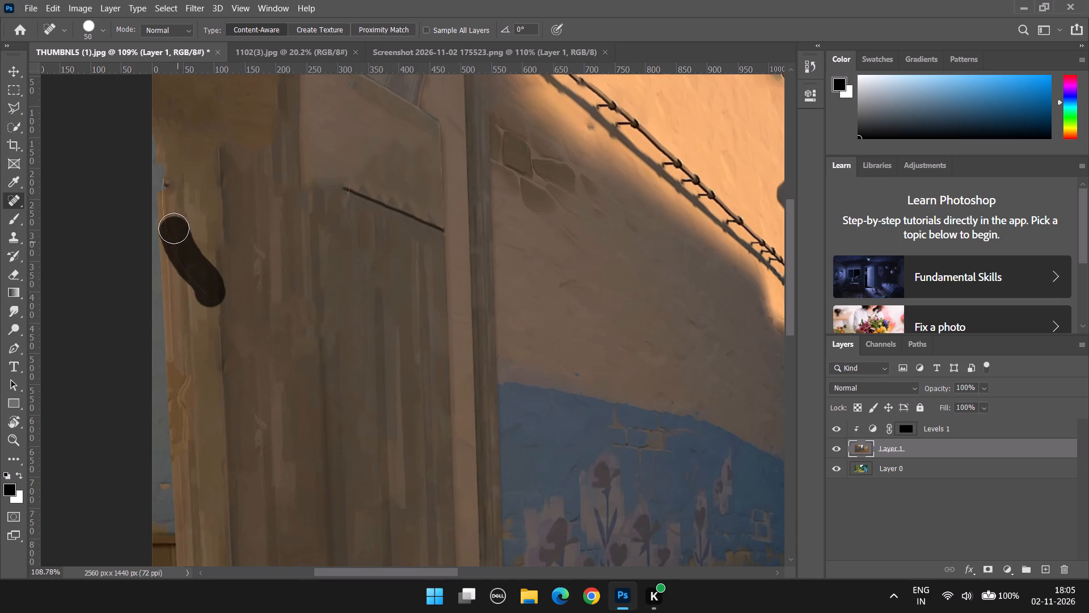
{"action": "left_click_drag", "start_coordinate": [174, 228], "coordinate": [171, 169]}
Activate the Levels 1 mask and the Brush tool, try a white dab at size 400 over the door and undo it.
{"action": "scroll", "coordinate": [454, 247], "scroll_direction": "down", "scroll_amount": 12}
{"action": "scroll", "coordinate": [311, 274], "scroll_direction": "down", "scroll_amount": 5, "text": "alt"}
{"action": "scroll", "coordinate": [267, 282], "scroll_direction": "up", "scroll_amount": 6, "text": "alt"}
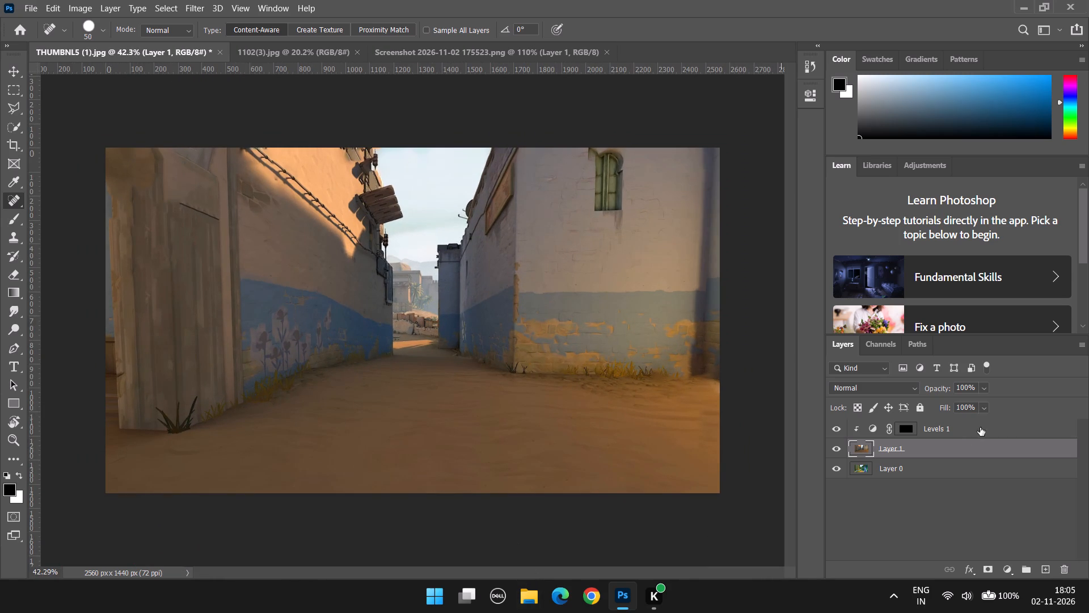
{"action": "left_click", "coordinate": [969, 440]}
{"action": "scroll", "coordinate": [15, 330], "scroll_direction": "up", "scroll_amount": 3}
{"action": "key", "text": "b"}
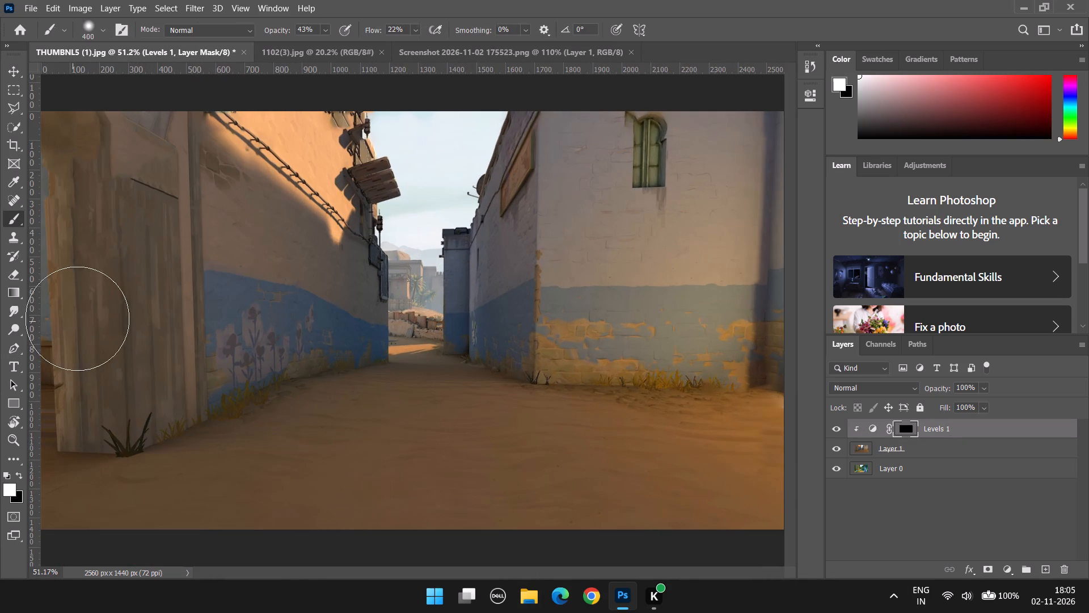
{"action": "left_click", "coordinate": [151, 209]}
{"action": "key", "text": "ctrl+z"}
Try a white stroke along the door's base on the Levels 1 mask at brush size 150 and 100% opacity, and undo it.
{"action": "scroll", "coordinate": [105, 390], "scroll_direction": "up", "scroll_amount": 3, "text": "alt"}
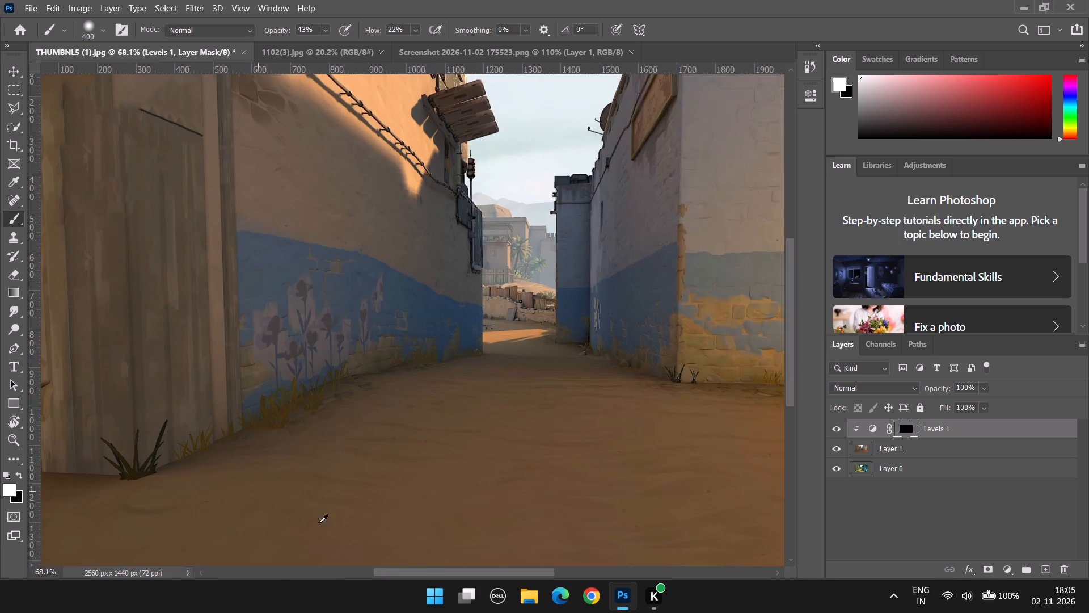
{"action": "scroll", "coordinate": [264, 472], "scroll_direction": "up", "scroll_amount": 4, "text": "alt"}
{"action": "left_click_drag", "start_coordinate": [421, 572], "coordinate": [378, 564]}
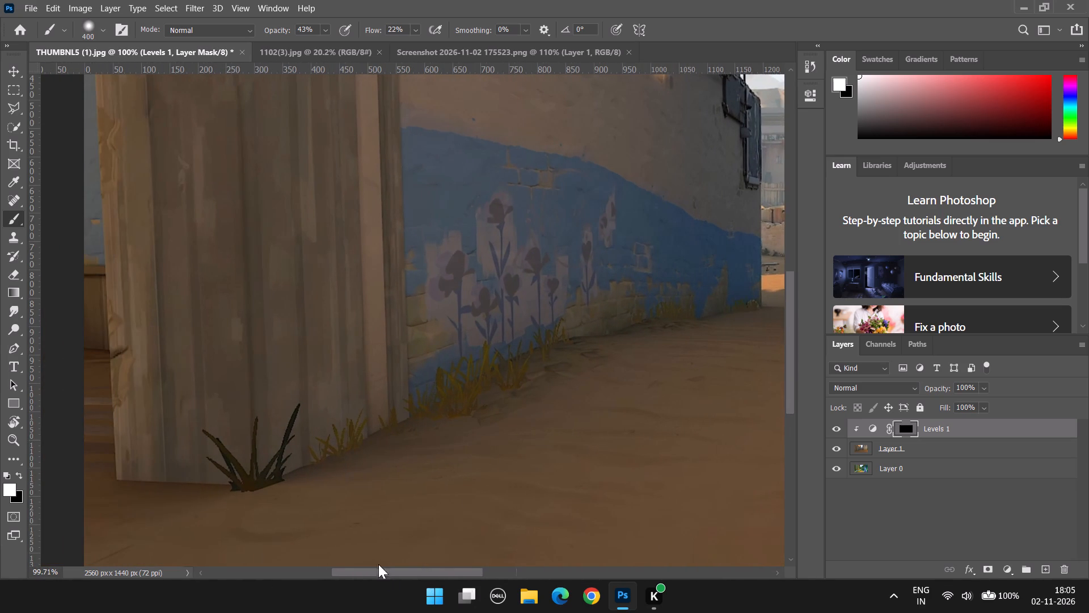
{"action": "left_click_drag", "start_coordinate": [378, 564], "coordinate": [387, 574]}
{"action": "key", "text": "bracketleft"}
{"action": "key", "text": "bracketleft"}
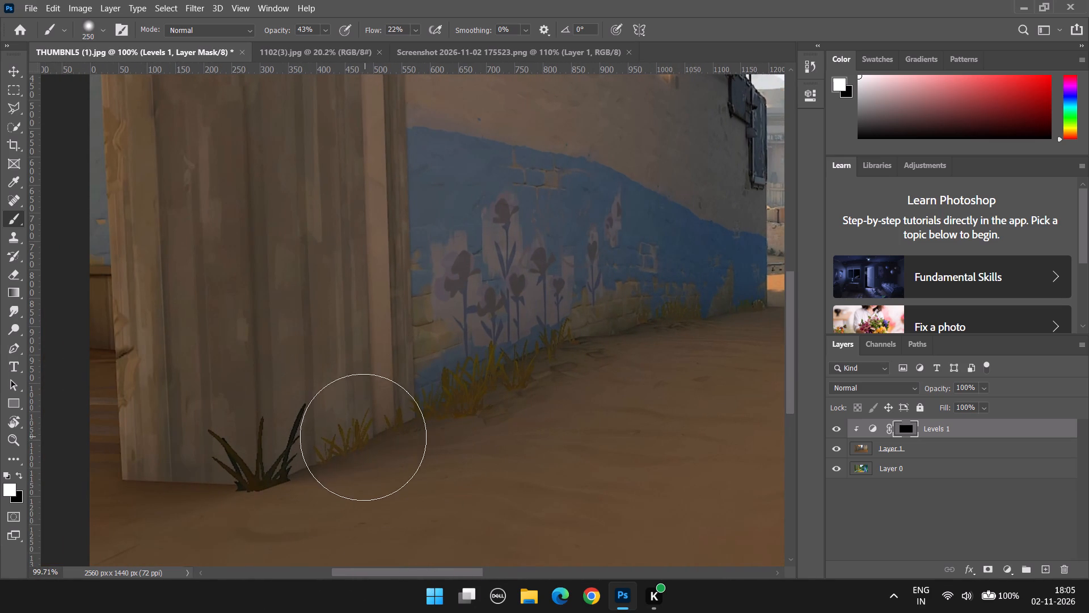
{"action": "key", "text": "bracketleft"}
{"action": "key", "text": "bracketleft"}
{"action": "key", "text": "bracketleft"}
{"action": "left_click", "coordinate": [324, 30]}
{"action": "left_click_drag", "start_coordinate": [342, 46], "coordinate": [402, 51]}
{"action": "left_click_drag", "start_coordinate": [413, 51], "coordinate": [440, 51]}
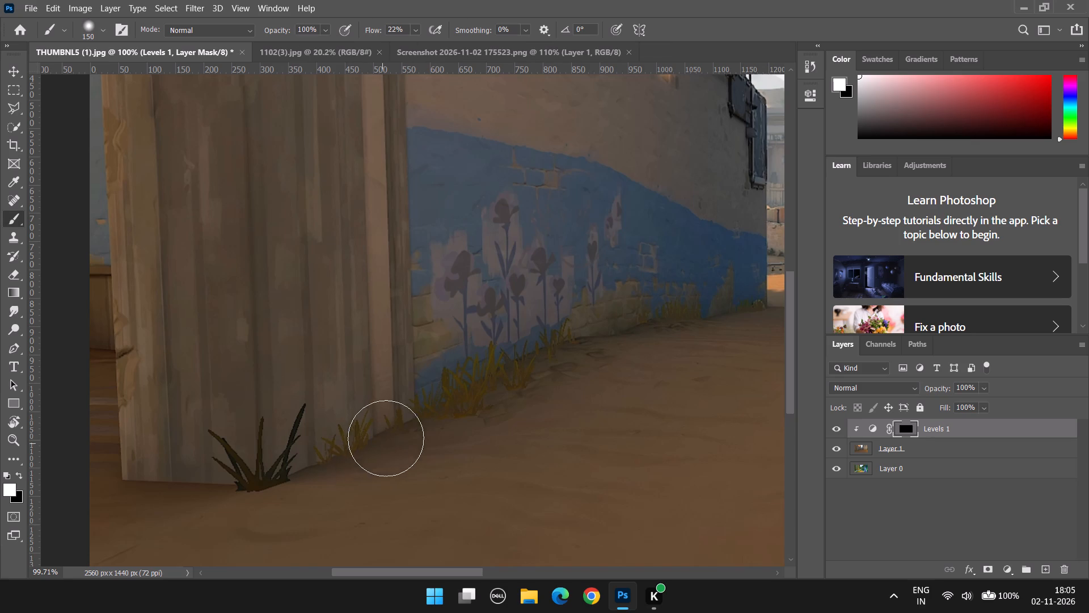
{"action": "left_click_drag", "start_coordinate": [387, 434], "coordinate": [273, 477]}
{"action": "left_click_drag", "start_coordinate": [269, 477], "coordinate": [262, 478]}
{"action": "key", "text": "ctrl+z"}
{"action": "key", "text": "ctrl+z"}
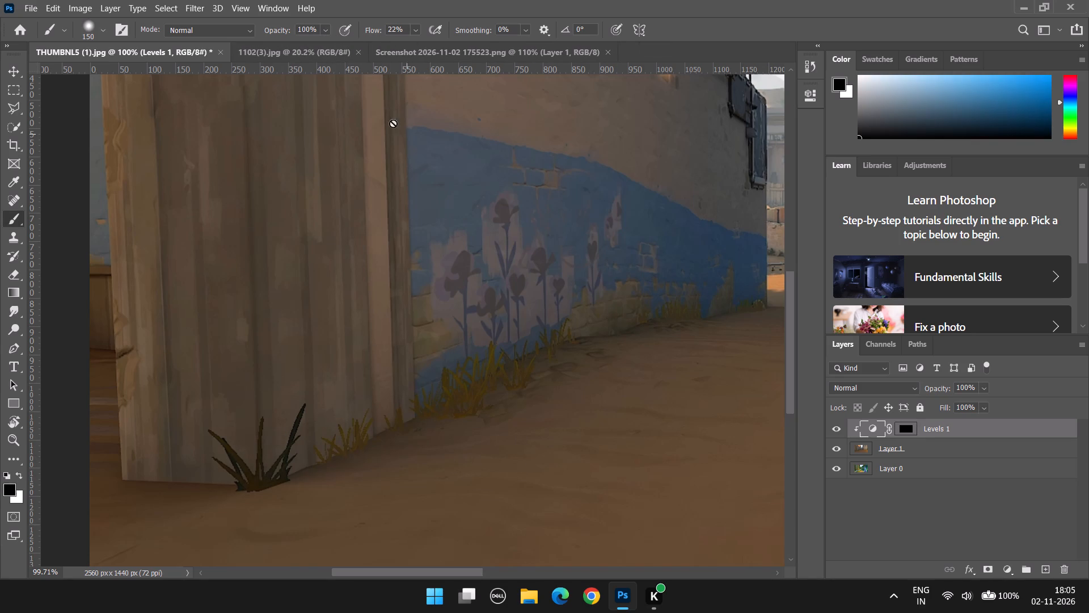
Set the brush opacity to 63%.
{"action": "left_click", "coordinate": [330, 36]}
{"action": "left_click", "coordinate": [326, 28]}
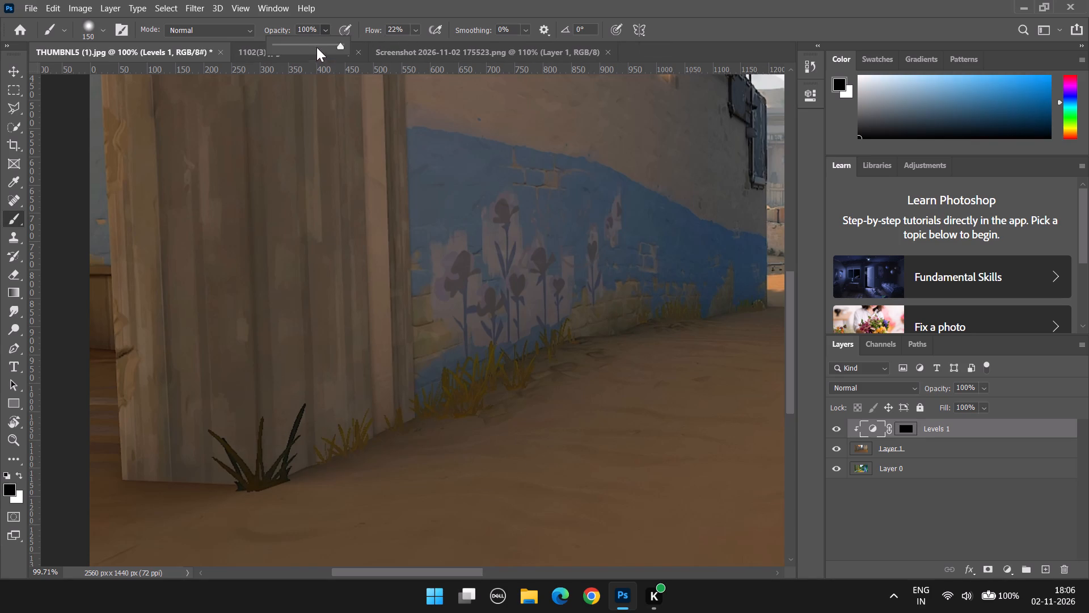
{"action": "left_click", "coordinate": [316, 44]}
{"action": "key", "text": "b"}
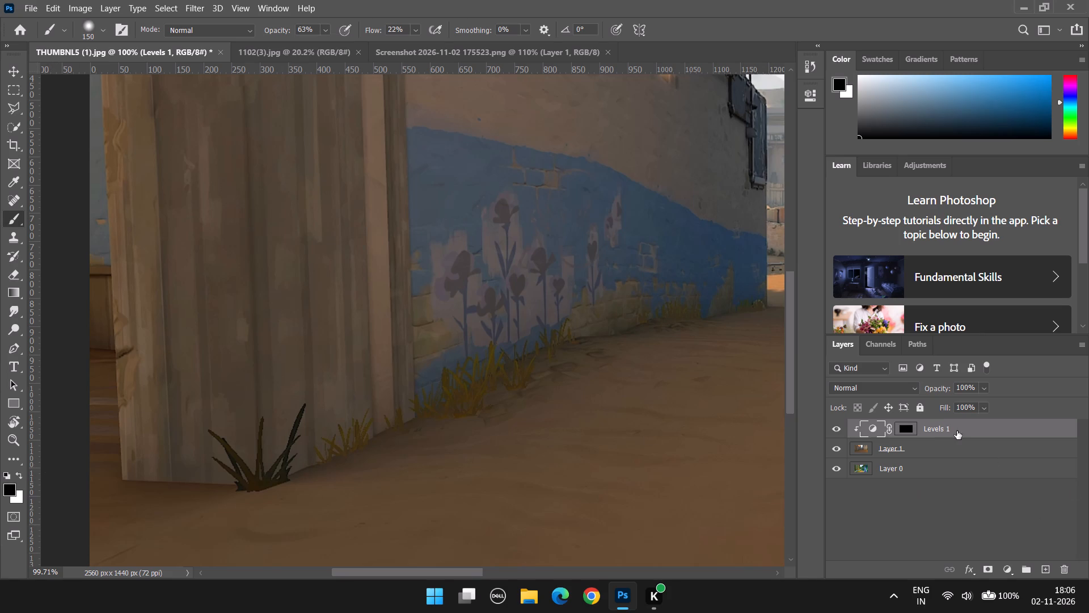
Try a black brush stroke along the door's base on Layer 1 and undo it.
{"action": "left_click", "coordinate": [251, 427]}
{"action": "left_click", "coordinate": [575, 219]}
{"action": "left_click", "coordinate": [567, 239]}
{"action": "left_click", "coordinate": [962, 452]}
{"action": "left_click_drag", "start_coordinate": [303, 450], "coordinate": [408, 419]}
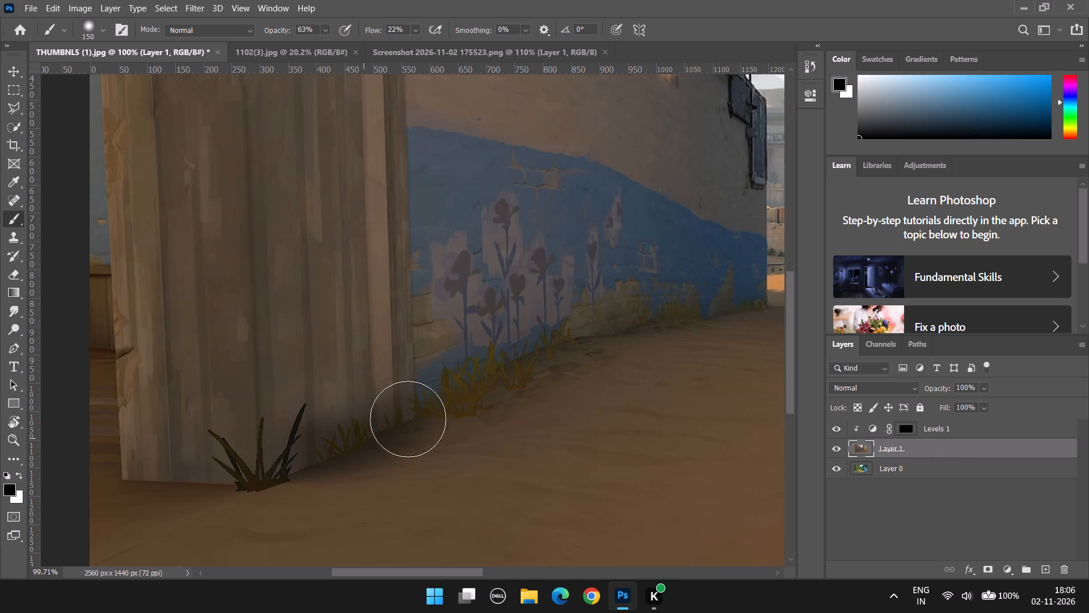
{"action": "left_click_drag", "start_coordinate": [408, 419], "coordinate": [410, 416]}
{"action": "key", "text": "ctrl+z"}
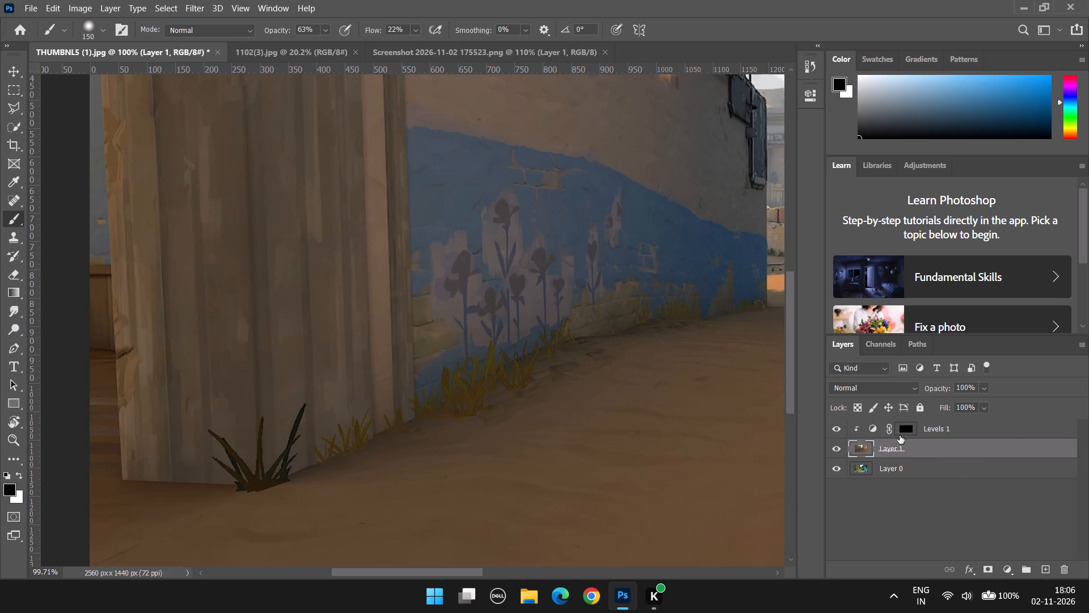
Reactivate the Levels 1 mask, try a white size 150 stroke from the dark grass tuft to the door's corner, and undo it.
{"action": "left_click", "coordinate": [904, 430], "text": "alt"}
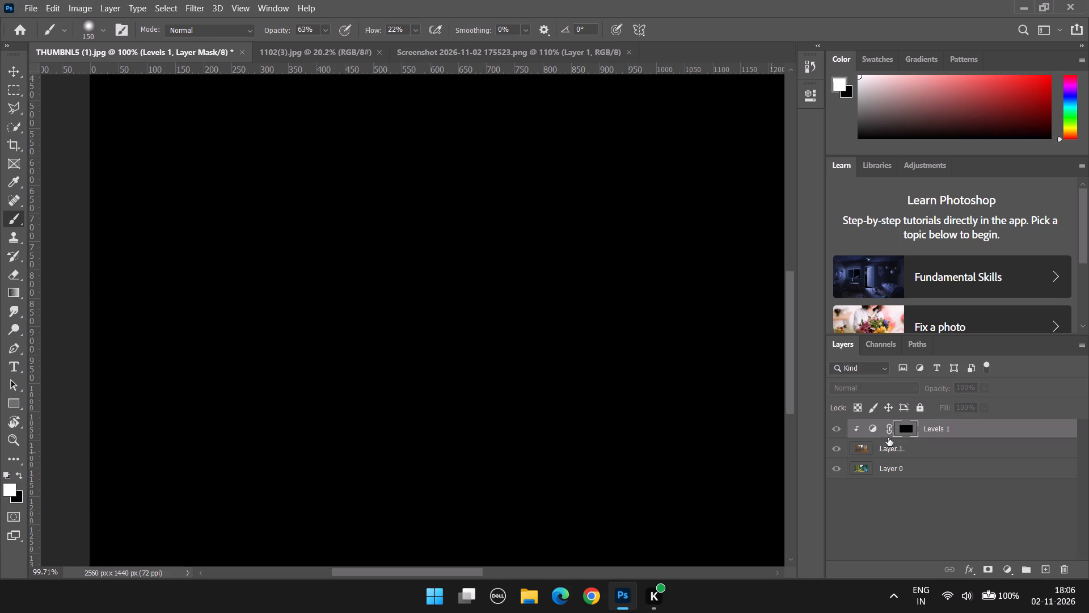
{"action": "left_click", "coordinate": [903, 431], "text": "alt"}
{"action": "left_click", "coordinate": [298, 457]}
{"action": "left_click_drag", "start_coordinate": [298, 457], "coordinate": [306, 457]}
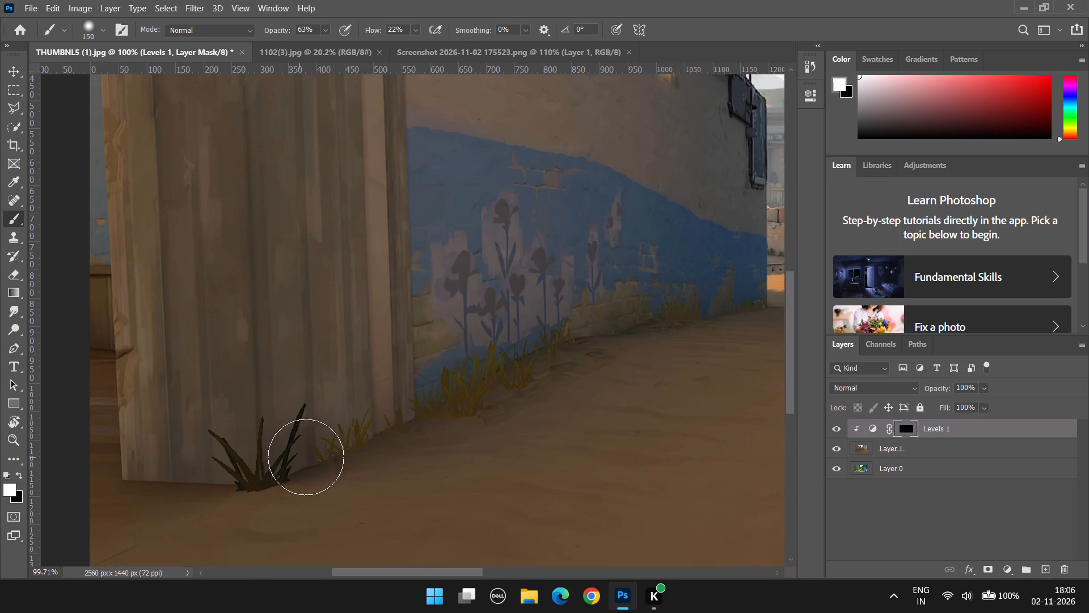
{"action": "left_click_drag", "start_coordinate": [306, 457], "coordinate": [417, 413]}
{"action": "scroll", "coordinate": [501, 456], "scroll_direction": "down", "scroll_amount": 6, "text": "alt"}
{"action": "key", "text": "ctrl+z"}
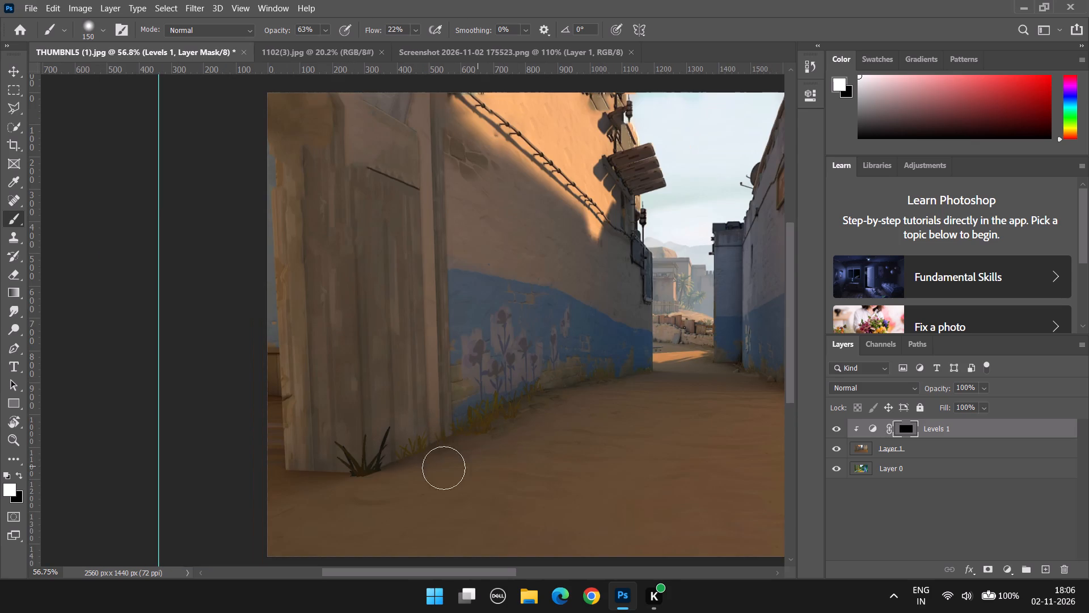
With the brush reduced to size 45, shade the door's ground line from the dark grass tuft toward the blue wall on the Levels 1 mask.
{"action": "scroll", "coordinate": [438, 468], "scroll_direction": "up", "scroll_amount": 11, "text": "alt"}
{"action": "key", "text": "bracketleft"}
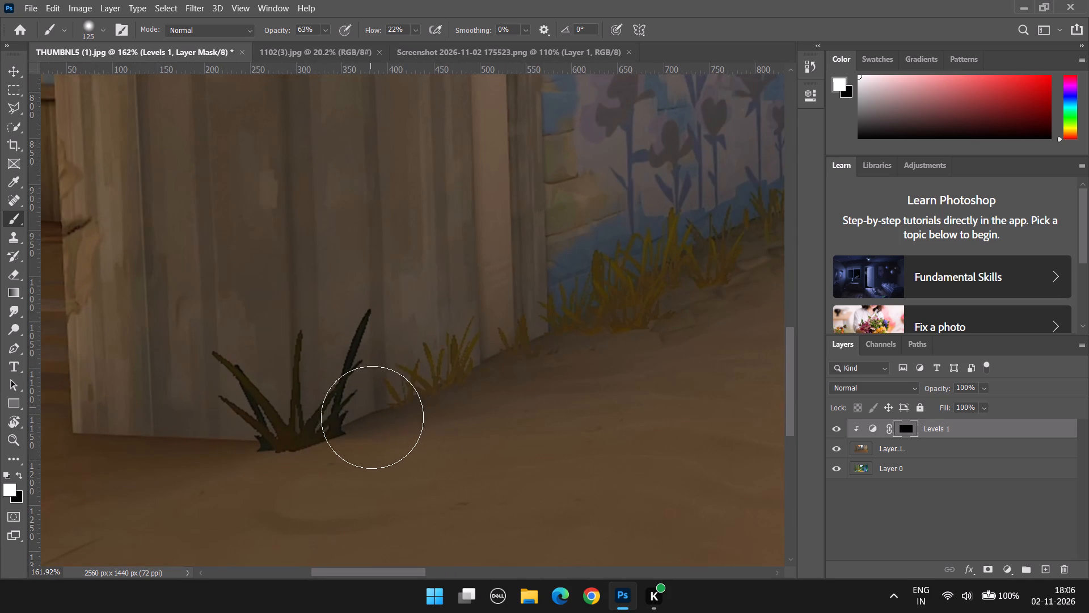
{"action": "key", "text": "bracketleft"}
{"action": "key", "text": "bracketleft"}
{"action": "key", "text": "bracketleft"}
{"action": "type", "text": "[["}
{"action": "key", "text": "bracketleft"}
{"action": "key", "text": "bracketleft"}
{"action": "left_click_drag", "start_coordinate": [348, 425], "coordinate": [382, 416]}
{"action": "left_click_drag", "start_coordinate": [382, 416], "coordinate": [490, 377]}
{"action": "key", "text": "ctrl+z"}
{"action": "scroll", "coordinate": [375, 425], "scroll_direction": "up", "scroll_amount": 2, "text": "alt"}
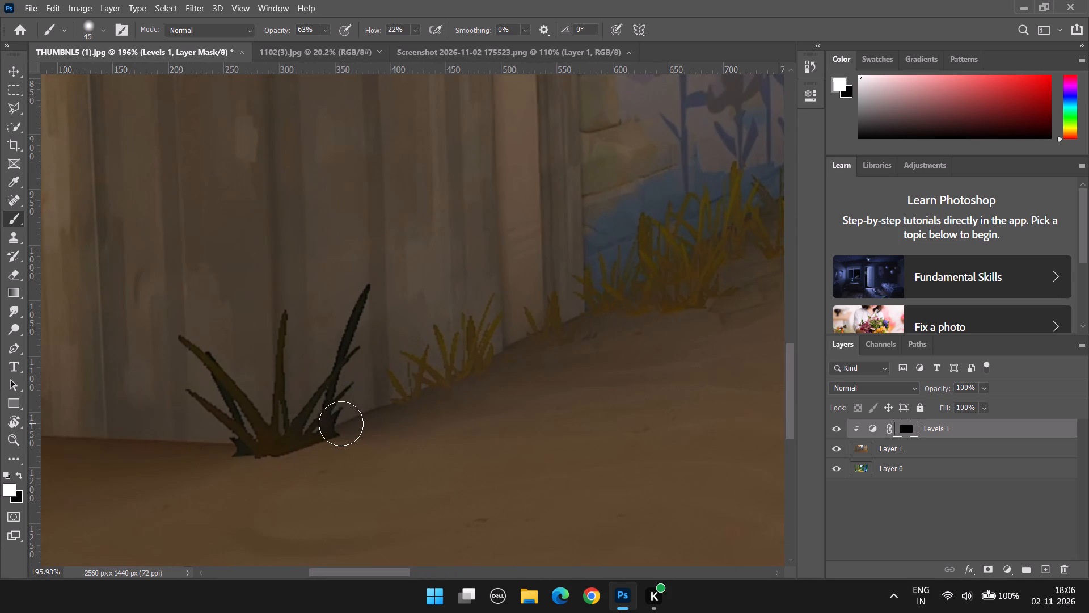
{"action": "left_click_drag", "start_coordinate": [340, 423], "coordinate": [605, 259]}
Lower the brush opacity to 43% and shade along the door's bottom edge around the dark grass tuft and out to its lower-left corner.
{"action": "scroll", "coordinate": [826, 299], "scroll_direction": "down", "scroll_amount": 7, "text": "alt"}
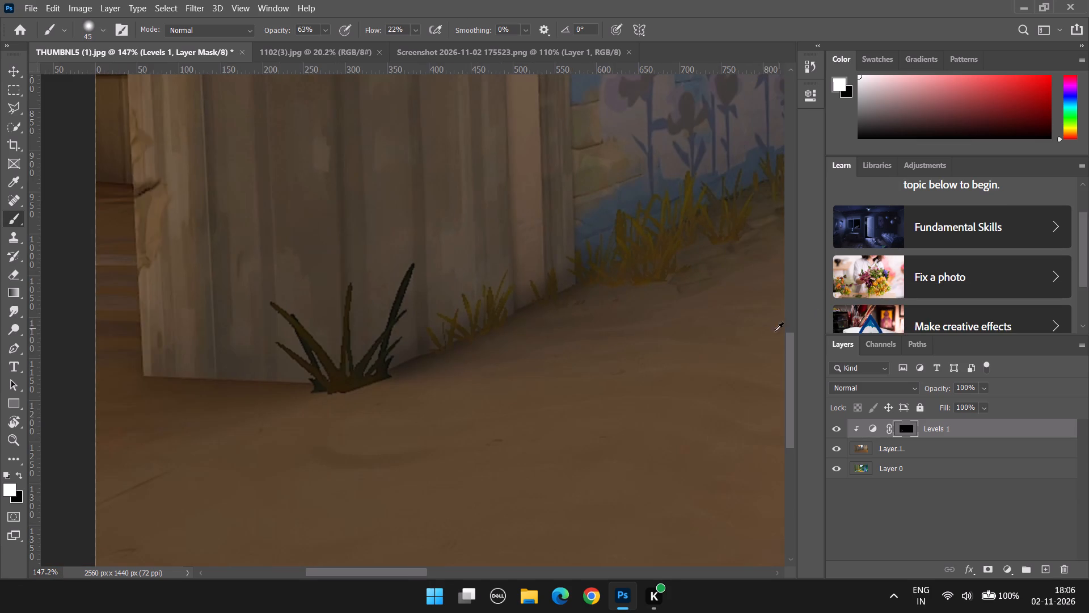
{"action": "scroll", "coordinate": [335, 389], "scroll_direction": "up", "scroll_amount": 2}
{"action": "scroll", "coordinate": [341, 421], "scroll_direction": "up", "scroll_amount": 2, "text": "alt"}
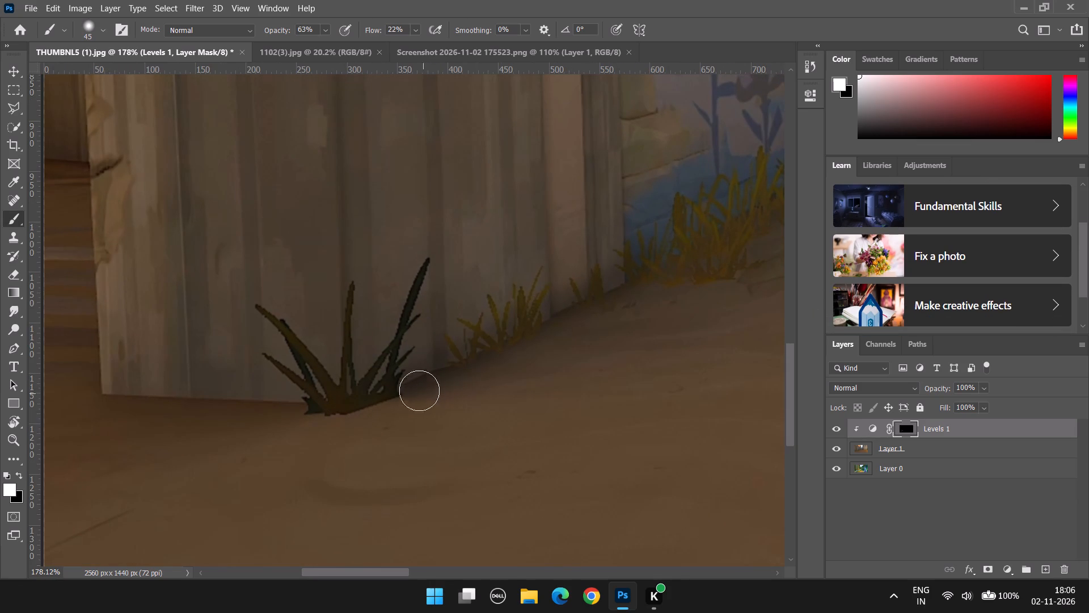
{"action": "left_click", "coordinate": [323, 27]}
{"action": "left_click", "coordinate": [326, 40]}
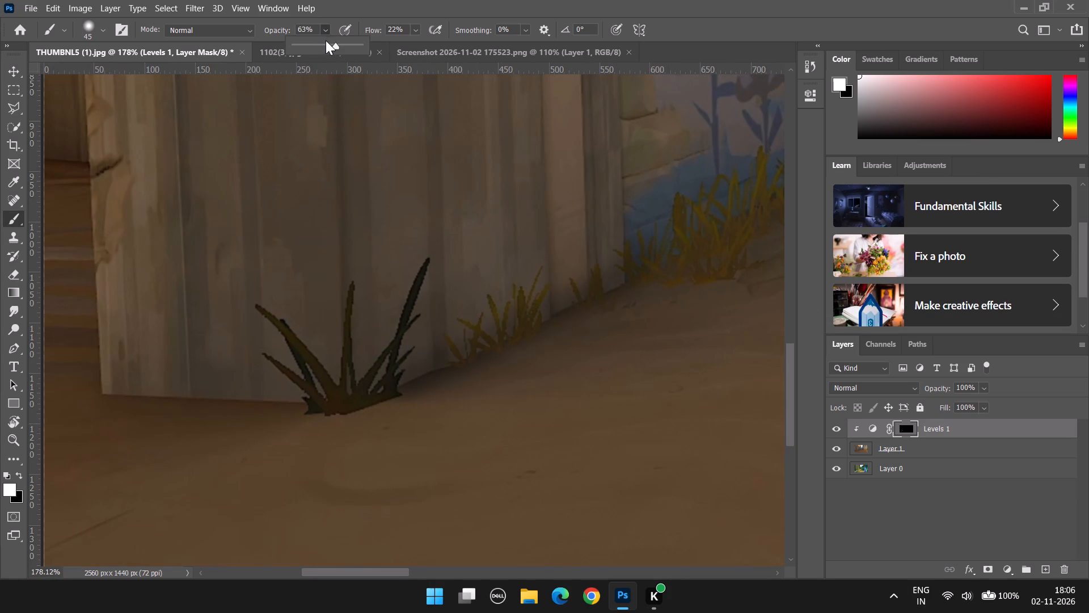
{"action": "left_click", "coordinate": [323, 49]}
{"action": "left_click_drag", "start_coordinate": [387, 393], "coordinate": [302, 402]}
{"action": "left_click_drag", "start_coordinate": [339, 404], "coordinate": [238, 397]}
{"action": "left_click_drag", "start_coordinate": [304, 407], "coordinate": [93, 387]}
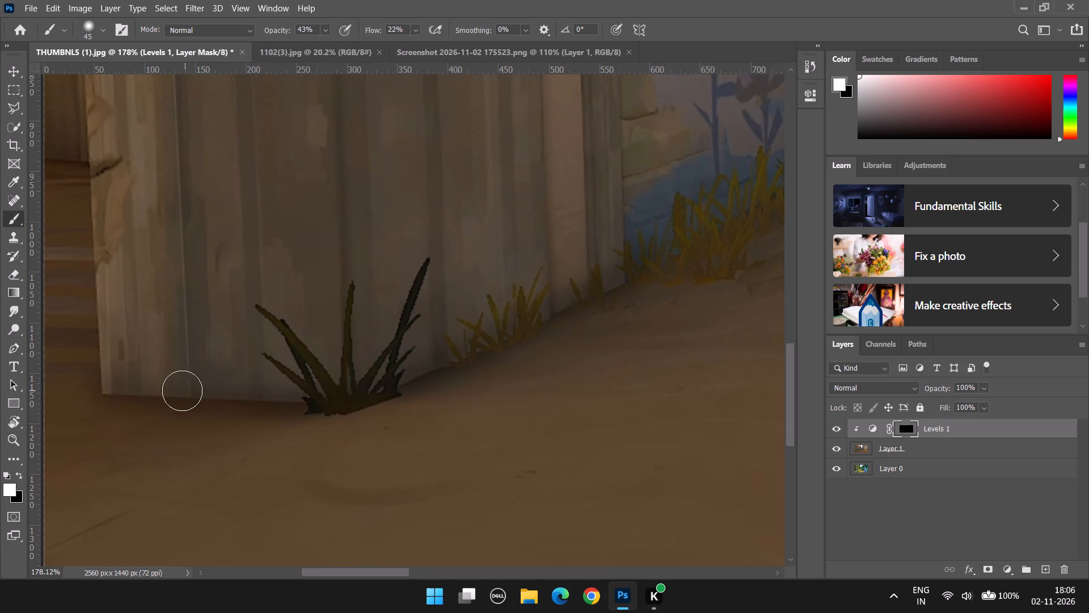
{"action": "left_click_drag", "start_coordinate": [134, 395], "coordinate": [458, 351]}
Brush shading up from the door's lower-left corner on the Levels 1 mask and undo the last stroke.
{"action": "left_click_drag", "start_coordinate": [96, 382], "coordinate": [115, 339]}
{"action": "left_click_drag", "start_coordinate": [97, 388], "coordinate": [164, 321]}
{"action": "scroll", "coordinate": [196, 354], "scroll_direction": "down", "scroll_amount": 13, "text": "alt"}
{"action": "scroll", "coordinate": [192, 421], "scroll_direction": "down", "scroll_amount": 6, "text": "alt"}
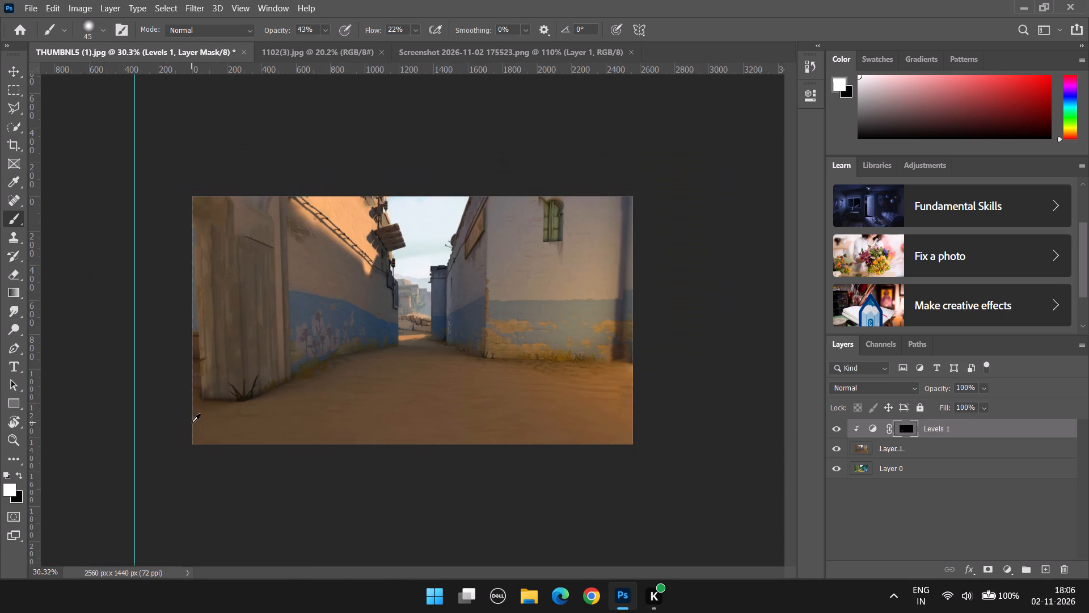
{"action": "key", "text": "ctrl+z"}
On the Levels 1 mask, brush a shadow beneath the block above the door's upper-left part and up the block's outer edge, redoing the first stroke.
{"action": "scroll", "coordinate": [193, 334], "scroll_direction": "up", "scroll_amount": 2, "text": "alt"}
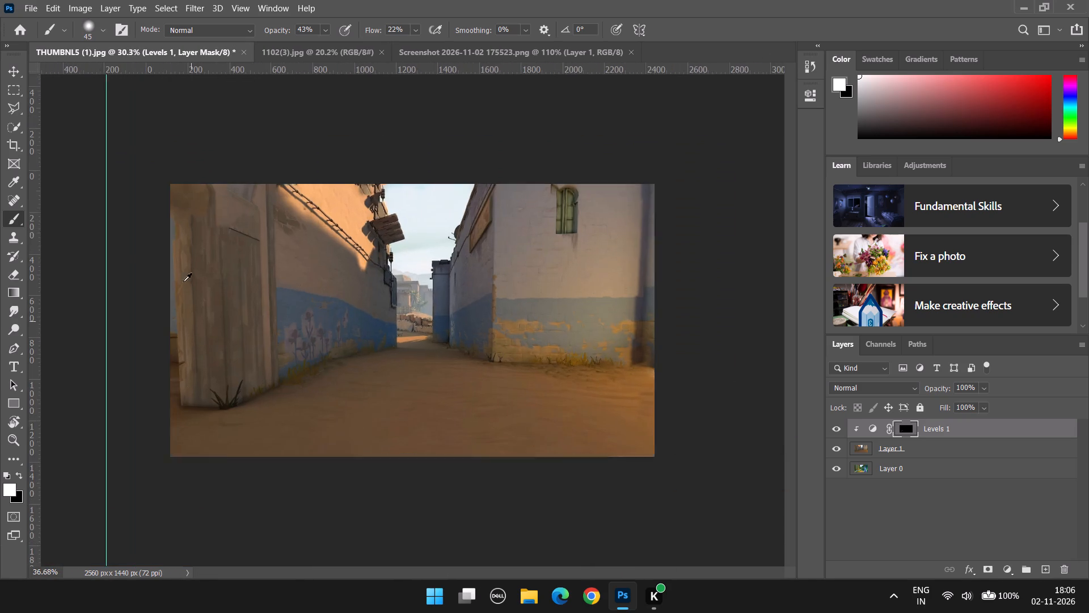
{"action": "scroll", "coordinate": [183, 282], "scroll_direction": "up", "scroll_amount": 4, "text": "alt"}
{"action": "left_click_drag", "start_coordinate": [415, 569], "coordinate": [349, 557]}
{"action": "scroll", "coordinate": [343, 31], "scroll_direction": "up", "scroll_amount": 7}
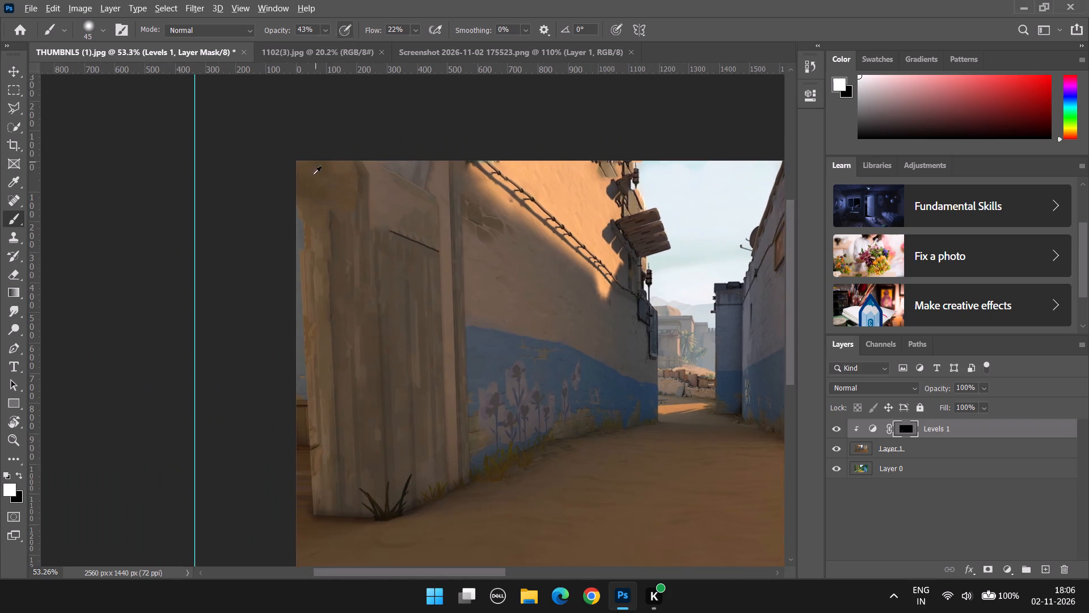
{"action": "scroll", "coordinate": [313, 175], "scroll_direction": "up", "scroll_amount": 10}
{"action": "left_click_drag", "start_coordinate": [296, 259], "coordinate": [516, 247]}
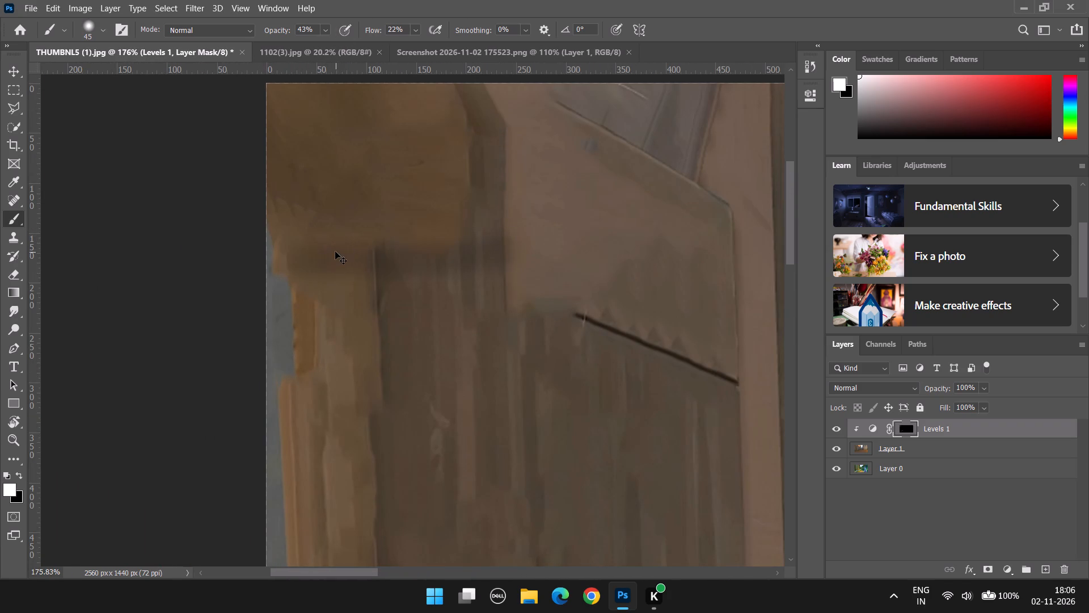
{"action": "key", "text": "ctrl+z"}
{"action": "left_click_drag", "start_coordinate": [287, 255], "coordinate": [497, 237]}
{"action": "left_click_drag", "start_coordinate": [293, 253], "coordinate": [500, 236]}
{"action": "left_click_drag", "start_coordinate": [287, 247], "coordinate": [274, 190]}
{"action": "left_click_drag", "start_coordinate": [274, 190], "coordinate": [259, 144]}
{"action": "left_click_drag", "start_coordinate": [260, 166], "coordinate": [222, 45]}
{"action": "scroll", "coordinate": [344, 187], "scroll_direction": "down", "scroll_amount": 20, "text": "alt"}
{"action": "scroll", "coordinate": [344, 187], "scroll_direction": "down", "scroll_amount": 1, "text": "alt"}
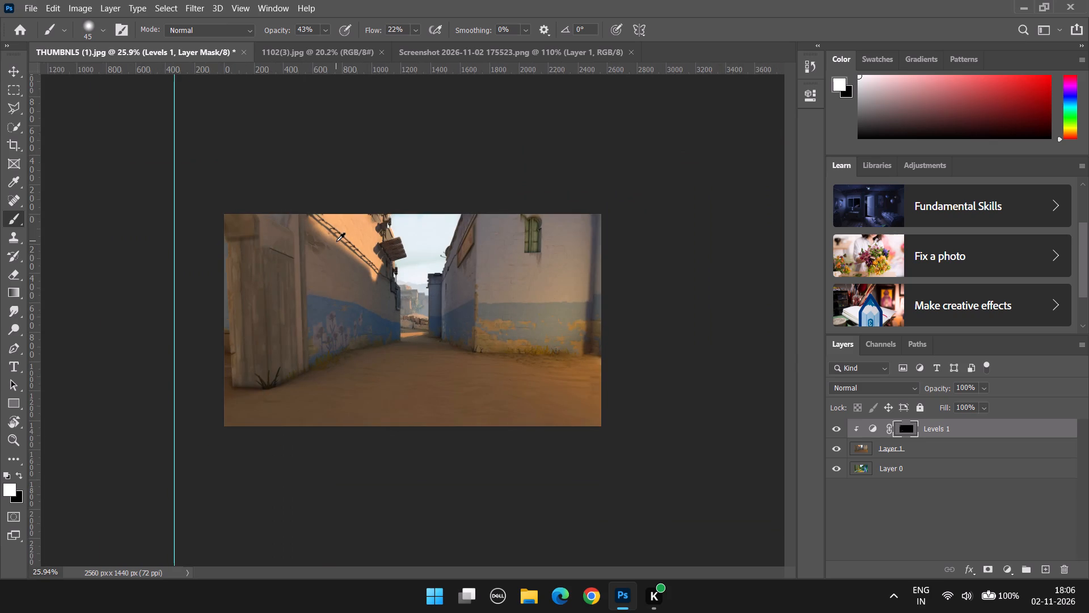
Raise the brush opacity to 64% and deepen the shadow beneath the upper-left block with another stroke on the Levels 1 mask.
{"action": "scroll", "coordinate": [284, 249], "scroll_direction": "up", "scroll_amount": 2, "text": "alt"}
{"action": "scroll", "coordinate": [208, 199], "scroll_direction": "up", "scroll_amount": 2}
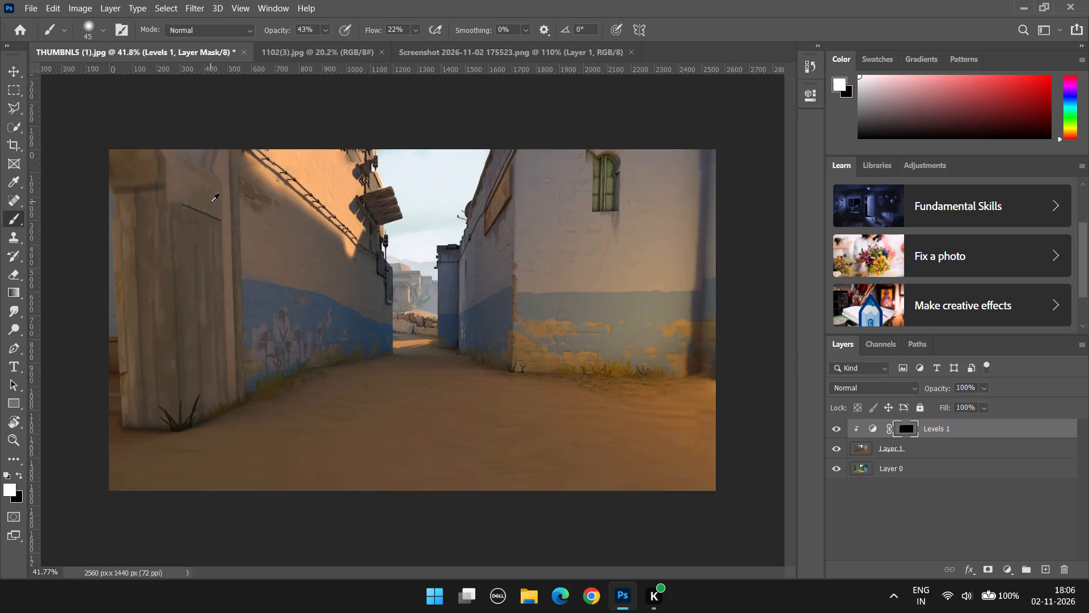
{"action": "scroll", "coordinate": [210, 202], "scroll_direction": "up", "scroll_amount": 4}
{"action": "scroll", "coordinate": [77, 172], "scroll_direction": "up", "scroll_amount": 8}
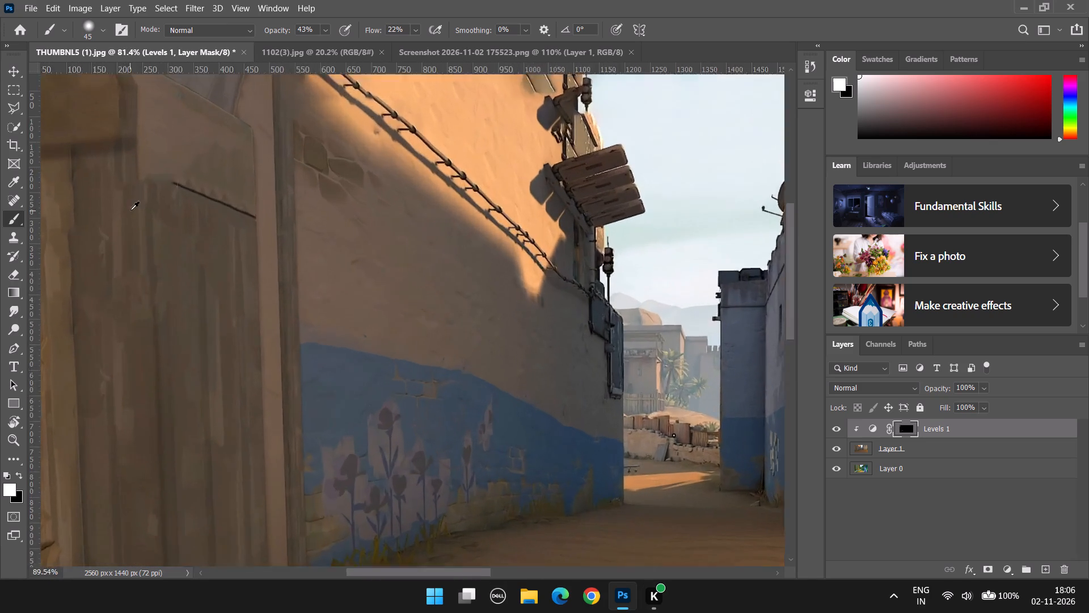
{"action": "scroll", "coordinate": [130, 210], "scroll_direction": "up", "scroll_amount": 4}
{"action": "left_click_drag", "start_coordinate": [418, 568], "coordinate": [358, 566]}
{"action": "scroll", "coordinate": [295, 0], "scroll_direction": "up", "scroll_amount": 7}
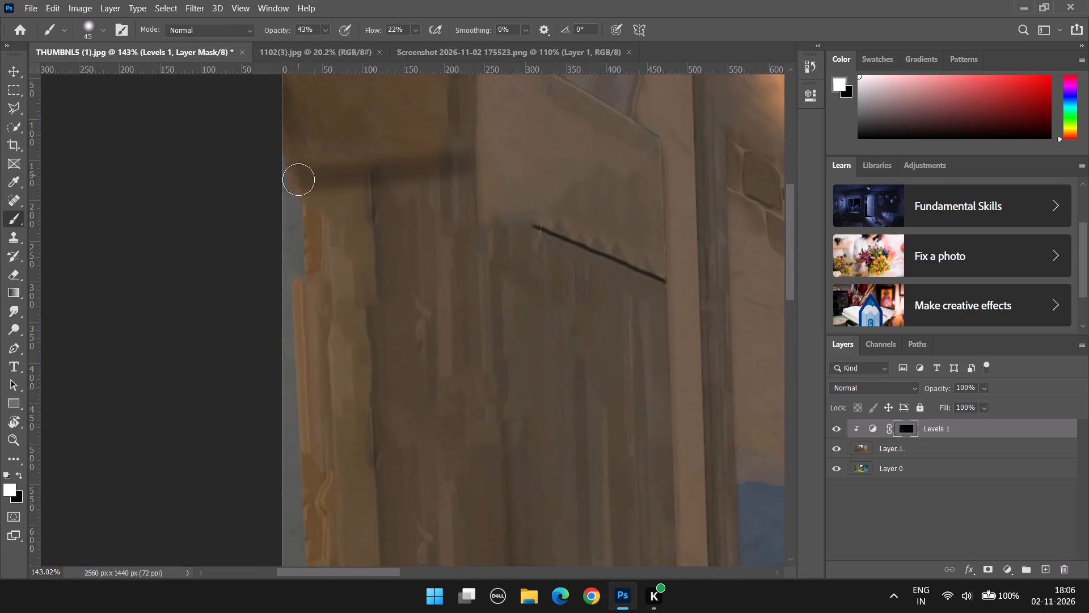
{"action": "scroll", "coordinate": [298, 179], "scroll_direction": "up", "scroll_amount": 6}
{"action": "left_click", "coordinate": [324, 29]}
{"action": "double_click", "coordinate": [344, 44]}
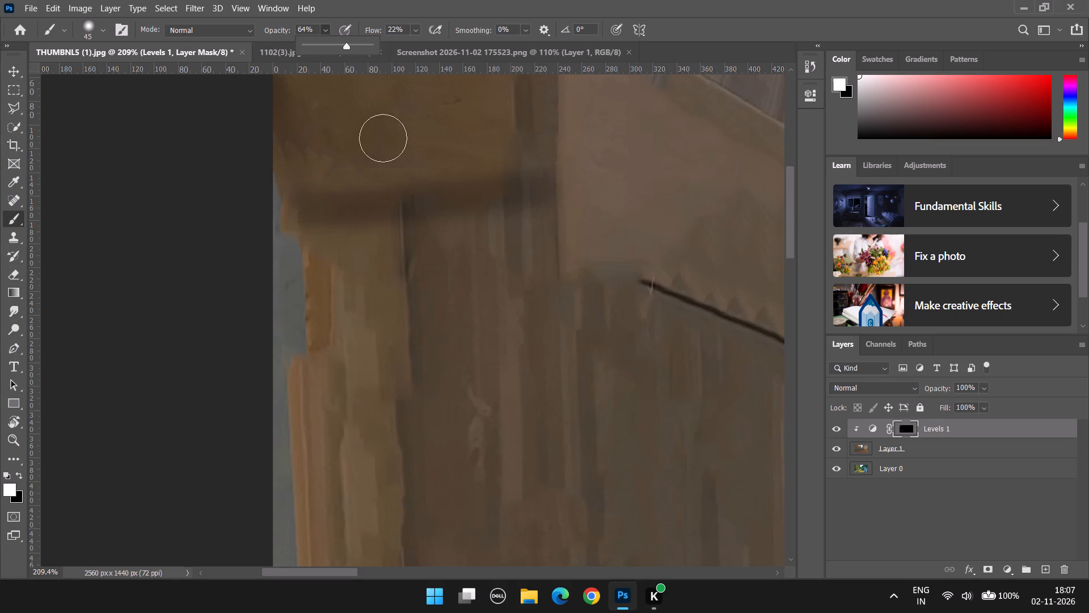
{"action": "left_click_drag", "start_coordinate": [305, 215], "coordinate": [552, 183]}
{"action": "scroll", "coordinate": [588, 240], "scroll_direction": "down", "scroll_amount": 4, "text": "alt"}
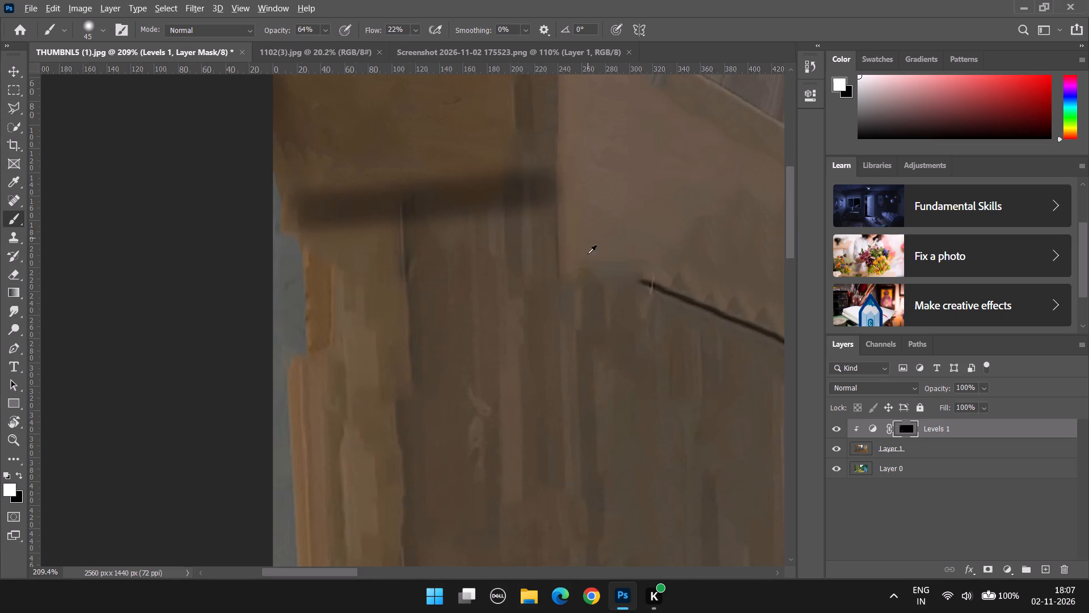
Lower the brush opacity to 35% and shade the Levels 1 mask along the flower-painted wall's base, through the yellow grass.
{"action": "scroll", "coordinate": [588, 254], "scroll_direction": "down", "scroll_amount": 3, "text": "alt"}
{"action": "scroll", "coordinate": [572, 203], "scroll_direction": "up", "scroll_amount": 2}
{"action": "scroll", "coordinate": [571, 228], "scroll_direction": "down", "scroll_amount": 15, "text": "alt"}
{"action": "scroll", "coordinate": [229, 195], "scroll_direction": "up", "scroll_amount": 4}
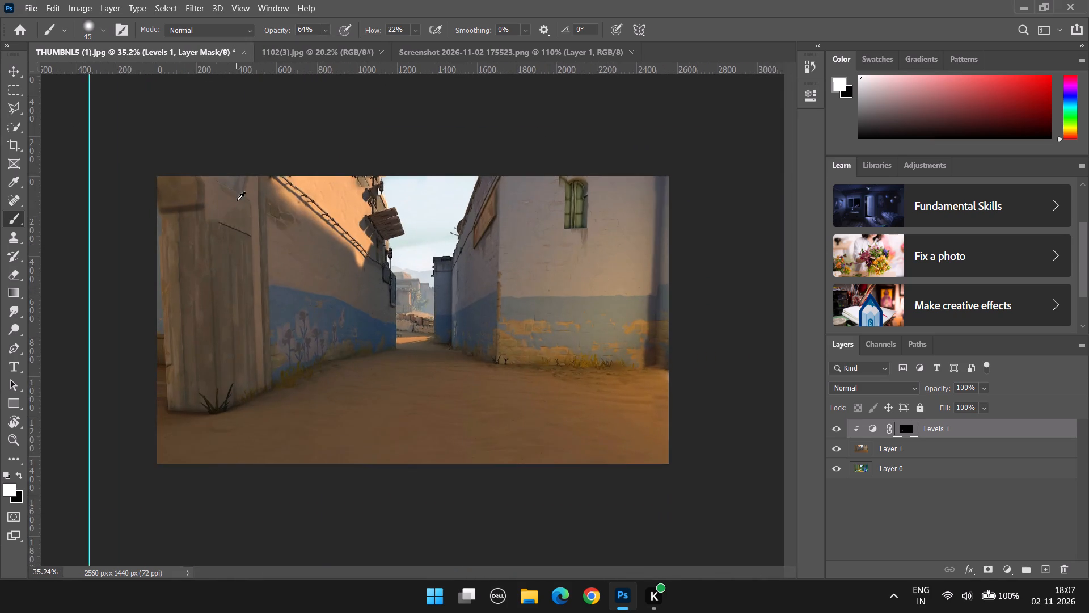
{"action": "scroll", "coordinate": [237, 200], "scroll_direction": "up", "scroll_amount": 2}
{"action": "scroll", "coordinate": [192, 215], "scroll_direction": "up", "scroll_amount": 8, "text": "alt"}
{"action": "scroll", "coordinate": [219, 257], "scroll_direction": "down", "scroll_amount": 8}
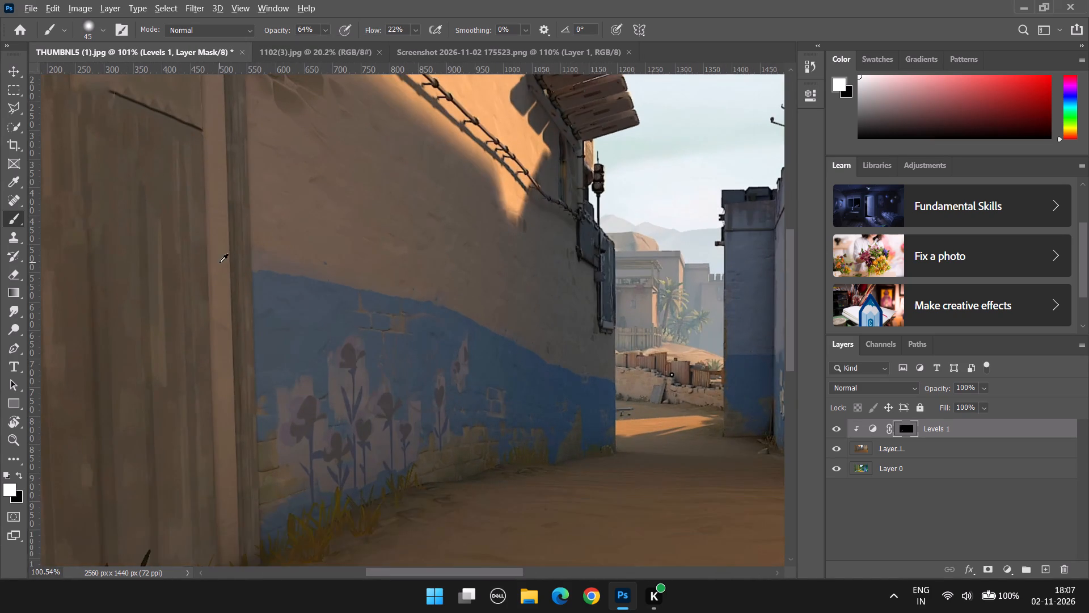
{"action": "scroll", "coordinate": [220, 262], "scroll_direction": "down", "scroll_amount": 3}
{"action": "scroll", "coordinate": [320, 435], "scroll_direction": "up", "scroll_amount": 9, "text": "alt"}
{"action": "scroll", "coordinate": [220, 423], "scroll_direction": "up", "scroll_amount": 8, "text": "alt"}
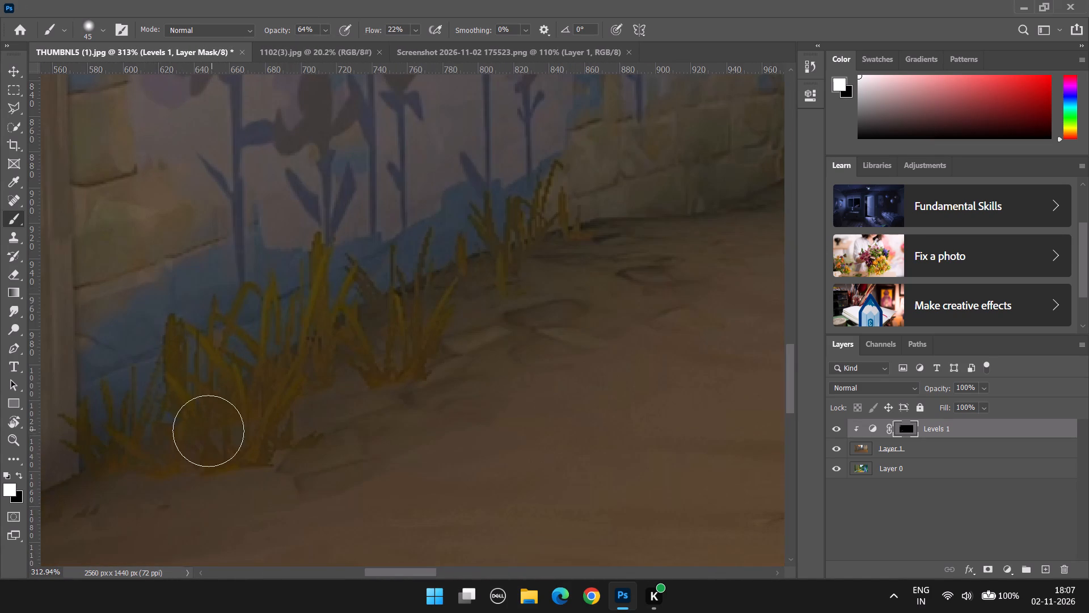
{"action": "left_click", "coordinate": [327, 28]}
{"action": "left_click", "coordinate": [317, 48]}
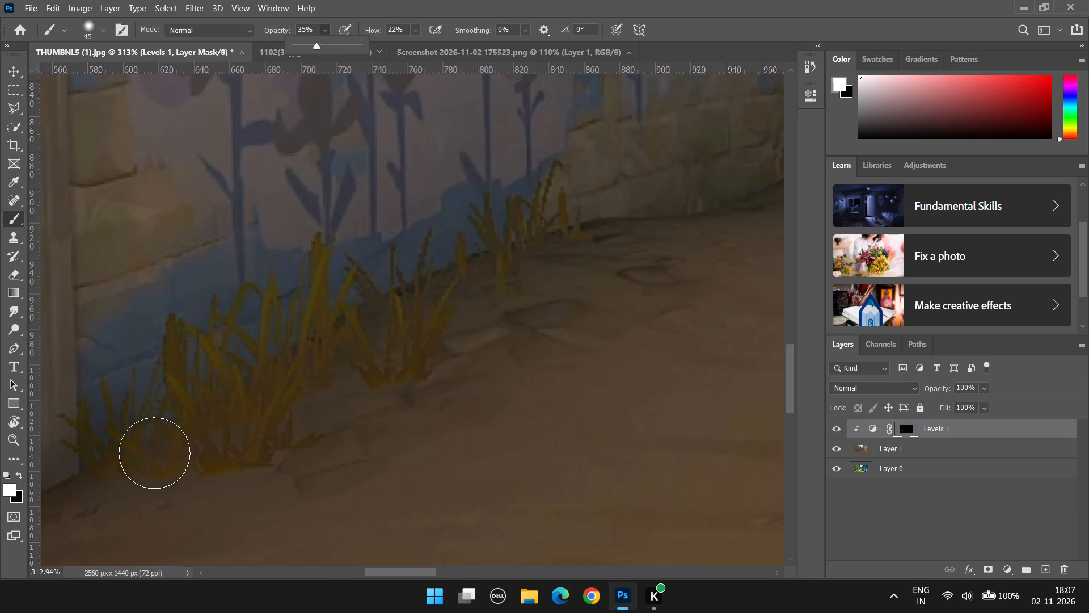
{"action": "left_click_drag", "start_coordinate": [101, 456], "coordinate": [255, 386]}
{"action": "left_click_drag", "start_coordinate": [197, 418], "coordinate": [372, 315]}
{"action": "left_click_drag", "start_coordinate": [321, 339], "coordinate": [471, 247]}
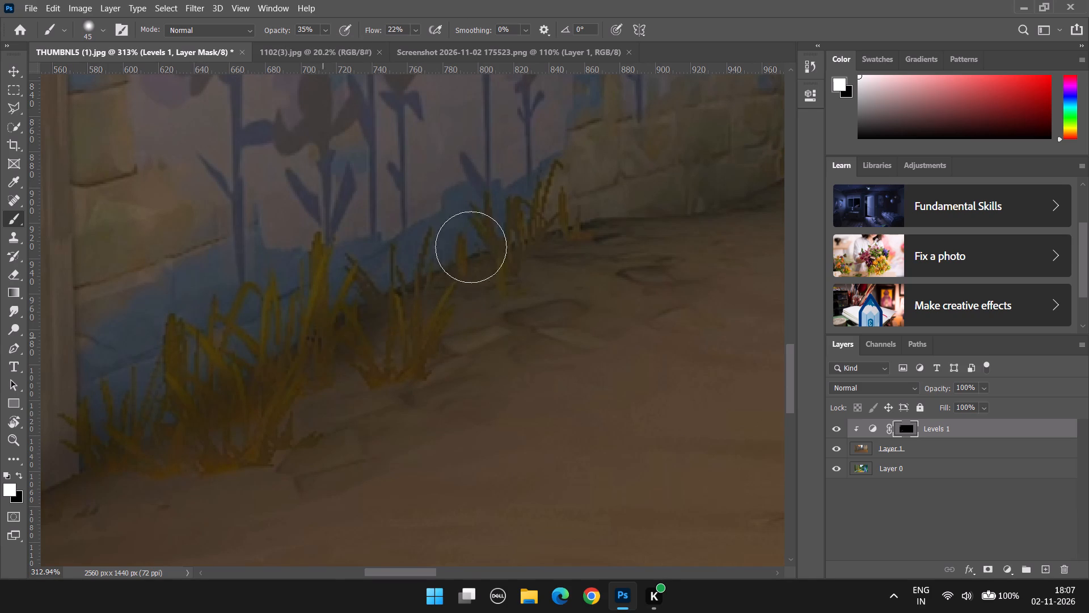
{"action": "left_click_drag", "start_coordinate": [471, 247], "coordinate": [516, 232]}
{"action": "left_click_drag", "start_coordinate": [449, 269], "coordinate": [703, 188]}
Brush a contact shadow on the Levels 1 mask along the base of the front-facing brick wall, starting at its dark corner grass.
{"action": "scroll", "coordinate": [782, 209], "scroll_direction": "down", "scroll_amount": 20, "text": "alt"}
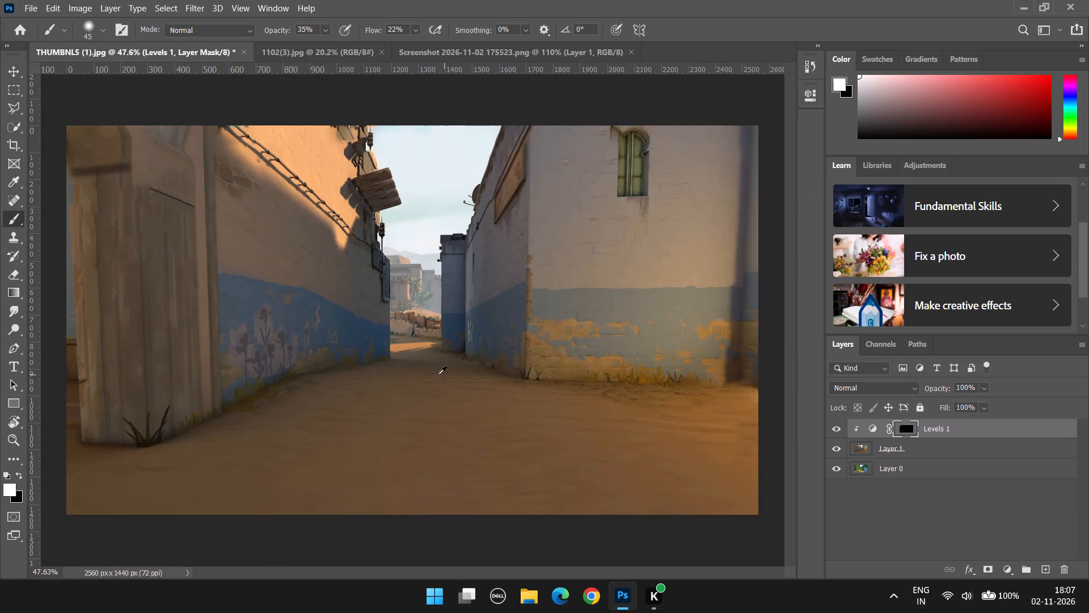
{"action": "scroll", "coordinate": [706, 392], "scroll_direction": "up", "scroll_amount": 12, "text": "alt"}
{"action": "scroll", "coordinate": [197, 366], "scroll_direction": "up", "scroll_amount": 8, "text": "alt"}
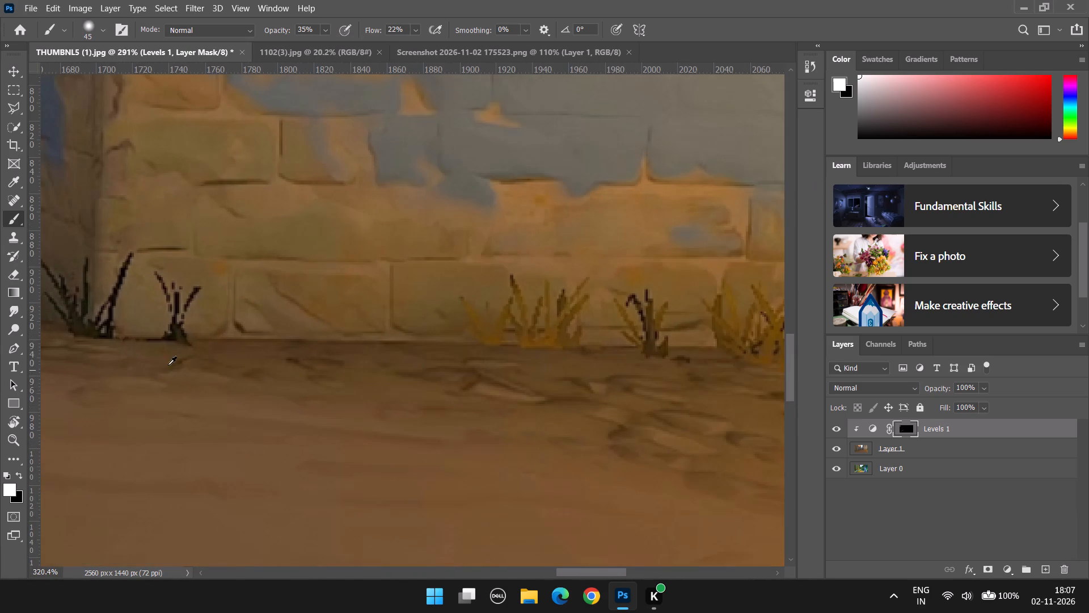
{"action": "left_click_drag", "start_coordinate": [120, 342], "coordinate": [142, 339]}
{"action": "left_click_drag", "start_coordinate": [130, 334], "coordinate": [356, 343]}
{"action": "left_click_drag", "start_coordinate": [220, 337], "coordinate": [548, 330]}
{"action": "left_click_drag", "start_coordinate": [417, 341], "coordinate": [682, 333]}
{"action": "left_click_drag", "start_coordinate": [683, 332], "coordinate": [673, 331]}
{"action": "left_click_drag", "start_coordinate": [540, 338], "coordinate": [823, 332]}
Shade the base of the receding blue wall on the Levels 1 mask, from the corner grass back to the small rock.
{"action": "left_click_drag", "start_coordinate": [589, 569], "coordinate": [532, 569]}
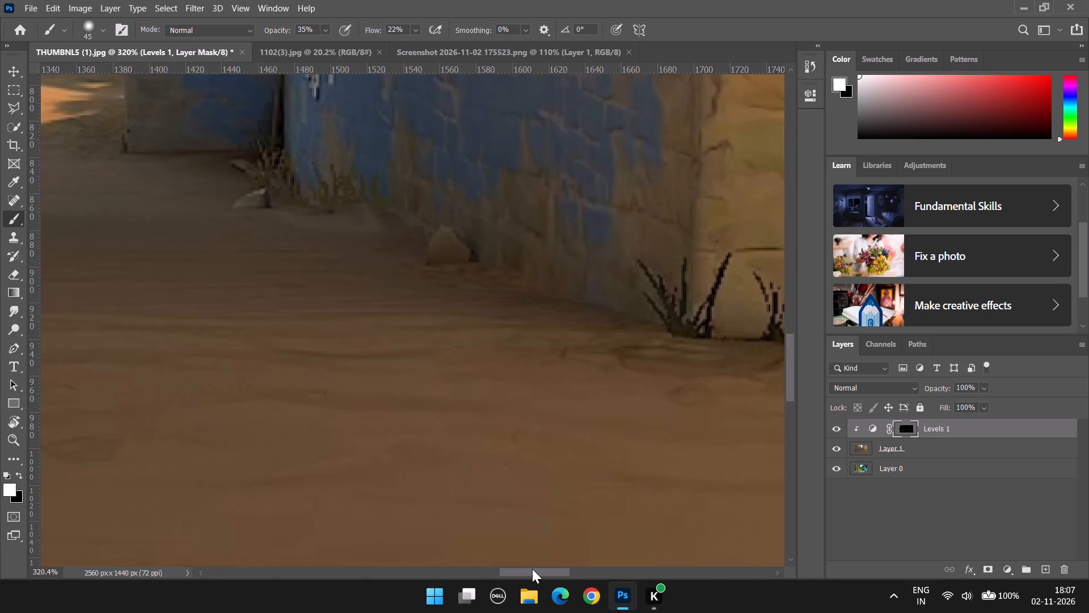
{"action": "left_click_drag", "start_coordinate": [532, 569], "coordinate": [532, 568]}
{"action": "left_click", "coordinate": [627, 295]}
{"action": "left_click_drag", "start_coordinate": [629, 300], "coordinate": [684, 318]}
{"action": "left_click", "coordinate": [684, 318]}
{"action": "left_click_drag", "start_coordinate": [645, 295], "coordinate": [695, 325]}
{"action": "left_click_drag", "start_coordinate": [673, 323], "coordinate": [476, 263]}
{"action": "left_click_drag", "start_coordinate": [514, 293], "coordinate": [438, 226]}
Darken the receding wall's lower part just above the dark grass tuft at the building corner with short strokes on the mask.
{"action": "scroll", "coordinate": [484, 288], "scroll_direction": "down", "scroll_amount": 11, "text": "alt"}
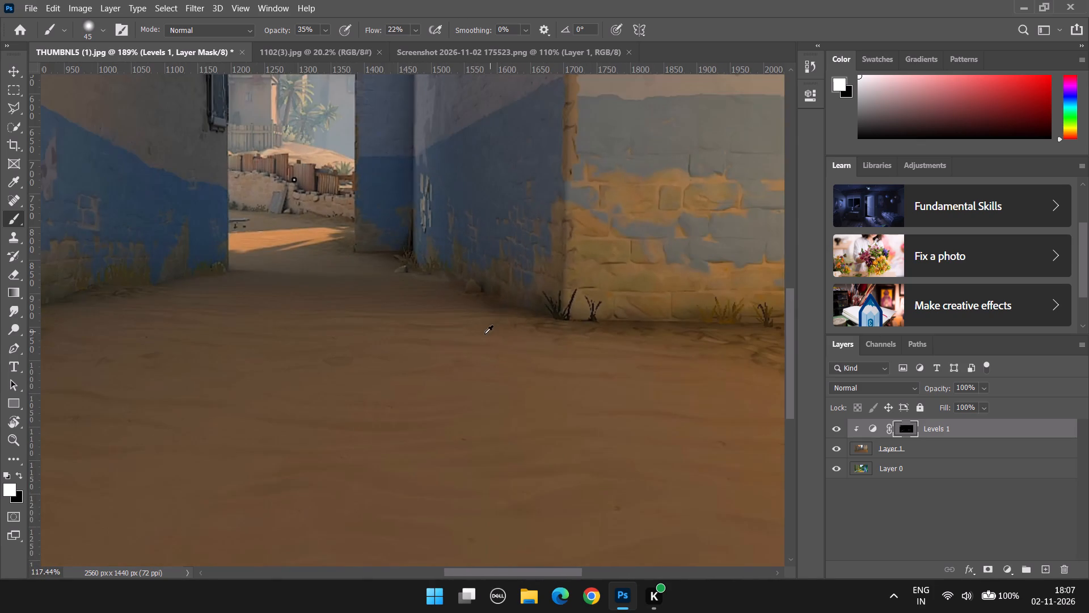
{"action": "scroll", "coordinate": [497, 333], "scroll_direction": "up", "scroll_amount": 11}
{"action": "scroll", "coordinate": [554, 404], "scroll_direction": "down", "scroll_amount": 3, "text": "alt"}
{"action": "scroll", "coordinate": [568, 412], "scroll_direction": "up", "scroll_amount": 10, "text": "alt"}
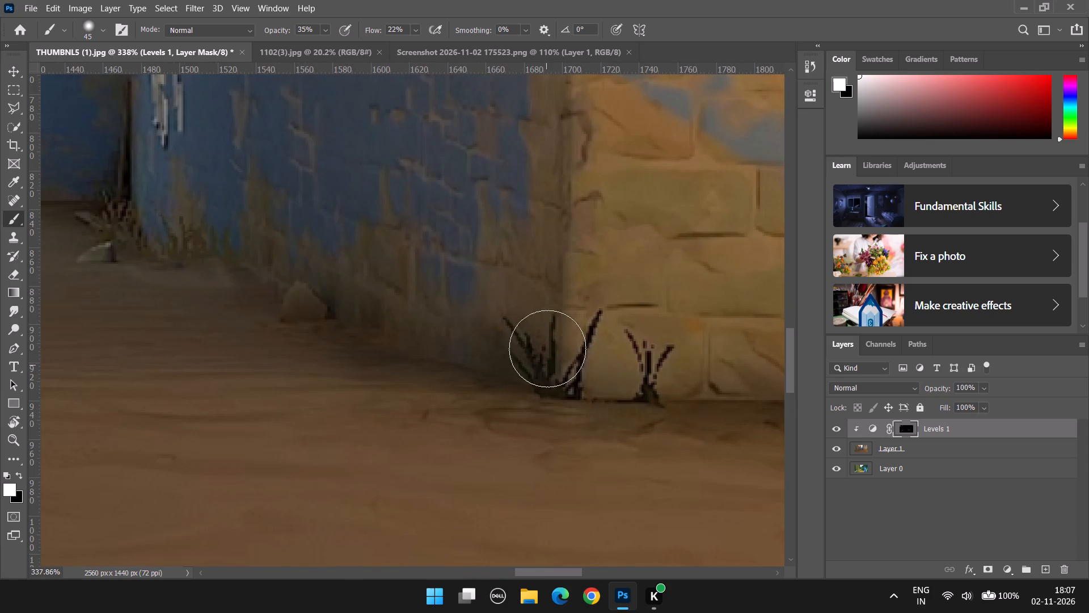
{"action": "left_click_drag", "start_coordinate": [547, 349], "coordinate": [550, 375]}
{"action": "left_click_drag", "start_coordinate": [538, 291], "coordinate": [544, 362]}
{"action": "left_click_drag", "start_coordinate": [542, 293], "coordinate": [544, 345]}
Brush shadow down the dark strip near the brick wall's far end to the ground, and undo the last two strokes.
{"action": "scroll", "coordinate": [562, 358], "scroll_direction": "down", "scroll_amount": 18, "text": "alt"}
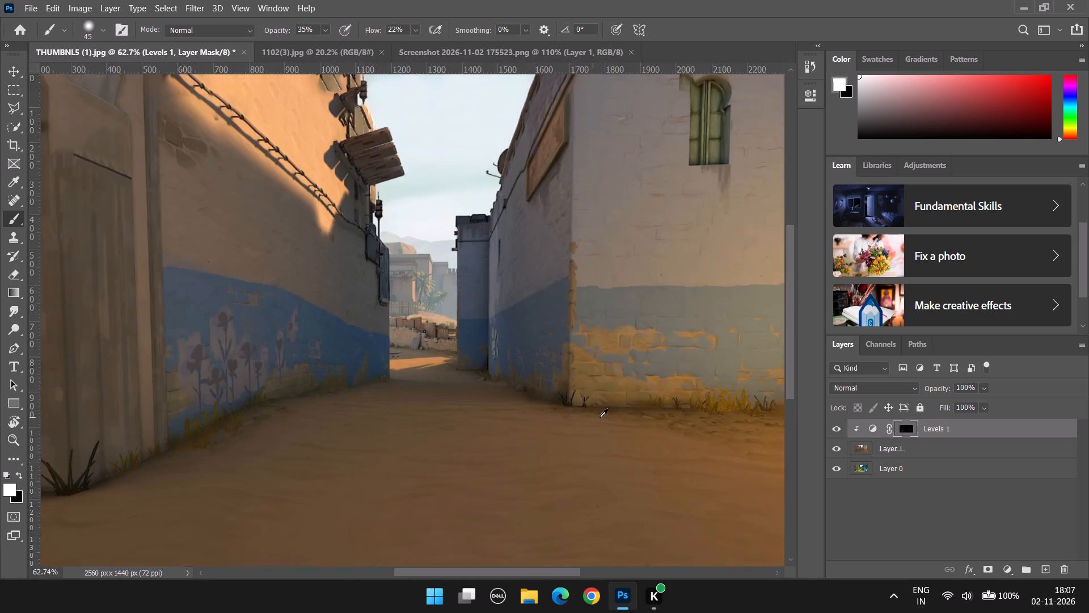
{"action": "scroll", "coordinate": [601, 421], "scroll_direction": "down", "scroll_amount": 6, "text": "alt"}
{"action": "scroll", "coordinate": [686, 385], "scroll_direction": "up", "scroll_amount": 19, "text": "alt"}
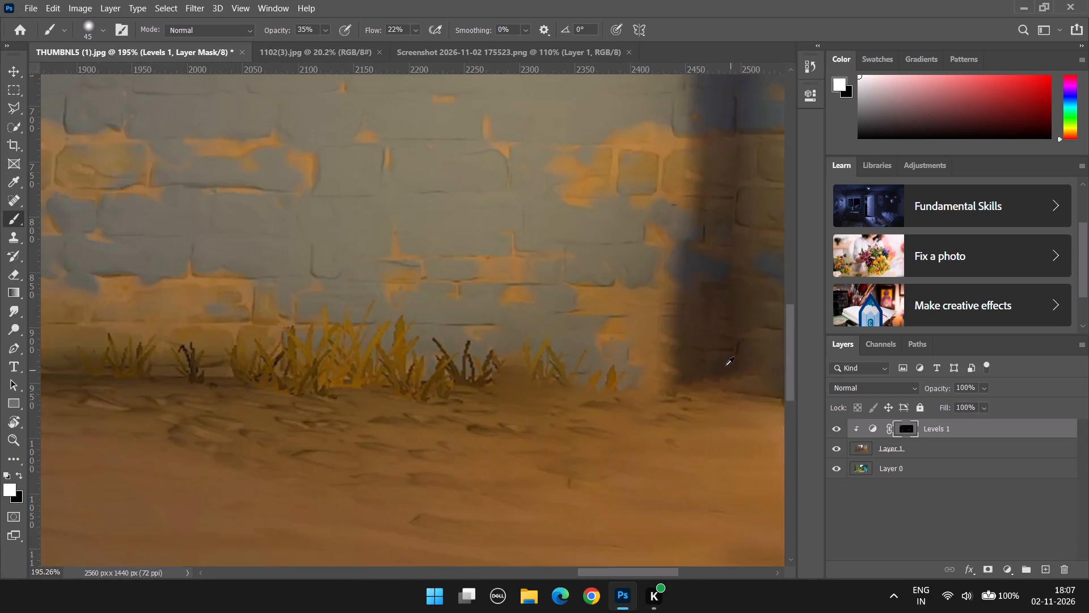
{"action": "scroll", "coordinate": [725, 366], "scroll_direction": "up", "scroll_amount": 2, "text": "alt"}
{"action": "left_click_drag", "start_coordinate": [736, 250], "coordinate": [745, 333]}
{"action": "left_click_drag", "start_coordinate": [714, 209], "coordinate": [750, 373]}
{"action": "left_click_drag", "start_coordinate": [747, 258], "coordinate": [643, 395]}
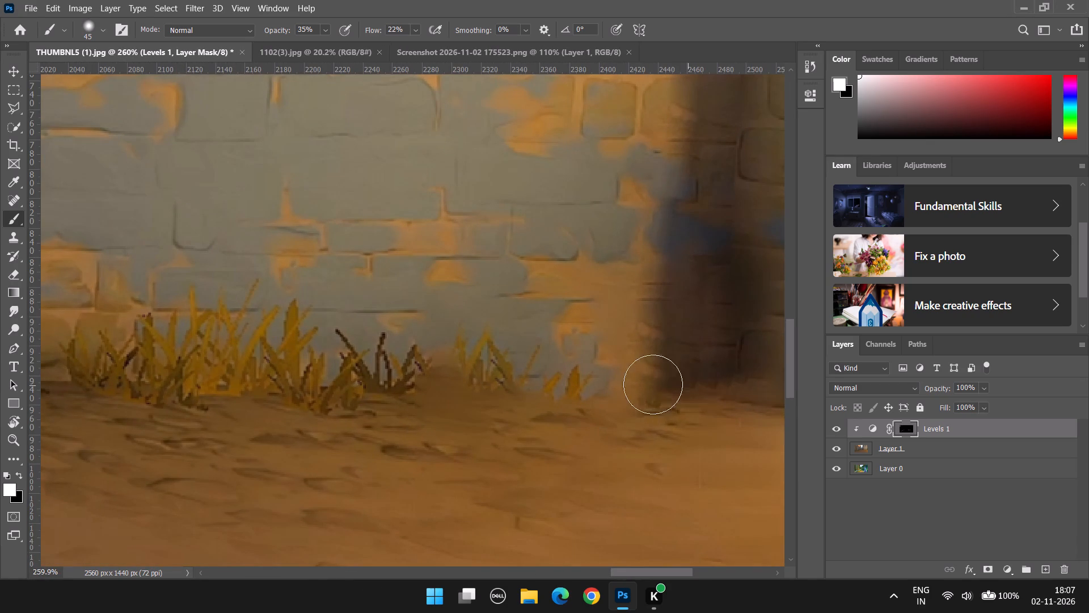
{"action": "left_click_drag", "start_coordinate": [736, 360], "coordinate": [617, 393]}
{"action": "scroll", "coordinate": [770, 377], "scroll_direction": "down", "scroll_amount": 15}
{"action": "scroll", "coordinate": [635, 535], "scroll_direction": "down", "scroll_amount": 5, "text": "alt"}
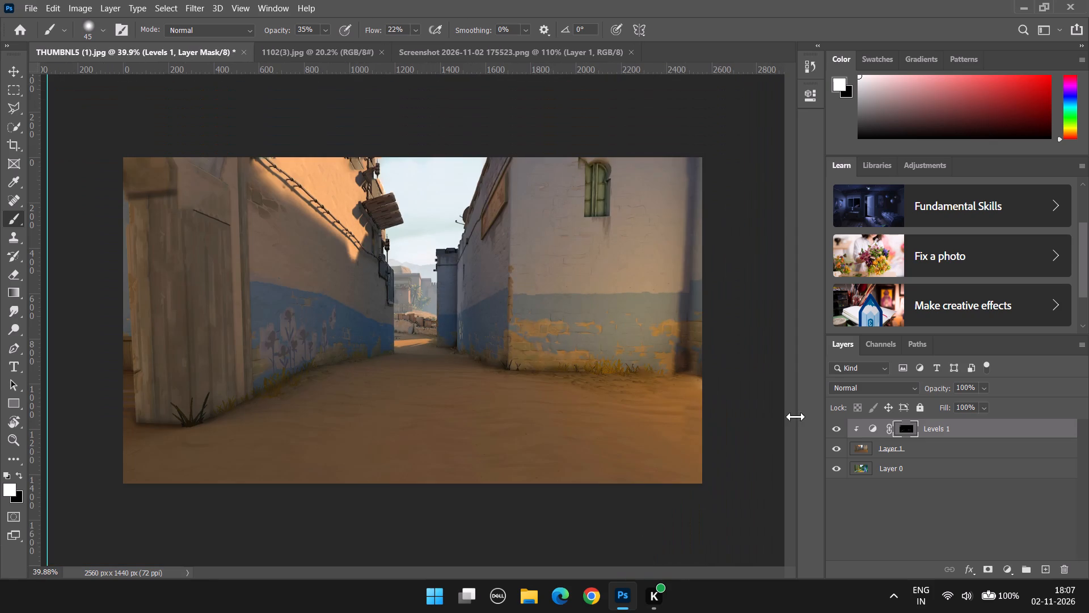
{"action": "scroll", "coordinate": [780, 295], "scroll_direction": "up", "scroll_amount": 8, "text": "alt"}
{"action": "key", "text": "ctrl+z"}
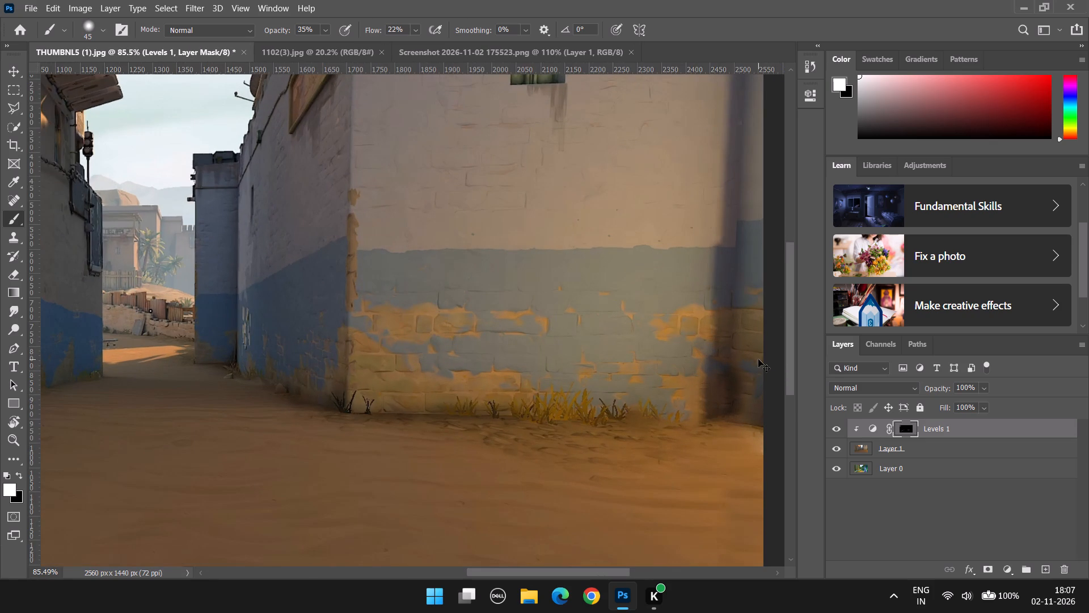
{"action": "key", "text": "z"}
{"action": "key", "text": "ctrl+z"}
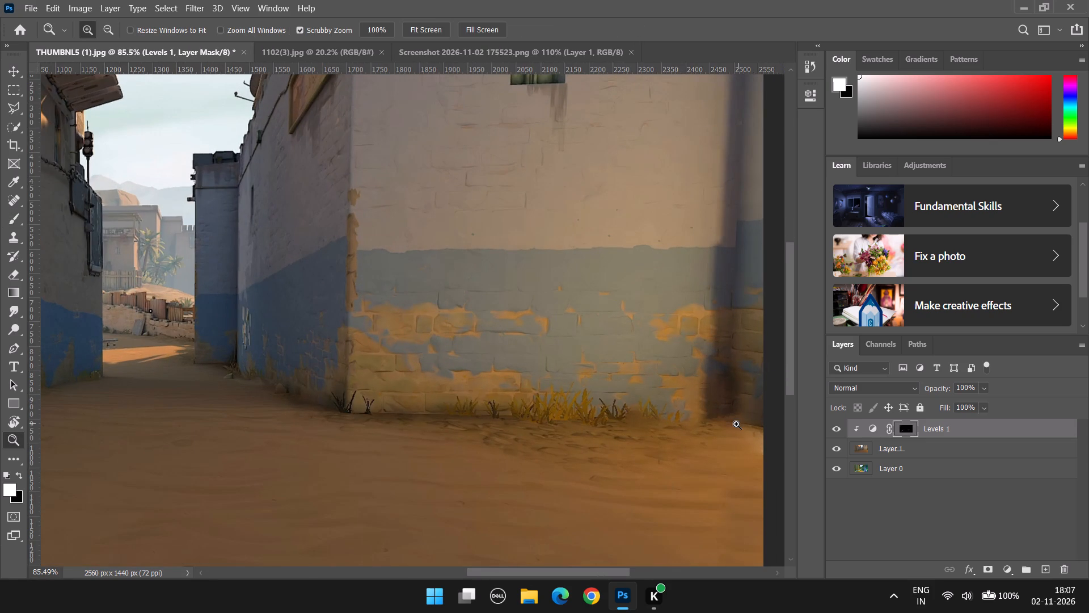
Return to the Brush and deepen the dark strip at the brick wall's far end with short strokes on the Levels 1 mask.
{"action": "scroll", "coordinate": [740, 423], "scroll_direction": "down", "scroll_amount": 4, "text": "alt"}
{"action": "scroll", "coordinate": [740, 422], "scroll_direction": "up", "scroll_amount": 7, "text": "alt"}
{"action": "left_click_drag", "start_coordinate": [630, 575], "coordinate": [664, 579]}
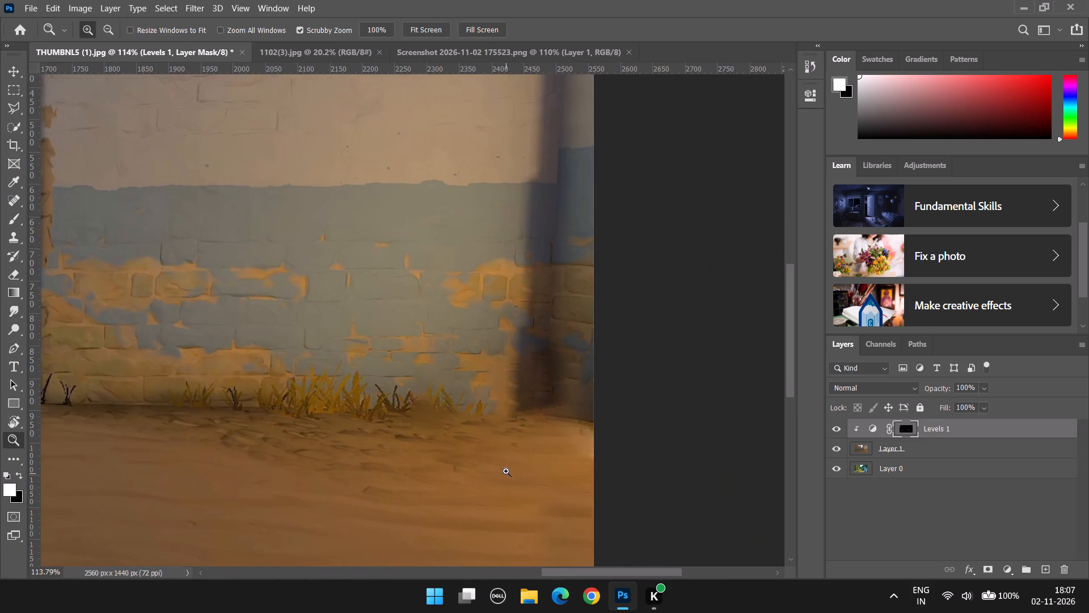
{"action": "key", "text": "b"}
{"action": "scroll", "coordinate": [531, 436], "scroll_direction": "up", "scroll_amount": 2}
{"action": "scroll", "coordinate": [531, 435], "scroll_direction": "up", "scroll_amount": 10, "text": "alt"}
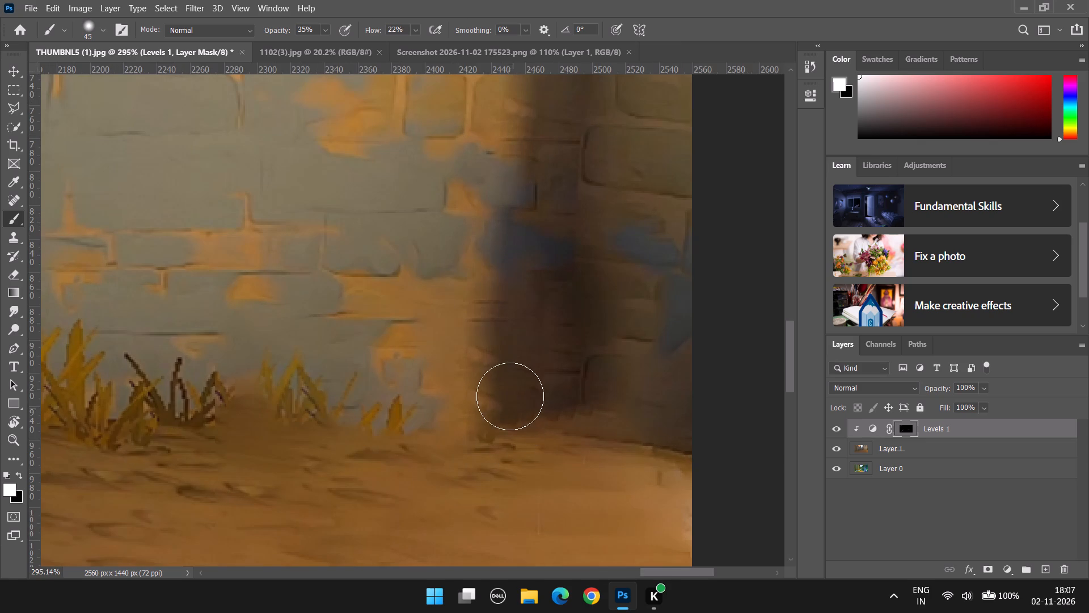
{"action": "left_click_drag", "start_coordinate": [510, 267], "coordinate": [504, 311]}
{"action": "left_click_drag", "start_coordinate": [503, 332], "coordinate": [501, 351]}
{"action": "left_click", "coordinate": [577, 160]}
{"action": "left_click_drag", "start_coordinate": [582, 124], "coordinate": [589, 228]}
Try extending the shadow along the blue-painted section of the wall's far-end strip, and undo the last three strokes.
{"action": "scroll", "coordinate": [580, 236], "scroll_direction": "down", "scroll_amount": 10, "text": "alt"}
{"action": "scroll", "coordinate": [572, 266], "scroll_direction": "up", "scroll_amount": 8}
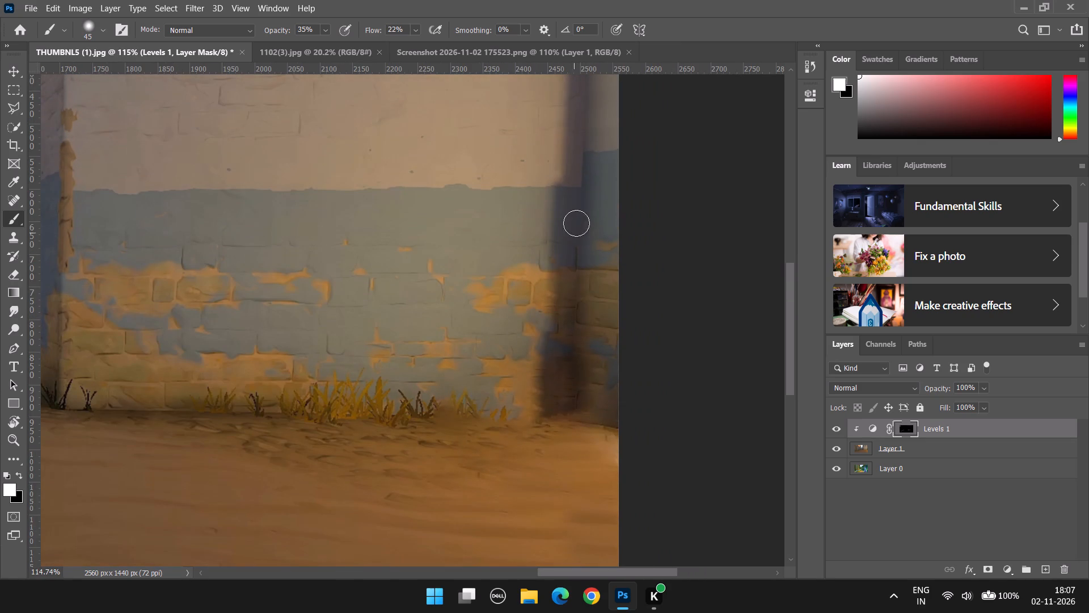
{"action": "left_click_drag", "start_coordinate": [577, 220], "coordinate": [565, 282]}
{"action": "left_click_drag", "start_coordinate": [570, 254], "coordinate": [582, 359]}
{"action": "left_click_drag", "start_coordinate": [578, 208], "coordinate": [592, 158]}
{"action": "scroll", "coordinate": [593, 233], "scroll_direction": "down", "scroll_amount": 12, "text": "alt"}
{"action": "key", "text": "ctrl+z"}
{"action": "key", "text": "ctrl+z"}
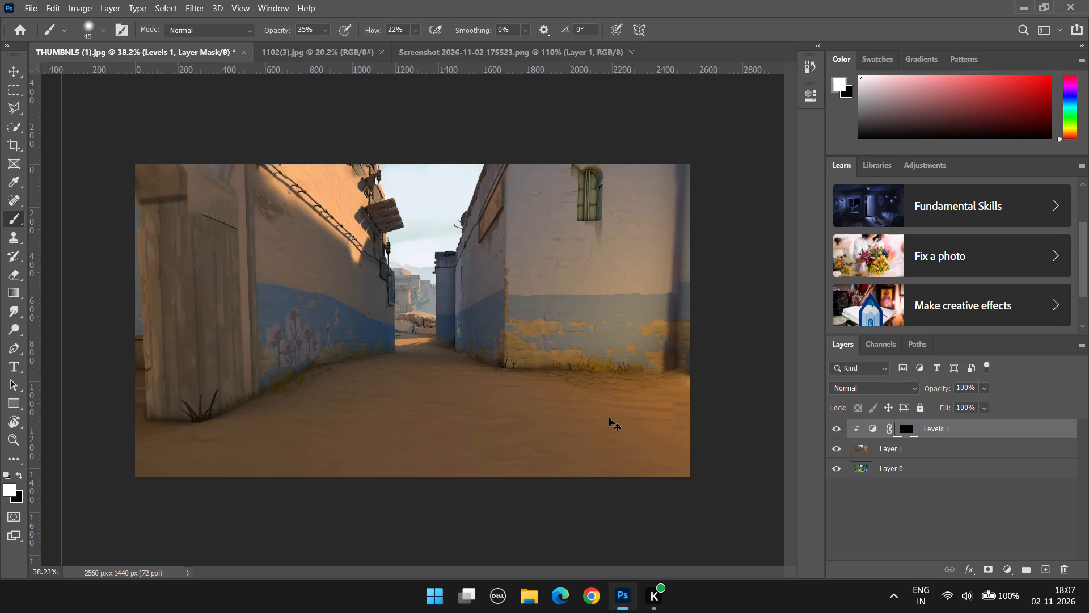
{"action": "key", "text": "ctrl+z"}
Select Layer 1 and open it in the Camera Raw Filter.
{"action": "scroll", "coordinate": [608, 419], "scroll_direction": "down", "scroll_amount": 6, "text": "alt"}
{"action": "scroll", "coordinate": [606, 421], "scroll_direction": "up", "scroll_amount": 11, "text": "alt"}
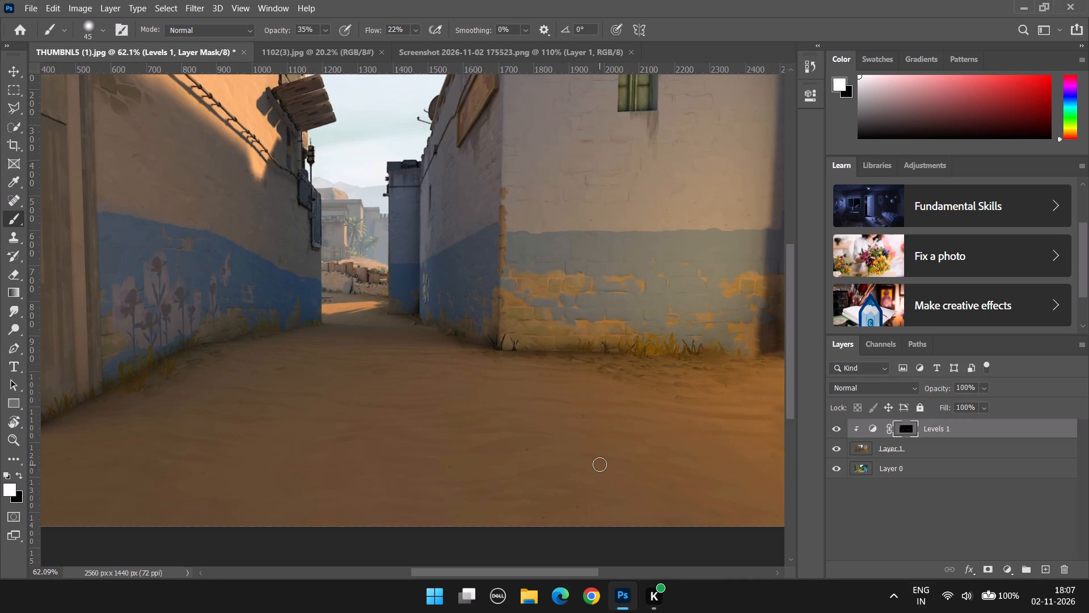
{"action": "scroll", "coordinate": [347, 283], "scroll_direction": "down", "scroll_amount": 4, "text": "alt"}
{"action": "left_click", "coordinate": [188, 0]}
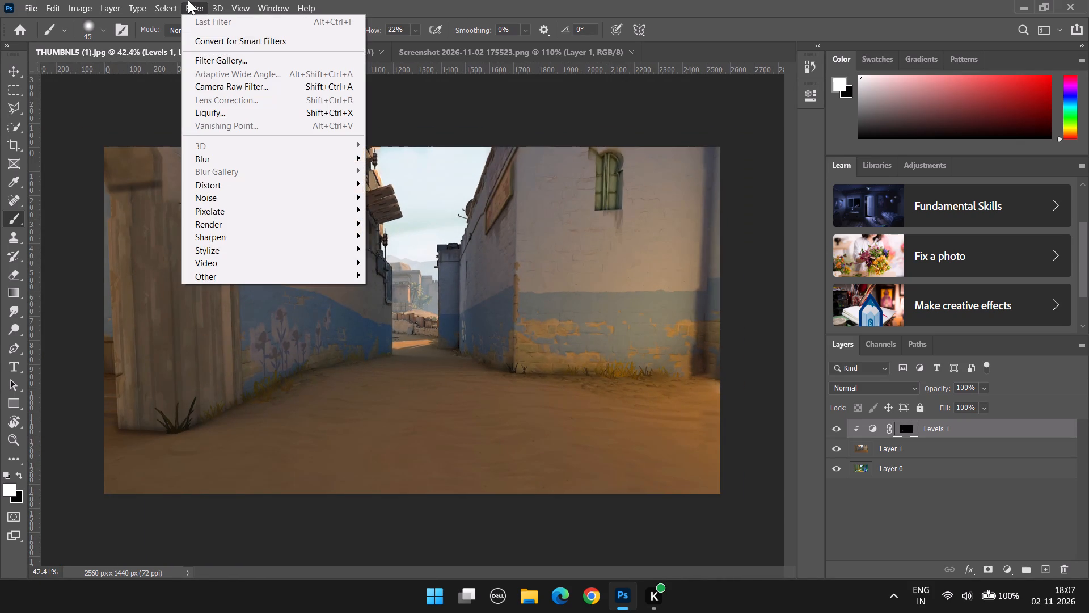
{"action": "left_click", "coordinate": [1019, 514]}
{"action": "left_click", "coordinate": [973, 455]}
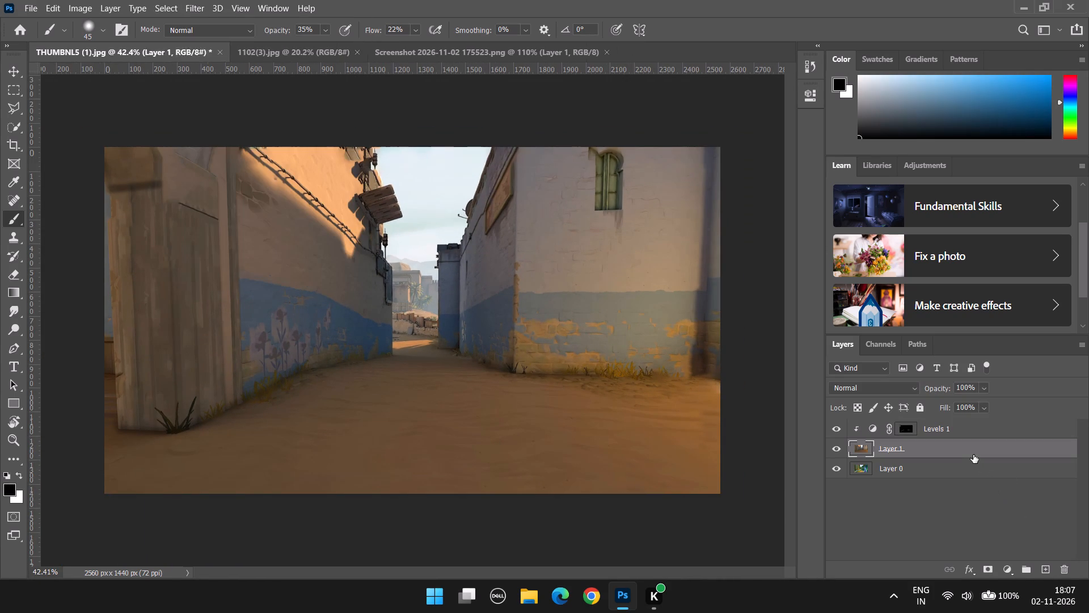
{"action": "left_click", "coordinate": [175, 5]}
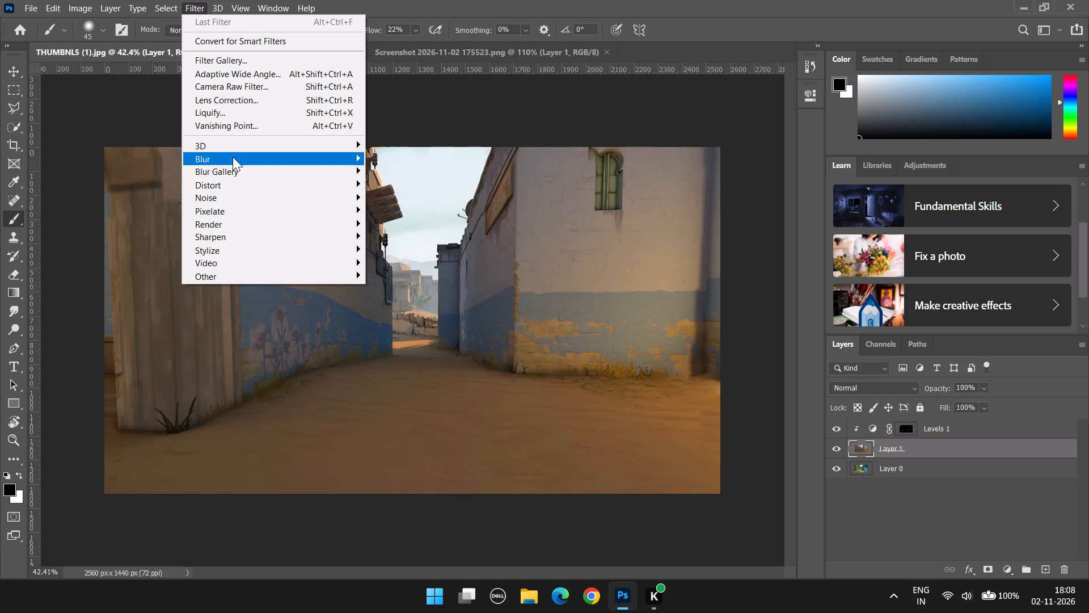
{"action": "left_click", "coordinate": [242, 85]}
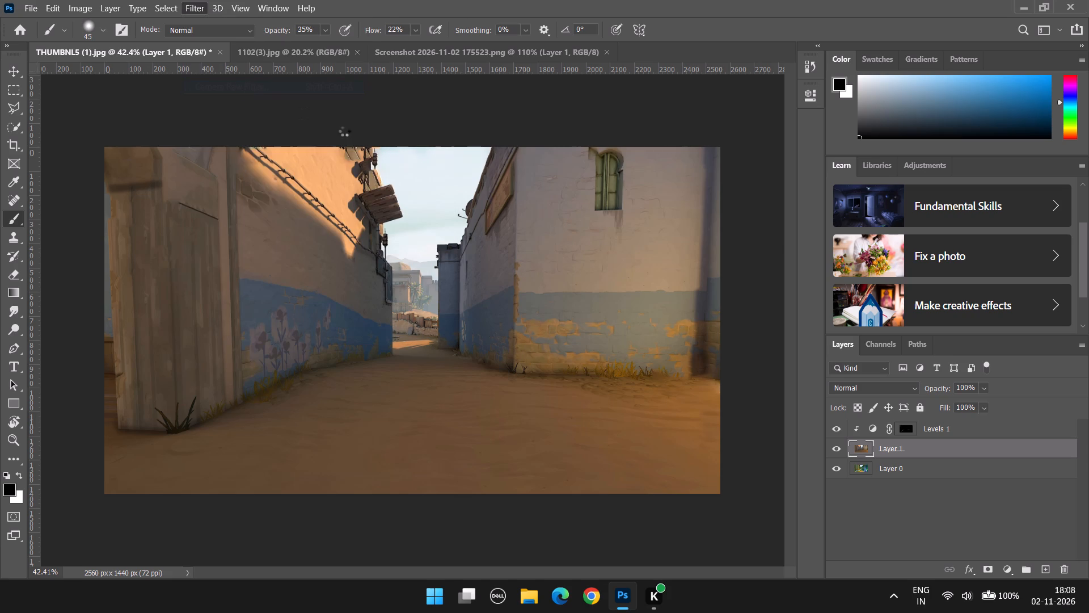
{"action": "scroll", "coordinate": [622, 257], "scroll_direction": "down", "scroll_amount": 4, "text": "alt"}
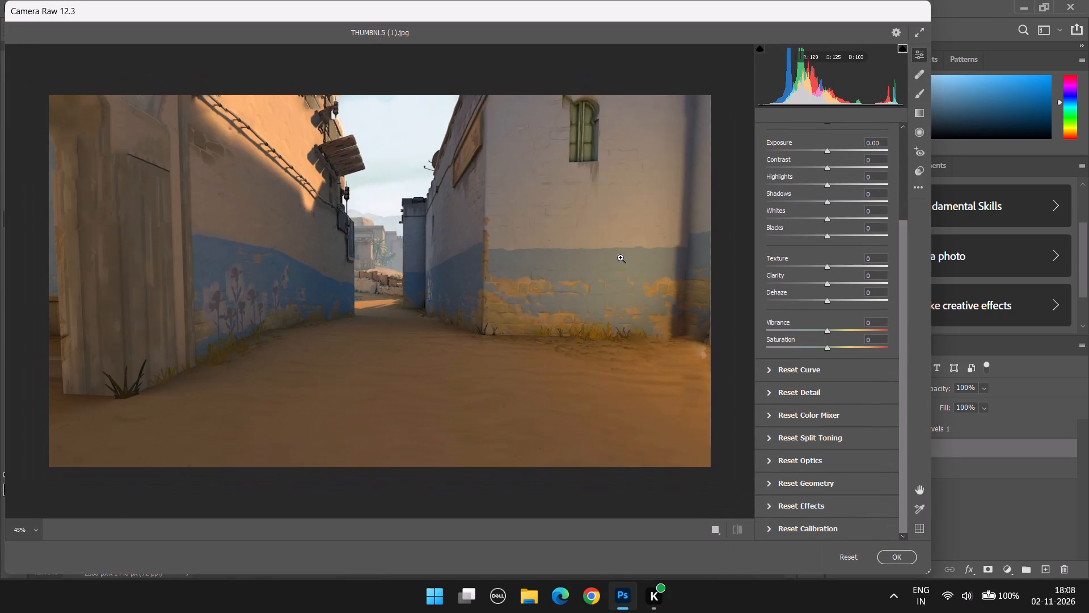
{"action": "scroll", "coordinate": [820, 176], "scroll_direction": "up", "scroll_amount": 8}
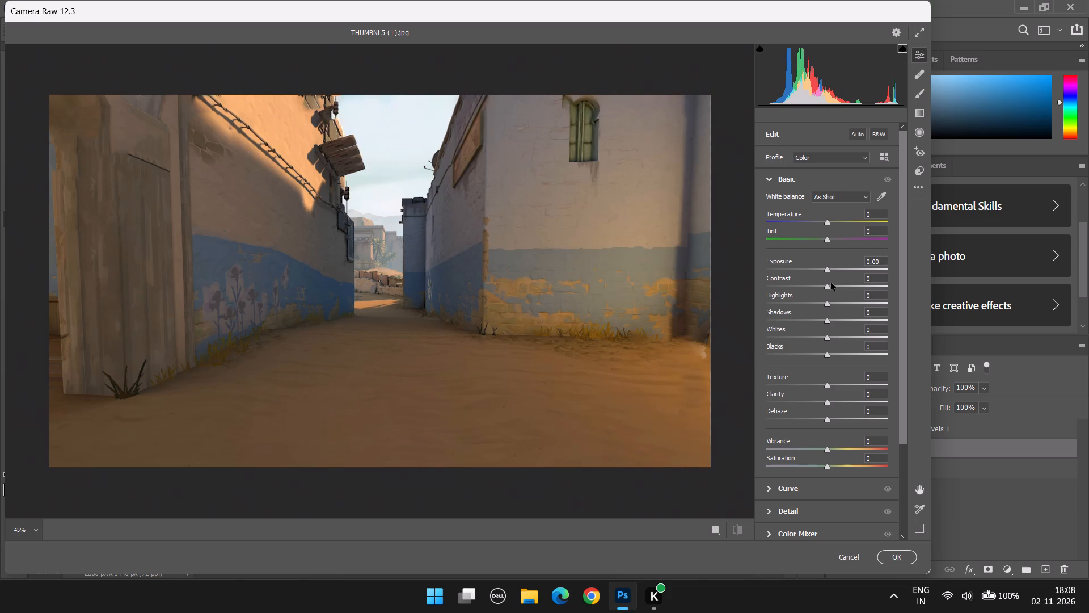
{"action": "scroll", "coordinate": [829, 288], "scroll_direction": "up", "scroll_amount": 4, "text": "alt"}
Try Contrast at +44 and set Highlights to -5 in the Camera Raw basic adjustments.
{"action": "left_click_drag", "start_coordinate": [832, 287], "coordinate": [854, 295]}
{"action": "left_click_drag", "start_coordinate": [854, 295], "coordinate": [862, 295]}
{"action": "left_click", "coordinate": [862, 295]}
{"action": "left_click_drag", "start_coordinate": [860, 295], "coordinate": [854, 295]}
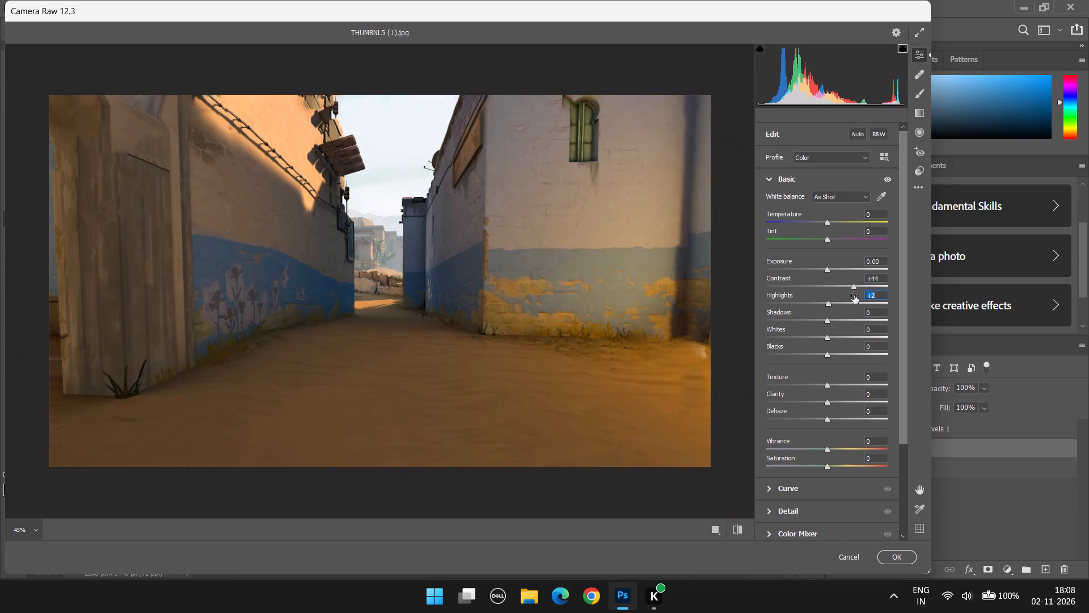
{"action": "left_click_drag", "start_coordinate": [854, 295], "coordinate": [852, 296]}
{"action": "left_click", "coordinate": [852, 296]}
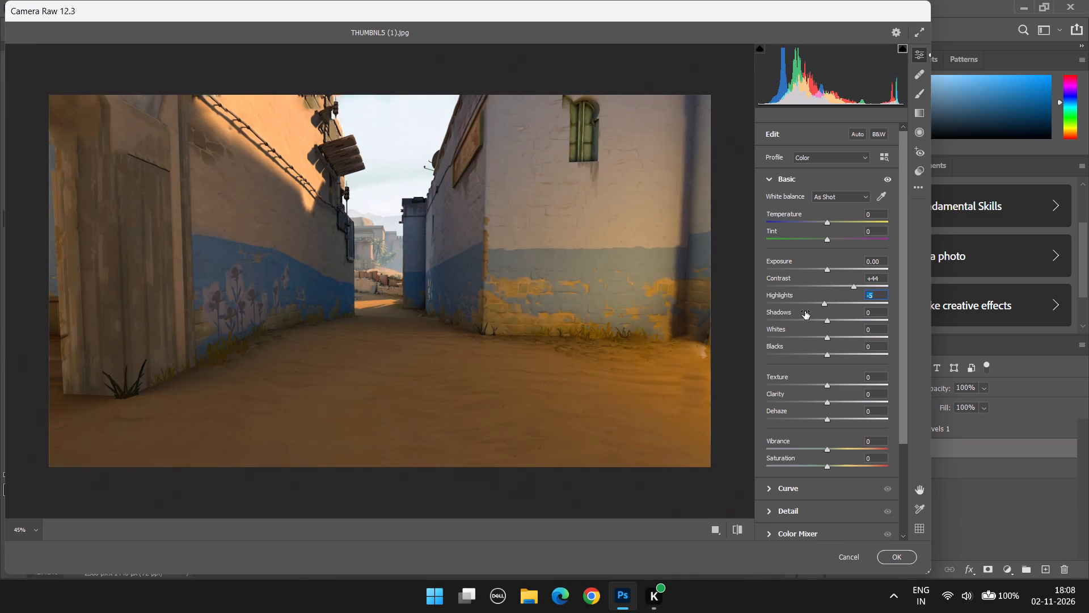
Try several Contrast strengths in the Camera Raw basic adjustments and return Contrast to 0.
{"action": "left_click", "coordinate": [829, 290]}
{"action": "left_click", "coordinate": [829, 287]}
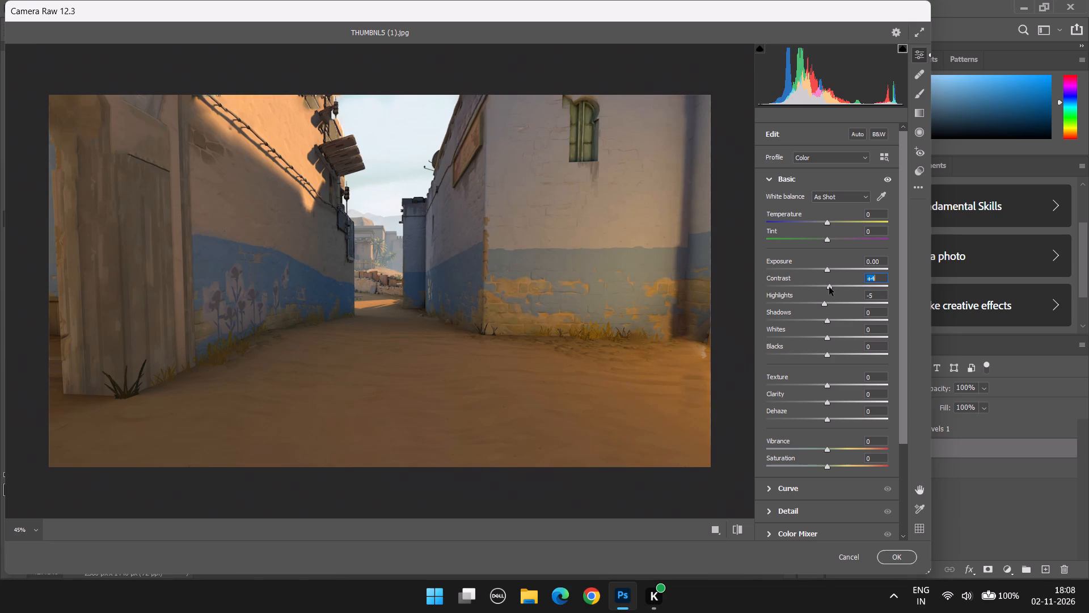
{"action": "scroll", "coordinate": [829, 271], "scroll_direction": "up", "scroll_amount": 2, "text": "alt"}
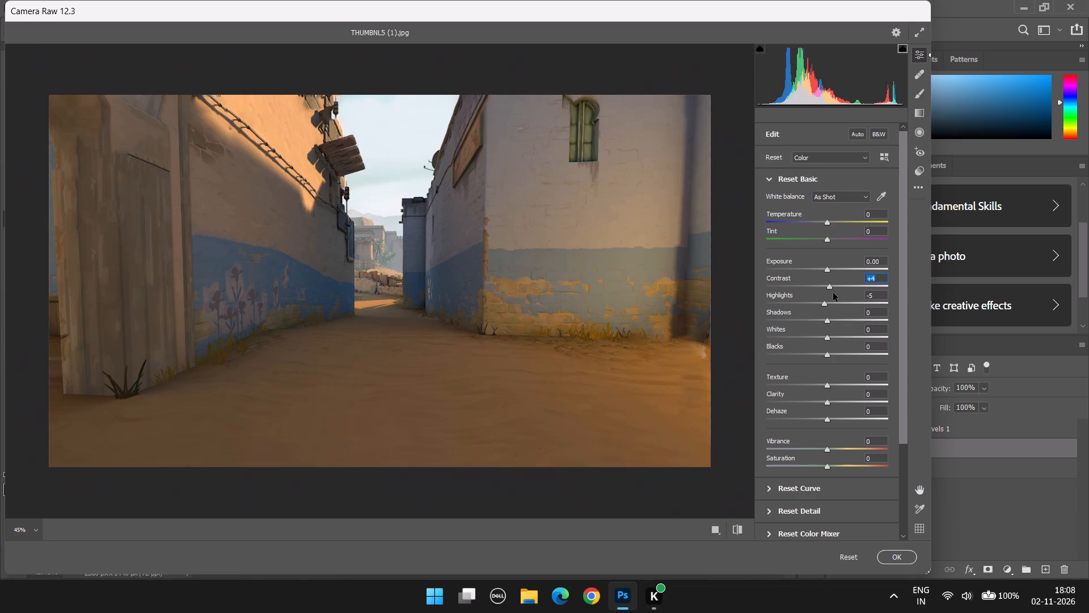
{"action": "scroll", "coordinate": [833, 293], "scroll_direction": "up", "scroll_amount": 1, "text": "alt"}
{"action": "left_click_drag", "start_coordinate": [830, 288], "coordinate": [835, 287]}
{"action": "left_click", "coordinate": [836, 287]}
{"action": "left_click_drag", "start_coordinate": [839, 285], "coordinate": [854, 285]}
{"action": "left_click", "coordinate": [856, 285]}
{"action": "double_click", "coordinate": [866, 287]}
{"action": "left_click_drag", "start_coordinate": [868, 287], "coordinate": [847, 285]}
{"action": "left_click_drag", "start_coordinate": [846, 285], "coordinate": [829, 285]}
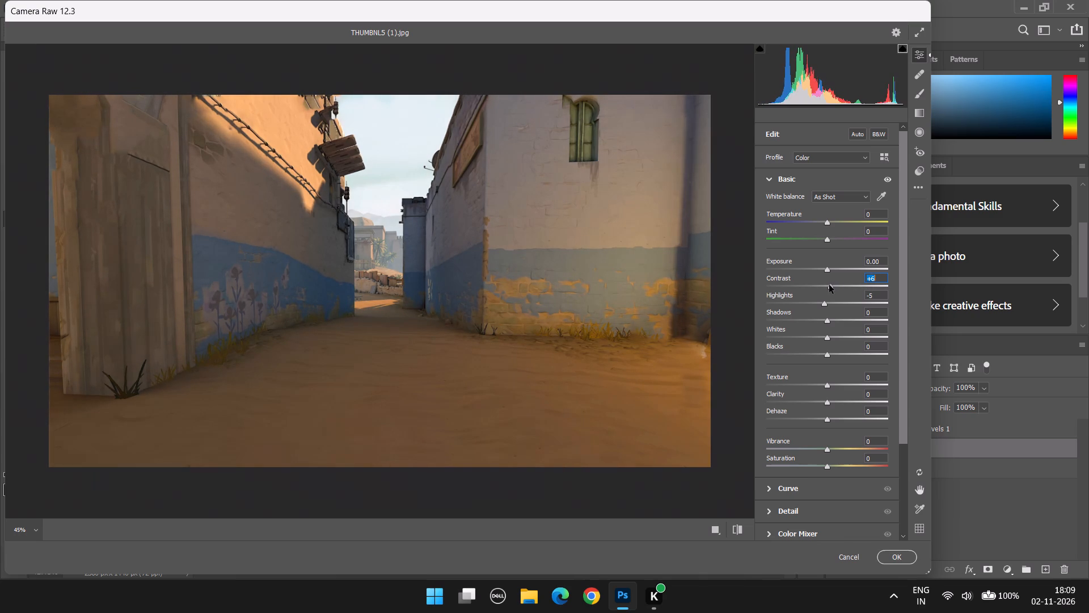
{"action": "left_click_drag", "start_coordinate": [829, 285], "coordinate": [826, 285]}
Try raising Highlights as far as +86, and set Highlights back to 0.
{"action": "left_click", "coordinate": [829, 304]}
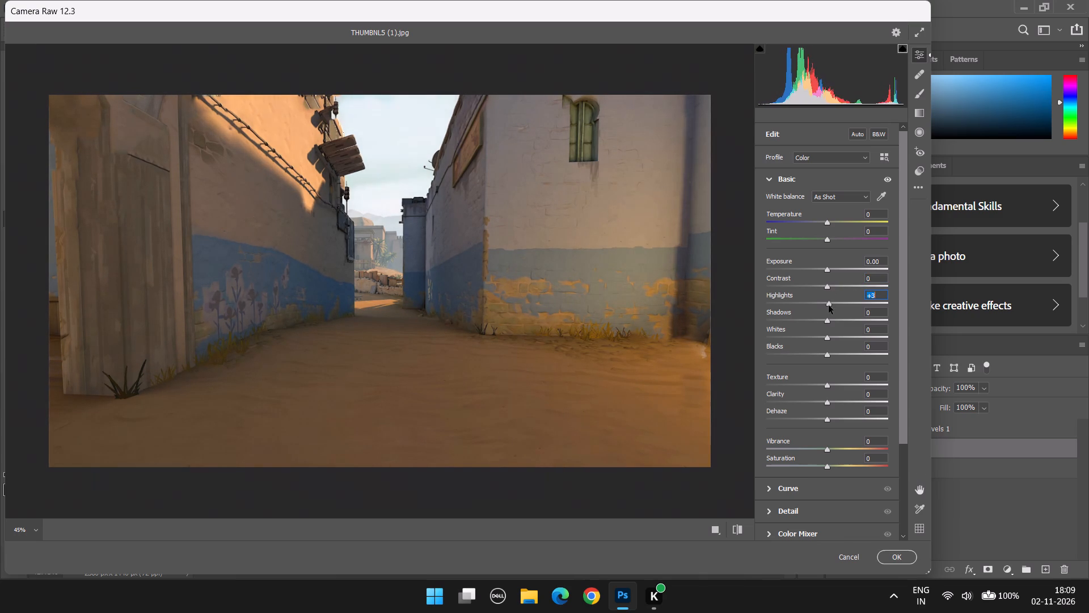
{"action": "left_click_drag", "start_coordinate": [833, 306], "coordinate": [880, 308]}
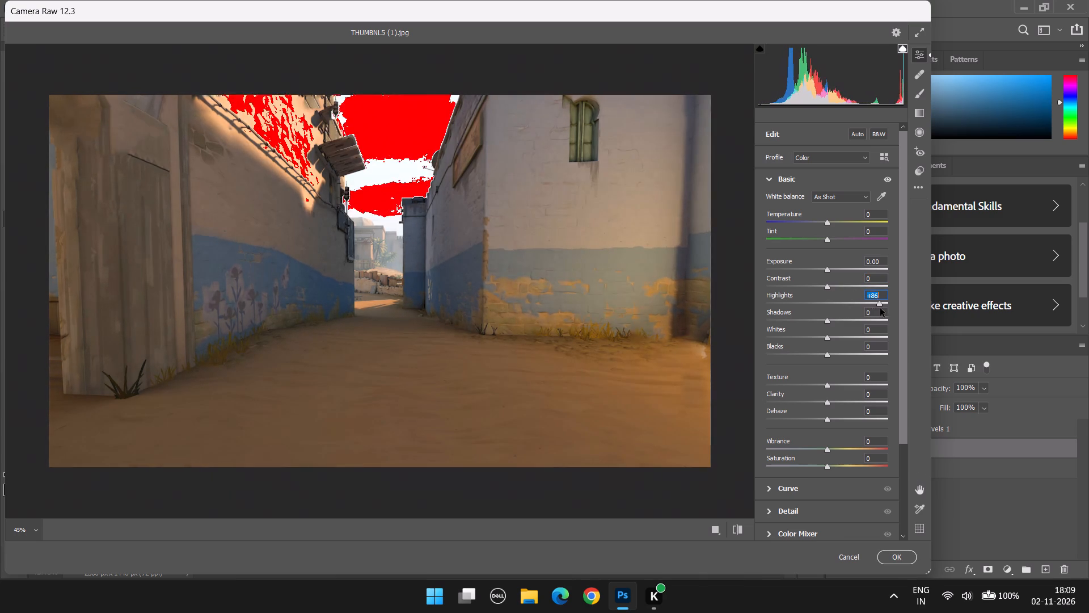
{"action": "left_click_drag", "start_coordinate": [880, 308], "coordinate": [834, 304]}
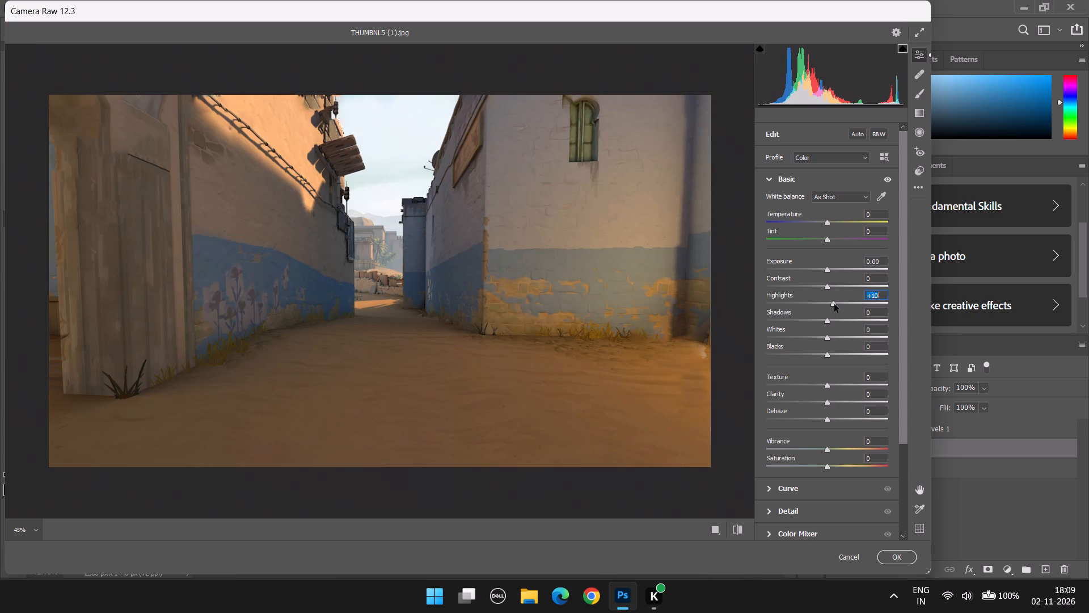
{"action": "left_click_drag", "start_coordinate": [834, 304], "coordinate": [828, 306]}
{"action": "left_click_drag", "start_coordinate": [828, 306], "coordinate": [830, 306]}
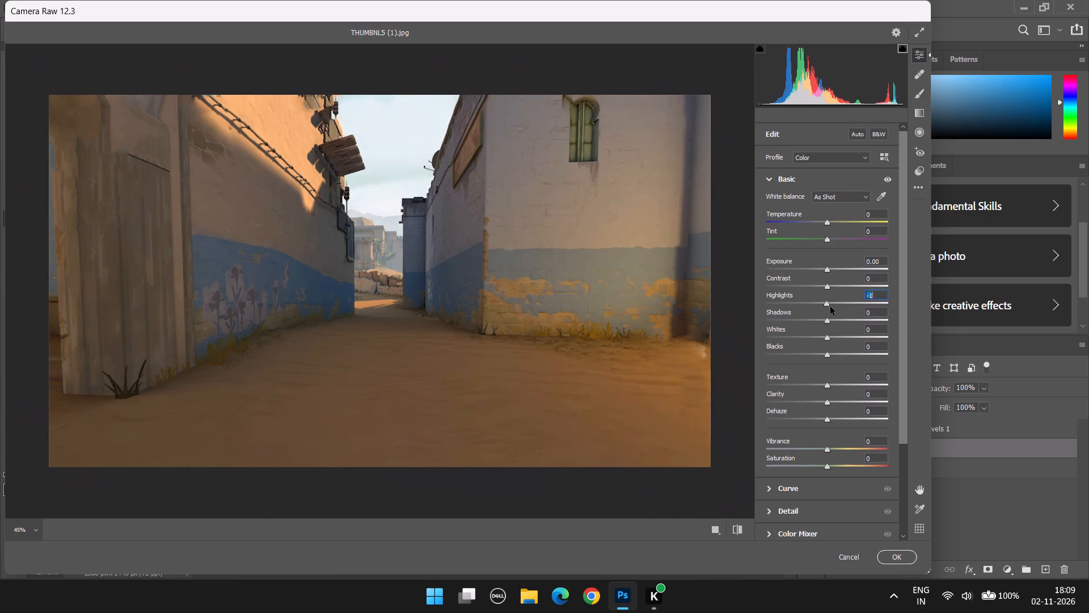
{"action": "left_click_drag", "start_coordinate": [830, 306], "coordinate": [836, 308]}
{"action": "key", "text": "0"}
Try Shadows at +41, and settle on Shadows +2 and Whites -6.
{"action": "left_click", "coordinate": [830, 322]}
{"action": "left_click", "coordinate": [830, 322]}
{"action": "left_click_drag", "start_coordinate": [839, 323], "coordinate": [852, 324]}
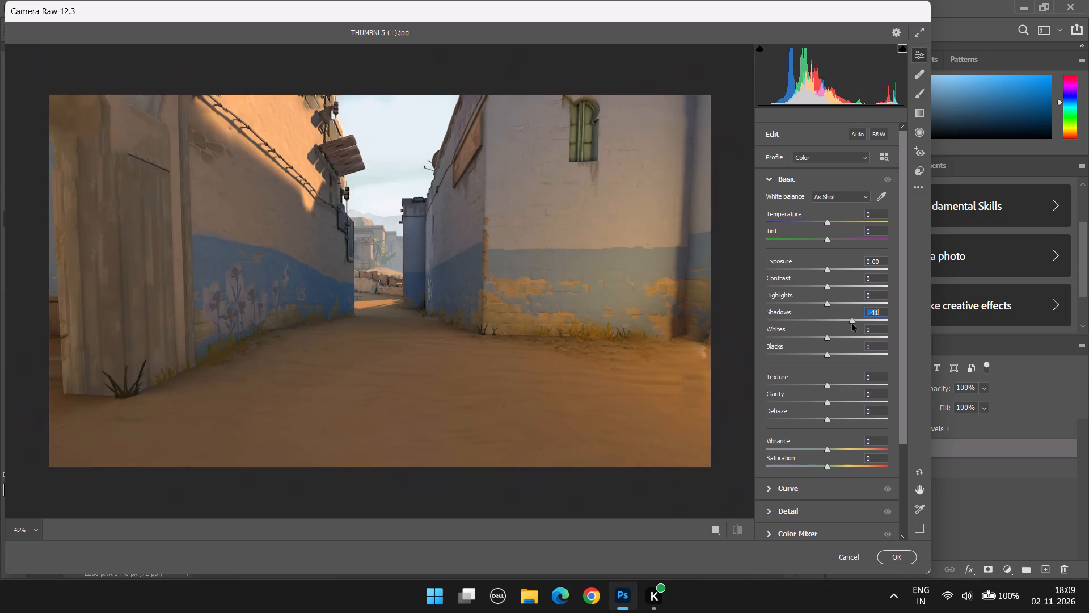
{"action": "left_click_drag", "start_coordinate": [852, 324], "coordinate": [828, 332]}
{"action": "double_click", "coordinate": [828, 332]}
Raise Clarity to +13 in the basic adjustments.
{"action": "scroll", "coordinate": [826, 342], "scroll_direction": "down", "scroll_amount": 1}
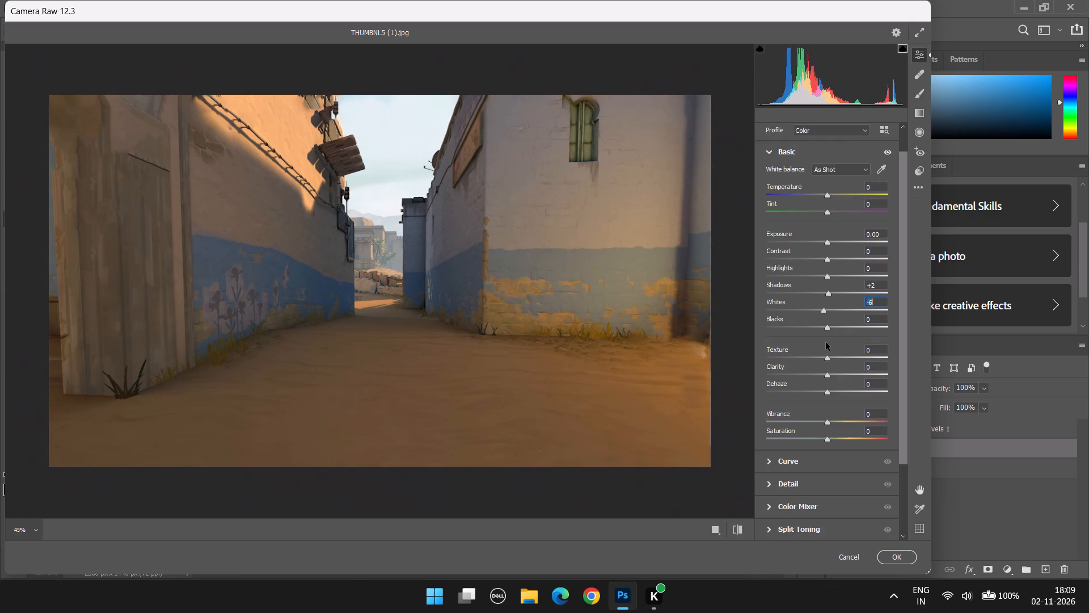
{"action": "scroll", "coordinate": [826, 343], "scroll_direction": "down", "scroll_amount": 2}
{"action": "left_click", "coordinate": [834, 322]}
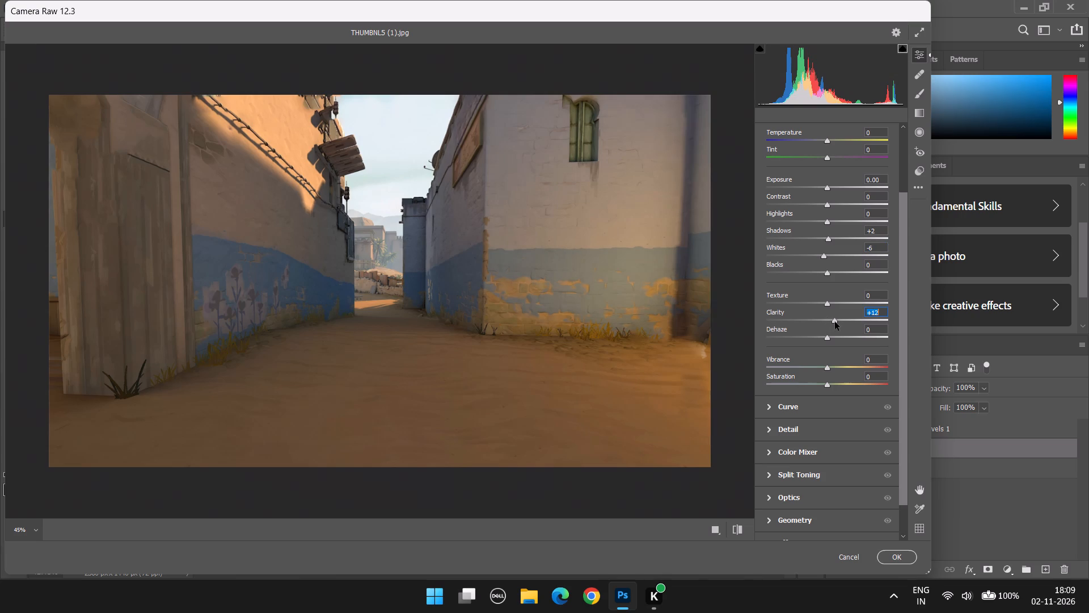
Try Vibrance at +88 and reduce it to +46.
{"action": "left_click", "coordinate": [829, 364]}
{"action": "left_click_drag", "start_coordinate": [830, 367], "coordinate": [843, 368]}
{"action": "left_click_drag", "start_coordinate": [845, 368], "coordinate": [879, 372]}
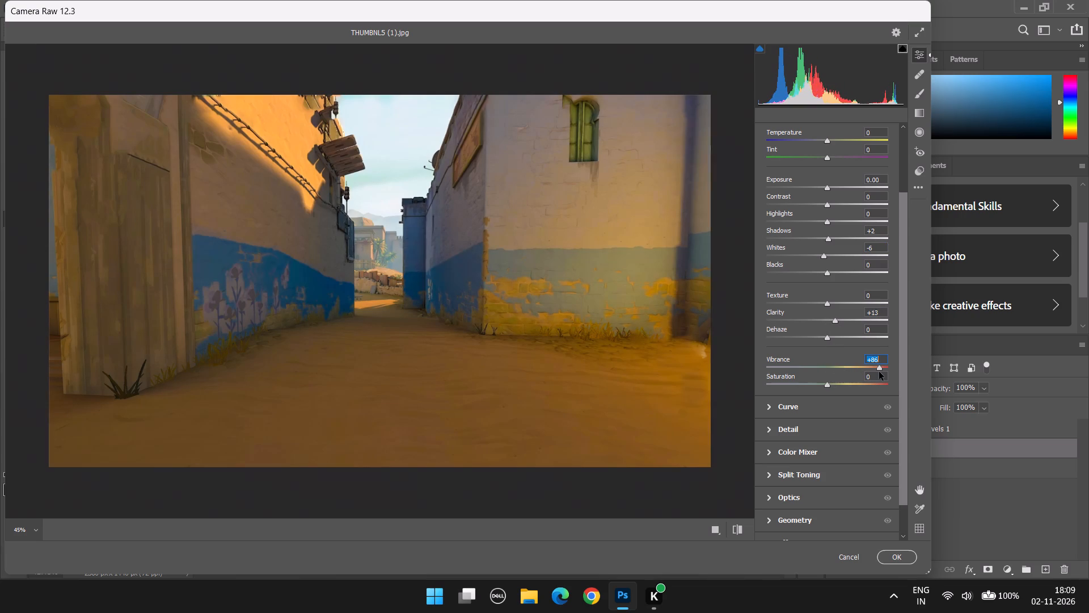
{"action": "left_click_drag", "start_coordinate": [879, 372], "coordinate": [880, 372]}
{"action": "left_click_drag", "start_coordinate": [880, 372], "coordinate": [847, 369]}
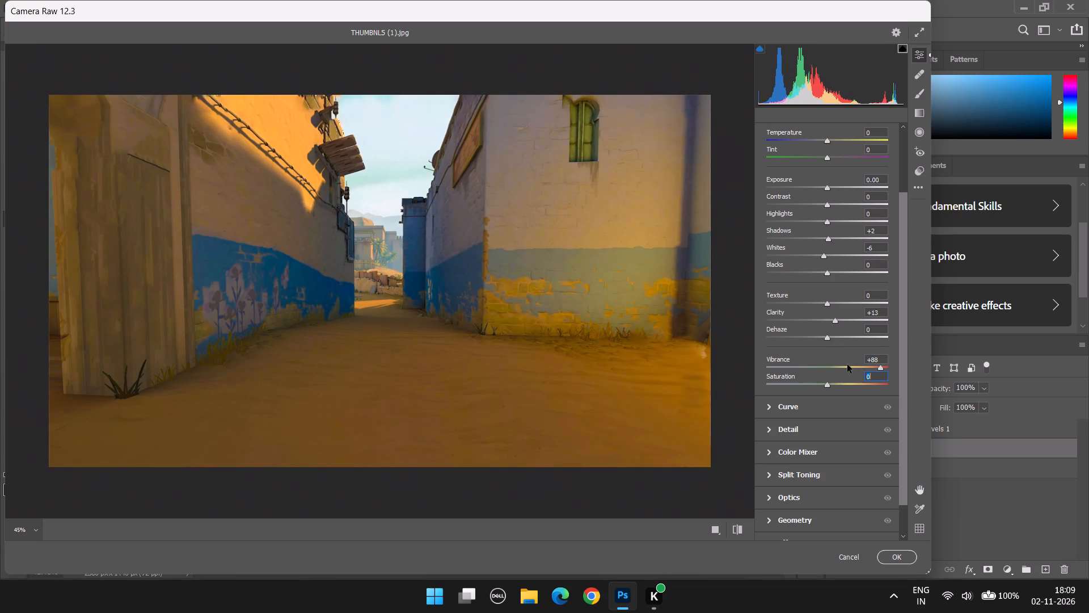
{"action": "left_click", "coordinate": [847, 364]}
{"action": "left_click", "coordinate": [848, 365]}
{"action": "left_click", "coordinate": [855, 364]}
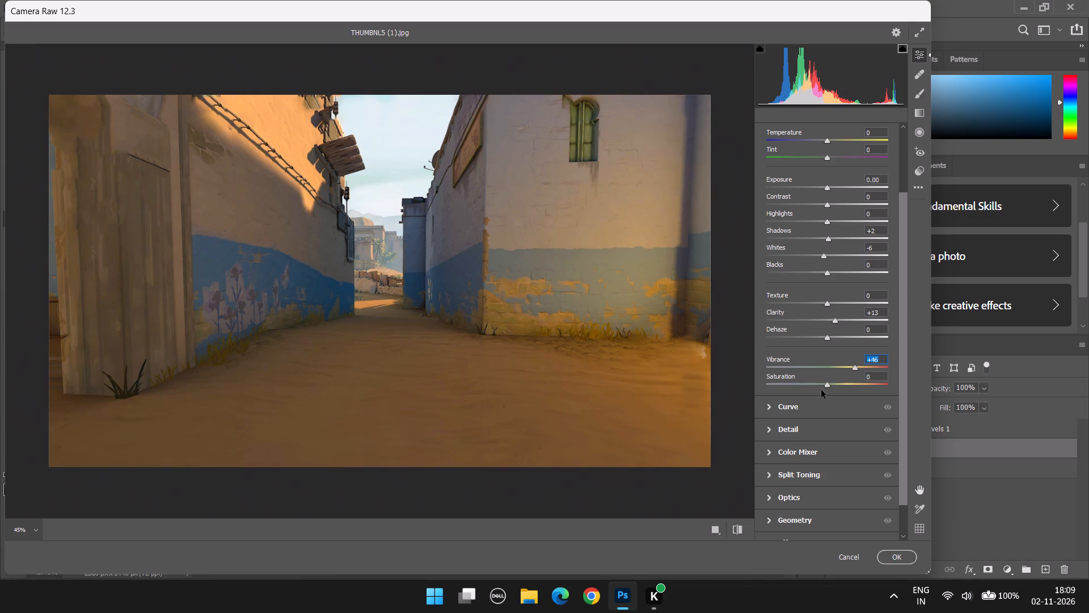
Set Saturation to +3 and Vibrance to +19, and apply the Camera Raw grade to Layer 1.
{"action": "left_click", "coordinate": [828, 385]}
{"action": "left_click", "coordinate": [831, 385]}
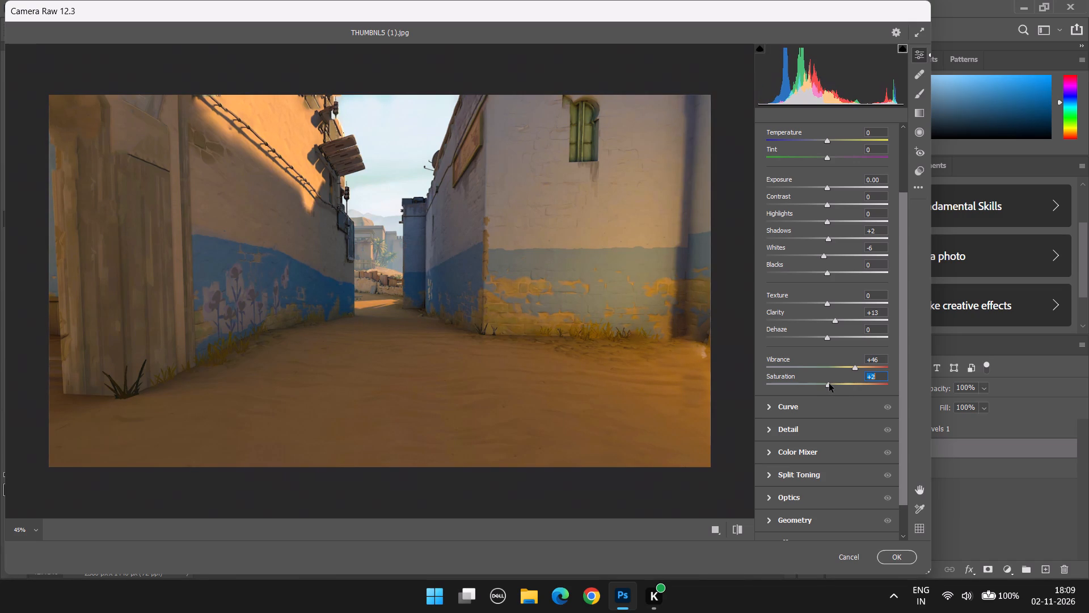
{"action": "double_click", "coordinate": [850, 372]}
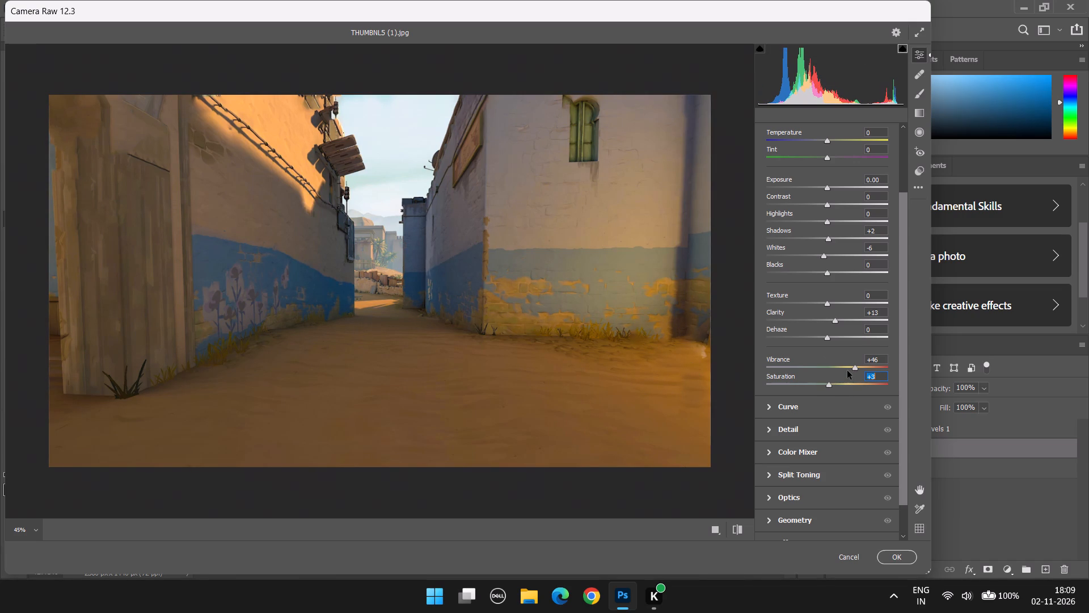
{"action": "left_click", "coordinate": [844, 367]}
{"action": "left_click", "coordinate": [838, 367]}
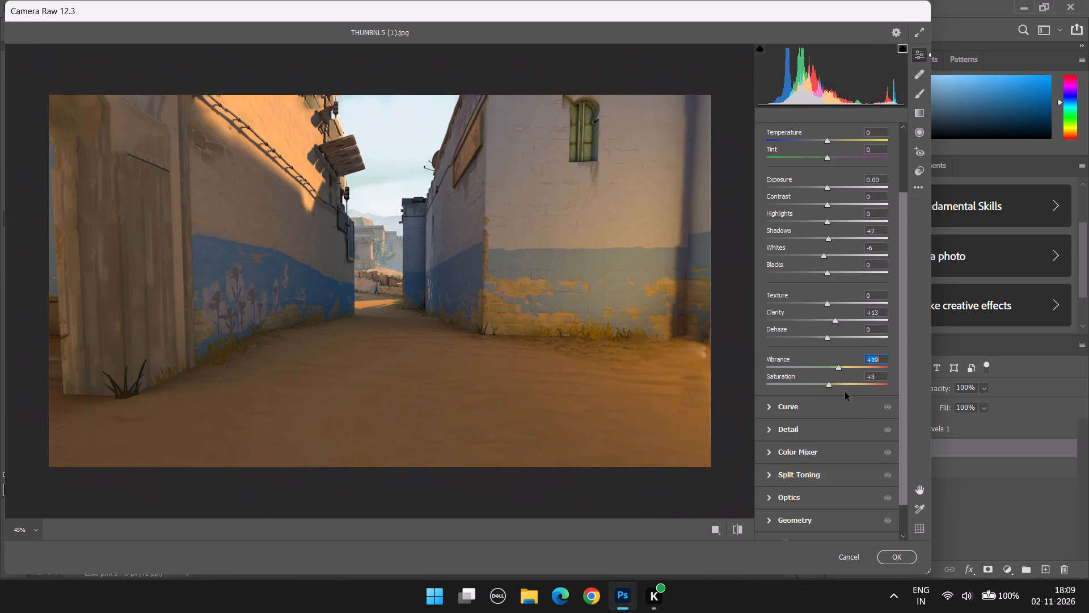
{"action": "left_click", "coordinate": [894, 564]}
Examine the graded alley background both close up and as a whole.
{"action": "scroll", "coordinate": [510, 408], "scroll_direction": "down", "scroll_amount": 7, "text": "alt"}
{"action": "scroll", "coordinate": [501, 409], "scroll_direction": "up", "scroll_amount": 2, "text": "alt"}
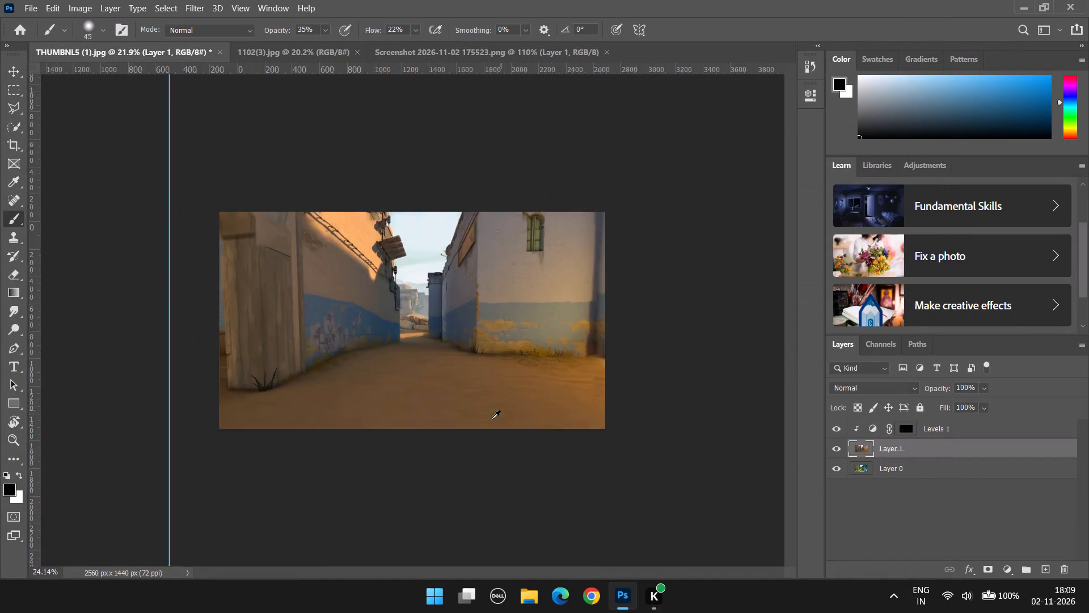
{"action": "scroll", "coordinate": [492, 419], "scroll_direction": "up", "scroll_amount": 7, "text": "alt"}
{"action": "scroll", "coordinate": [490, 422], "scroll_direction": "down", "scroll_amount": 2, "text": "alt"}
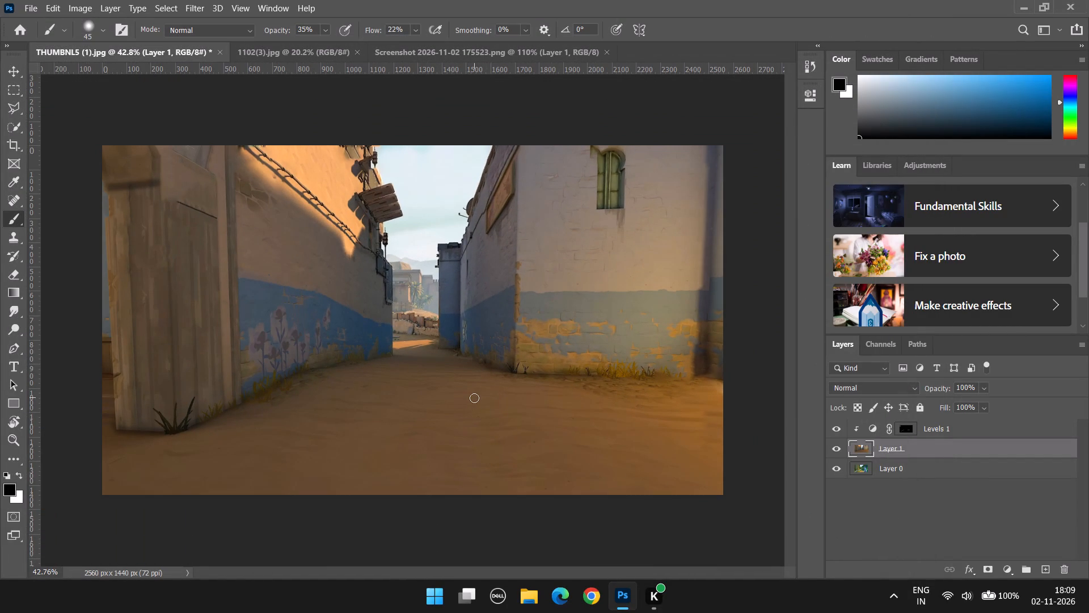
{"action": "scroll", "coordinate": [0, 0], "scroll_direction": "up", "scroll_amount": 1}
{"action": "scroll", "coordinate": [352, 100], "scroll_direction": "up", "scroll_amount": 4}
{"action": "scroll", "coordinate": [312, 149], "scroll_direction": "down", "scroll_amount": 6, "text": "alt"}
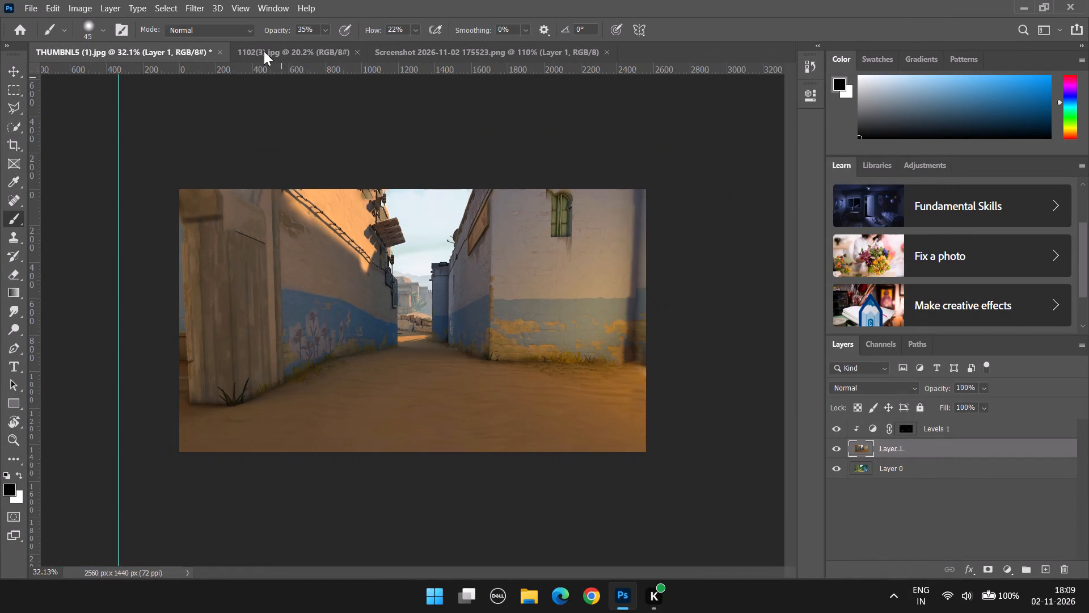
{"action": "scroll", "coordinate": [290, 191], "scroll_direction": "up", "scroll_amount": 3, "text": "alt"}
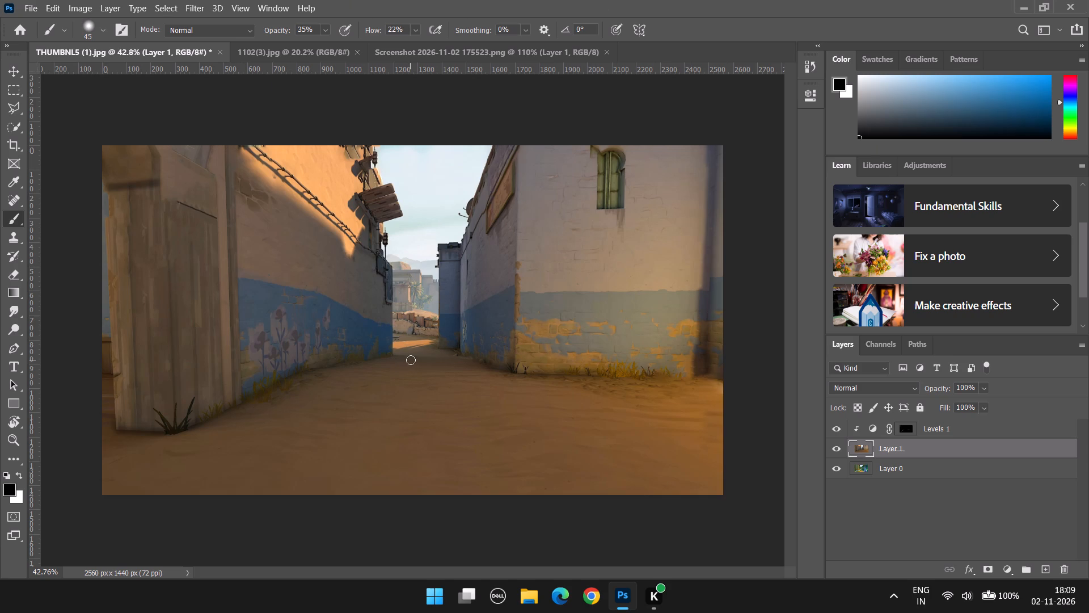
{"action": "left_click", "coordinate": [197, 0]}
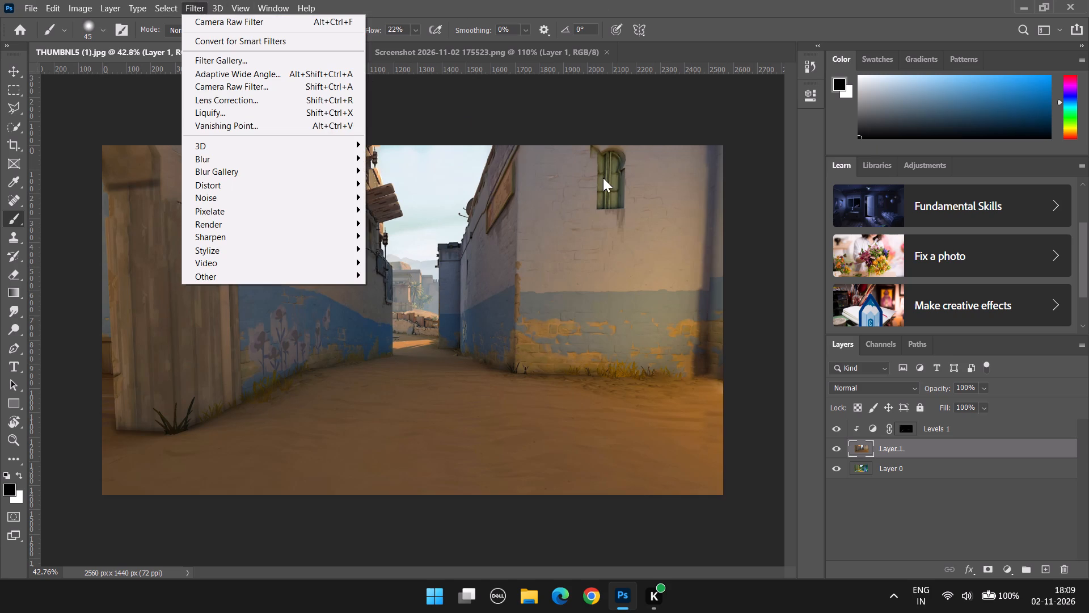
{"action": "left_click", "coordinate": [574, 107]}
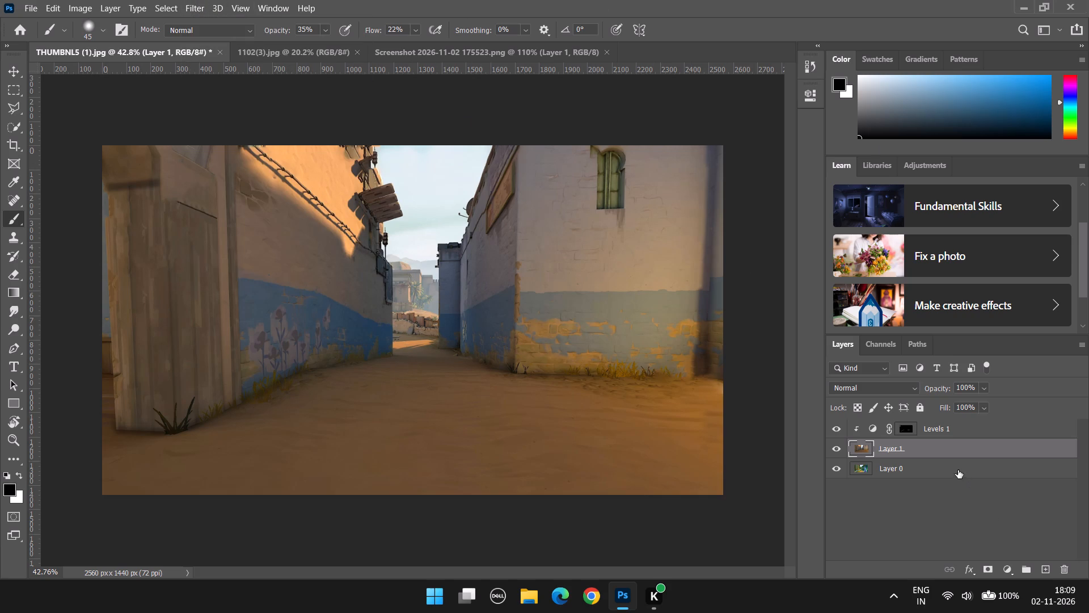
Delete Layer 0 from the THUMBNLS document.
{"action": "right_click", "coordinate": [931, 468]}
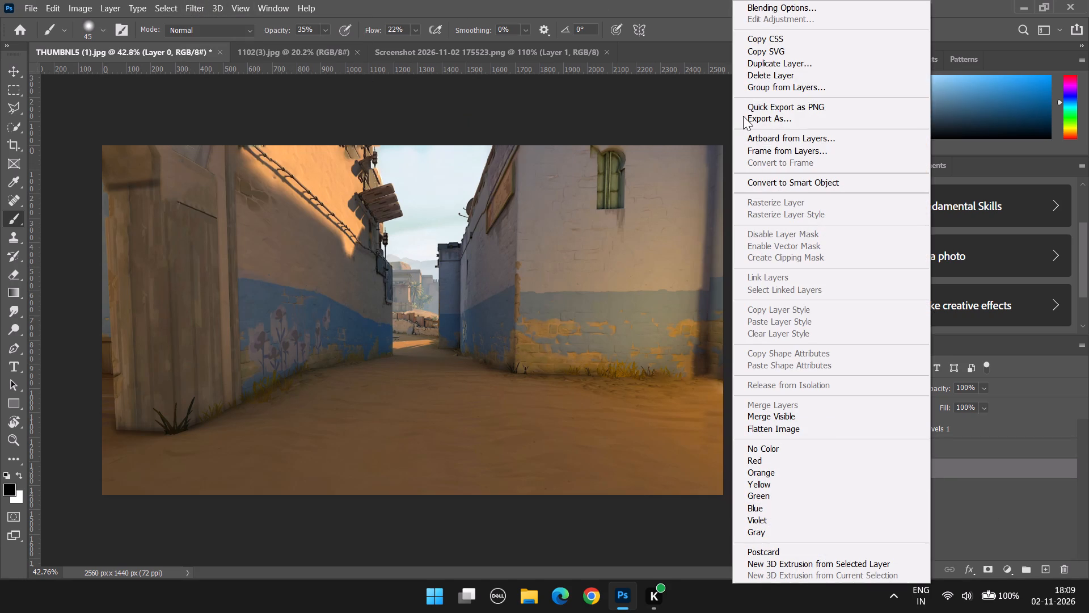
{"action": "left_click", "coordinate": [752, 70]}
{"action": "left_click", "coordinate": [537, 226]}
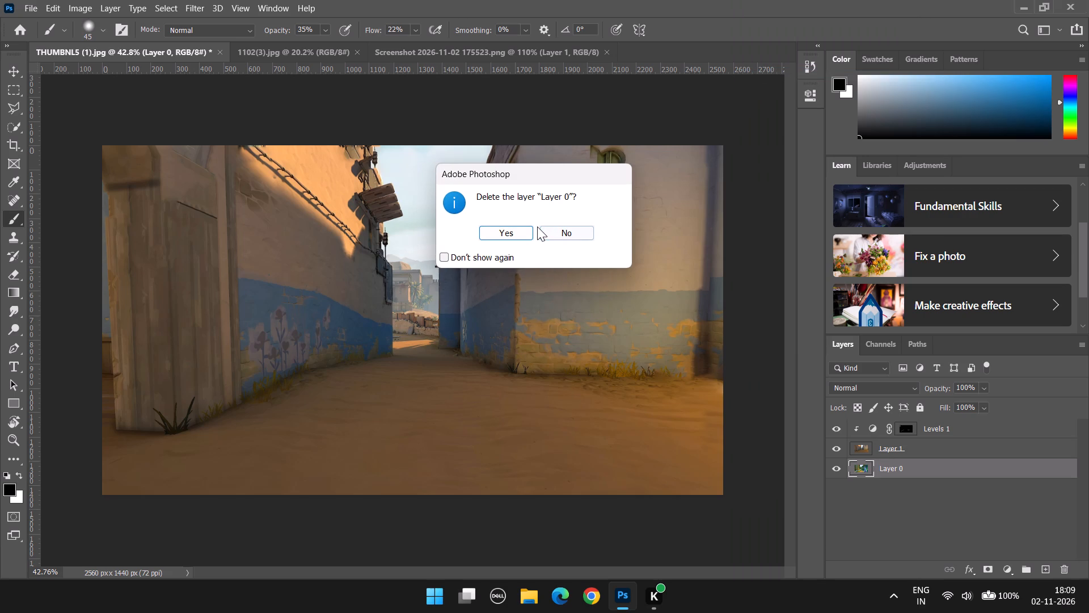
{"action": "double_click", "coordinate": [522, 219]}
{"action": "left_click", "coordinate": [516, 225]}
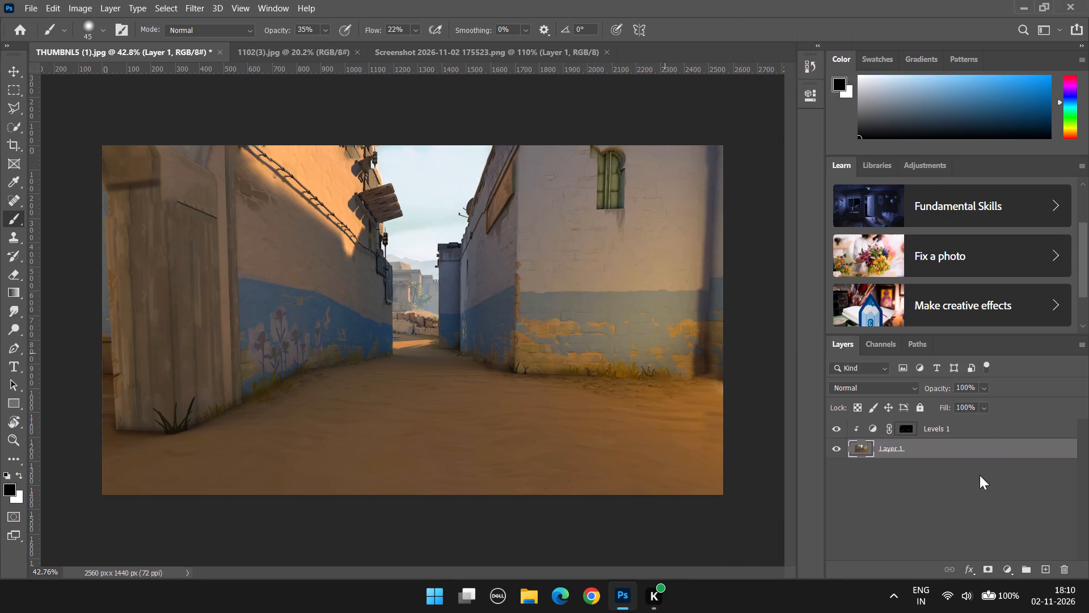
Switch to the 1102(3).jpg document and examine the weapon and the game HUD elements around it.
{"action": "scroll", "coordinate": [331, 173], "scroll_direction": "down", "scroll_amount": 2}
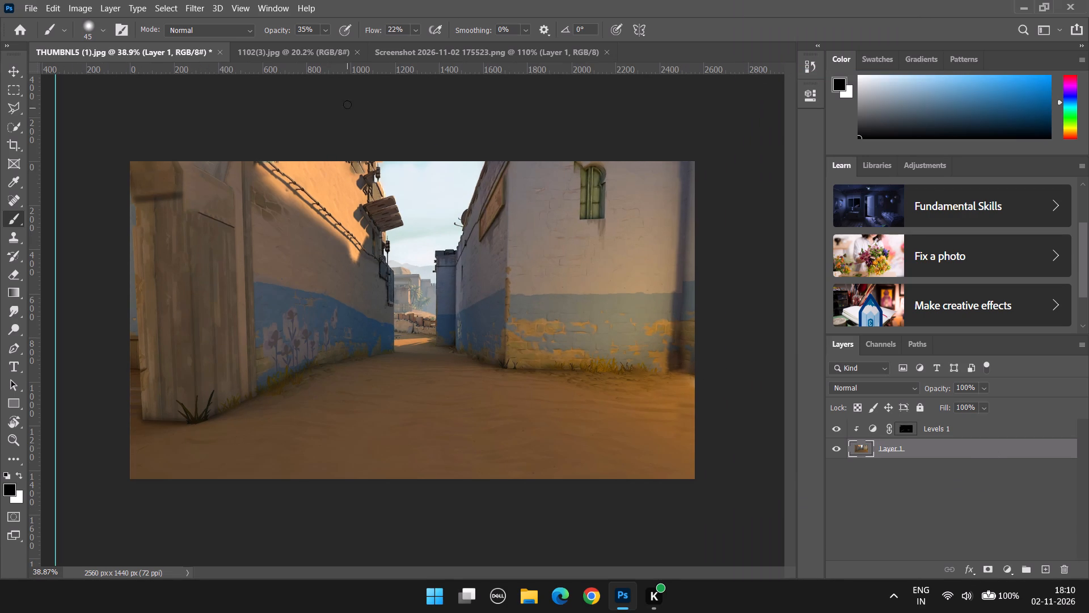
{"action": "left_click", "coordinate": [302, 47]}
{"action": "scroll", "coordinate": [636, 333], "scroll_direction": "up", "scroll_amount": 8, "text": "alt"}
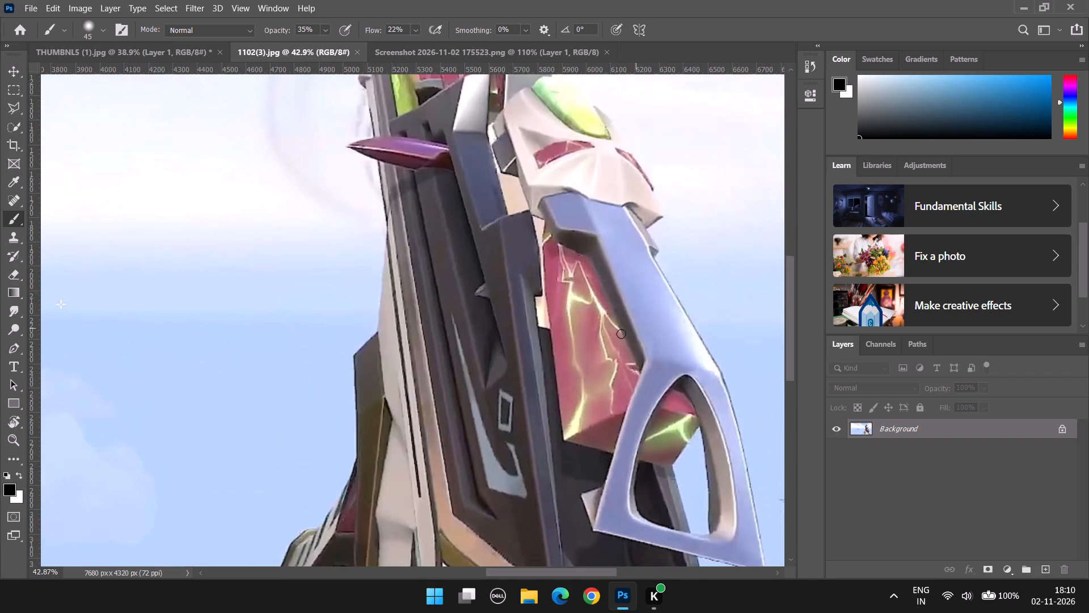
{"action": "scroll", "coordinate": [476, 352], "scroll_direction": "down", "scroll_amount": 20}
{"action": "scroll", "coordinate": [476, 352], "scroll_direction": "down", "scroll_amount": 3}
{"action": "scroll", "coordinate": [289, 481], "scroll_direction": "up", "scroll_amount": 4, "text": "alt"}
{"action": "scroll", "coordinate": [324, 484], "scroll_direction": "down", "scroll_amount": 7, "text": "alt"}
{"action": "scroll", "coordinate": [330, 482], "scroll_direction": "down", "scroll_amount": 6}
{"action": "scroll", "coordinate": [327, 476], "scroll_direction": "up", "scroll_amount": 7, "text": "alt"}
{"action": "scroll", "coordinate": [522, 364], "scroll_direction": "up", "scroll_amount": 3, "text": "alt"}
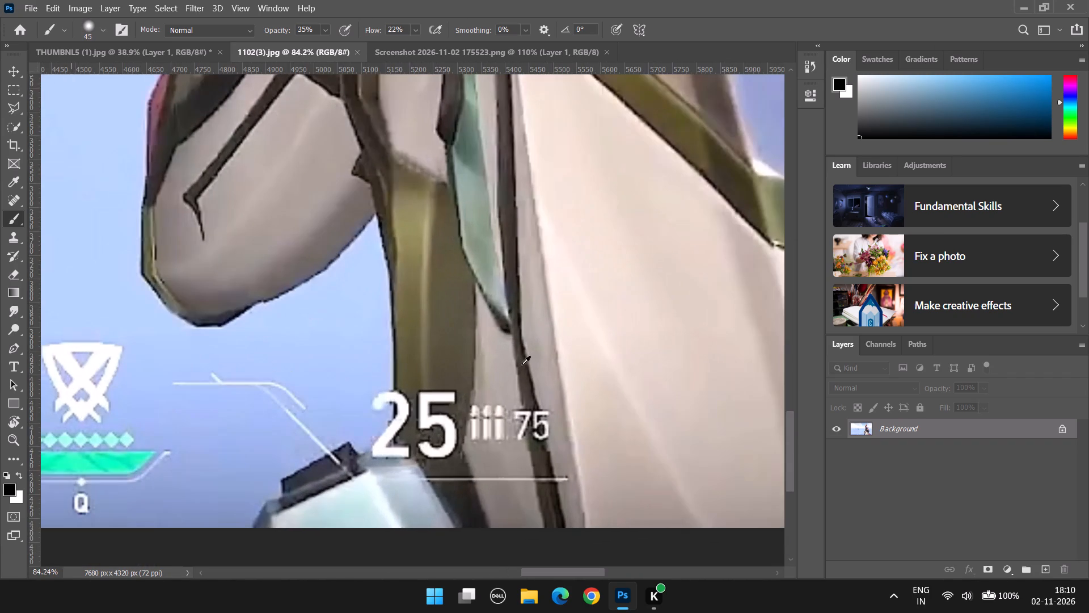
{"action": "scroll", "coordinate": [523, 365], "scroll_direction": "down", "scroll_amount": 18, "text": "alt"}
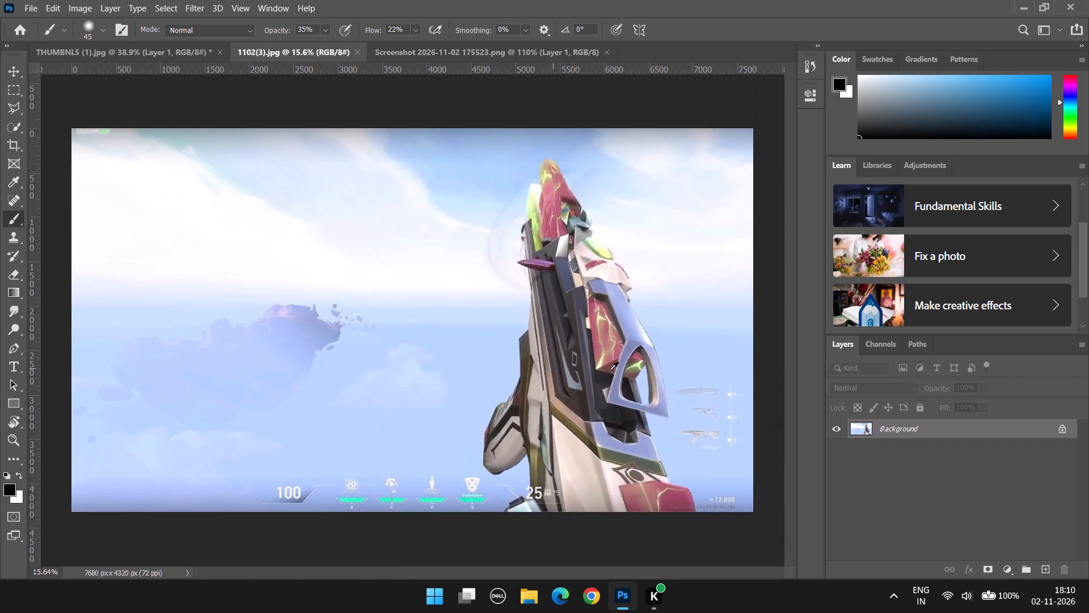
{"action": "scroll", "coordinate": [558, 528], "scroll_direction": "up", "scroll_amount": 11, "text": "alt"}
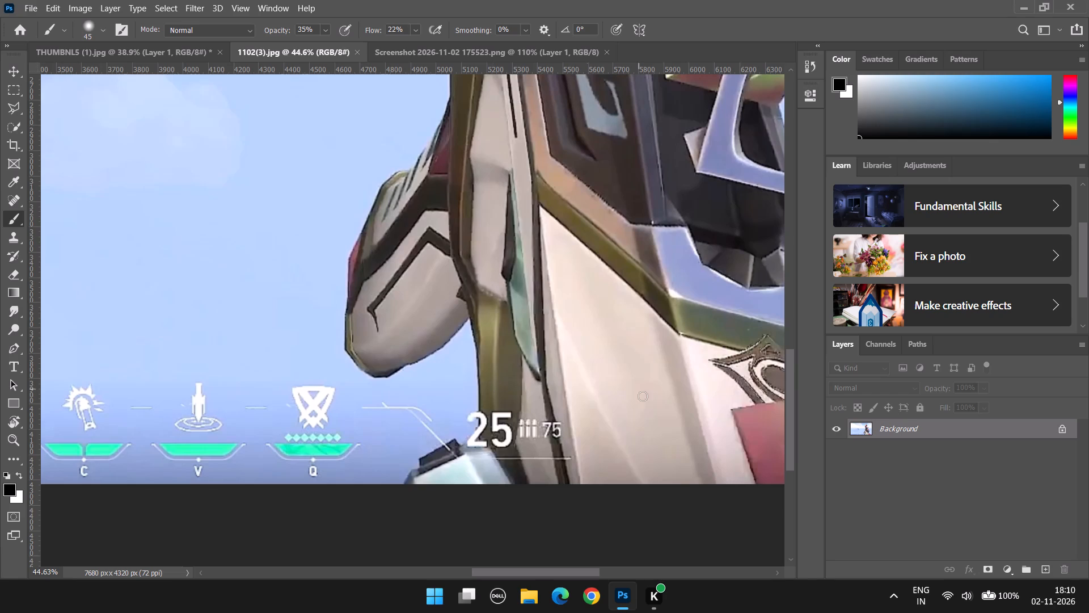
Unlock the Background layer of 1102(3).jpg so it can be edited.
{"action": "left_click", "coordinate": [1063, 433]}
Remove the thin white HUD line between the Q ability icon and the ammo counter with the Spot Healing Brush.
{"action": "scroll", "coordinate": [378, 419], "scroll_direction": "down", "scroll_amount": 3}
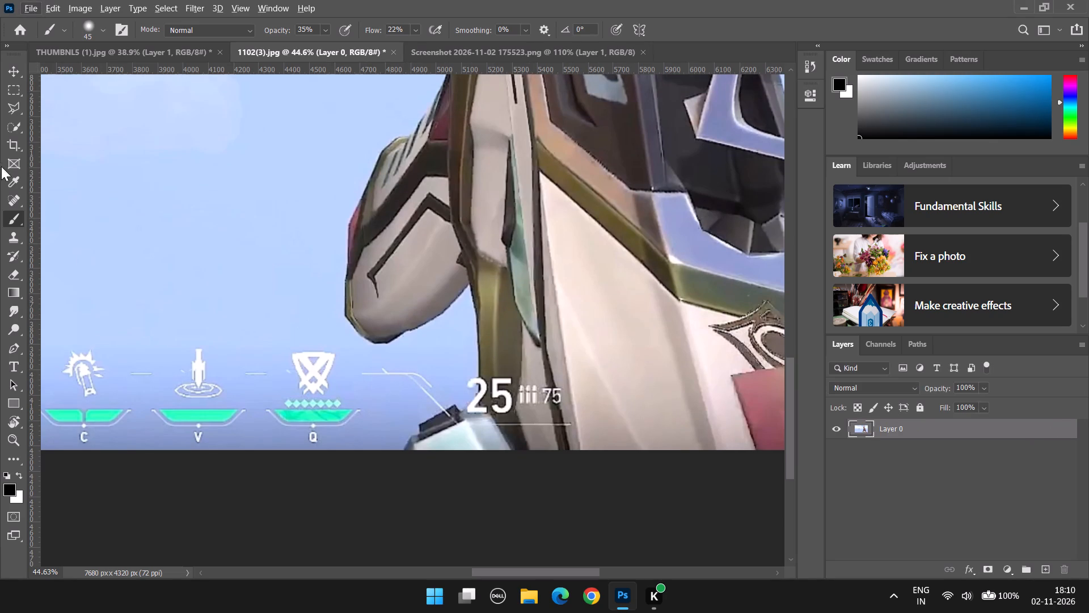
{"action": "left_click", "coordinate": [18, 199]}
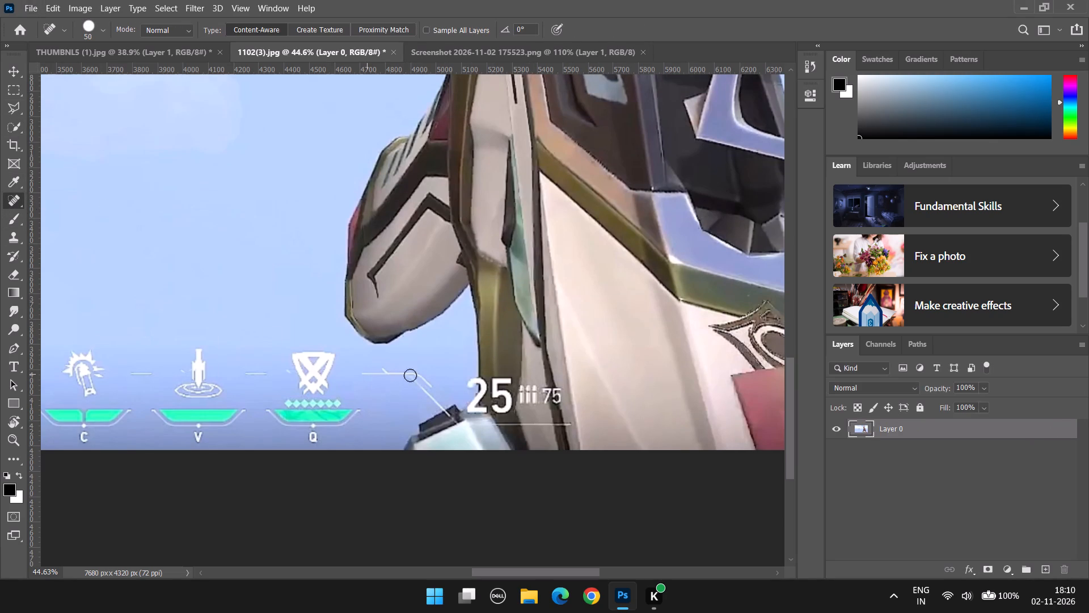
{"action": "left_click", "coordinate": [448, 344], "text": "alt"}
{"action": "left_click_drag", "start_coordinate": [361, 375], "coordinate": [397, 377]}
{"action": "left_click_drag", "start_coordinate": [397, 377], "coordinate": [409, 372]}
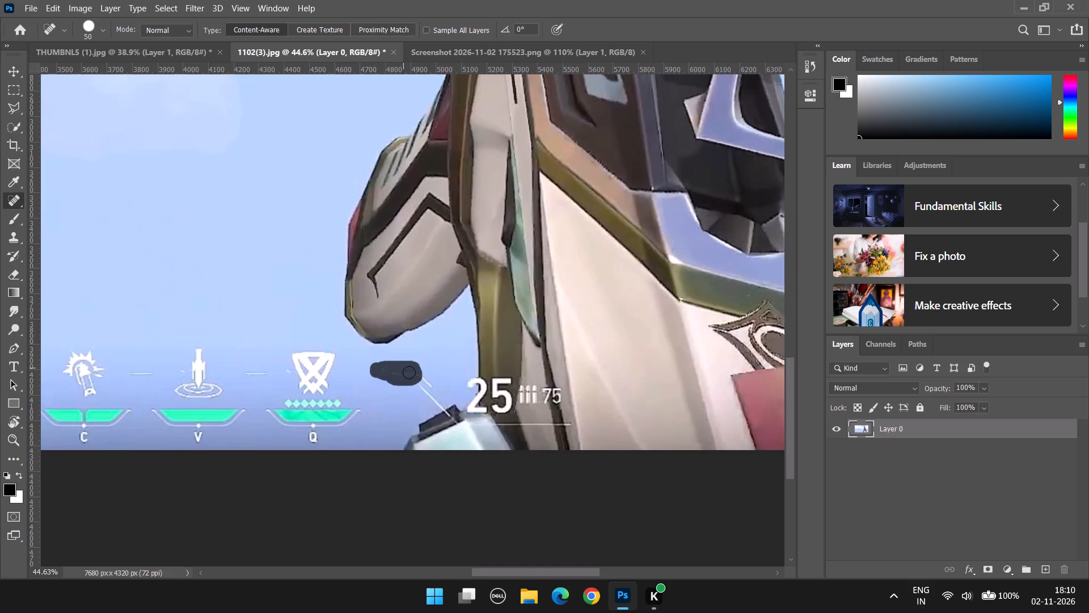
{"action": "left_click_drag", "start_coordinate": [409, 372], "coordinate": [428, 385]}
{"action": "left_click", "coordinate": [122, 188], "text": "alt"}
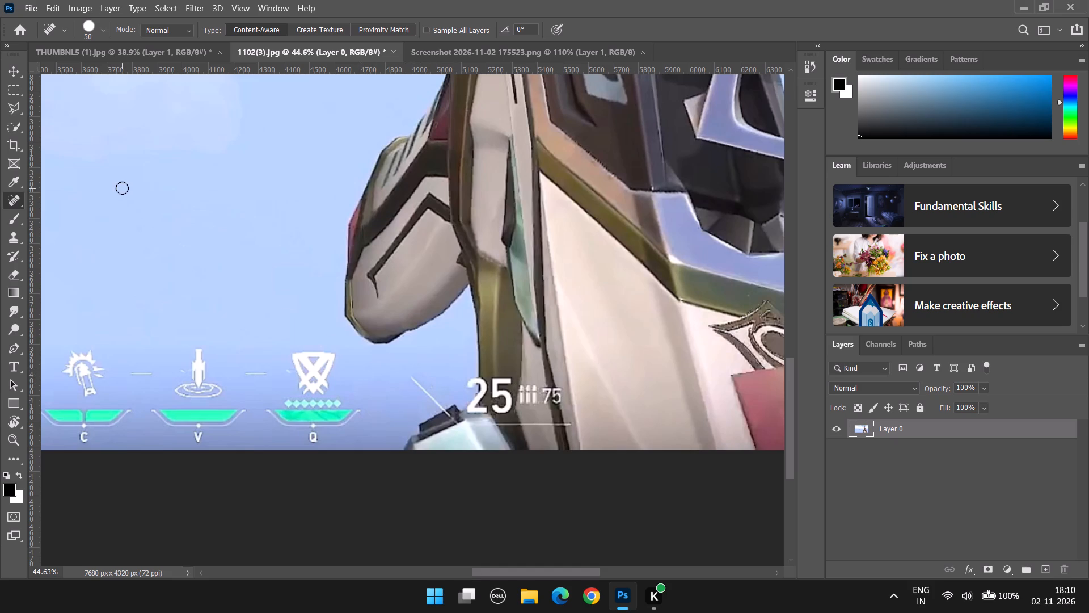
{"action": "left_click_drag", "start_coordinate": [407, 372], "coordinate": [427, 391]}
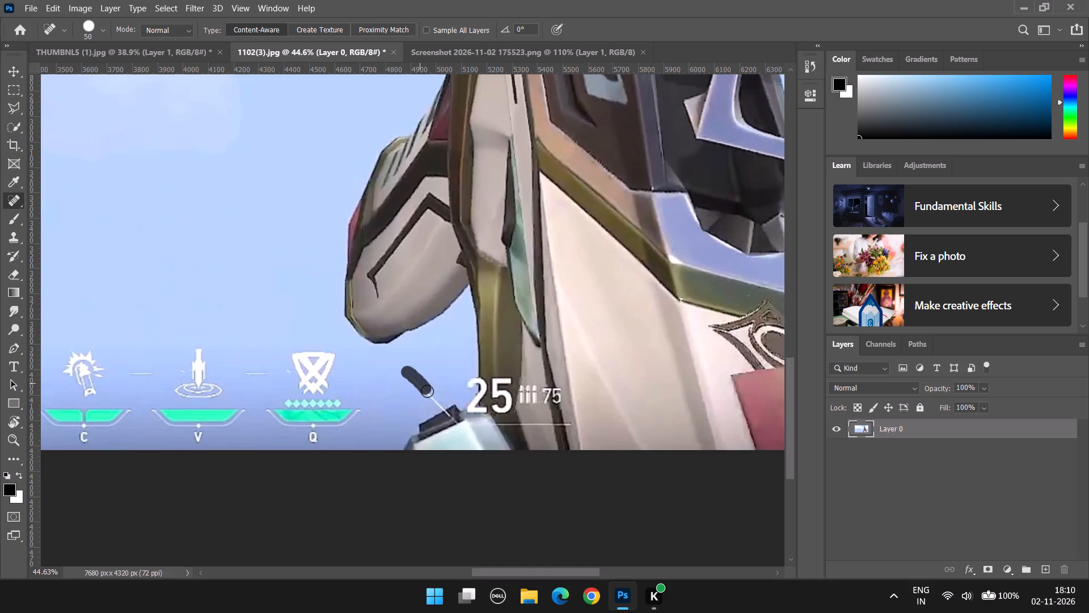
{"action": "left_click_drag", "start_coordinate": [427, 391], "coordinate": [440, 405]}
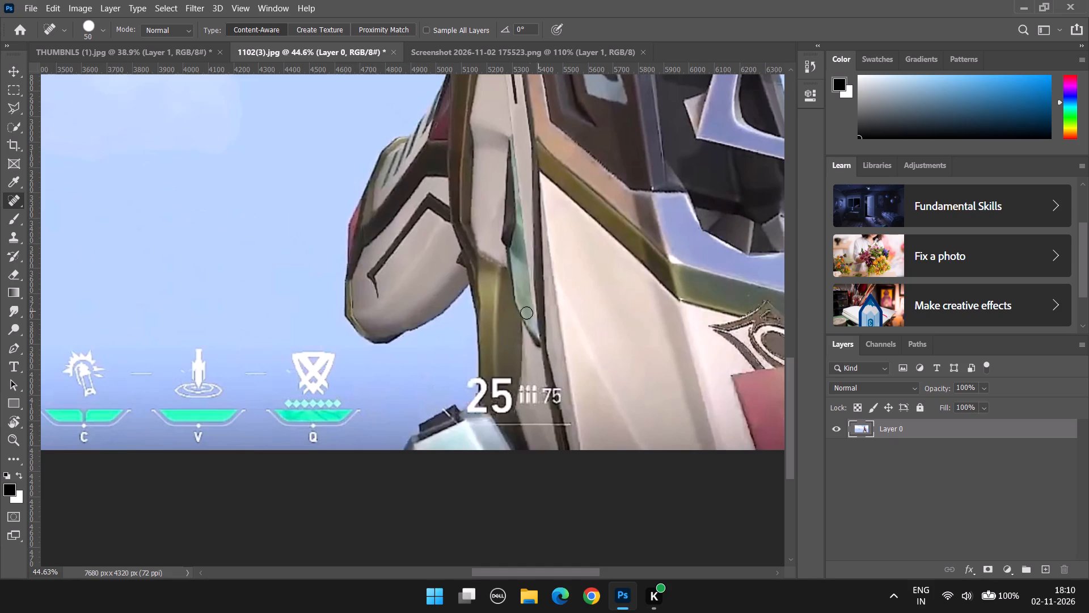
Heal away the part of the white line below the 75 reserve ammo count, across the weapon's pale body and dark seam.
{"action": "scroll", "coordinate": [465, 368], "scroll_direction": "down", "scroll_amount": 4}
{"action": "scroll", "coordinate": [542, 368], "scroll_direction": "up", "scroll_amount": 8, "text": "alt"}
{"action": "left_click", "coordinate": [533, 429], "text": "alt"}
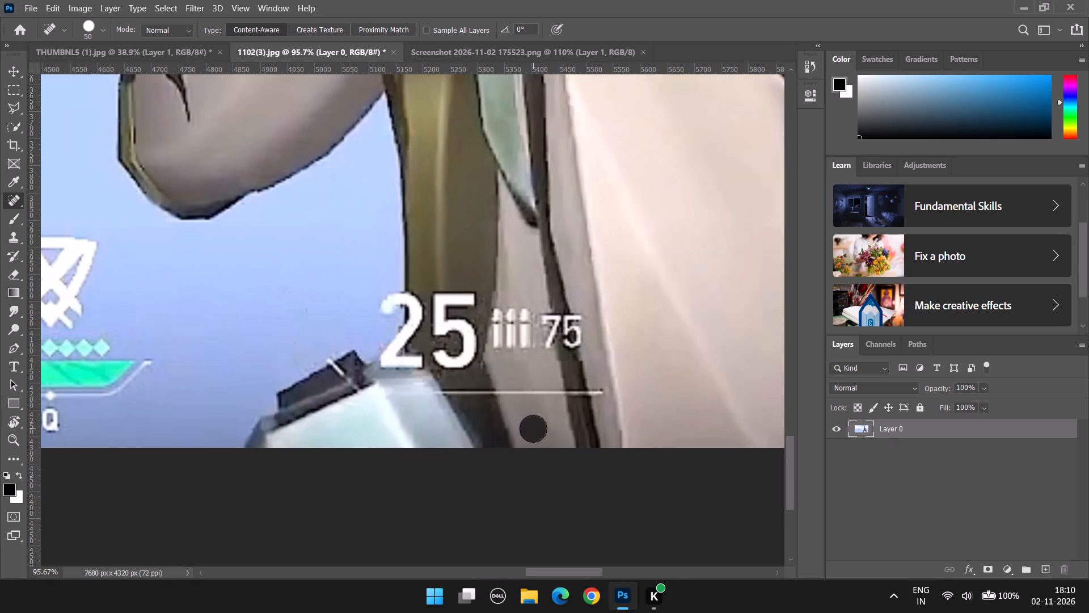
{"action": "left_click_drag", "start_coordinate": [513, 389], "coordinate": [540, 406]}
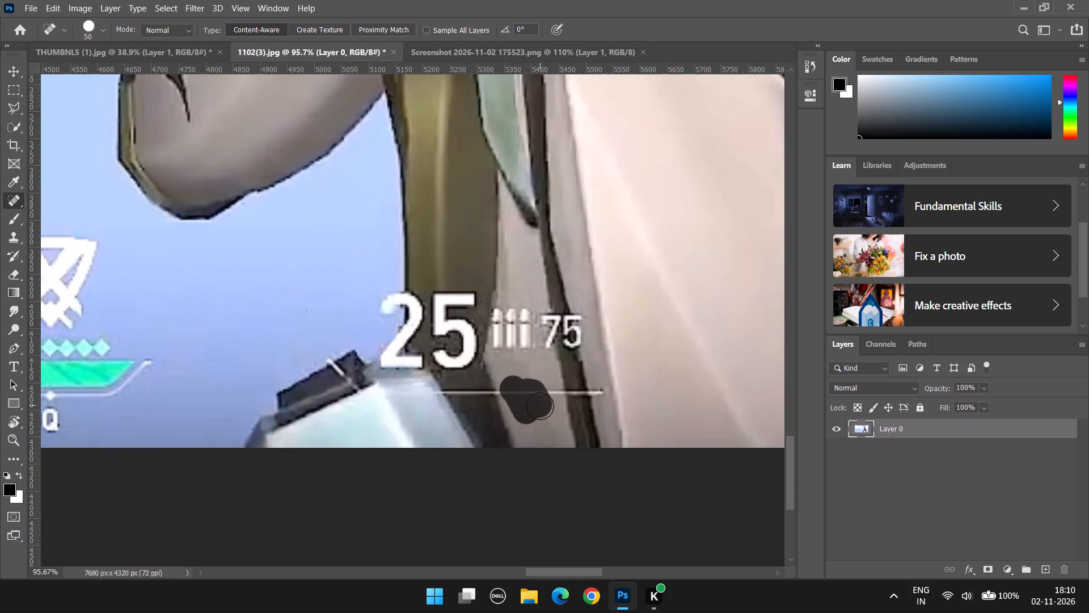
{"action": "left_click_drag", "start_coordinate": [540, 406], "coordinate": [551, 392]}
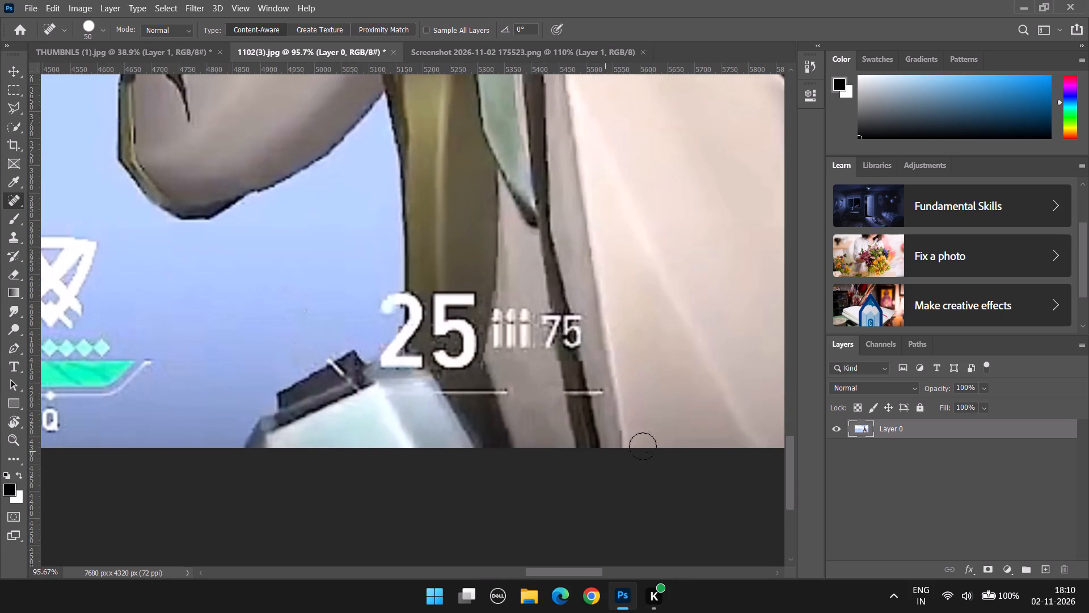
{"action": "left_click", "coordinate": [596, 364], "text": "alt"}
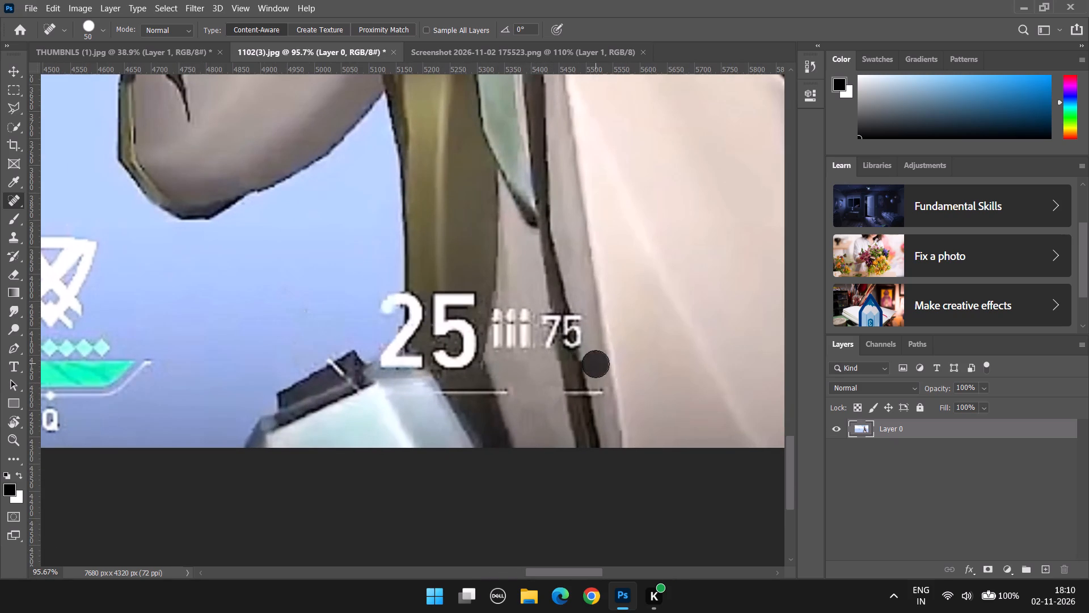
{"action": "left_click_drag", "start_coordinate": [598, 383], "coordinate": [601, 401]}
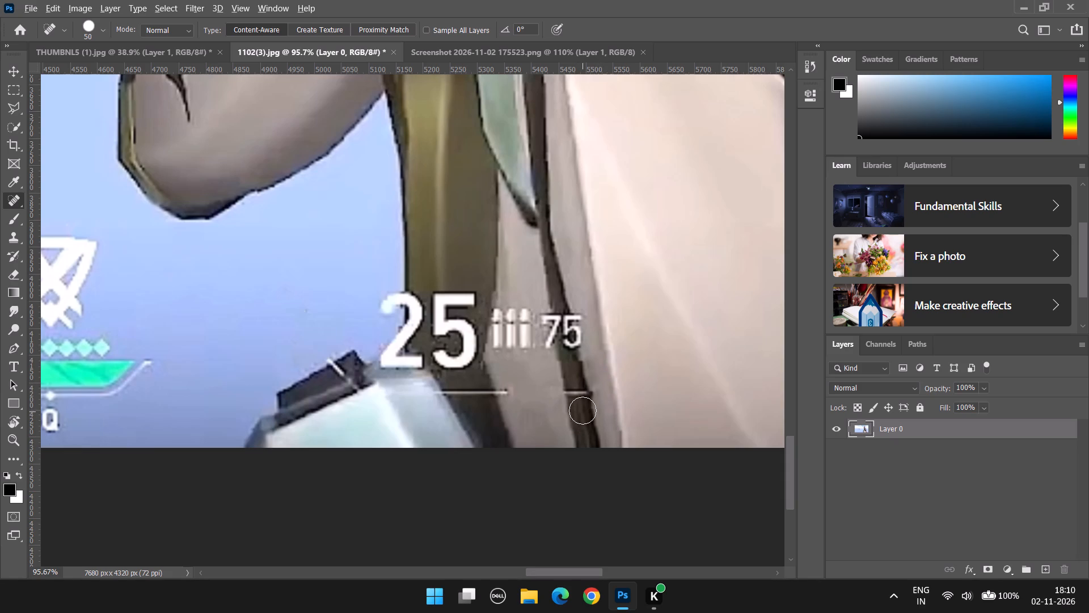
{"action": "left_click", "coordinate": [583, 410], "text": "alt"}
{"action": "left_click_drag", "start_coordinate": [579, 399], "coordinate": [575, 389]}
Heal away the rest of the white line below the 25 ammo count, including the white smudge beside the light-blue weapon part.
{"action": "left_click", "coordinate": [480, 413], "text": "alt"}
{"action": "left_click_drag", "start_coordinate": [472, 396], "coordinate": [475, 402]}
{"action": "left_click_drag", "start_coordinate": [474, 401], "coordinate": [458, 387]}
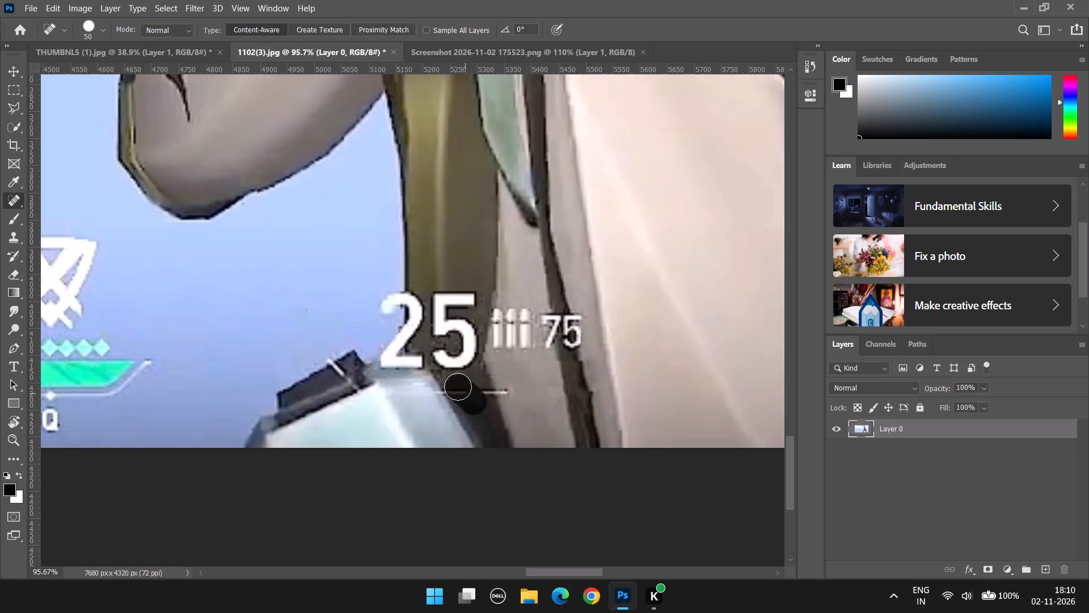
{"action": "left_click_drag", "start_coordinate": [458, 387], "coordinate": [484, 395]}
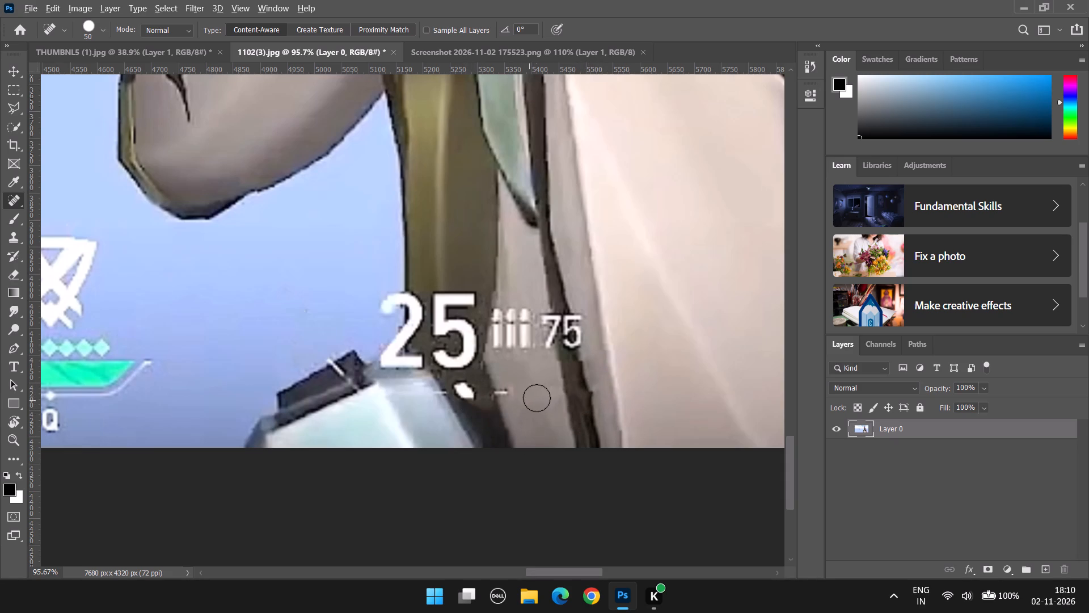
{"action": "left_click", "coordinate": [538, 396], "text": "alt"}
{"action": "left_click_drag", "start_coordinate": [504, 389], "coordinate": [510, 397]}
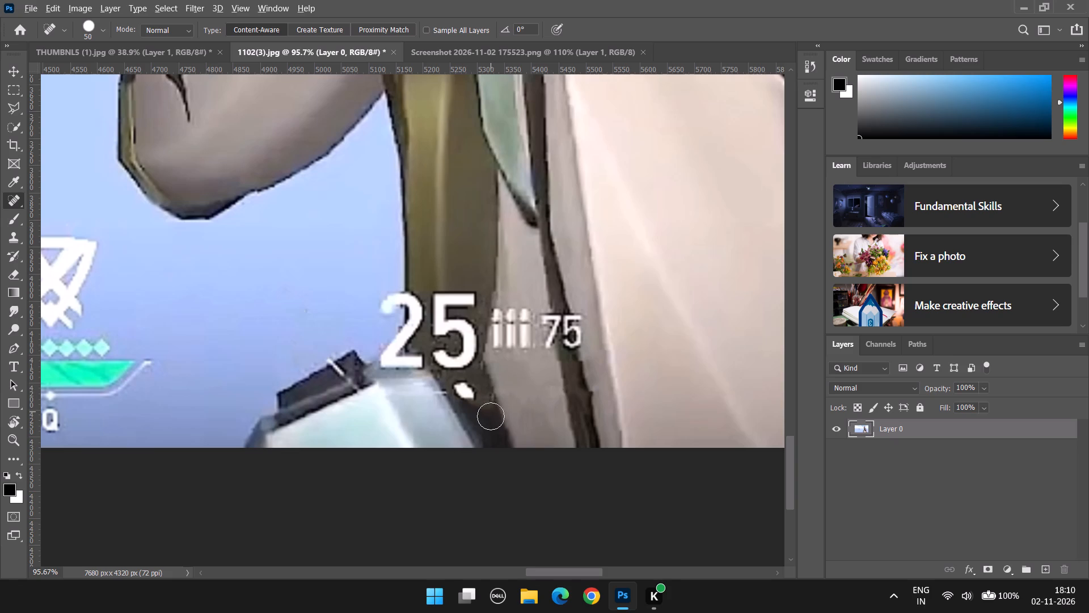
{"action": "left_click", "coordinate": [491, 422], "text": "alt"}
{"action": "left_click", "coordinate": [467, 387]}
{"action": "left_click", "coordinate": [463, 394]}
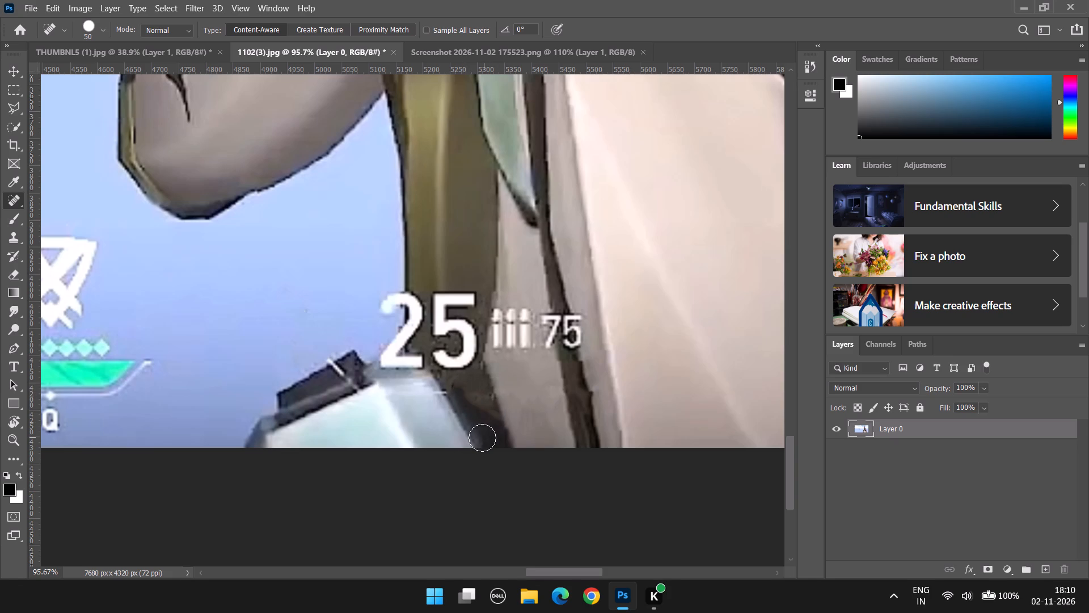
{"action": "left_click", "coordinate": [421, 410], "text": "alt"}
{"action": "left_click", "coordinate": [435, 397]}
Select the 25 and 75 ammo counter with a rectangular marquee about 500 px wide, fill it to match its surroundings, and deselect.
{"action": "scroll", "coordinate": [493, 349], "scroll_direction": "up", "scroll_amount": 1}
{"action": "scroll", "coordinate": [565, 355], "scroll_direction": "down", "scroll_amount": 4, "text": "alt"}
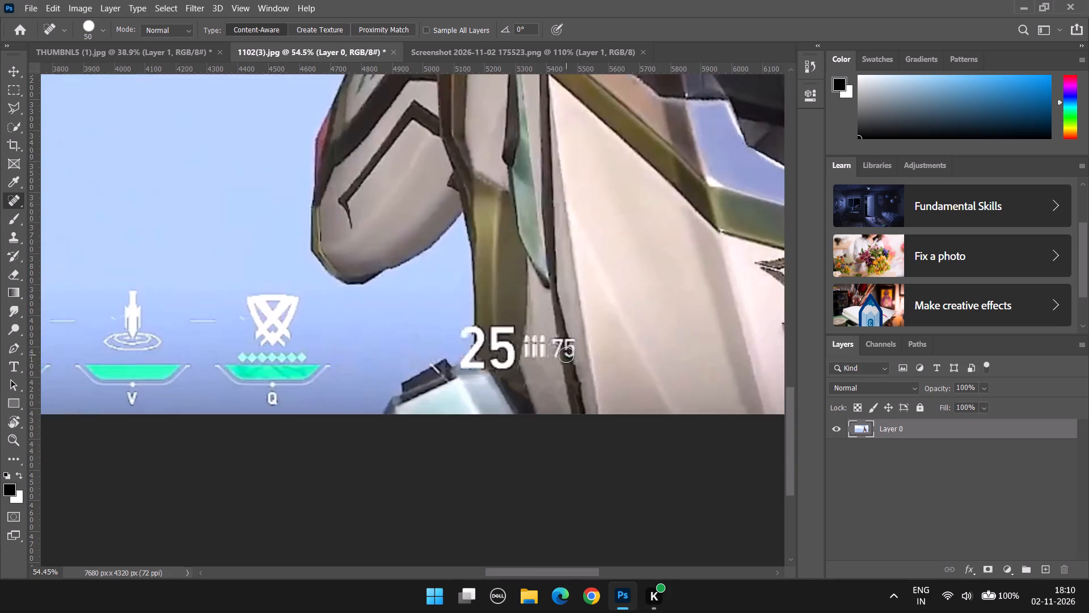
{"action": "scroll", "coordinate": [566, 355], "scroll_direction": "down", "scroll_amount": 7, "text": "alt"}
{"action": "left_click", "coordinate": [15, 104]}
{"action": "left_click_drag", "start_coordinate": [14, 87], "coordinate": [74, 94]}
{"action": "scroll", "coordinate": [579, 346], "scroll_direction": "up", "scroll_amount": 7, "text": "alt"}
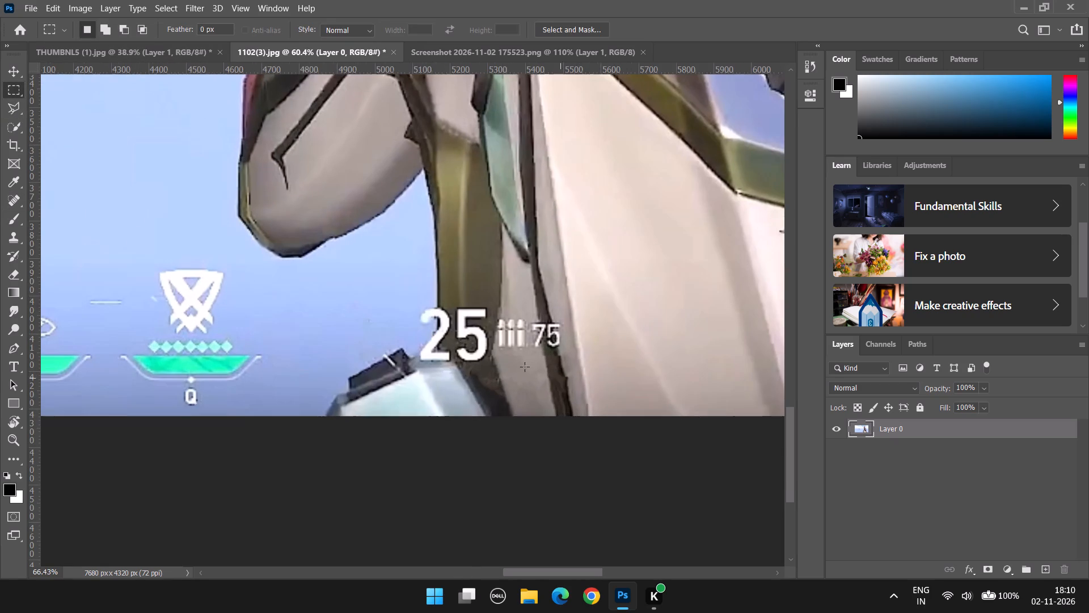
{"action": "left_click_drag", "start_coordinate": [400, 306], "coordinate": [586, 375]}
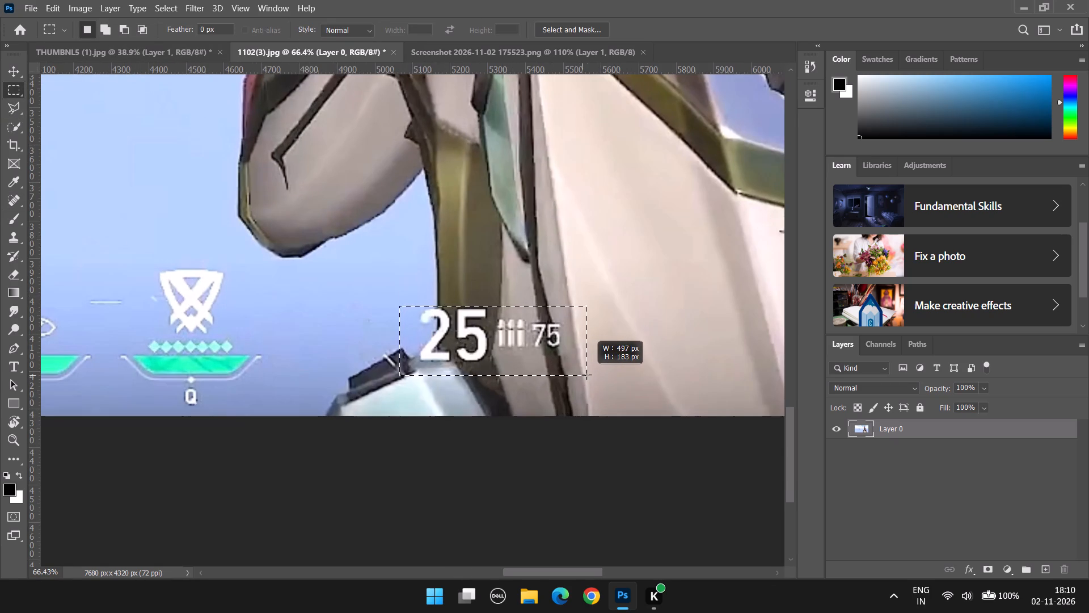
{"action": "left_click_drag", "start_coordinate": [586, 375], "coordinate": [589, 370]}
{"action": "right_click", "coordinate": [528, 348]}
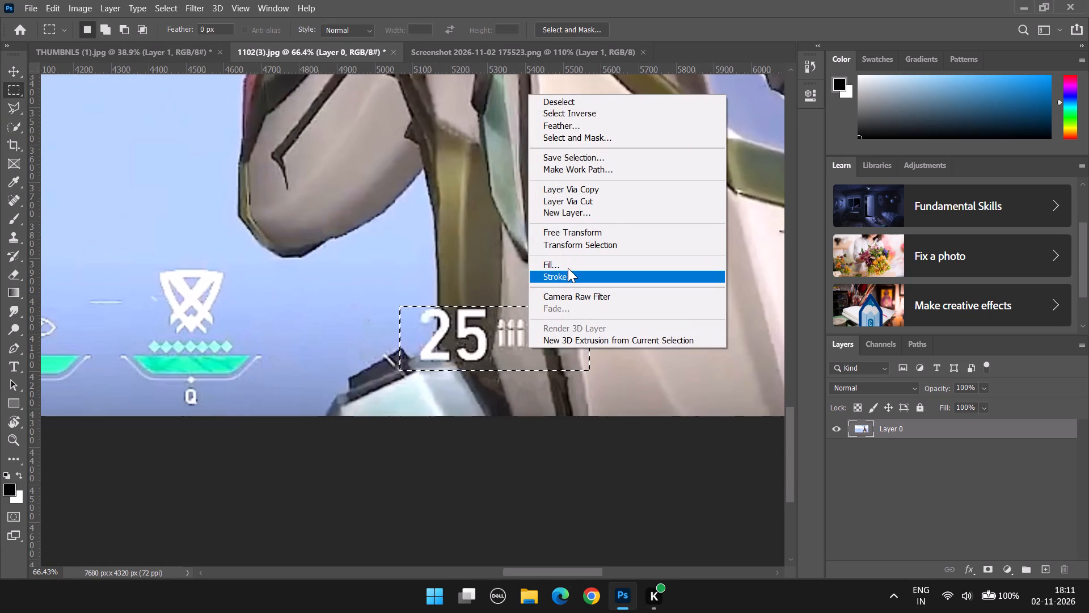
{"action": "left_click", "coordinate": [568, 267]}
{"action": "left_click", "coordinate": [637, 152]}
{"action": "scroll", "coordinate": [631, 259], "scroll_direction": "down", "scroll_amount": 5, "text": "alt"}
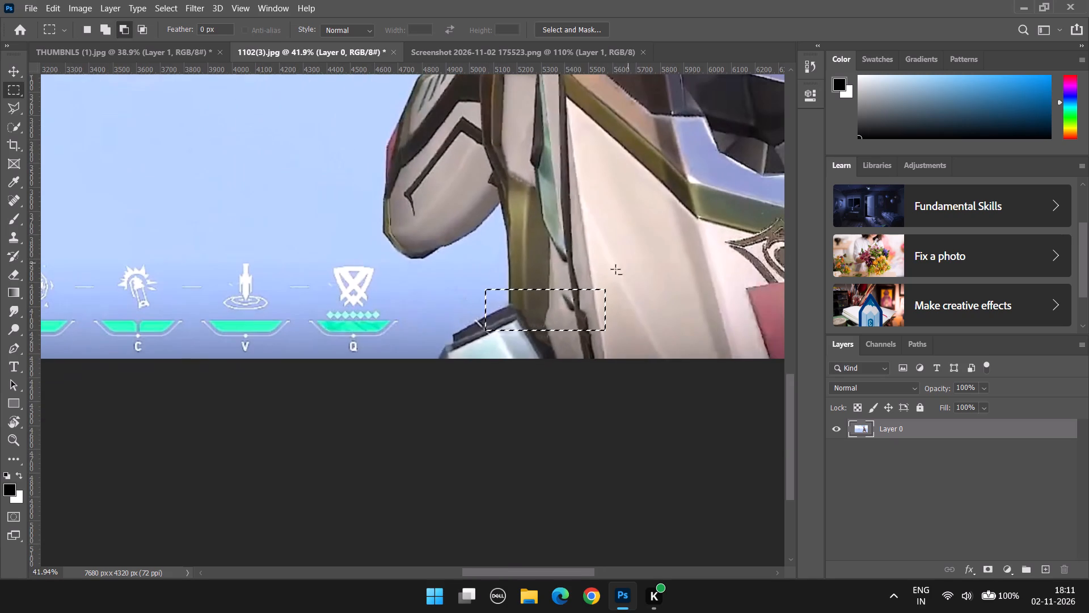
{"action": "left_click", "coordinate": [443, 291]}
Remove the Client Version text overlapping the weapon's magenta part with the Spot Healing Brush and smooth out the healed patch.
{"action": "scroll", "coordinate": [443, 291], "scroll_direction": "down", "scroll_amount": 6}
{"action": "scroll", "coordinate": [424, 339], "scroll_direction": "down", "scroll_amount": 3, "text": "alt"}
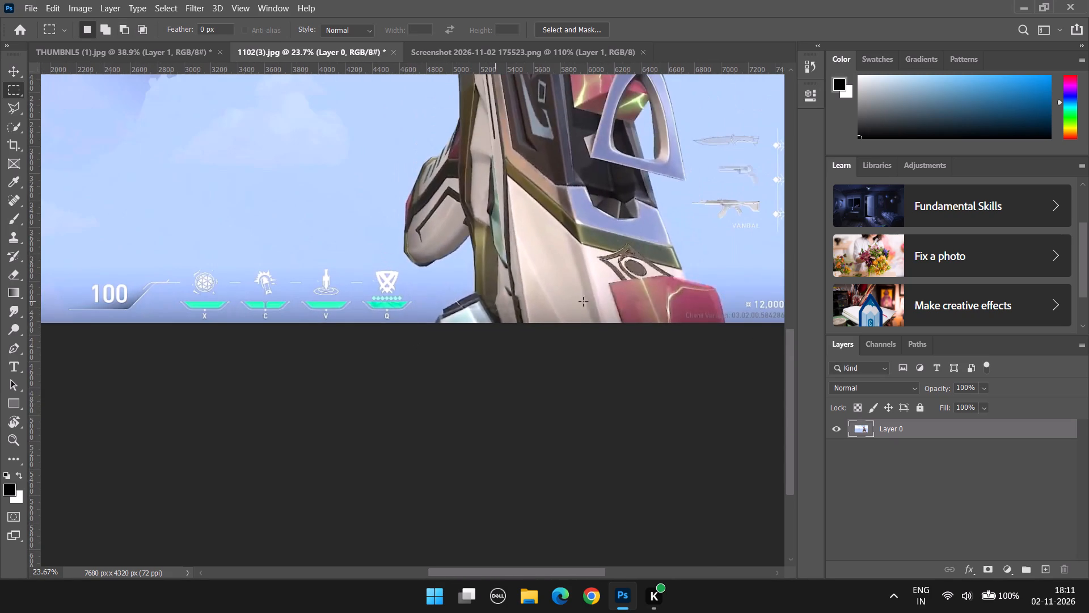
{"action": "scroll", "coordinate": [830, 312], "scroll_direction": "up", "scroll_amount": 3, "text": "alt"}
{"action": "left_click_drag", "start_coordinate": [568, 568], "coordinate": [626, 570]}
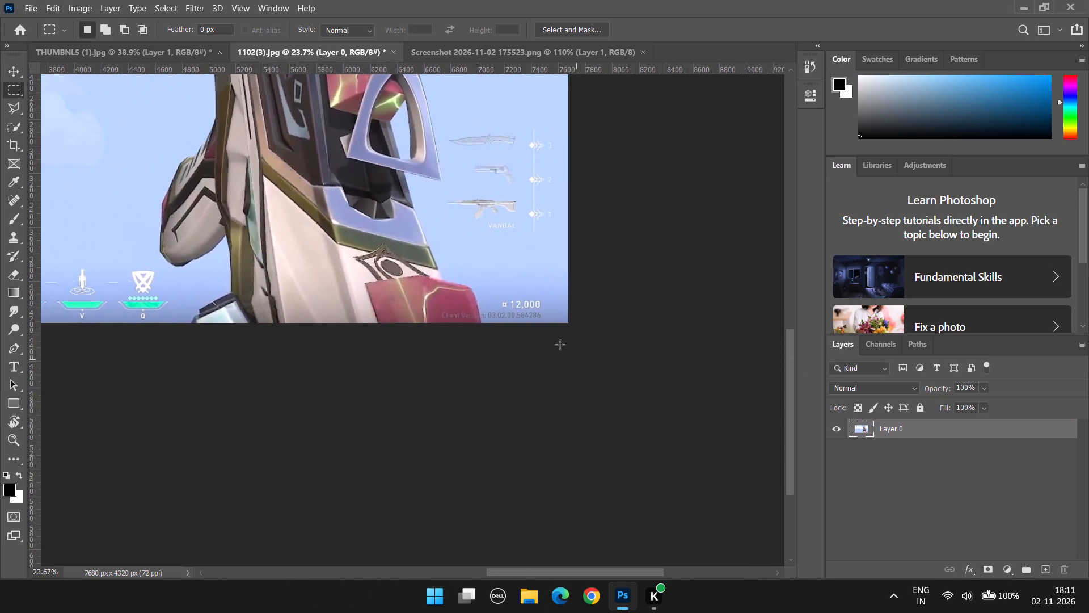
{"action": "scroll", "coordinate": [556, 331], "scroll_direction": "up", "scroll_amount": 11, "text": "alt"}
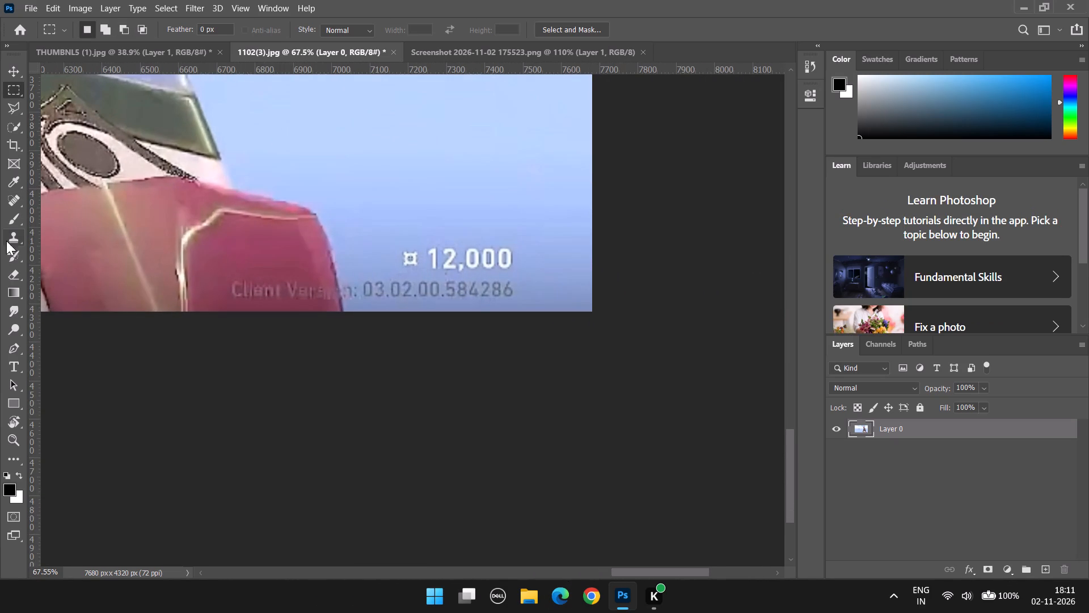
{"action": "left_click", "coordinate": [18, 200]}
{"action": "left_click", "coordinate": [258, 243], "text": "alt"}
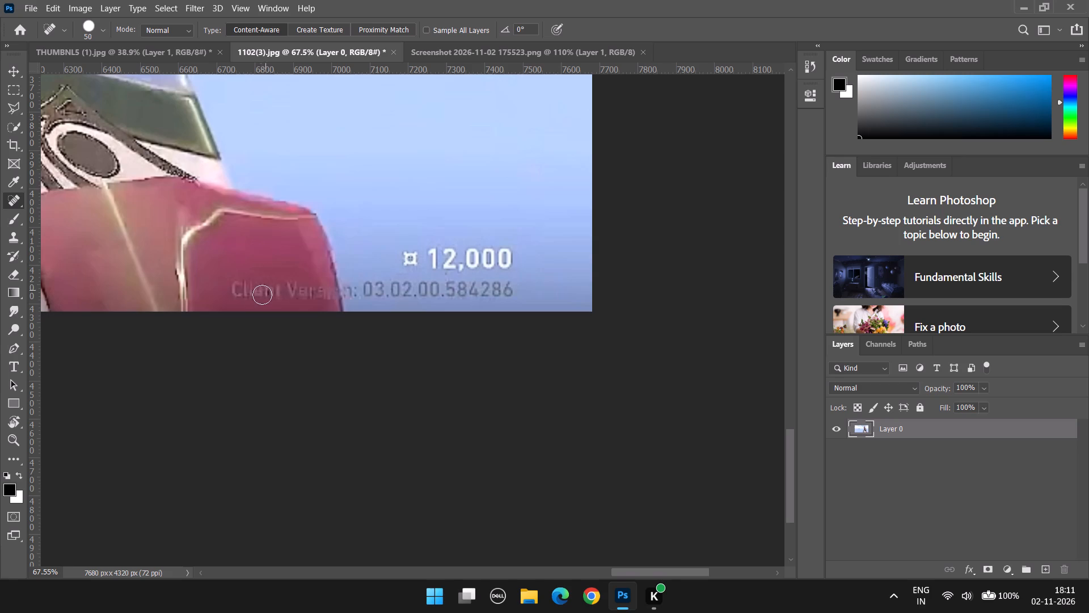
{"action": "left_click_drag", "start_coordinate": [233, 292], "coordinate": [278, 293]}
{"action": "left_click", "coordinate": [278, 293]}
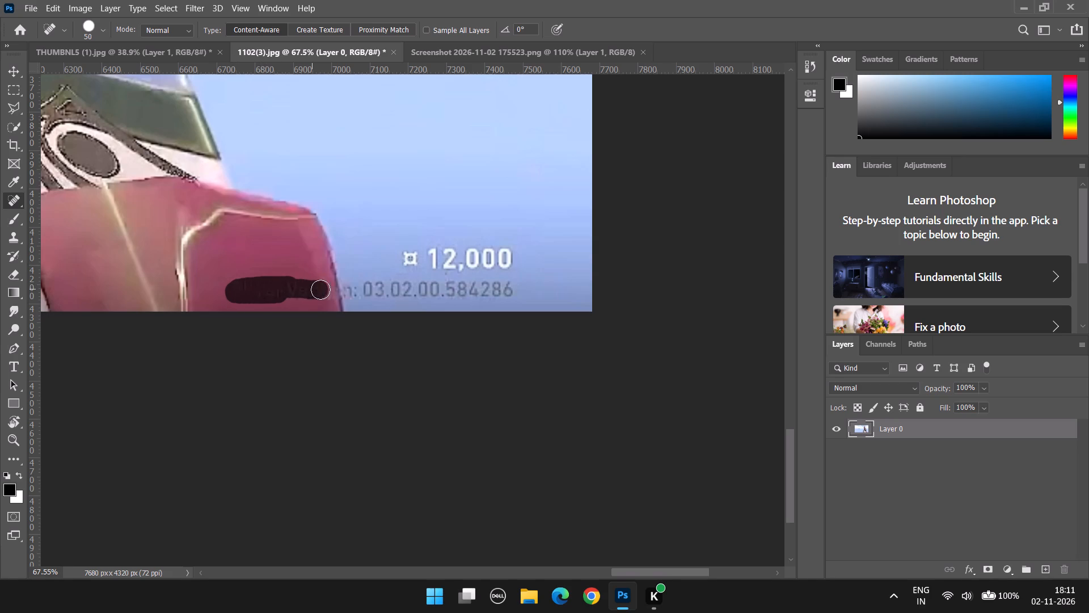
{"action": "scroll", "coordinate": [306, 325], "scroll_direction": "up", "scroll_amount": 4, "text": "alt"}
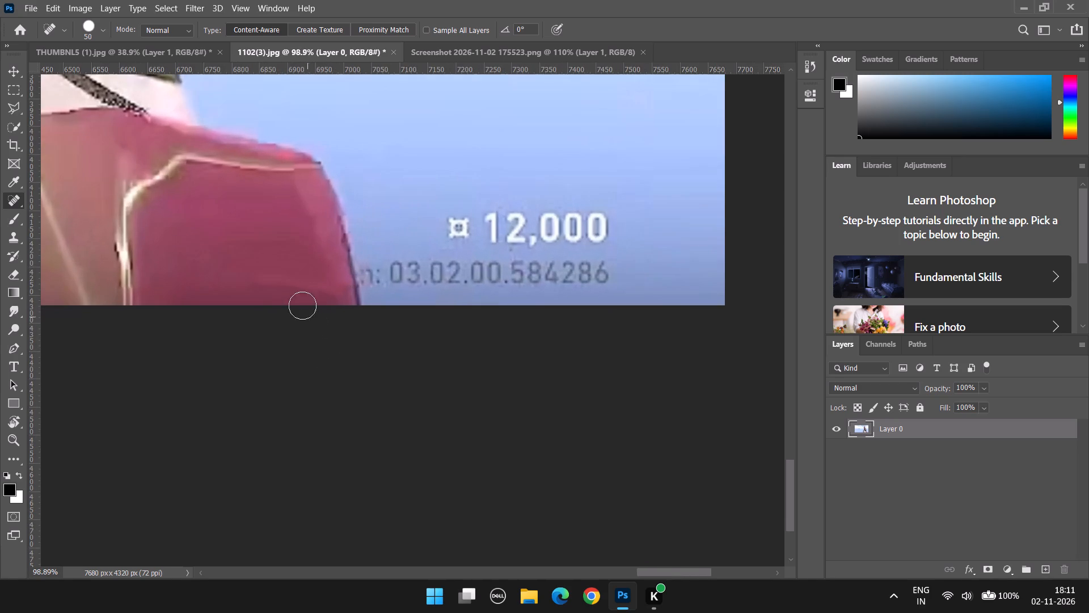
{"action": "left_click", "coordinate": [241, 262], "text": "alt"}
{"action": "left_click_drag", "start_coordinate": [257, 284], "coordinate": [307, 272]}
{"action": "left_click", "coordinate": [218, 301], "text": "alt"}
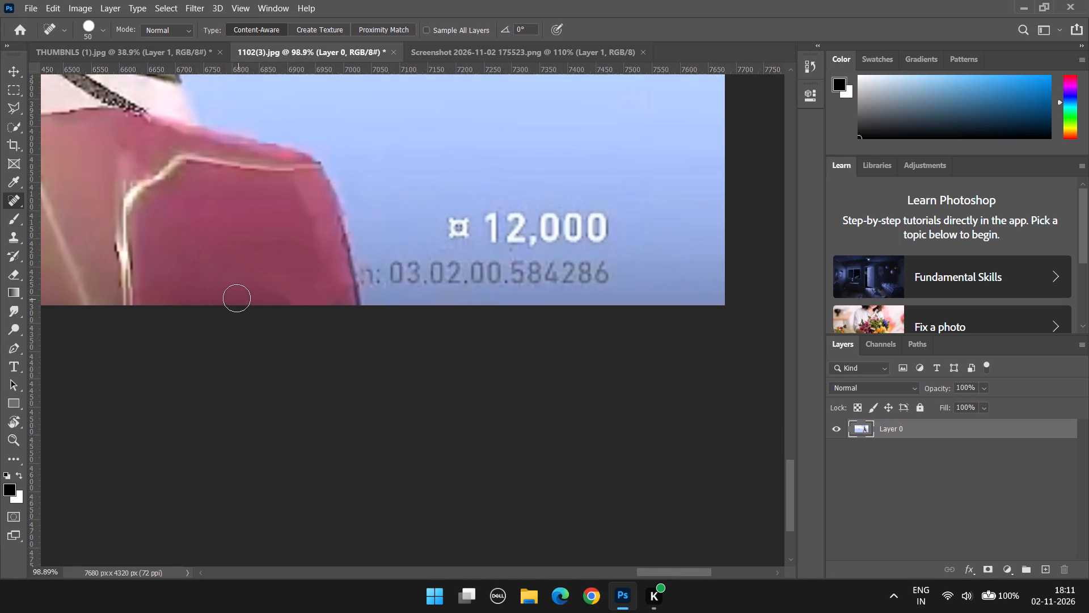
{"action": "left_click_drag", "start_coordinate": [237, 298], "coordinate": [332, 267]}
Paint over the remaining version text 03.02.00.584286 below the 12,000 credits with the content-aware Spot Healing Brush.
{"action": "scroll", "coordinate": [412, 279], "scroll_direction": "up", "scroll_amount": 6, "text": "alt"}
{"action": "left_click", "coordinate": [350, 212], "text": "alt"}
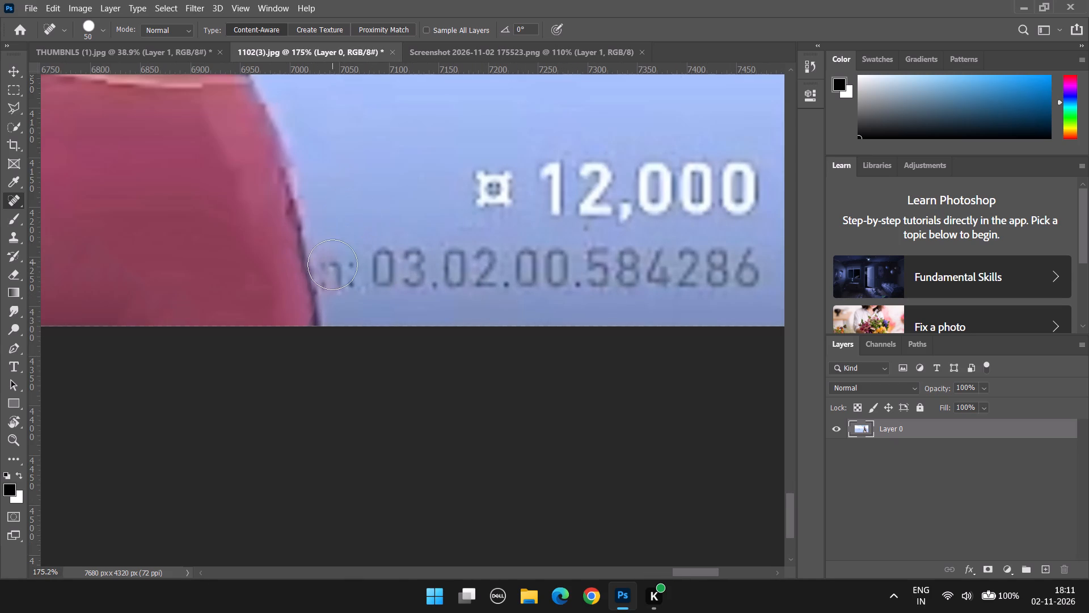
{"action": "left_click_drag", "start_coordinate": [332, 266], "coordinate": [746, 257]}
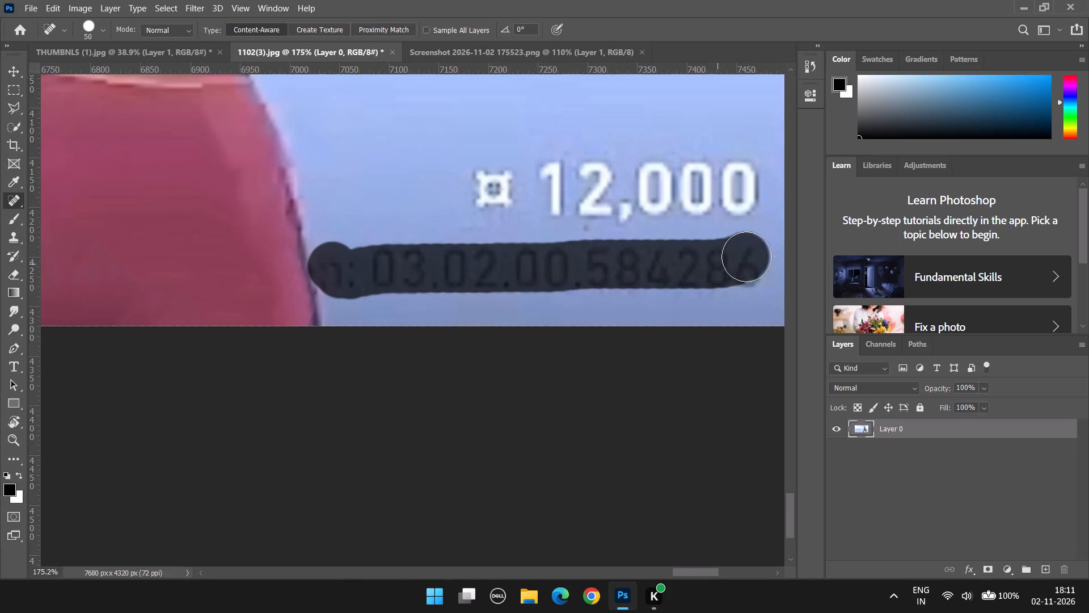
{"action": "left_click_drag", "start_coordinate": [746, 257], "coordinate": [452, 274]}
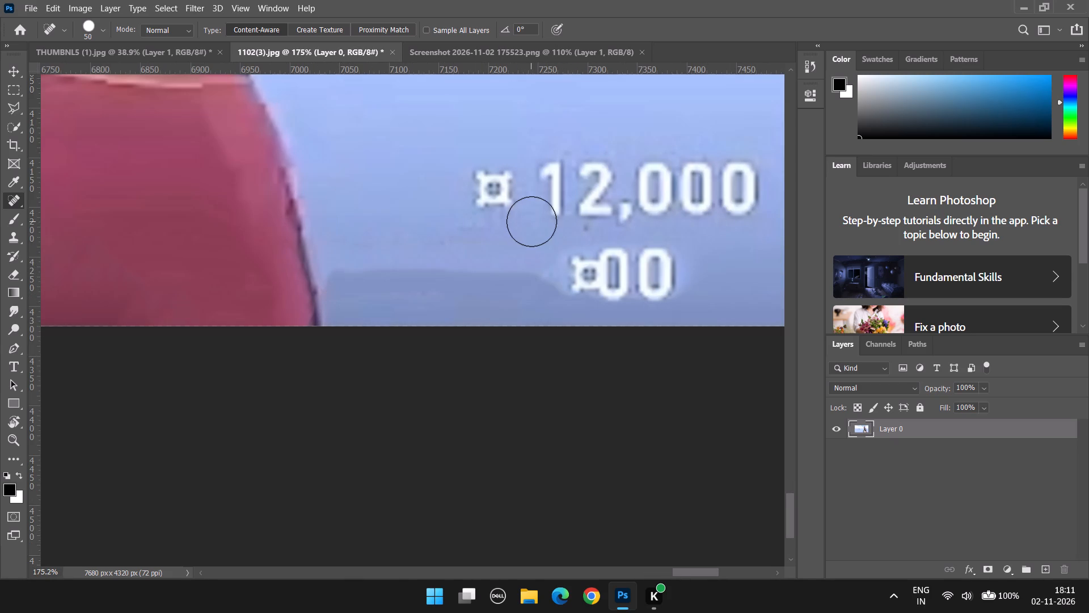
Select the 12,000 credits and the healing leftovers below with a marquee about 325 px wide, fill it to match its surroundings, and deselect.
{"action": "left_click", "coordinate": [6, 82]}
{"action": "left_click_drag", "start_coordinate": [440, 137], "coordinate": [760, 322]}
{"action": "right_click", "coordinate": [677, 251]}
{"action": "left_click", "coordinate": [698, 416]}
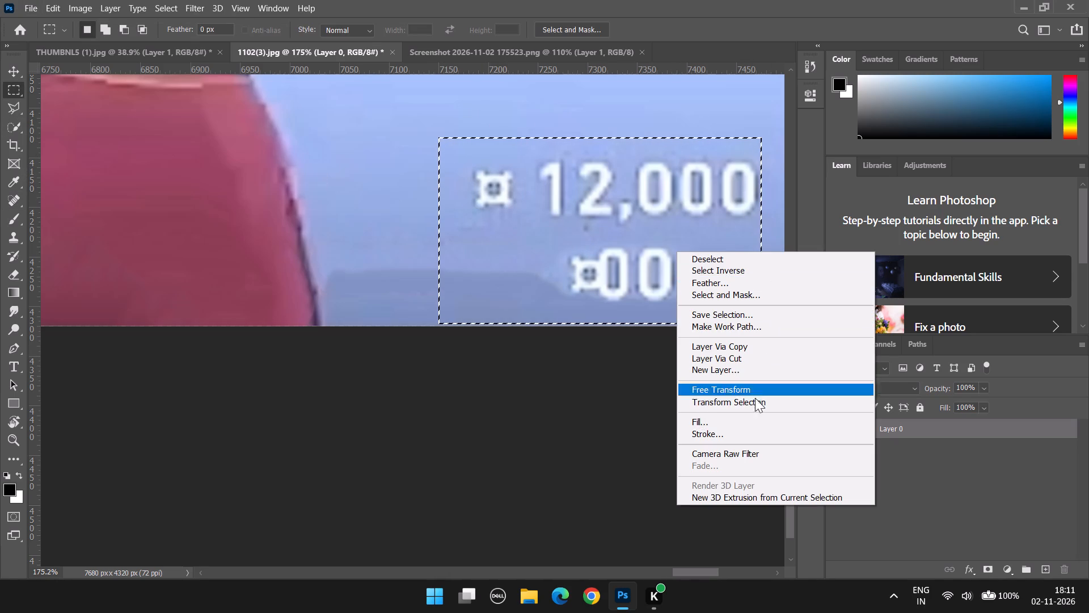
{"action": "left_click", "coordinate": [719, 423]}
{"action": "left_click", "coordinate": [622, 142]}
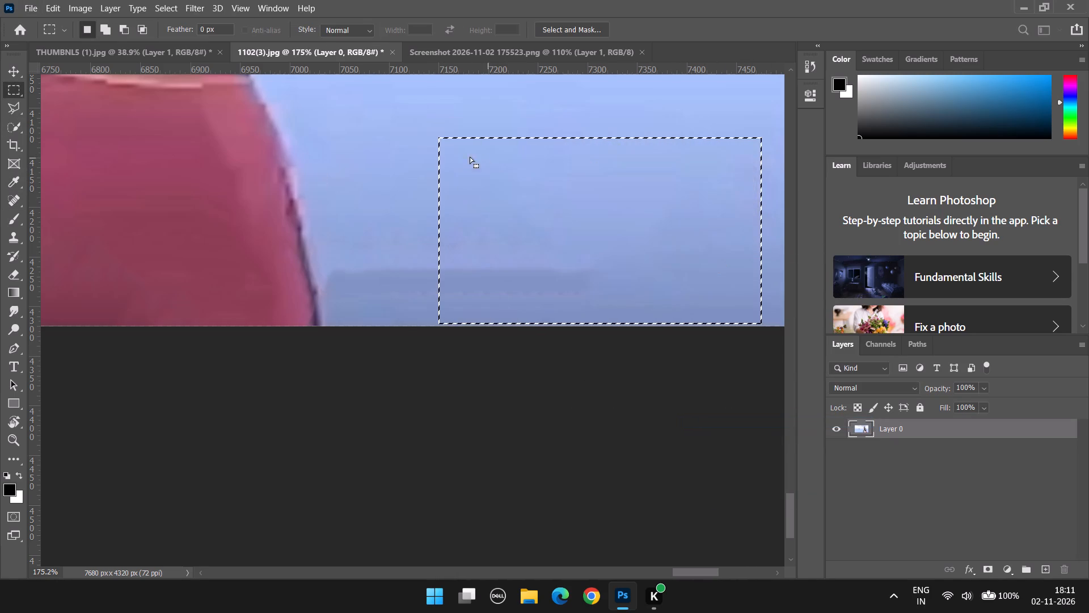
{"action": "left_click", "coordinate": [461, 155]}
Start a Pen path at the image's bottom edge and trace the dark upper outline of the pale-blue weapon part to the olive edge.
{"action": "scroll", "coordinate": [461, 198], "scroll_direction": "down", "scroll_amount": 20, "text": "alt"}
{"action": "scroll", "coordinate": [461, 198], "scroll_direction": "down", "scroll_amount": 4, "text": "alt"}
{"action": "scroll", "coordinate": [322, 168], "scroll_direction": "down", "scroll_amount": 3, "text": "alt"}
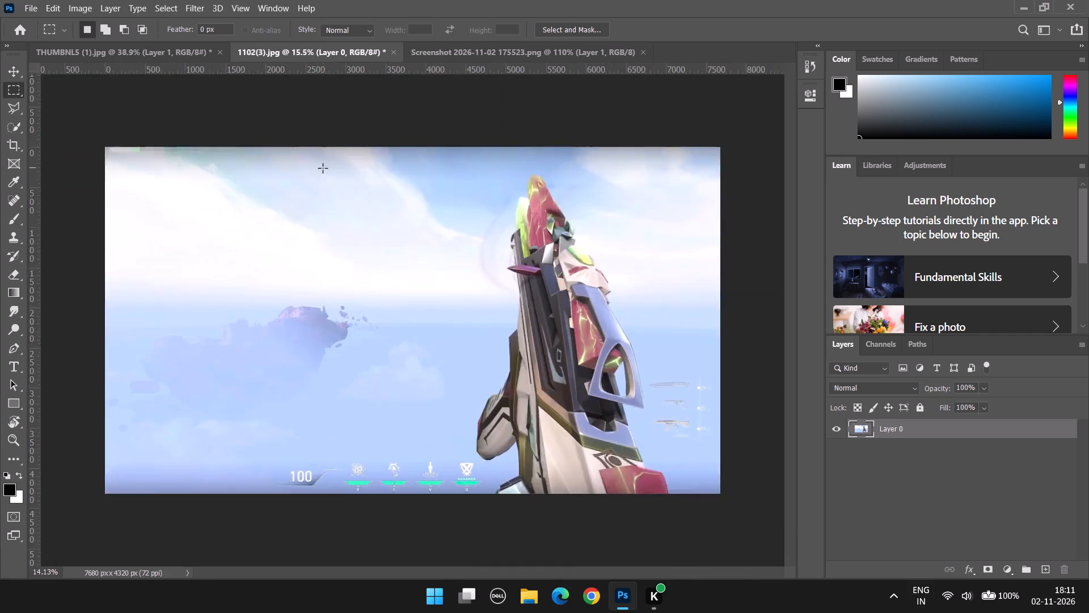
{"action": "scroll", "coordinate": [323, 168], "scroll_direction": "down", "scroll_amount": 2, "text": "alt"}
{"action": "scroll", "coordinate": [788, 449], "scroll_direction": "up", "scroll_amount": 7, "text": "alt"}
{"action": "scroll", "coordinate": [636, 466], "scroll_direction": "up", "scroll_amount": 1}
{"action": "scroll", "coordinate": [636, 467], "scroll_direction": "down", "scroll_amount": 8}
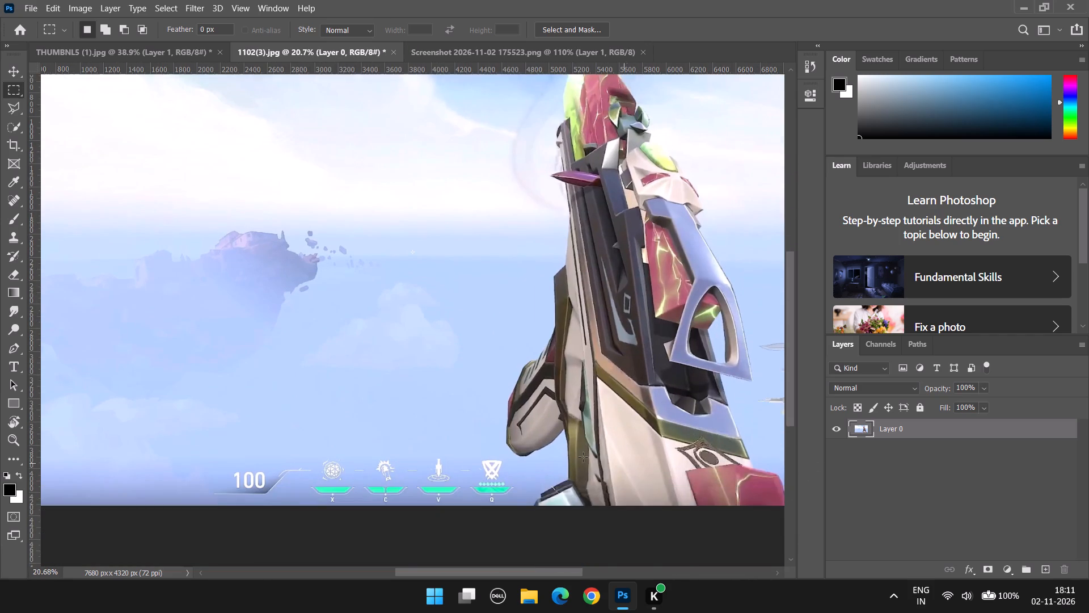
{"action": "scroll", "coordinate": [566, 454], "scroll_direction": "up", "scroll_amount": 11, "text": "alt"}
{"action": "scroll", "coordinate": [548, 457], "scroll_direction": "down", "scroll_amount": 13}
{"action": "scroll", "coordinate": [494, 464], "scroll_direction": "up", "scroll_amount": 6, "text": "alt"}
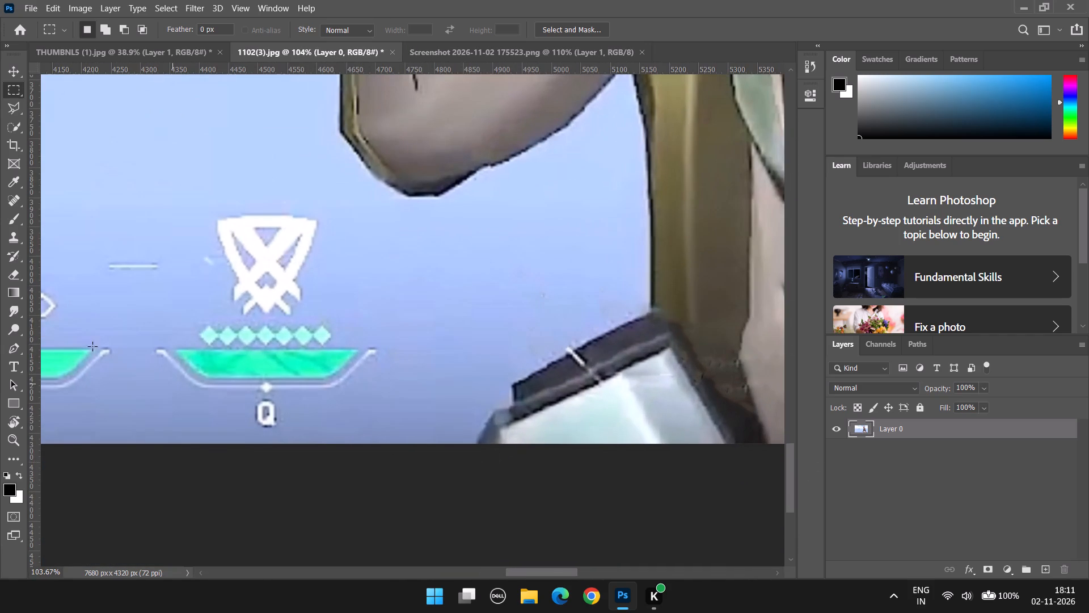
{"action": "key", "text": "p"}
{"action": "left_click", "coordinate": [476, 442]}
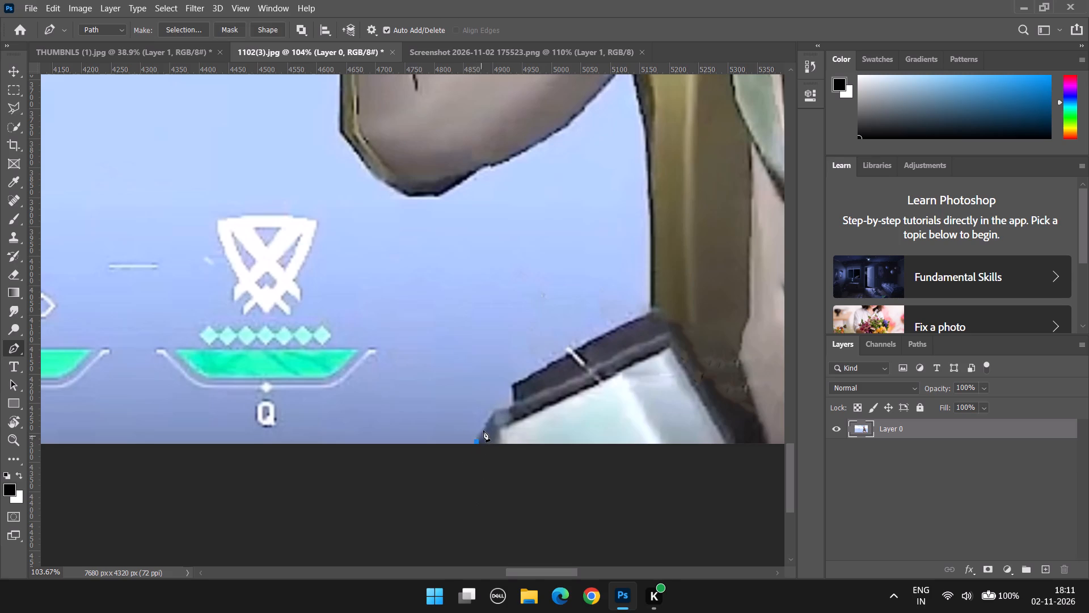
{"action": "left_click", "coordinate": [493, 408]}
{"action": "left_click", "coordinate": [512, 408]}
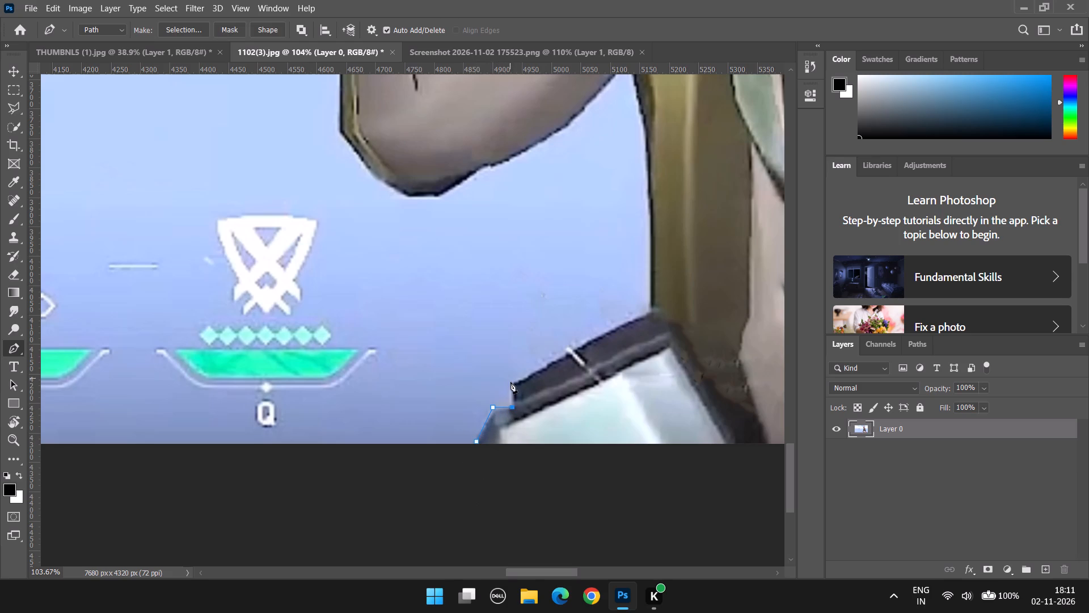
{"action": "left_click", "coordinate": [512, 384]}
{"action": "left_click", "coordinate": [539, 372]}
{"action": "left_click", "coordinate": [573, 352]}
{"action": "left_click_drag", "start_coordinate": [611, 333], "coordinate": [611, 333]}
{"action": "left_click_drag", "start_coordinate": [611, 333], "coordinate": [623, 327]}
{"action": "left_click_drag", "start_coordinate": [647, 317], "coordinate": [655, 314]}
{"action": "left_click", "coordinate": [655, 314]}
Continue the Pen path up the weapon's olive edge to where it meets the rounded beige part.
{"action": "left_click", "coordinate": [652, 256]}
{"action": "left_click", "coordinate": [653, 214]}
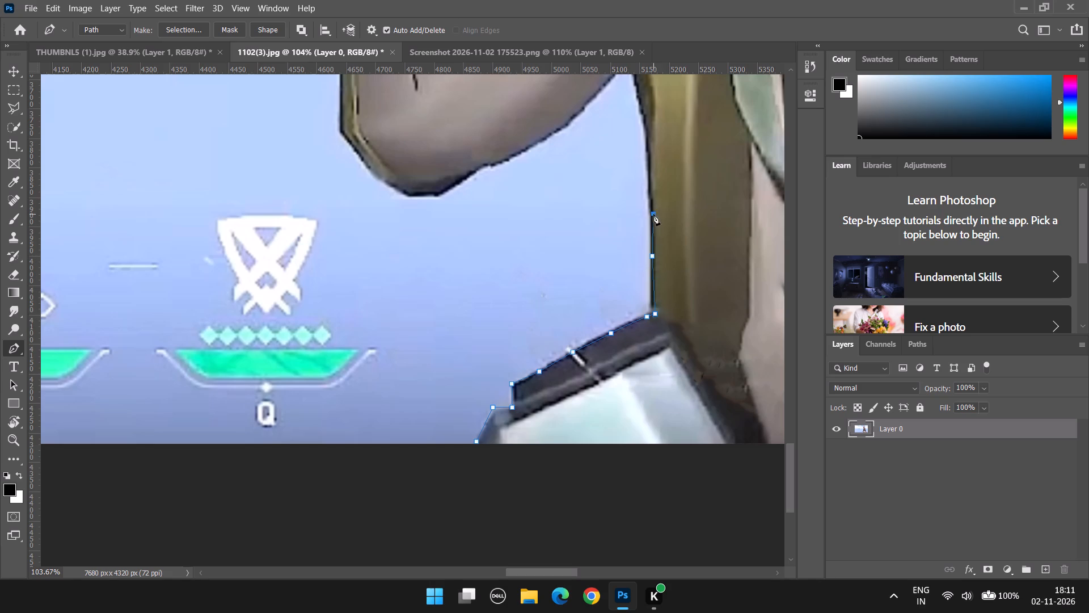
{"action": "left_click", "coordinate": [650, 171]}
{"action": "left_click", "coordinate": [647, 129]}
{"action": "left_click", "coordinate": [638, 90]}
{"action": "scroll", "coordinate": [638, 89], "scroll_direction": "up", "scroll_amount": 2}
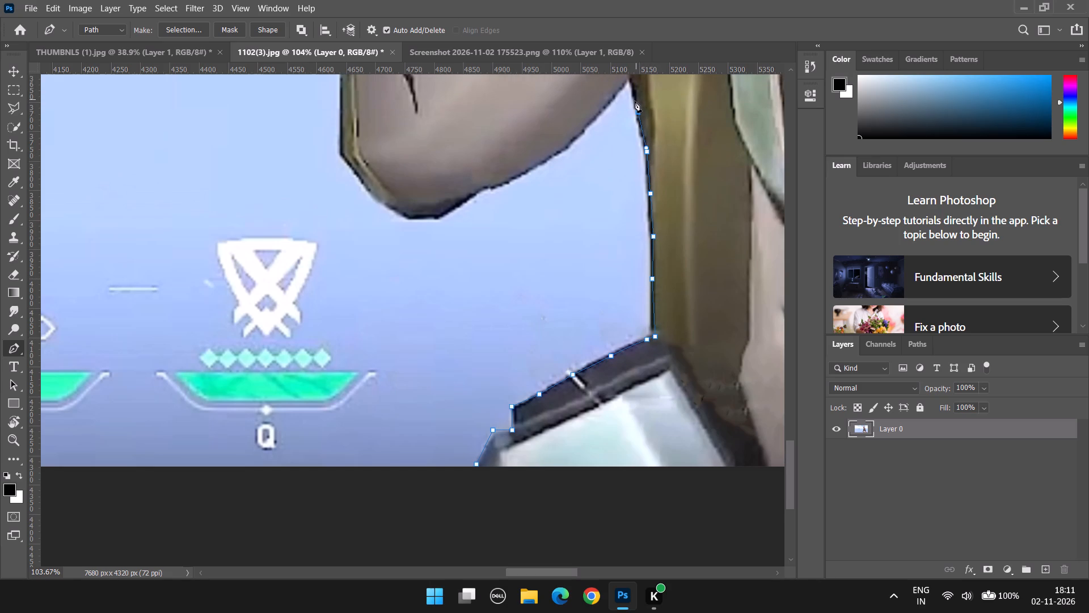
{"action": "left_click", "coordinate": [635, 101]}
{"action": "scroll", "coordinate": [635, 101], "scroll_direction": "up", "scroll_amount": 2}
{"action": "left_click", "coordinate": [631, 111]}
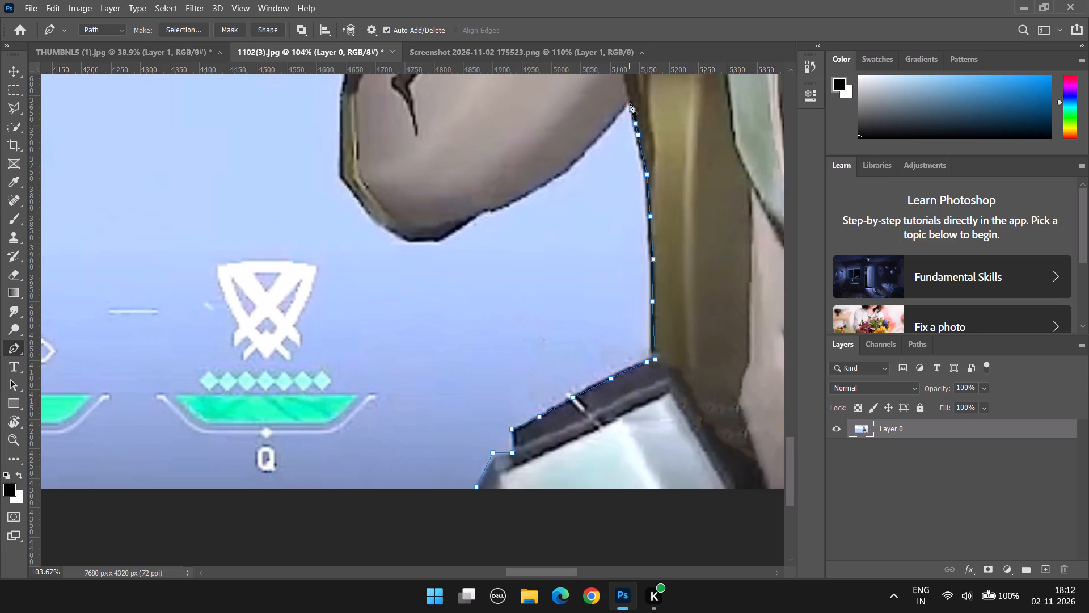
{"action": "left_click", "coordinate": [629, 99]}
Trace the Pen path along the underside of the rounded beige part to its lowest point.
{"action": "left_click", "coordinate": [598, 141]}
{"action": "left_click", "coordinate": [580, 157]}
{"action": "left_click_drag", "start_coordinate": [565, 169], "coordinate": [559, 175]}
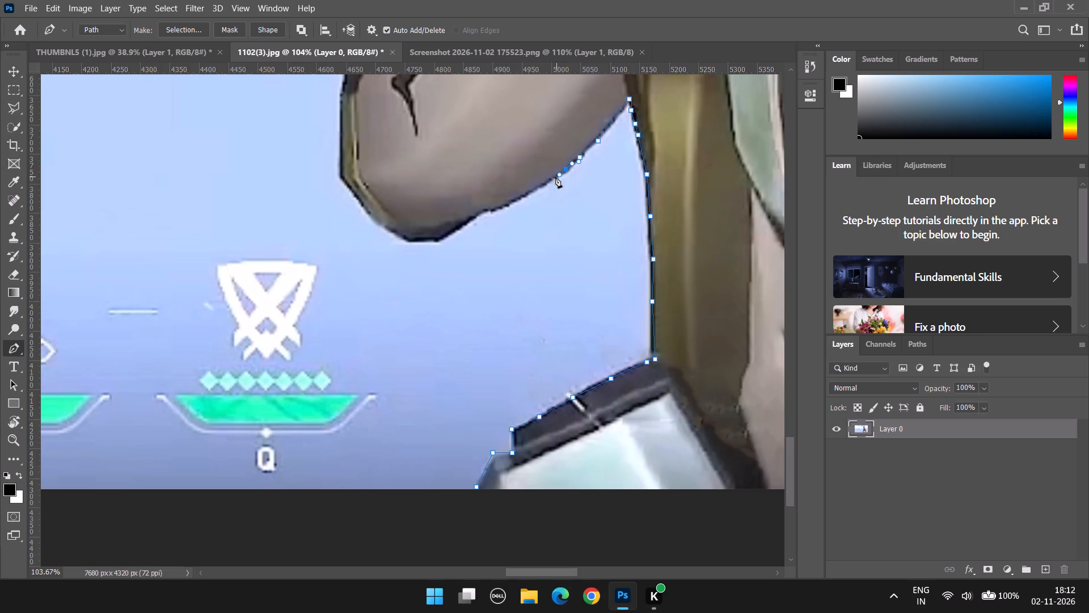
{"action": "left_click", "coordinate": [554, 178]}
{"action": "left_click", "coordinate": [534, 189]}
{"action": "left_click_drag", "start_coordinate": [519, 198], "coordinate": [512, 202]}
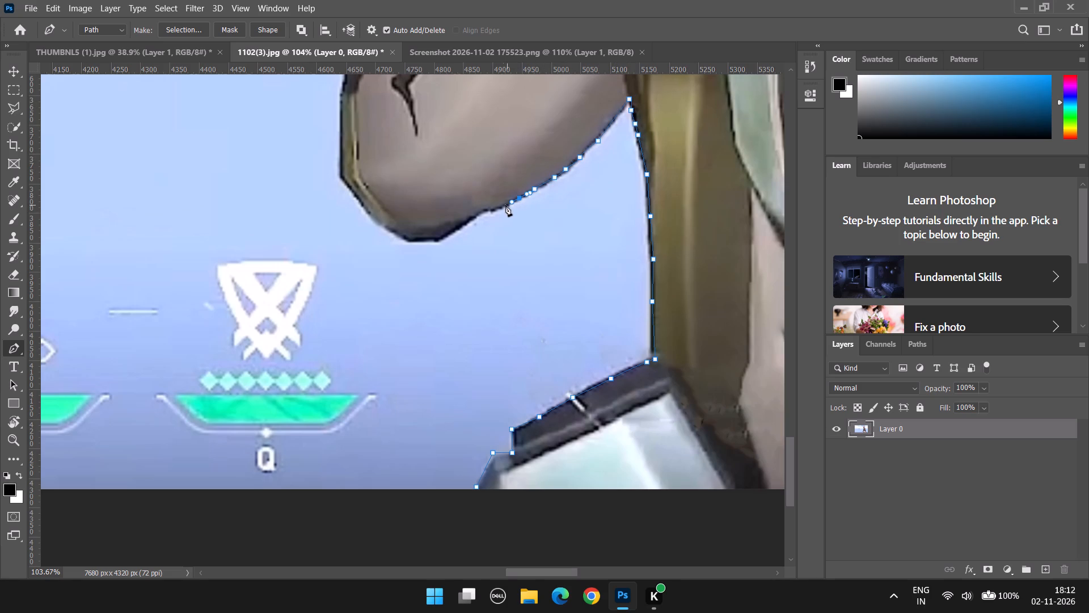
{"action": "left_click", "coordinate": [497, 207]}
{"action": "left_click_drag", "start_coordinate": [483, 211], "coordinate": [480, 216]}
{"action": "left_click_drag", "start_coordinate": [471, 221], "coordinate": [462, 226]}
{"action": "left_click_drag", "start_coordinate": [450, 235], "coordinate": [440, 241]}
{"action": "left_click", "coordinate": [434, 245]}
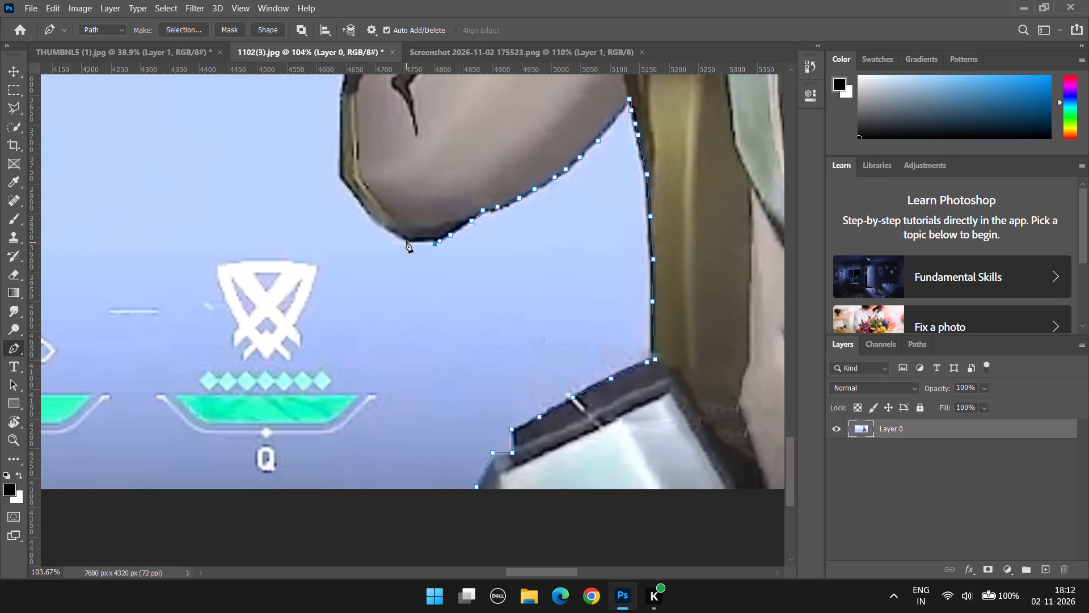
Continue the Pen path up the slanted olive-trimmed edge of the beige part to its outer corner, replacing one misplaced anchor.
{"action": "left_click", "coordinate": [406, 241]}
{"action": "left_click", "coordinate": [390, 231]}
{"action": "left_click", "coordinate": [374, 220]}
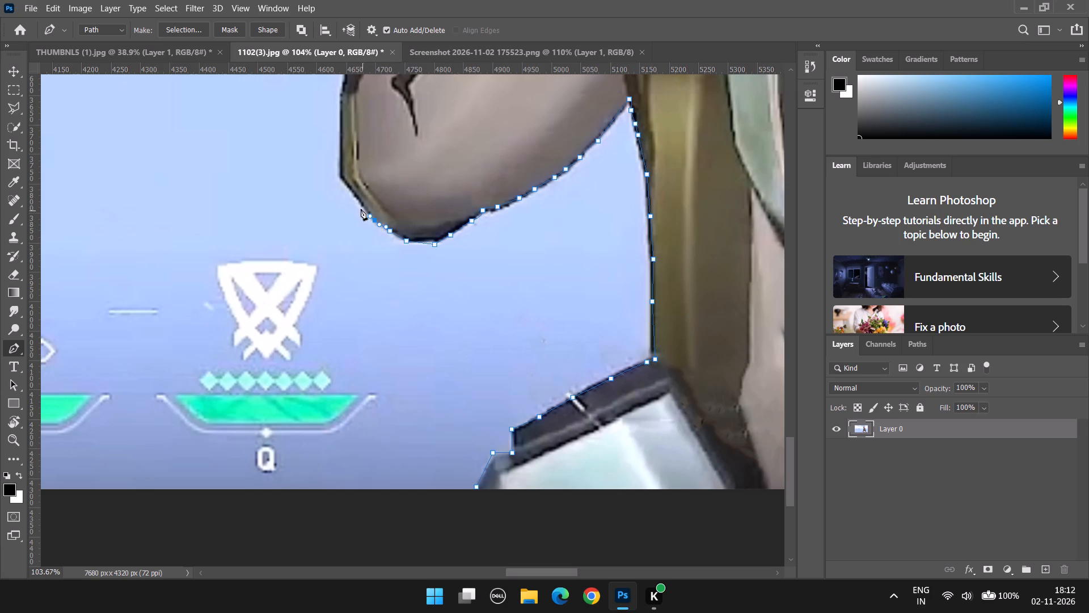
{"action": "left_click", "coordinate": [360, 207]}
{"action": "key", "text": "ctrl+z"}
{"action": "scroll", "coordinate": [351, 223], "scroll_direction": "up", "scroll_amount": 3, "text": "alt"}
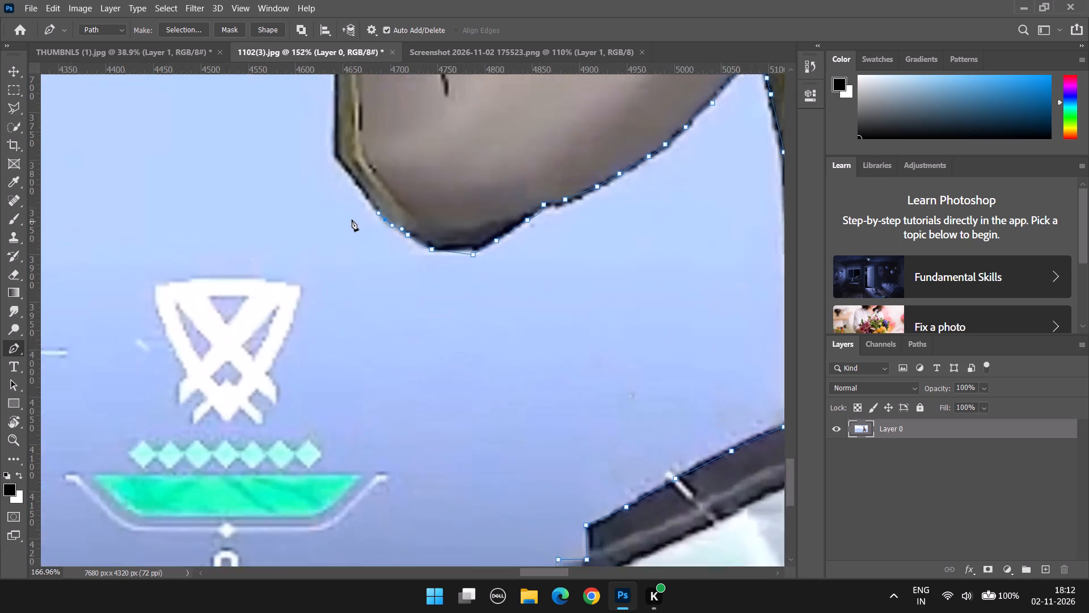
{"action": "scroll", "coordinate": [352, 220], "scroll_direction": "up", "scroll_amount": 6, "text": "alt"}
{"action": "left_click", "coordinate": [384, 198]}
{"action": "left_click", "coordinate": [364, 172]}
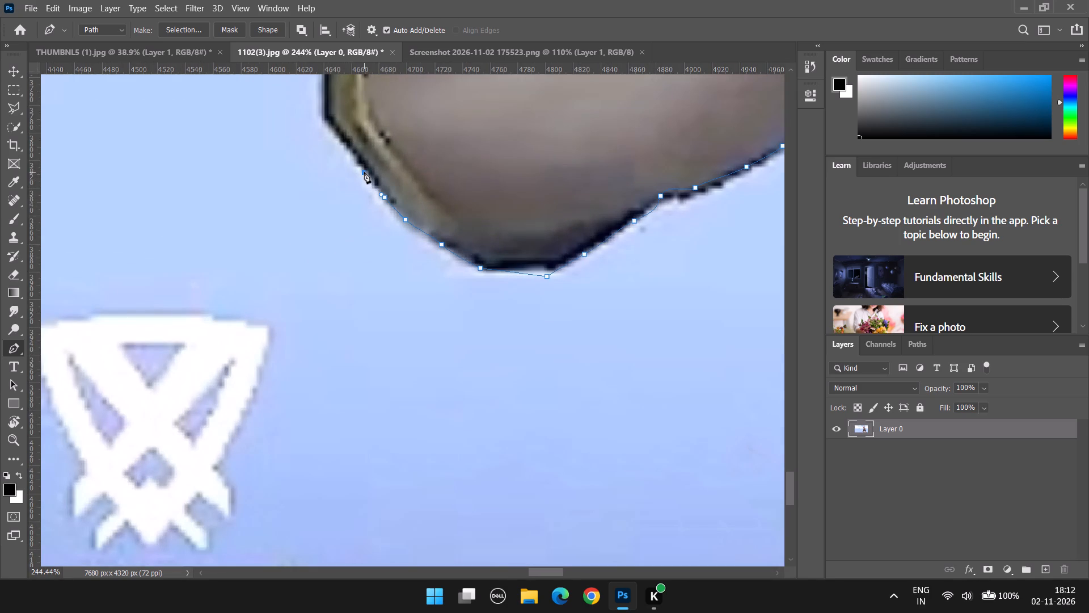
{"action": "left_click", "coordinate": [341, 143]}
{"action": "left_click", "coordinate": [326, 120]}
Continue the Pen path from the beige part's outer corner up its straight olive edge to the start of the maroon section, redoing the corner anchor.
{"action": "scroll", "coordinate": [326, 120], "scroll_direction": "up", "scroll_amount": 10}
{"action": "scroll", "coordinate": [339, 118], "scroll_direction": "down", "scroll_amount": 5, "text": "alt"}
{"action": "scroll", "coordinate": [329, 123], "scroll_direction": "up", "scroll_amount": 7}
{"action": "scroll", "coordinate": [309, 186], "scroll_direction": "up", "scroll_amount": 8}
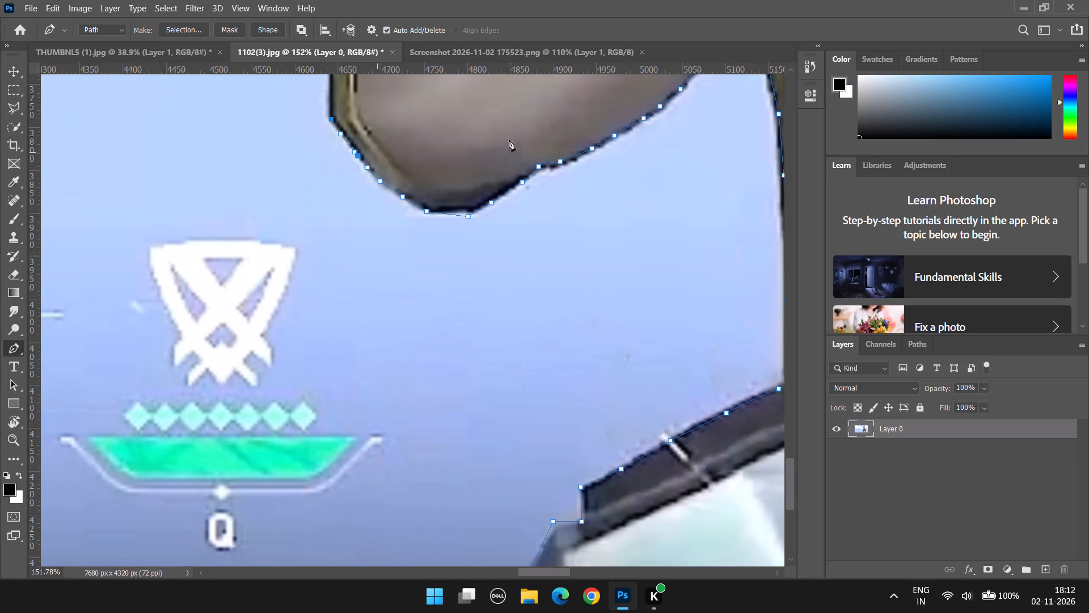
{"action": "scroll", "coordinate": [509, 140], "scroll_direction": "up", "scroll_amount": 3}
{"action": "scroll", "coordinate": [547, 154], "scroll_direction": "down", "scroll_amount": 14}
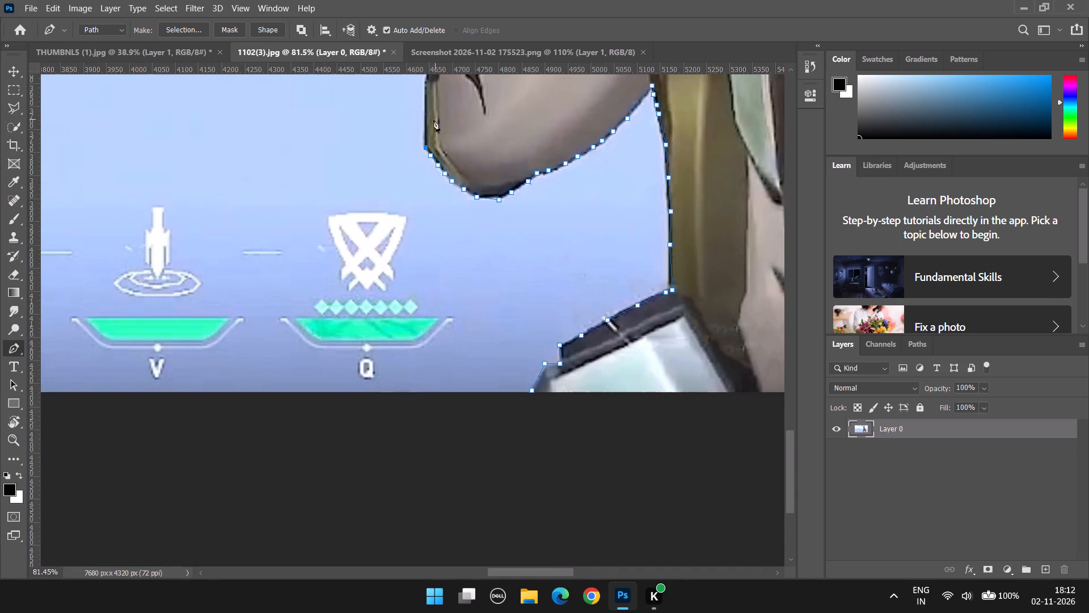
{"action": "key", "text": "ctrl+z"}
{"action": "scroll", "coordinate": [426, 128], "scroll_direction": "up", "scroll_amount": 4}
{"action": "scroll", "coordinate": [427, 130], "scroll_direction": "down", "scroll_amount": 4}
{"action": "scroll", "coordinate": [429, 128], "scroll_direction": "up", "scroll_amount": 3}
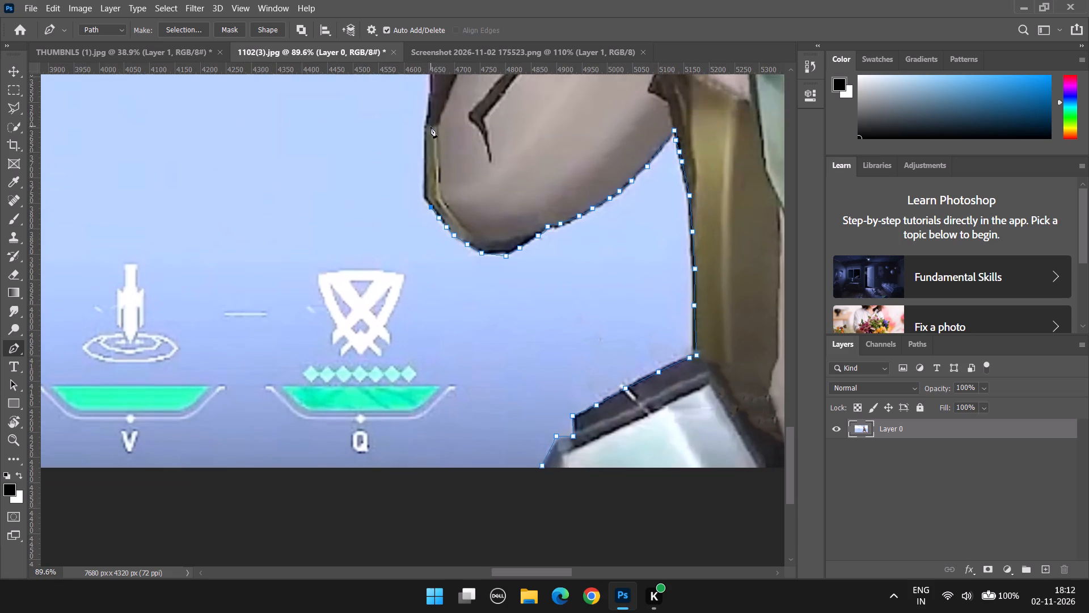
{"action": "scroll", "coordinate": [430, 127], "scroll_direction": "up", "scroll_amount": 13}
{"action": "left_click", "coordinate": [410, 295]}
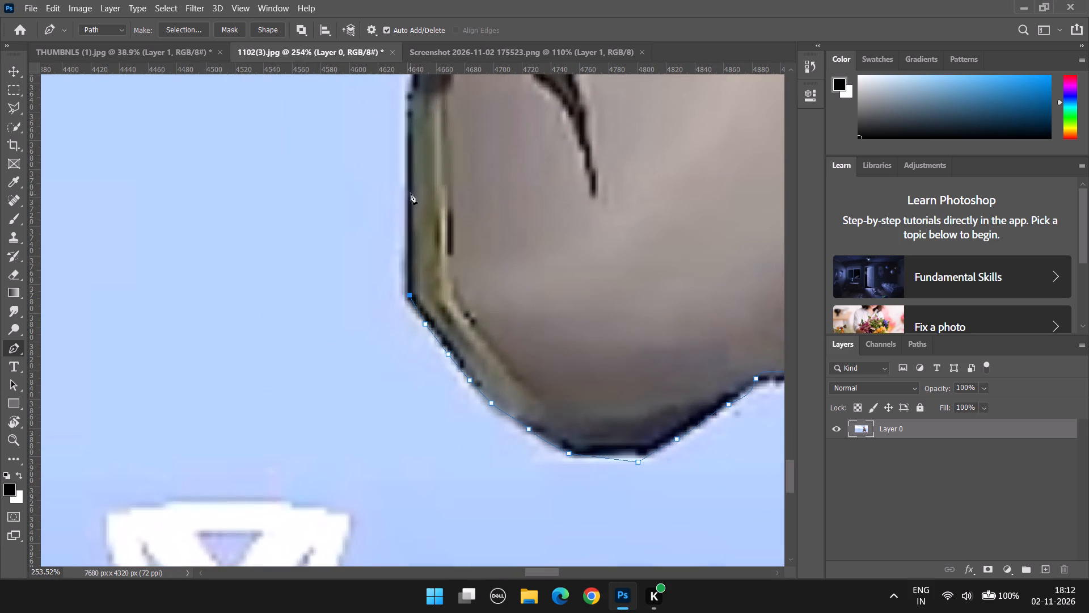
{"action": "left_click", "coordinate": [411, 186]}
{"action": "scroll", "coordinate": [411, 168], "scroll_direction": "up", "scroll_amount": 7}
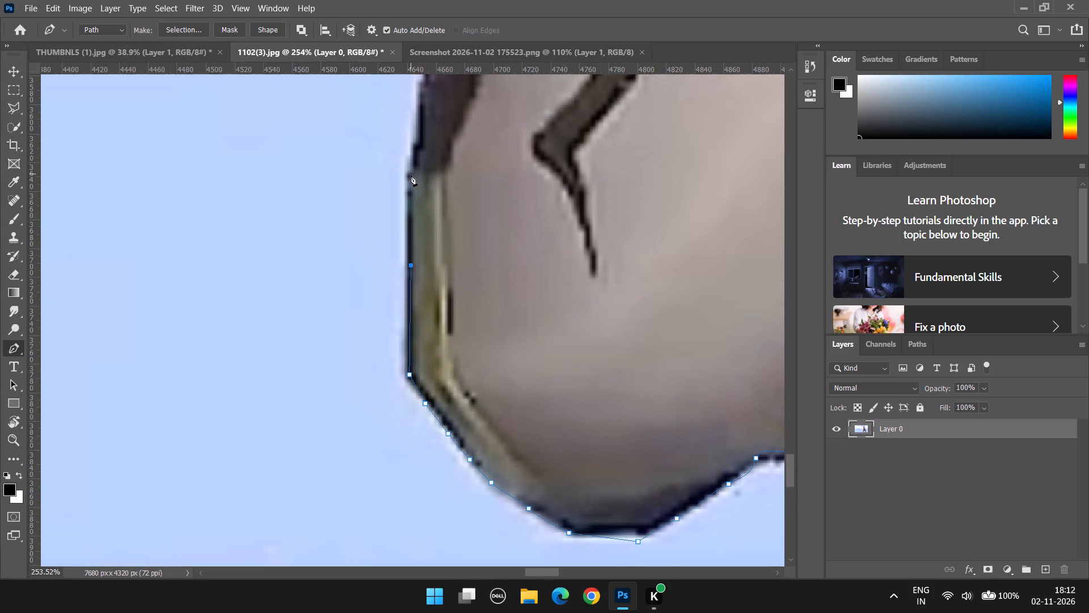
{"action": "left_click", "coordinate": [411, 175]}
{"action": "scroll", "coordinate": [411, 175], "scroll_direction": "up", "scroll_amount": 7}
{"action": "left_click", "coordinate": [420, 222]}
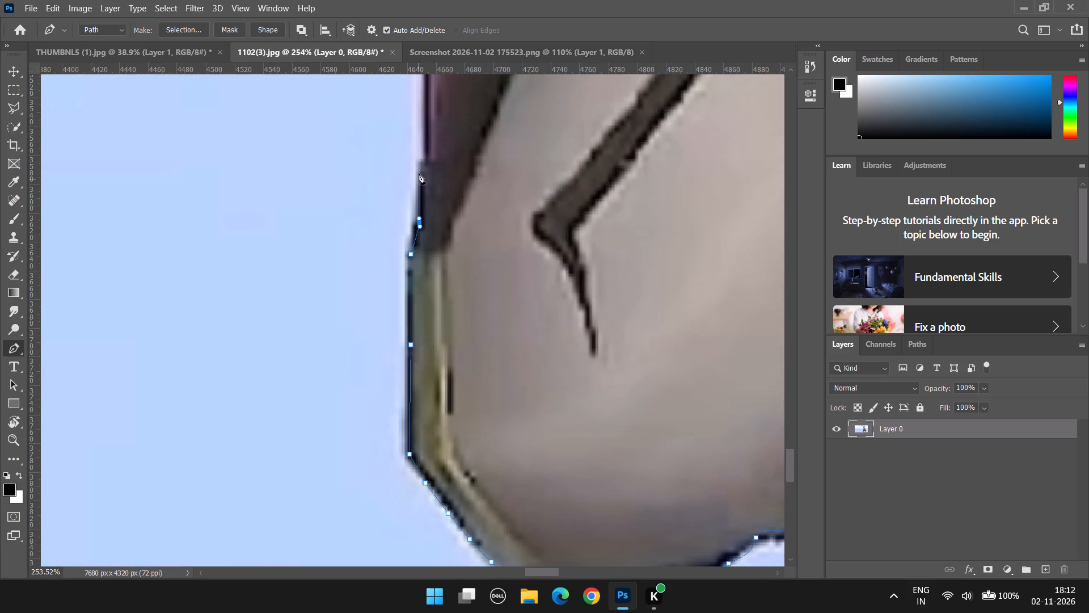
{"action": "left_click_drag", "start_coordinate": [419, 167], "coordinate": [420, 162]}
{"action": "left_click", "coordinate": [424, 151]}
{"action": "scroll", "coordinate": [424, 151], "scroll_direction": "up", "scroll_amount": 12}
{"action": "scroll", "coordinate": [453, 123], "scroll_direction": "down", "scroll_amount": 6, "text": "alt"}
{"action": "scroll", "coordinate": [454, 98], "scroll_direction": "up", "scroll_amount": 11, "text": "alt"}
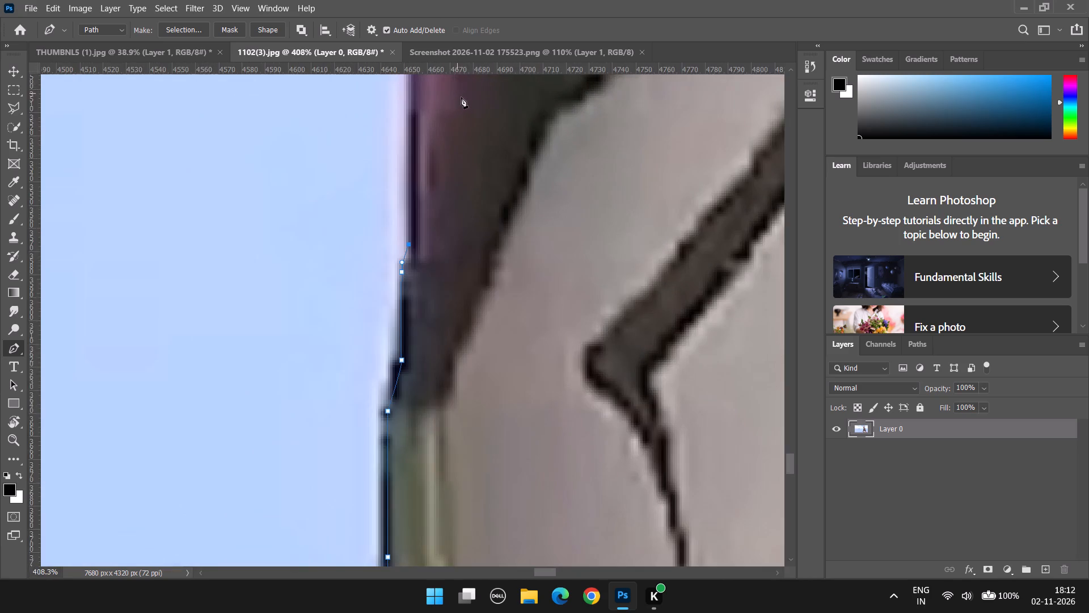
{"action": "scroll", "coordinate": [467, 107], "scroll_direction": "down", "scroll_amount": 11, "text": "alt"}
{"action": "key", "text": "ctrl+z"}
Trace the Pen path up the outer edge of the maroon section and around its bend to the dark slanted outline.
{"action": "scroll", "coordinate": [467, 118], "scroll_direction": "down", "scroll_amount": 5}
{"action": "scroll", "coordinate": [468, 120], "scroll_direction": "up", "scroll_amount": 4, "text": "alt"}
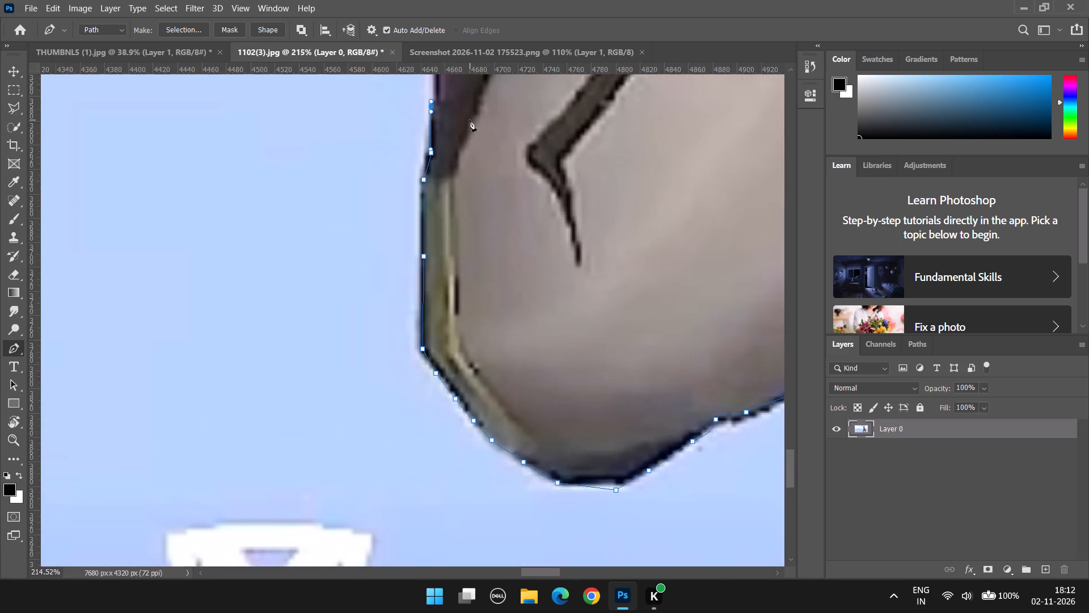
{"action": "scroll", "coordinate": [470, 120], "scroll_direction": "up", "scroll_amount": 3, "text": "alt"}
{"action": "scroll", "coordinate": [472, 118], "scroll_direction": "down", "scroll_amount": 17, "text": "alt"}
{"action": "scroll", "coordinate": [497, 58], "scroll_direction": "up", "scroll_amount": 13}
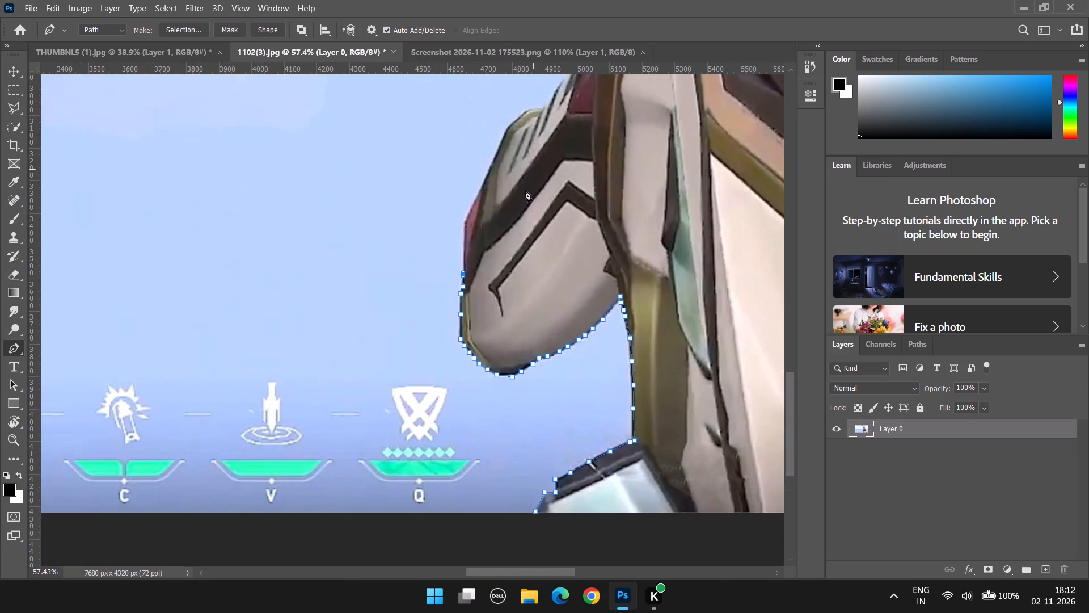
{"action": "scroll", "coordinate": [525, 190], "scroll_direction": "up", "scroll_amount": 14}
{"action": "scroll", "coordinate": [496, 234], "scroll_direction": "up", "scroll_amount": 2, "text": "alt"}
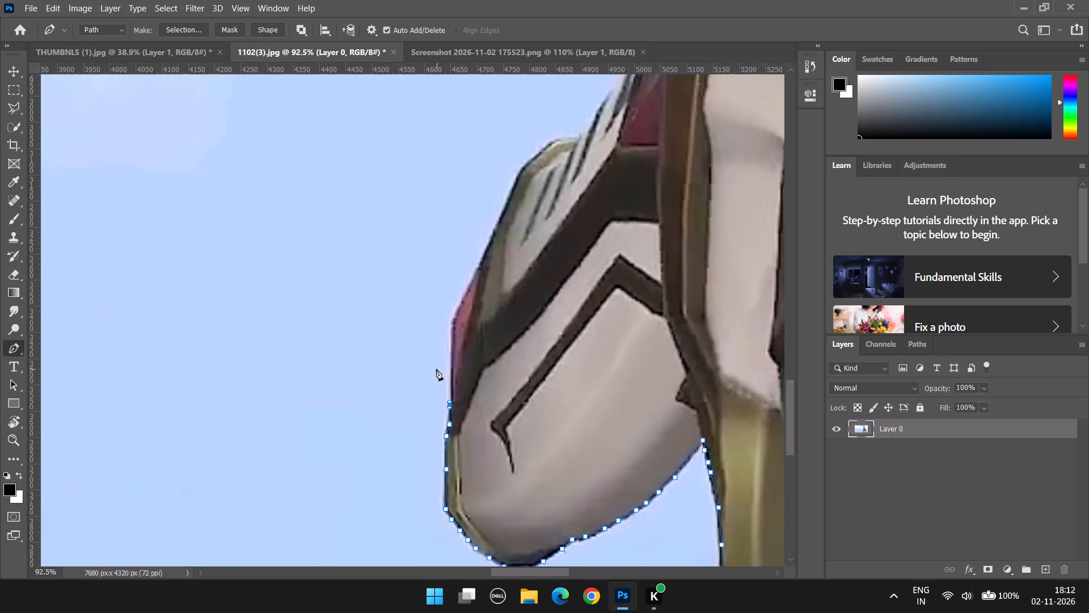
{"action": "scroll", "coordinate": [454, 399], "scroll_direction": "up", "scroll_amount": 4, "text": "alt"}
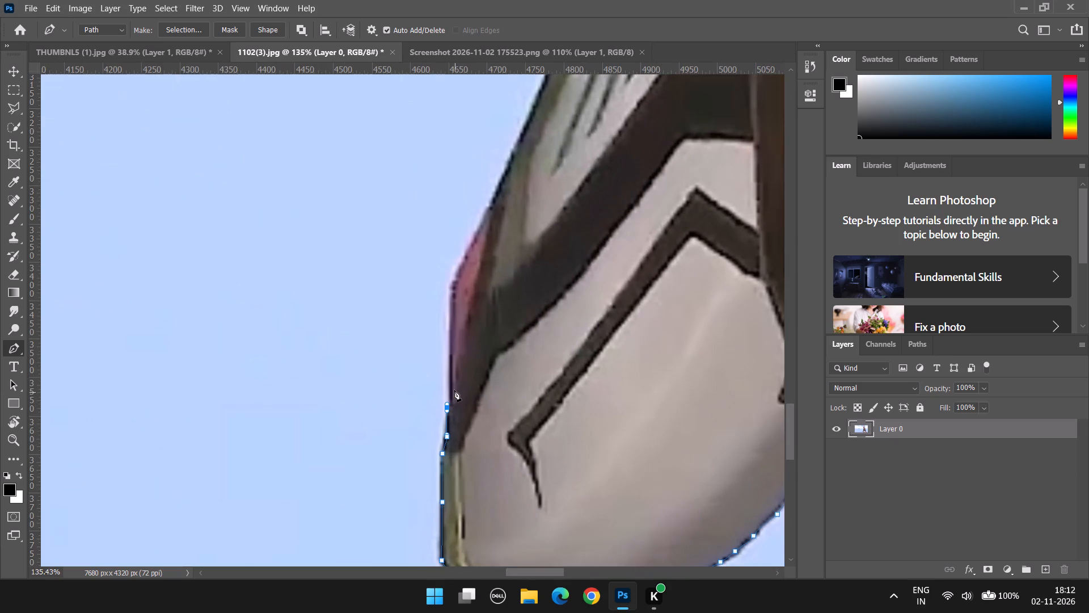
{"action": "left_click", "coordinate": [451, 391]}
{"action": "left_click", "coordinate": [451, 360]}
{"action": "left_click_drag", "start_coordinate": [450, 316], "coordinate": [453, 306]}
{"action": "left_click", "coordinate": [454, 279]}
{"action": "left_click", "coordinate": [482, 230]}
Continue the Pen path up the dark slanted outline to the start of the olive-trimmed rounded top.
{"action": "left_click", "coordinate": [497, 191]}
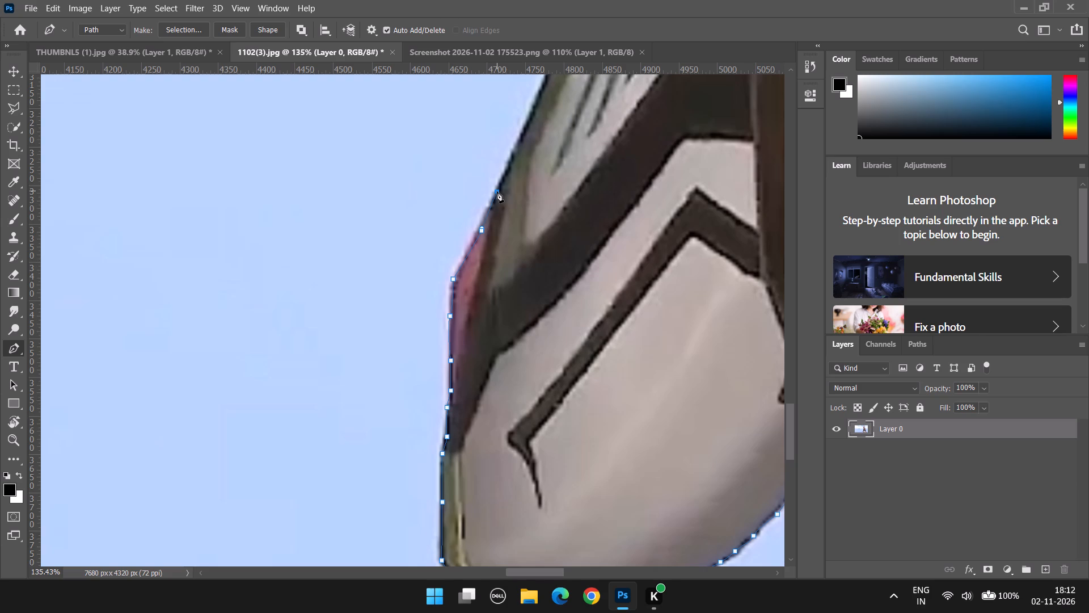
{"action": "left_click", "coordinate": [518, 149]}
{"action": "left_click_drag", "start_coordinate": [525, 125], "coordinate": [532, 115]}
{"action": "left_click_drag", "start_coordinate": [535, 109], "coordinate": [538, 103]}
{"action": "left_click_drag", "start_coordinate": [543, 90], "coordinate": [547, 83]}
{"action": "left_click", "coordinate": [550, 78]}
{"action": "scroll", "coordinate": [550, 78], "scroll_direction": "up", "scroll_amount": 6}
{"action": "left_click_drag", "start_coordinate": [555, 133], "coordinate": [555, 128]}
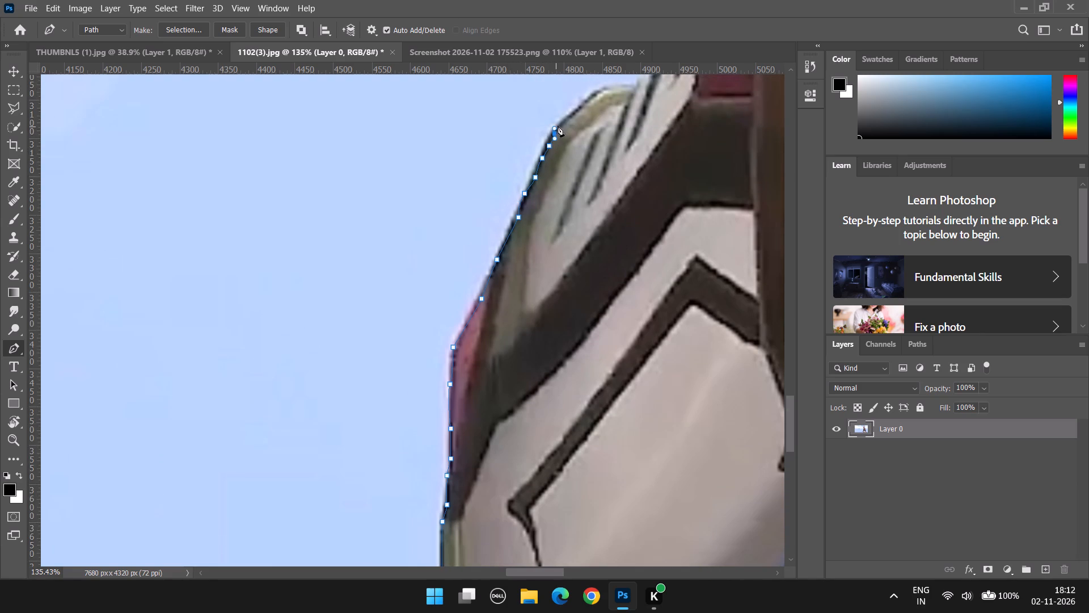
Trace the Pen path around the olive-trimmed rounded top to the dark-striped white section, replacing one misplaced anchor.
{"action": "left_click_drag", "start_coordinate": [563, 122], "coordinate": [567, 114]}
{"action": "left_click", "coordinate": [581, 102]}
{"action": "left_click", "coordinate": [597, 89]}
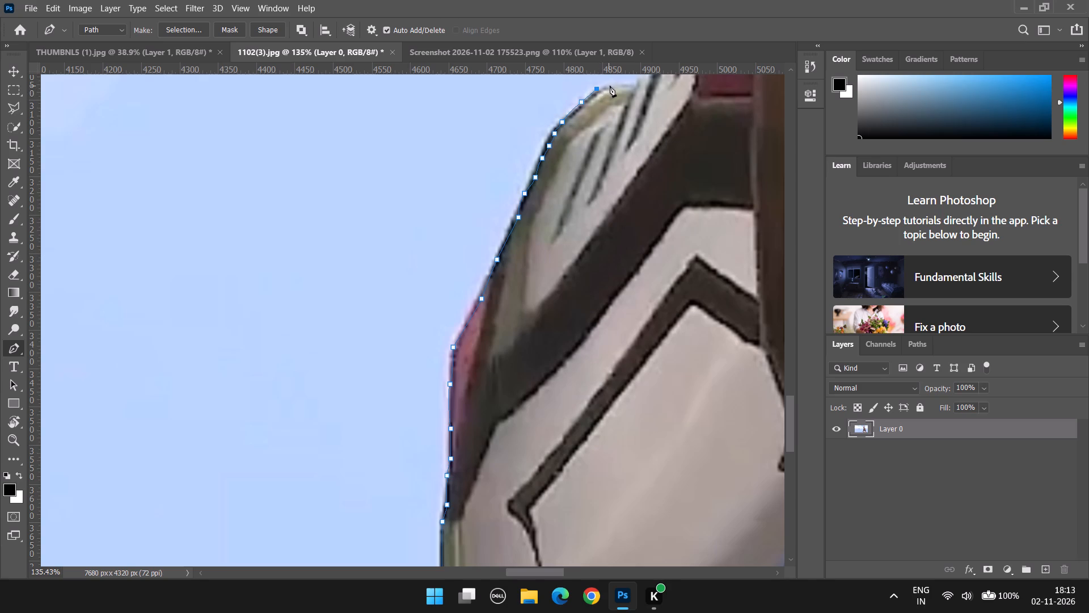
{"action": "left_click", "coordinate": [610, 86]}
{"action": "scroll", "coordinate": [649, 86], "scroll_direction": "up", "scroll_amount": 6}
{"action": "scroll", "coordinate": [666, 134], "scroll_direction": "up", "scroll_amount": 5, "text": "alt"}
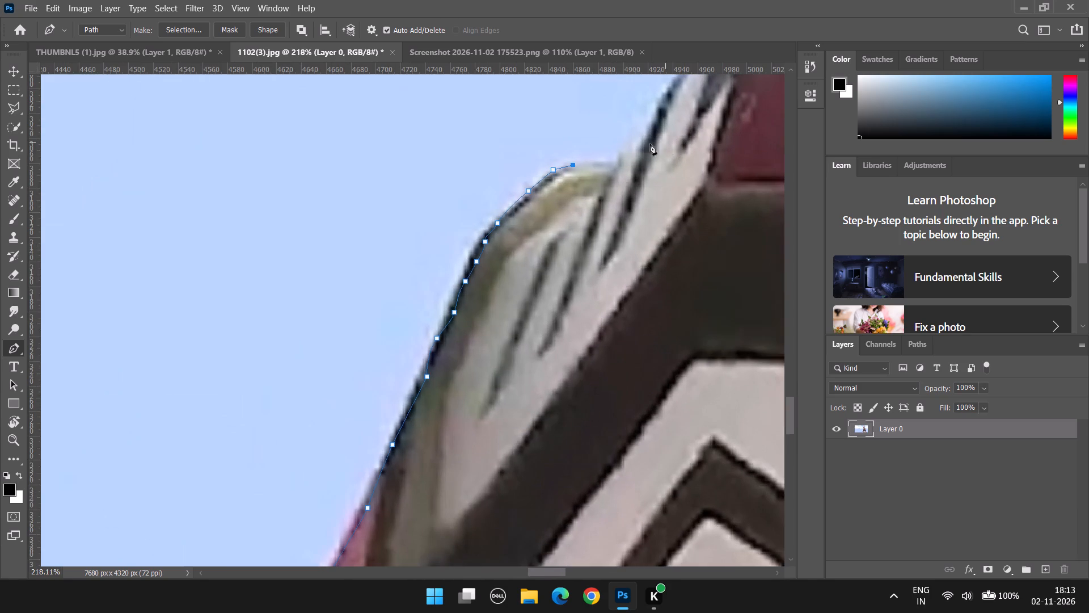
{"action": "left_click", "coordinate": [588, 158]}
{"action": "key", "text": "ctrl+z"}
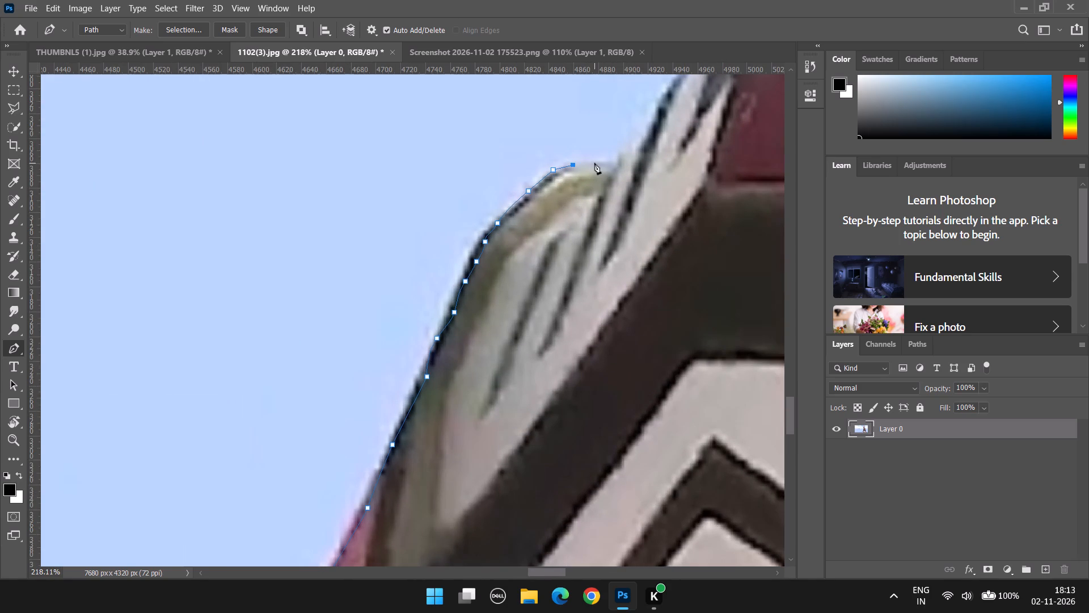
{"action": "left_click", "coordinate": [579, 163]}
{"action": "left_click", "coordinate": [604, 162]}
{"action": "left_click", "coordinate": [617, 161]}
{"action": "left_click", "coordinate": [631, 148]}
Continue the Pen path up the outer edge of the striped white section to the tip of its pale strip, replacing two misplaced anchors.
{"action": "scroll", "coordinate": [638, 139], "scroll_direction": "down", "scroll_amount": 9, "text": "alt"}
{"action": "scroll", "coordinate": [685, 128], "scroll_direction": "up", "scroll_amount": 17}
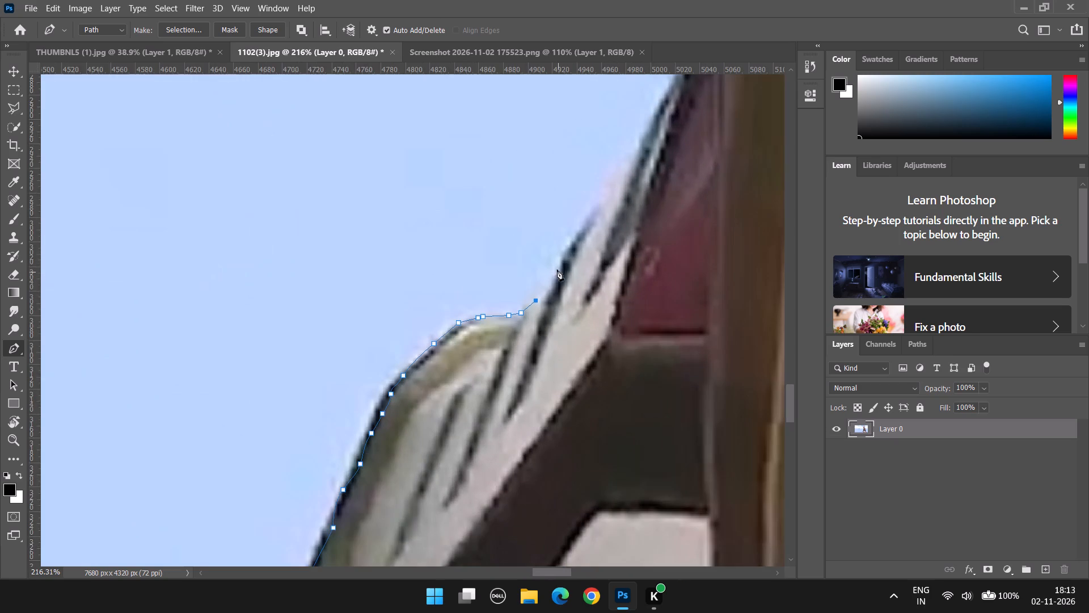
{"action": "scroll", "coordinate": [558, 266], "scroll_direction": "down", "scroll_amount": 20, "text": "alt"}
{"action": "scroll", "coordinate": [558, 266], "scroll_direction": "down", "scroll_amount": 2, "text": "alt"}
{"action": "scroll", "coordinate": [630, 193], "scroll_direction": "up", "scroll_amount": 14}
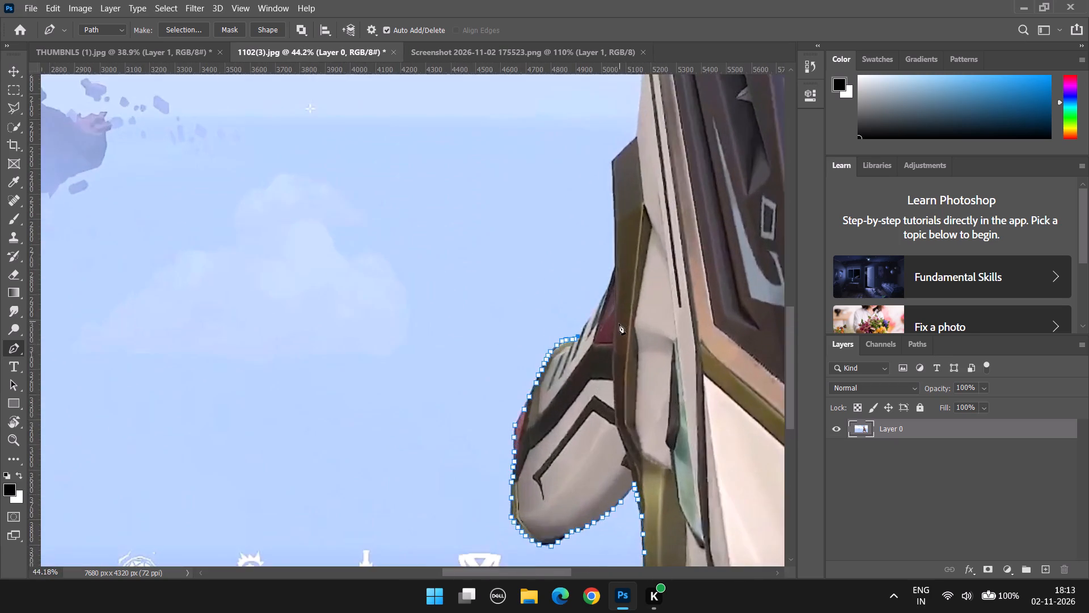
{"action": "scroll", "coordinate": [619, 324], "scroll_direction": "up", "scroll_amount": 18}
{"action": "left_click", "coordinate": [441, 355]}
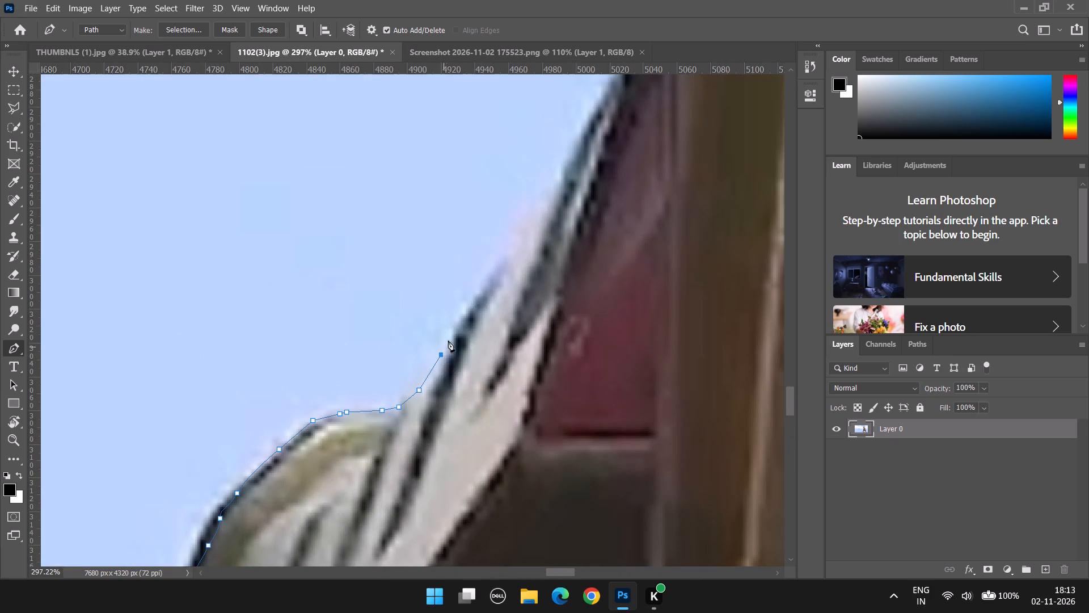
{"action": "left_click", "coordinate": [467, 318]}
{"action": "key", "text": "ctrl+z"}
{"action": "key", "text": "ctrl+z"}
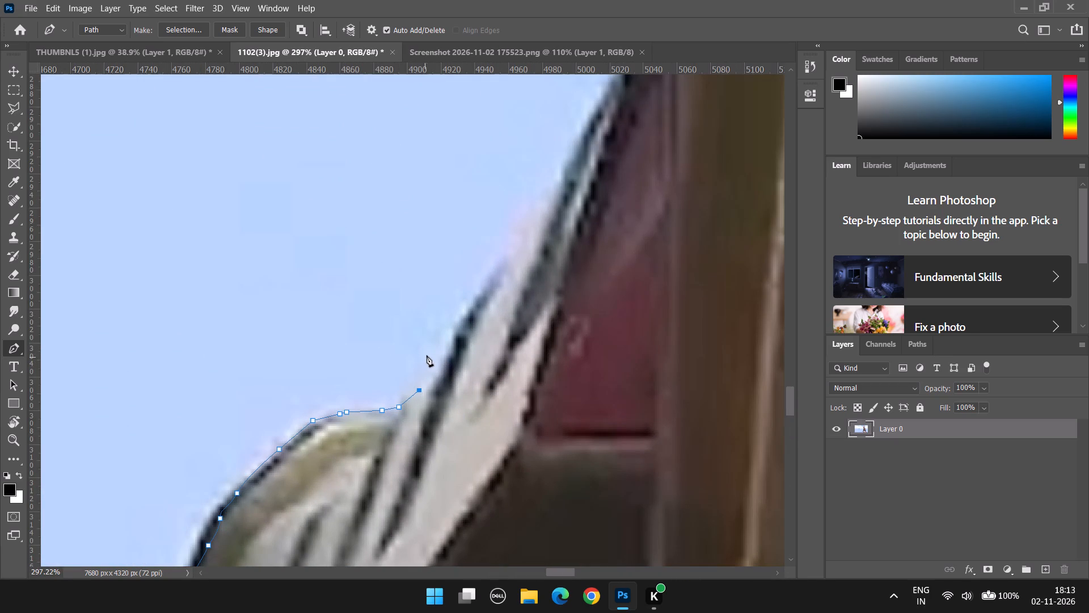
{"action": "left_click", "coordinate": [436, 348]}
{"action": "left_click", "coordinate": [461, 310]}
{"action": "left_click", "coordinate": [489, 279]}
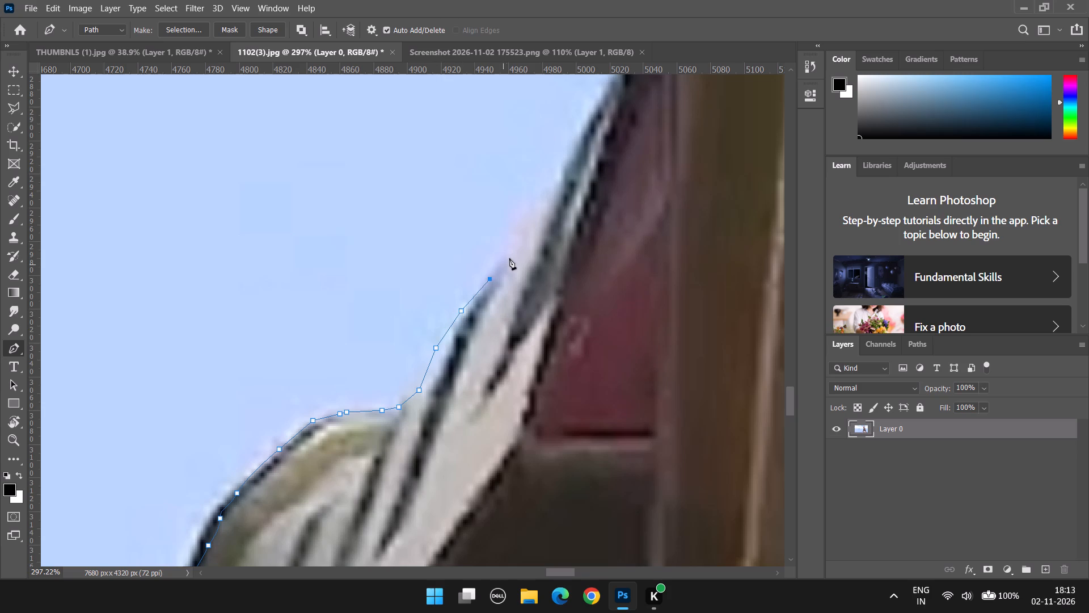
{"action": "left_click", "coordinate": [516, 250]}
{"action": "left_click", "coordinate": [540, 199]}
Extend the Pen path along the uppermost dark stripe to the maroon panel's dark outline, replacing two misplaced anchors.
{"action": "left_click", "coordinate": [562, 163]}
{"action": "left_click", "coordinate": [582, 107]}
{"action": "scroll", "coordinate": [597, 110], "scroll_direction": "up", "scroll_amount": 9}
{"action": "left_click", "coordinate": [609, 188]}
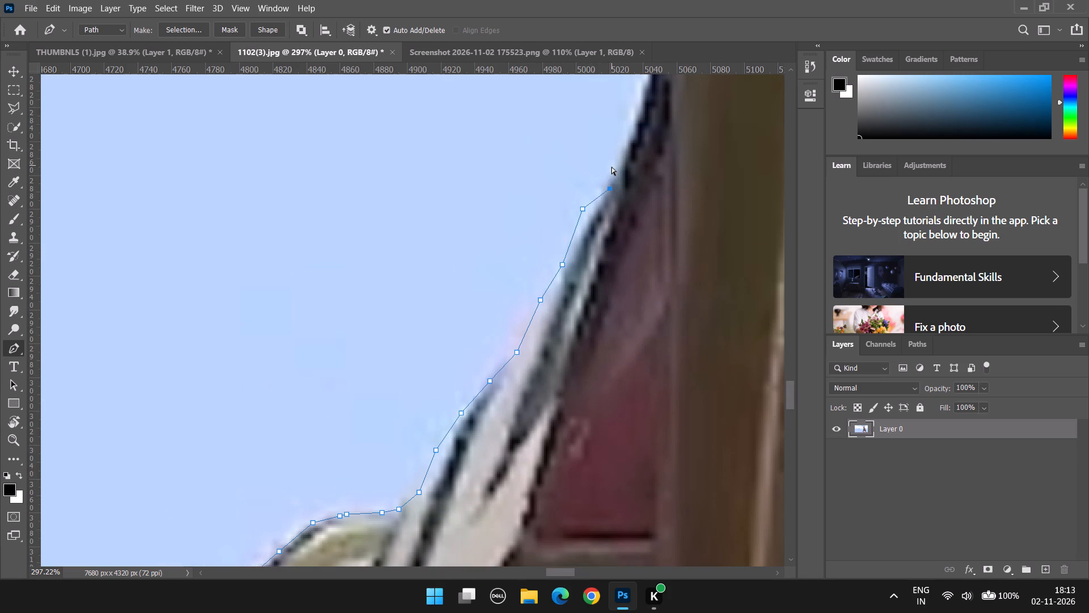
{"action": "key", "text": "ctrl+z"}
{"action": "key", "text": "ctrl+z"}
{"action": "left_click", "coordinate": [589, 205]}
{"action": "left_click", "coordinate": [614, 169]}
Continue the Pen path up the maroon panel's dark outline to the olive post, replacing three misplaced anchors.
{"action": "scroll", "coordinate": [632, 149], "scroll_direction": "up", "scroll_amount": 9}
{"action": "left_click", "coordinate": [630, 237]}
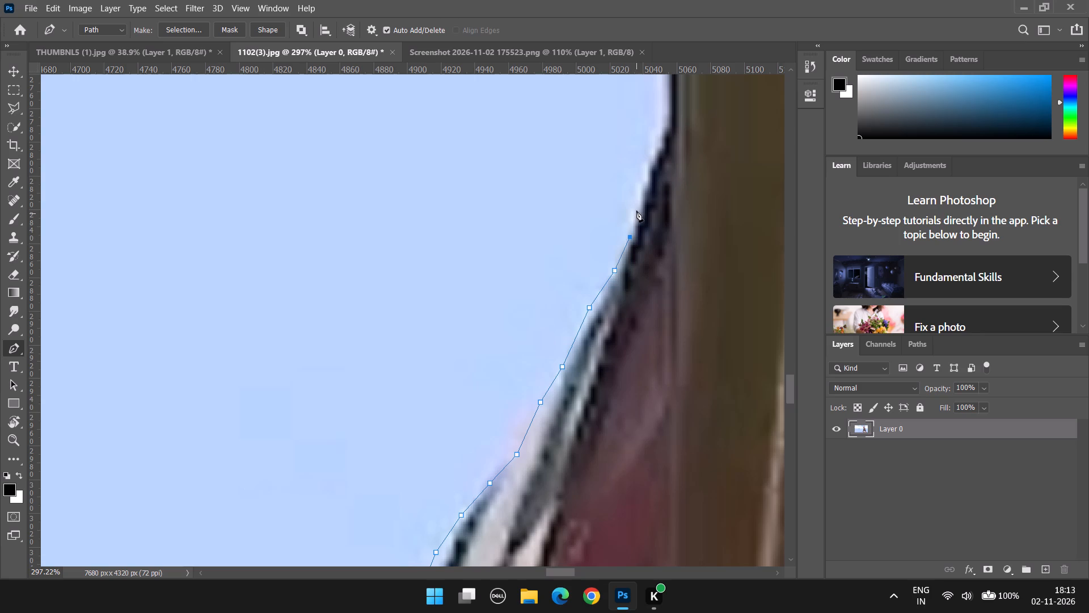
{"action": "left_click_drag", "start_coordinate": [640, 192], "coordinate": [643, 186]}
{"action": "left_click", "coordinate": [654, 149]}
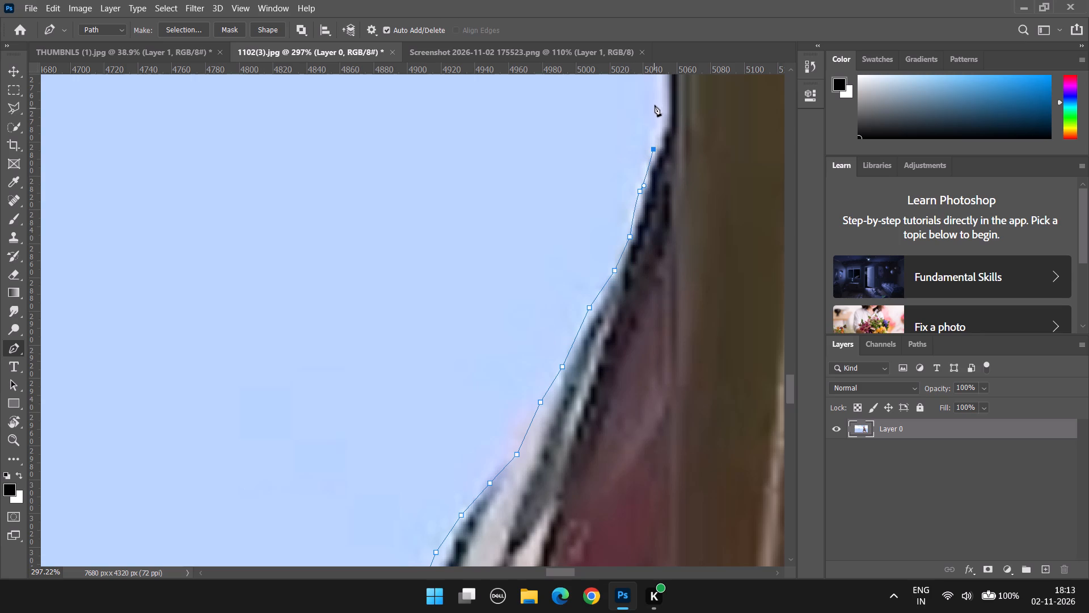
{"action": "left_click", "coordinate": [655, 101]}
{"action": "scroll", "coordinate": [657, 101], "scroll_direction": "up", "scroll_amount": 14}
{"action": "scroll", "coordinate": [682, 129], "scroll_direction": "down", "scroll_amount": 7}
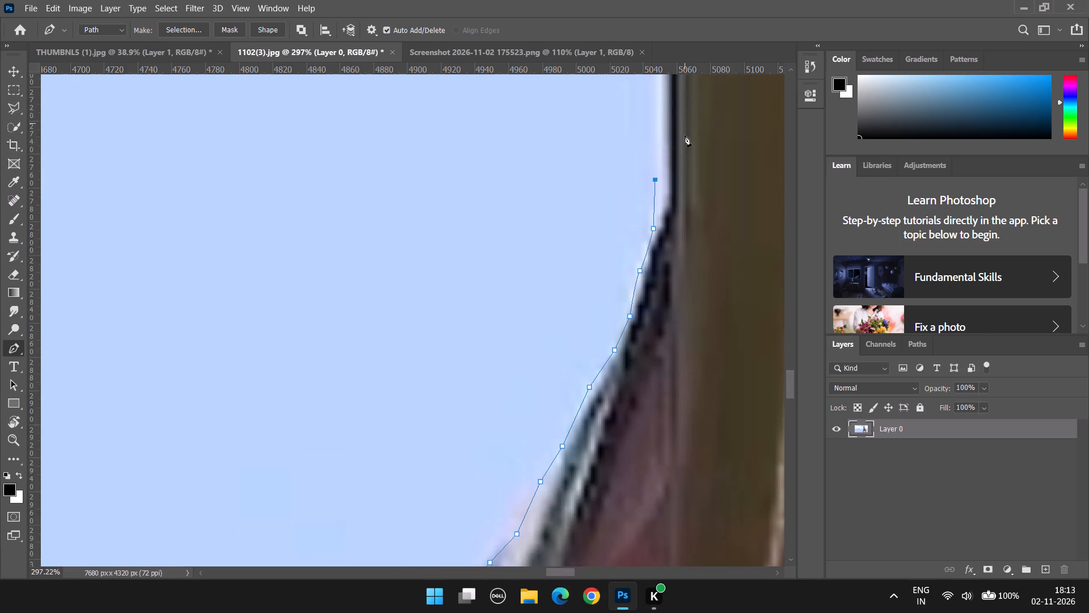
{"action": "scroll", "coordinate": [685, 135], "scroll_direction": "down", "scroll_amount": 20}
{"action": "scroll", "coordinate": [687, 156], "scroll_direction": "up", "scroll_amount": 5, "text": "alt"}
{"action": "key", "text": "ctrl+z"}
{"action": "key", "text": "ctrl+z"}
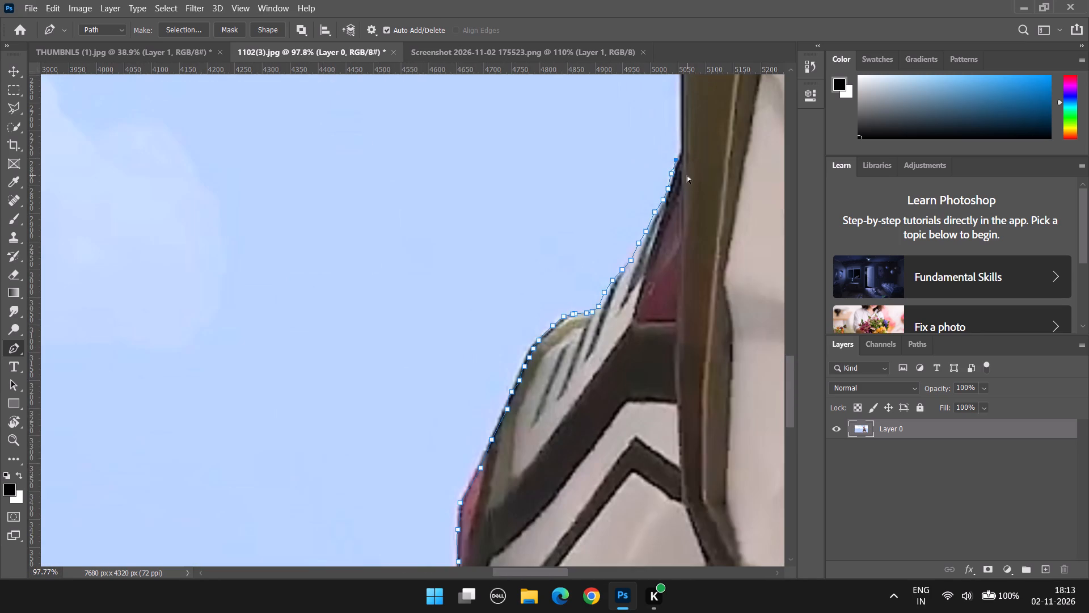
{"action": "key", "text": "ctrl+z"}
{"action": "scroll", "coordinate": [687, 175], "scroll_direction": "up", "scroll_amount": 16}
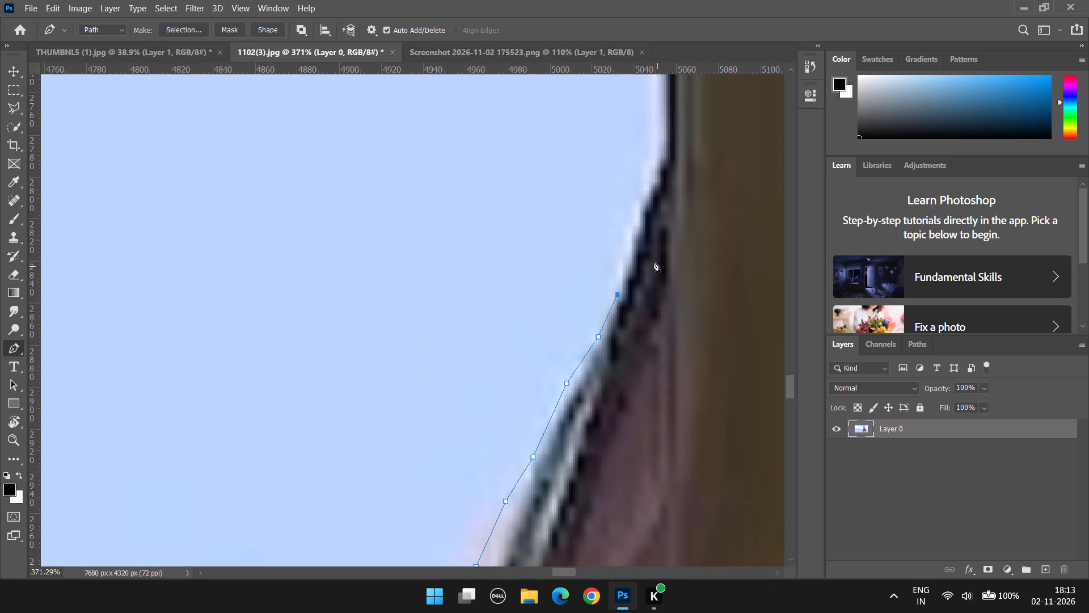
{"action": "left_click", "coordinate": [645, 230]}
{"action": "left_click", "coordinate": [664, 178]}
{"action": "left_click", "coordinate": [678, 149]}
Extend the Pen path up the dark outer edge of the olive post to its upper outer corner.
{"action": "scroll", "coordinate": [678, 148], "scroll_direction": "up", "scroll_amount": 10}
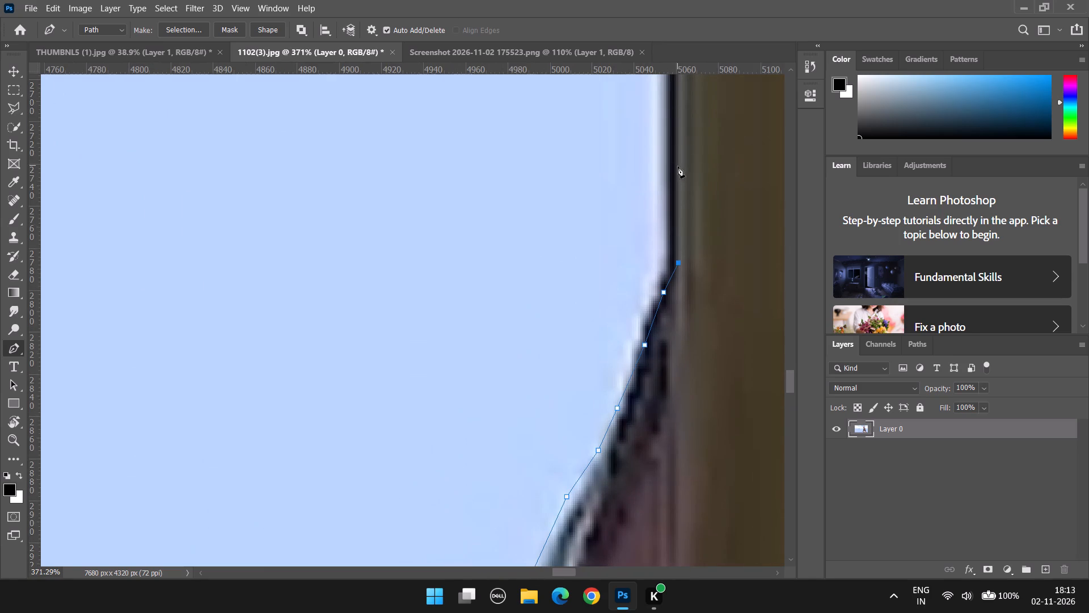
{"action": "left_click", "coordinate": [665, 111]}
{"action": "scroll", "coordinate": [668, 108], "scroll_direction": "up", "scroll_amount": 11}
{"action": "left_click", "coordinate": [673, 114]}
{"action": "scroll", "coordinate": [674, 118], "scroll_direction": "up", "scroll_amount": 3}
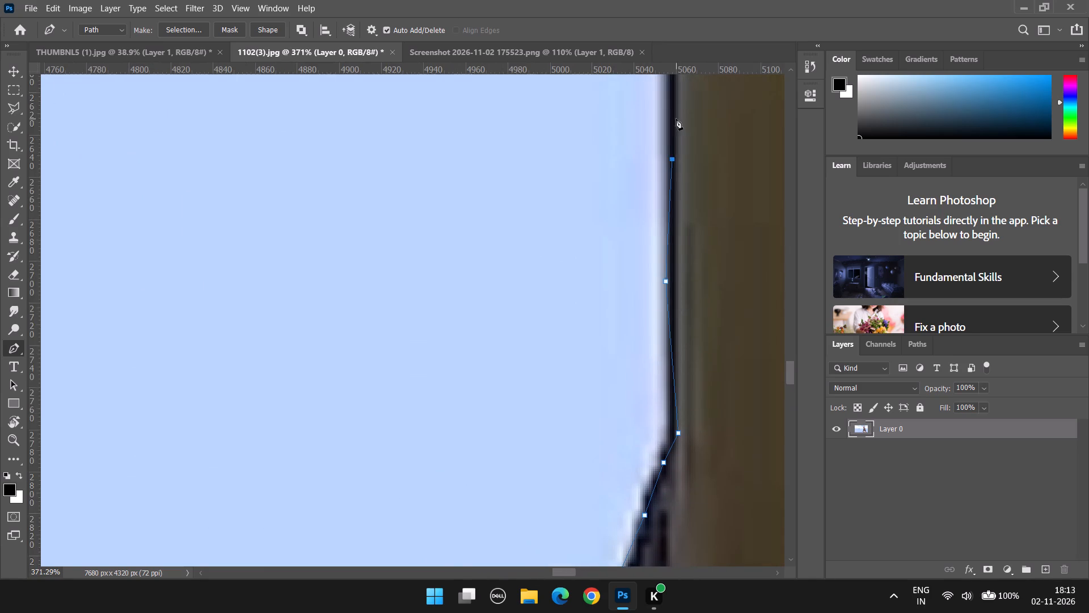
{"action": "scroll", "coordinate": [676, 119], "scroll_direction": "up", "scroll_amount": 8}
{"action": "left_click", "coordinate": [672, 142]}
{"action": "left_click", "coordinate": [662, 99]}
{"action": "scroll", "coordinate": [661, 99], "scroll_direction": "down", "scroll_amount": 4, "text": "alt"}
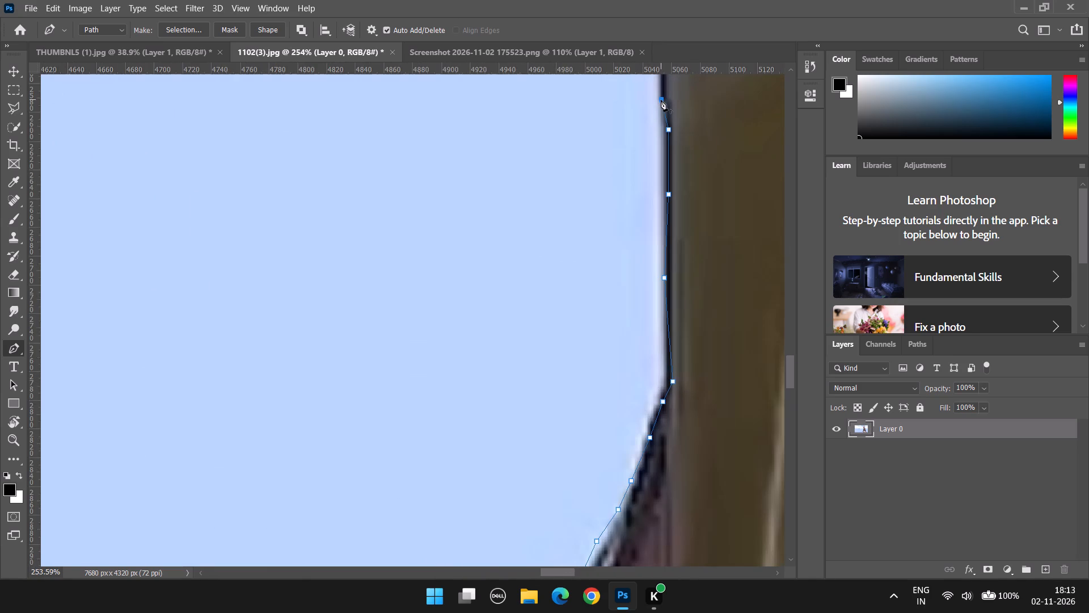
{"action": "scroll", "coordinate": [663, 101], "scroll_direction": "down", "scroll_amount": 7, "text": "alt"}
{"action": "scroll", "coordinate": [665, 109], "scroll_direction": "up", "scroll_amount": 20}
{"action": "scroll", "coordinate": [665, 109], "scroll_direction": "up", "scroll_amount": 3}
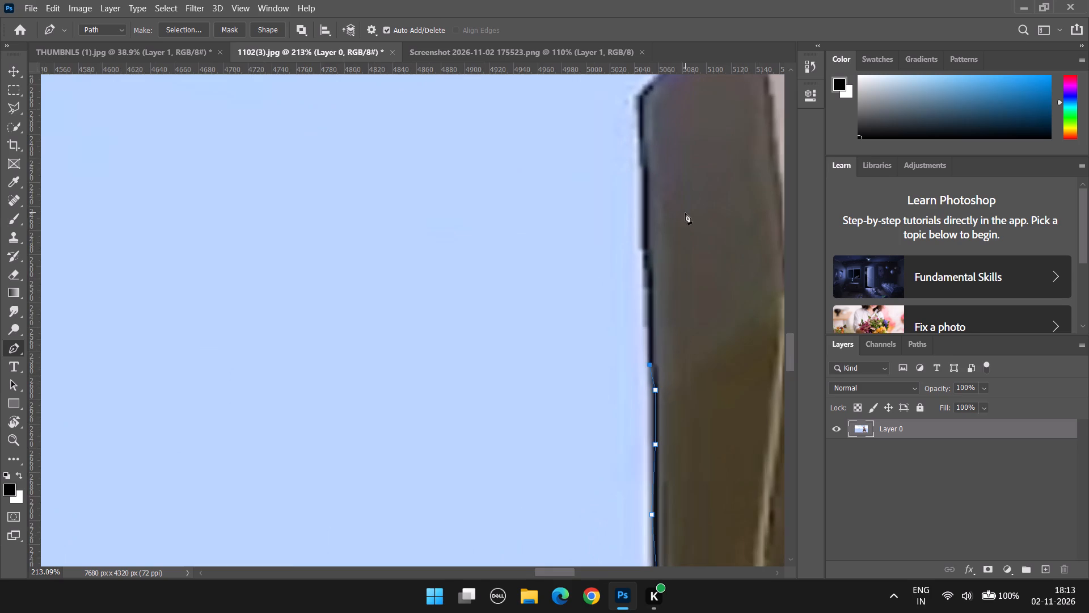
{"action": "left_click", "coordinate": [644, 97]}
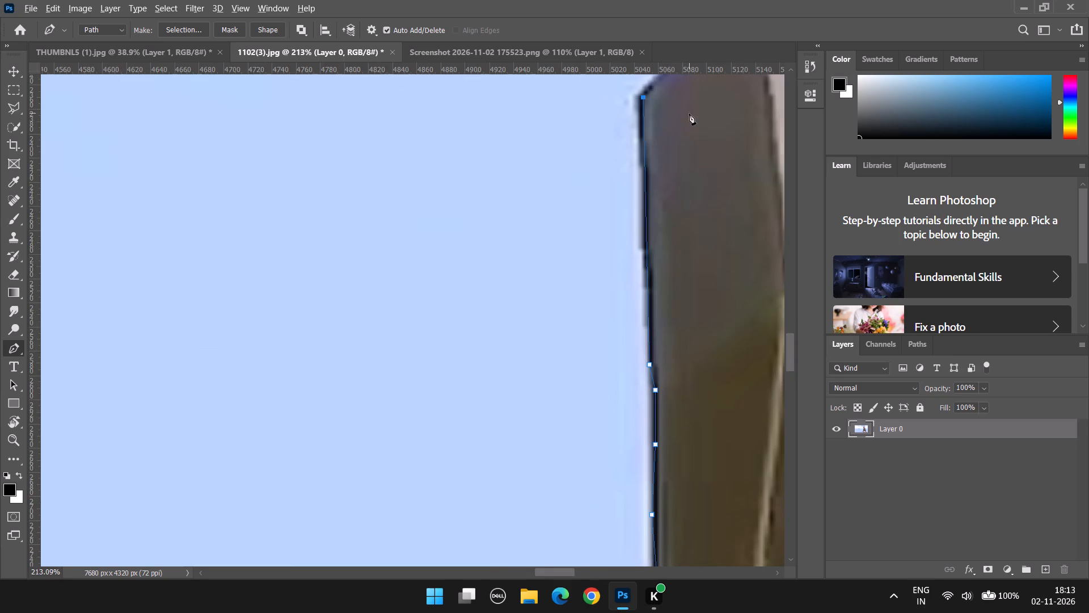
Carry the Pen path along the olive post's slanted top edge to its peak, replacing one misplaced anchor.
{"action": "scroll", "coordinate": [690, 117], "scroll_direction": "down", "scroll_amount": 4, "text": "alt"}
{"action": "scroll", "coordinate": [714, 108], "scroll_direction": "up", "scroll_amount": 13}
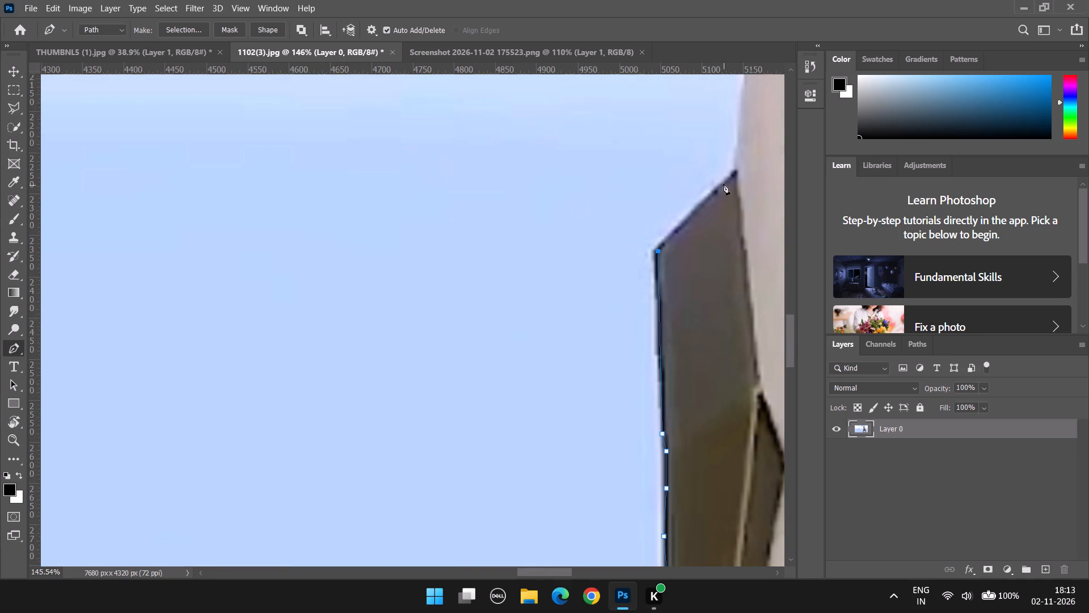
{"action": "left_click", "coordinate": [741, 169]}
{"action": "key", "text": "ctrl+z"}
{"action": "scroll", "coordinate": [750, 168], "scroll_direction": "up", "scroll_amount": 4, "text": "alt"}
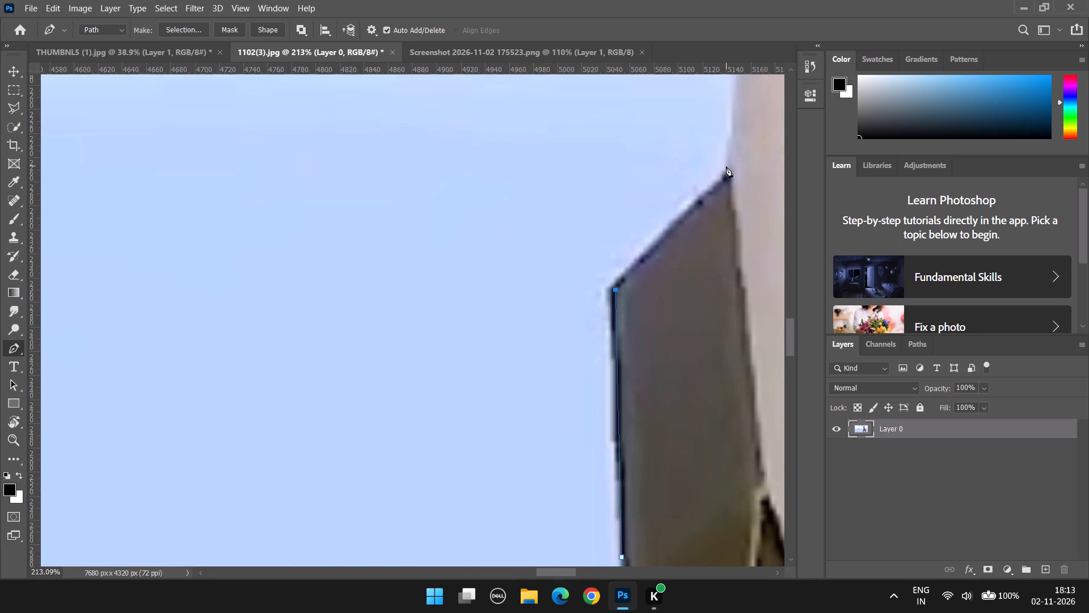
{"action": "left_click", "coordinate": [728, 166]}
Continue the Pen path up the pale panel and its dark outline to the underside of the purple spike.
{"action": "scroll", "coordinate": [735, 133], "scroll_direction": "down", "scroll_amount": 19, "text": "alt"}
{"action": "scroll", "coordinate": [757, 126], "scroll_direction": "up", "scroll_amount": 12}
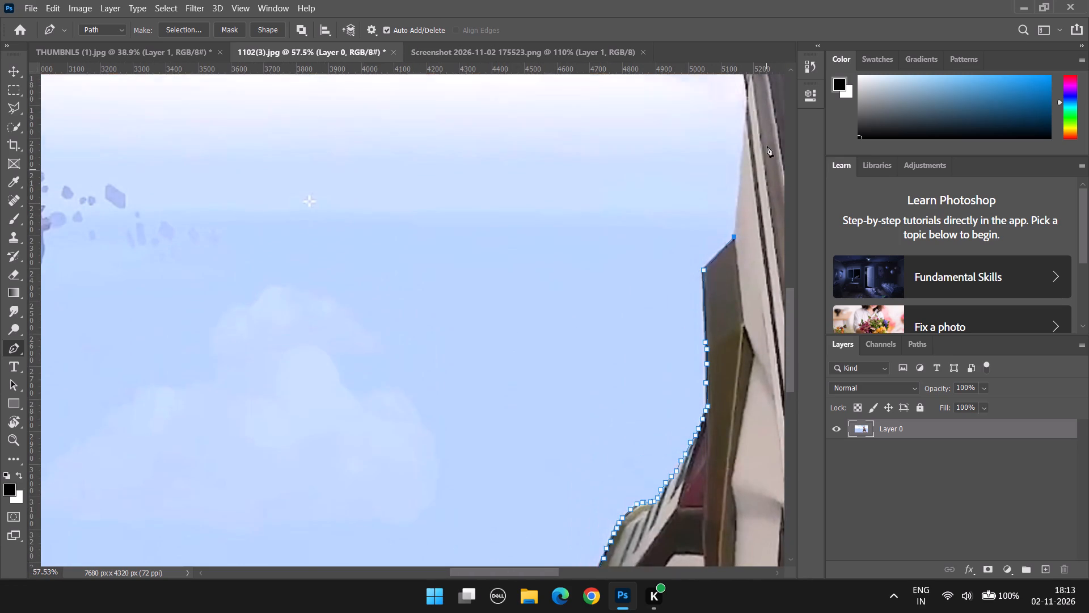
{"action": "scroll", "coordinate": [767, 146], "scroll_direction": "up", "scroll_amount": 5}
{"action": "left_click_drag", "start_coordinate": [489, 576], "coordinate": [521, 577]}
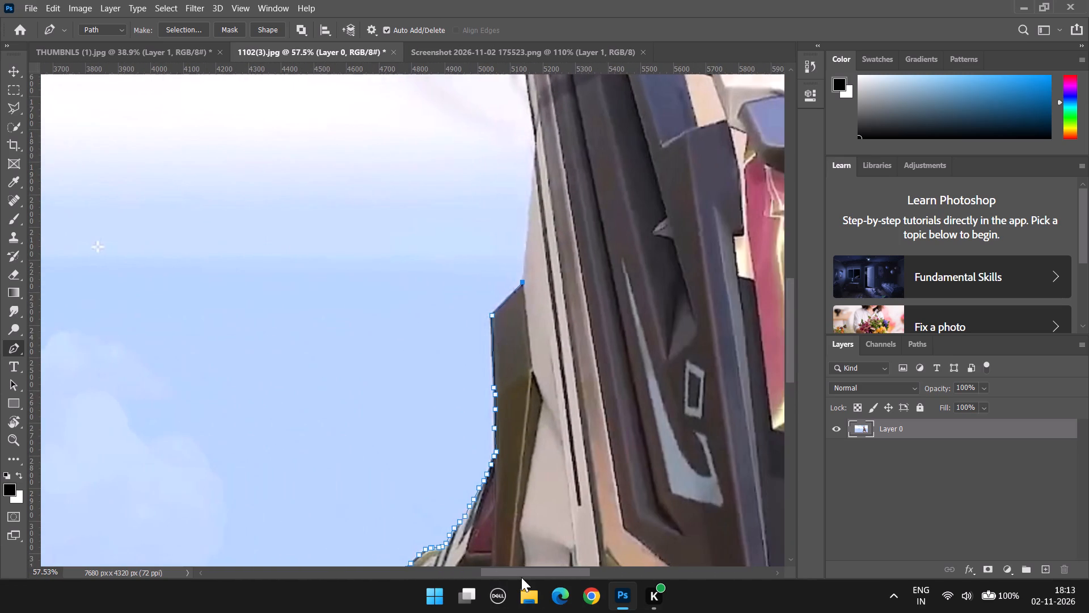
{"action": "left_click_drag", "start_coordinate": [521, 577], "coordinate": [522, 577]}
{"action": "scroll", "coordinate": [595, 179], "scroll_direction": "up", "scroll_amount": 8}
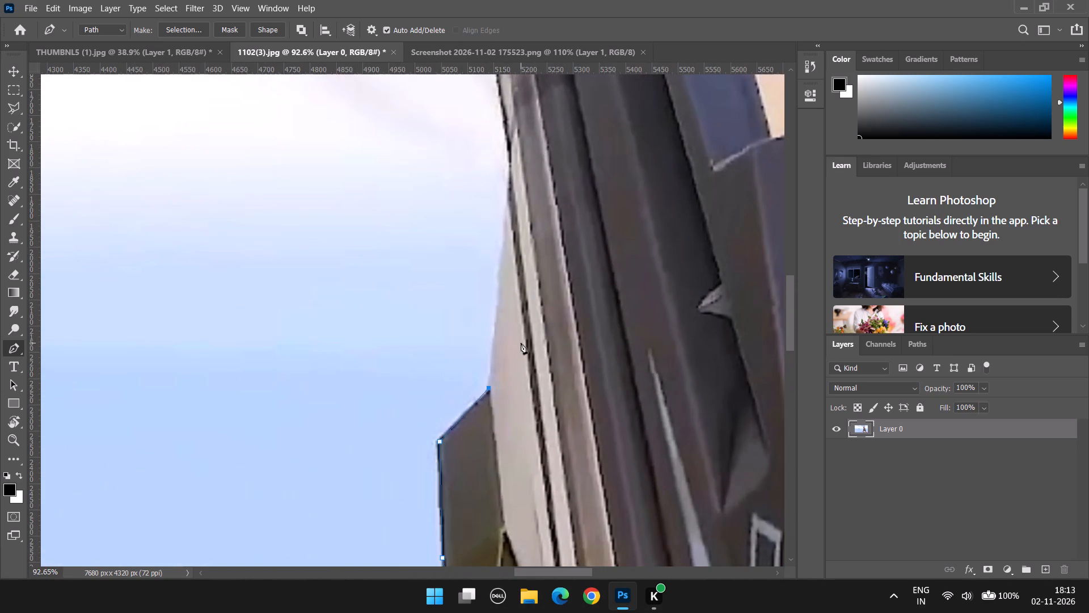
{"action": "scroll", "coordinate": [518, 343], "scroll_direction": "up", "scroll_amount": 5}
{"action": "left_click", "coordinate": [504, 165]}
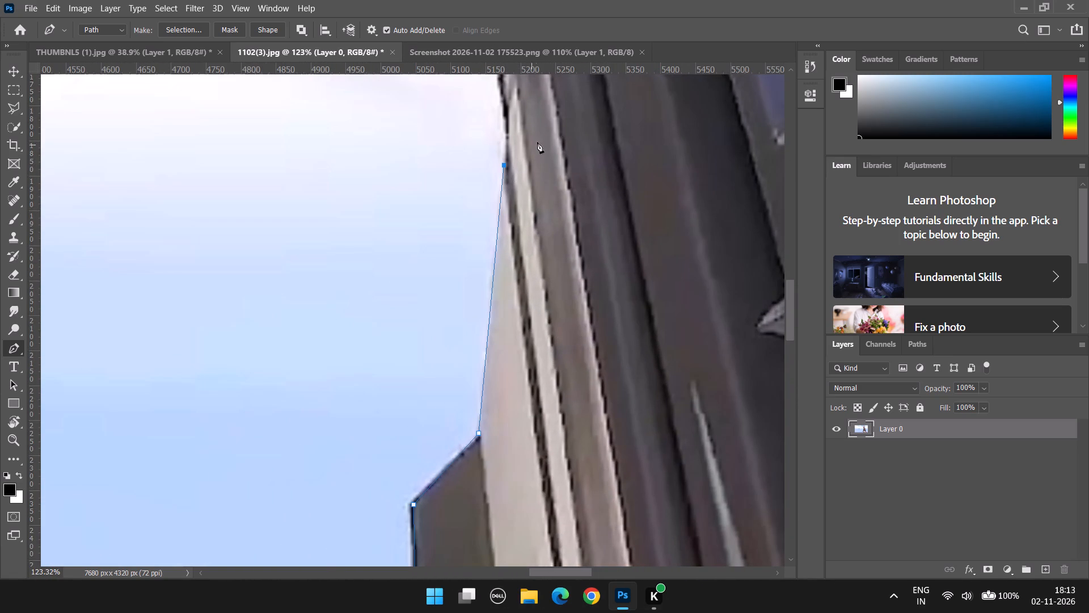
{"action": "scroll", "coordinate": [536, 142], "scroll_direction": "up", "scroll_amount": 5}
{"action": "left_click", "coordinate": [509, 178]}
{"action": "scroll", "coordinate": [516, 178], "scroll_direction": "up", "scroll_amount": 7}
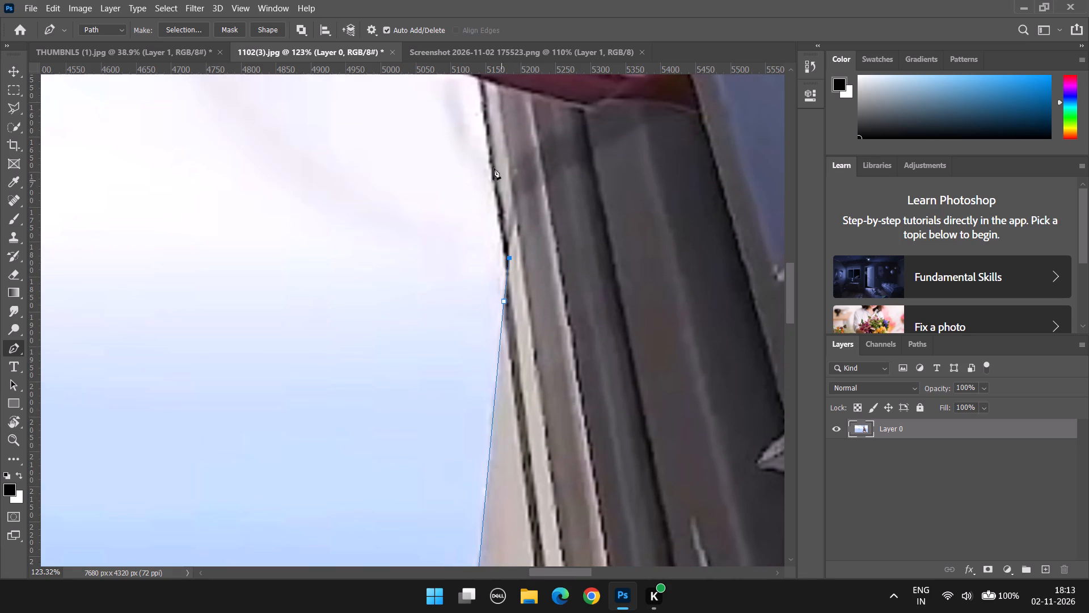
{"action": "left_click", "coordinate": [487, 145]}
{"action": "left_click", "coordinate": [482, 87]}
{"action": "scroll", "coordinate": [491, 75], "scroll_direction": "up", "scroll_amount": 9}
{"action": "left_click", "coordinate": [482, 182]}
Trace the Pen path around the purple spike's tip and along its upper edge back to the pale strip.
{"action": "scroll", "coordinate": [462, 206], "scroll_direction": "up", "scroll_amount": 3, "text": "alt"}
{"action": "left_click", "coordinate": [367, 121]}
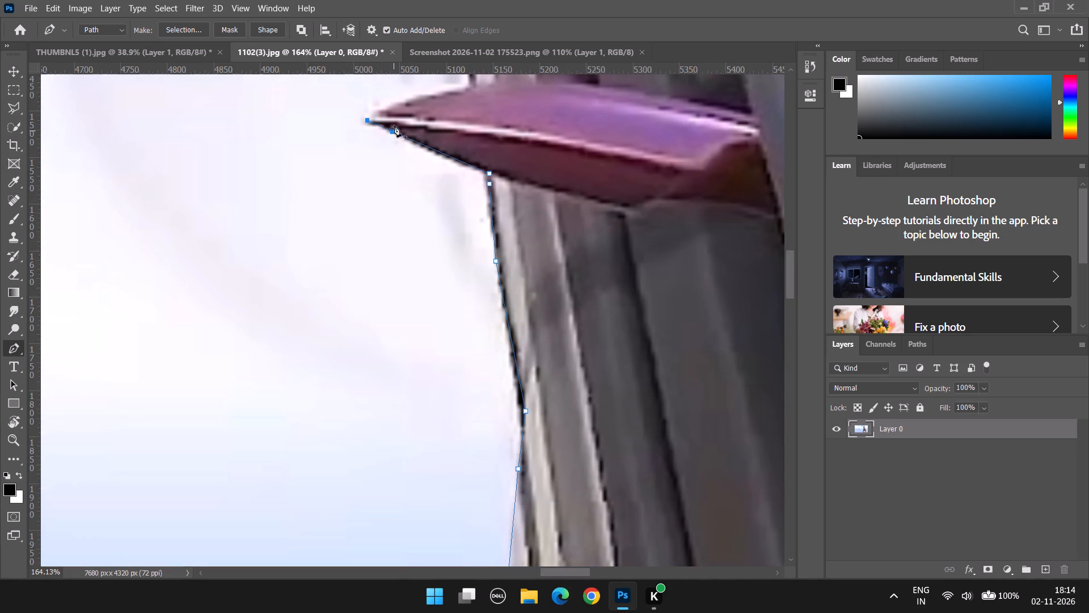
{"action": "scroll", "coordinate": [398, 109], "scroll_direction": "up", "scroll_amount": 3}
{"action": "scroll", "coordinate": [399, 111], "scroll_direction": "down", "scroll_amount": 12, "text": "alt"}
{"action": "scroll", "coordinate": [394, 132], "scroll_direction": "up", "scroll_amount": 10}
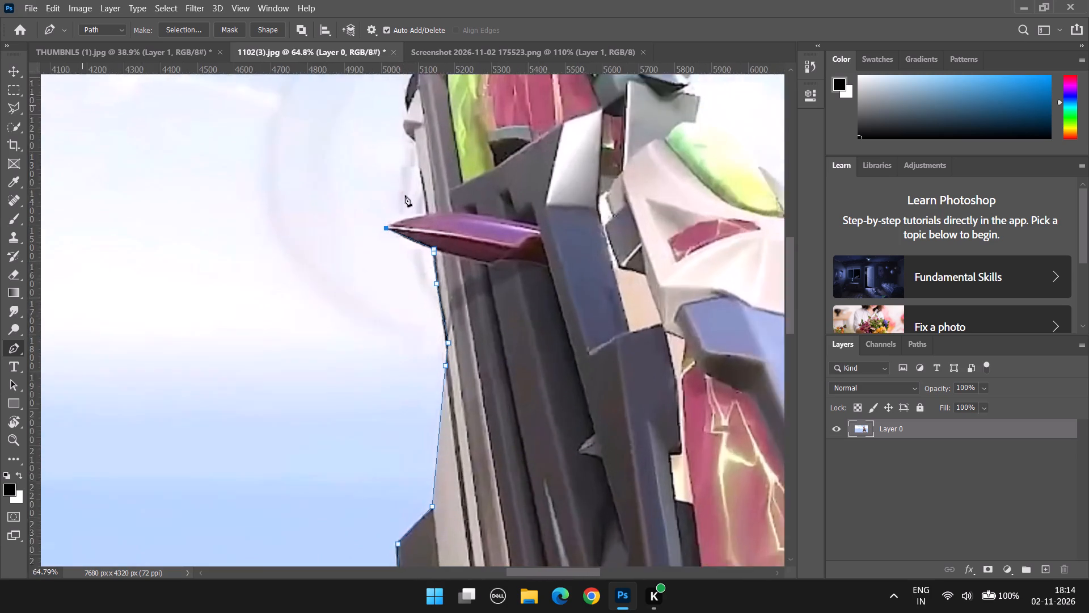
{"action": "scroll", "coordinate": [405, 195], "scroll_direction": "up", "scroll_amount": 14}
{"action": "left_click", "coordinate": [343, 241]}
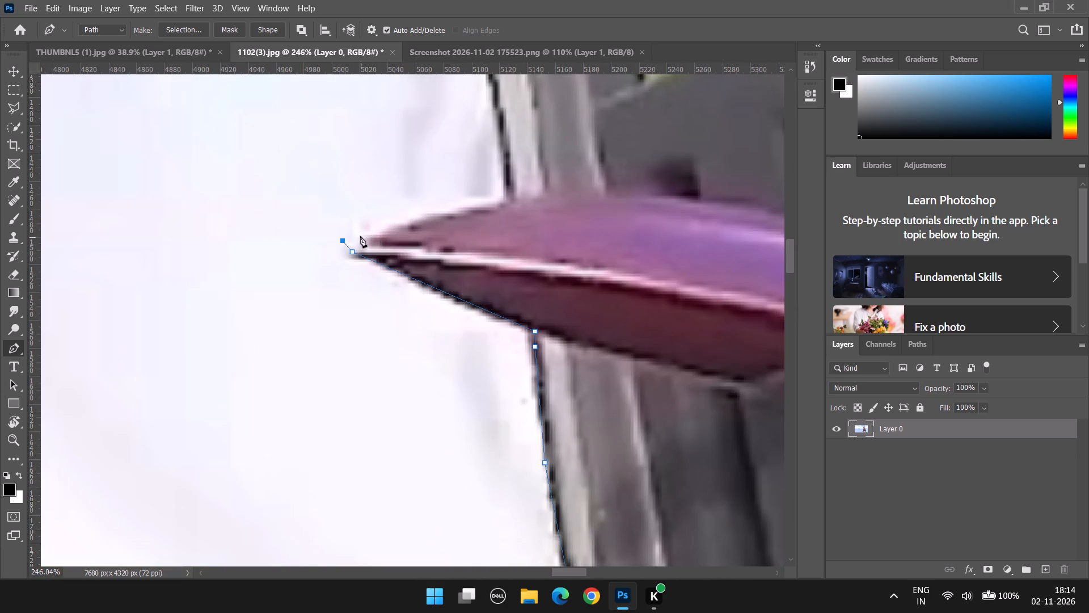
{"action": "left_click", "coordinate": [362, 235]}
{"action": "left_click", "coordinate": [392, 220]}
{"action": "left_click", "coordinate": [441, 206]}
{"action": "left_click", "coordinate": [483, 198]}
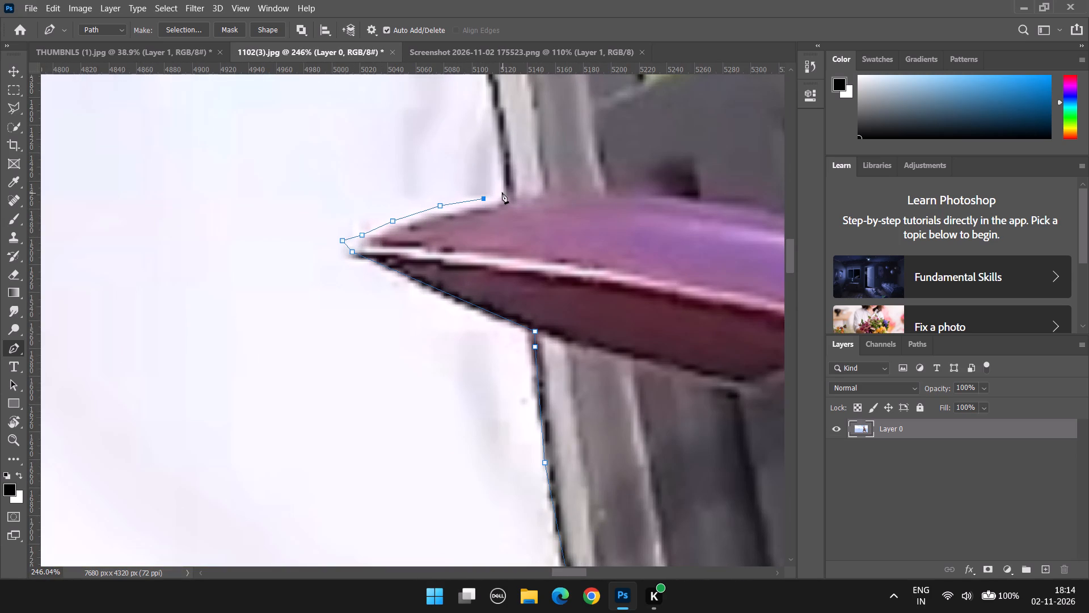
{"action": "left_click", "coordinate": [502, 192]}
{"action": "scroll", "coordinate": [505, 191], "scroll_direction": "up", "scroll_amount": 6}
{"action": "left_click", "coordinate": [512, 261]}
Extend the Pen path up the pale strip's outer edge to the base of the small grey ledge.
{"action": "scroll", "coordinate": [501, 167], "scroll_direction": "up", "scroll_amount": 6}
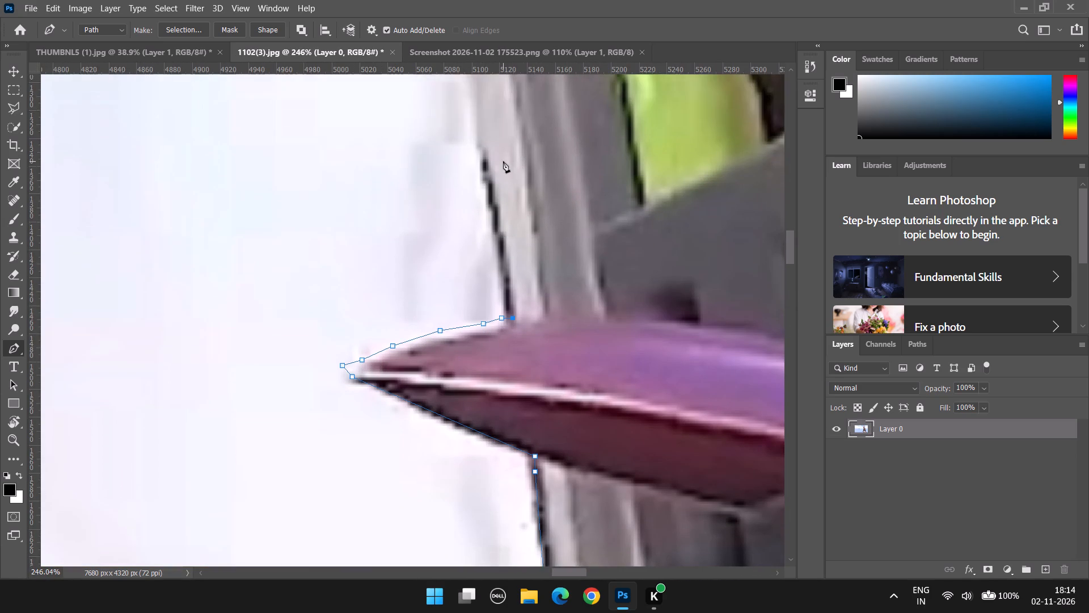
{"action": "scroll", "coordinate": [503, 161], "scroll_direction": "up", "scroll_amount": 4}
{"action": "left_click", "coordinate": [479, 201]}
{"action": "scroll", "coordinate": [512, 209], "scroll_direction": "down", "scroll_amount": 14, "text": "alt"}
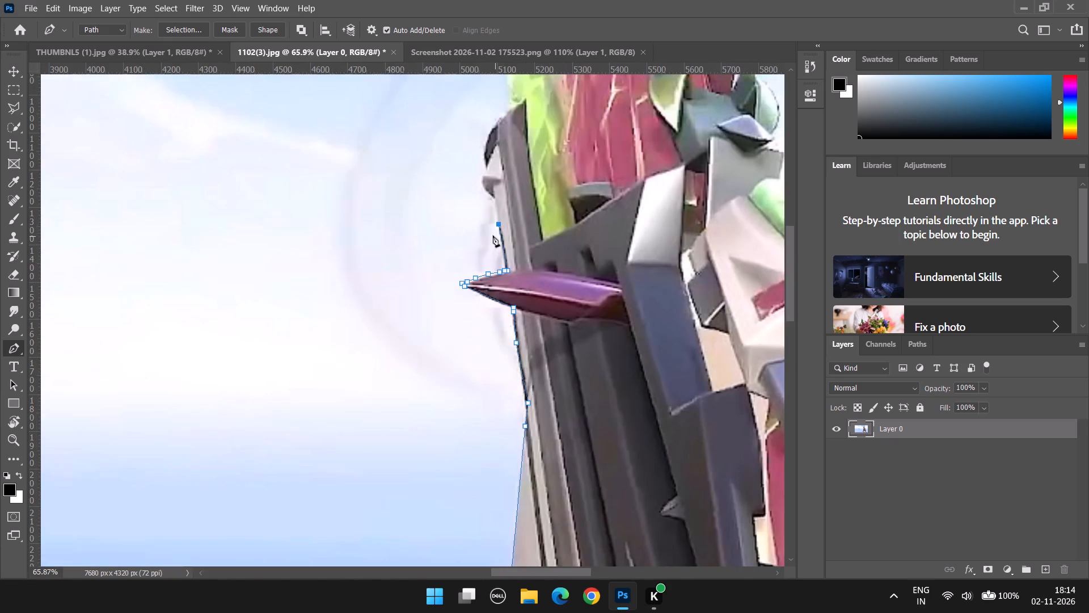
{"action": "scroll", "coordinate": [493, 235], "scroll_direction": "up", "scroll_amount": 16}
{"action": "left_click", "coordinate": [493, 304]}
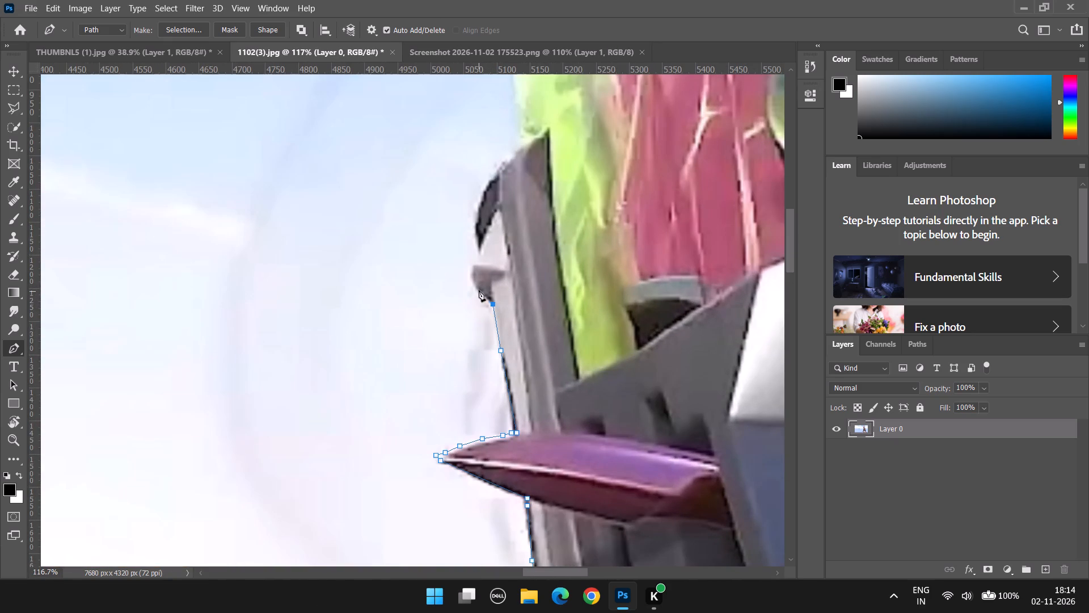
Trace the Pen path around the small grey ledge to the lower point of the black curved piece.
{"action": "scroll", "coordinate": [491, 310], "scroll_direction": "up", "scroll_amount": 9, "text": "alt"}
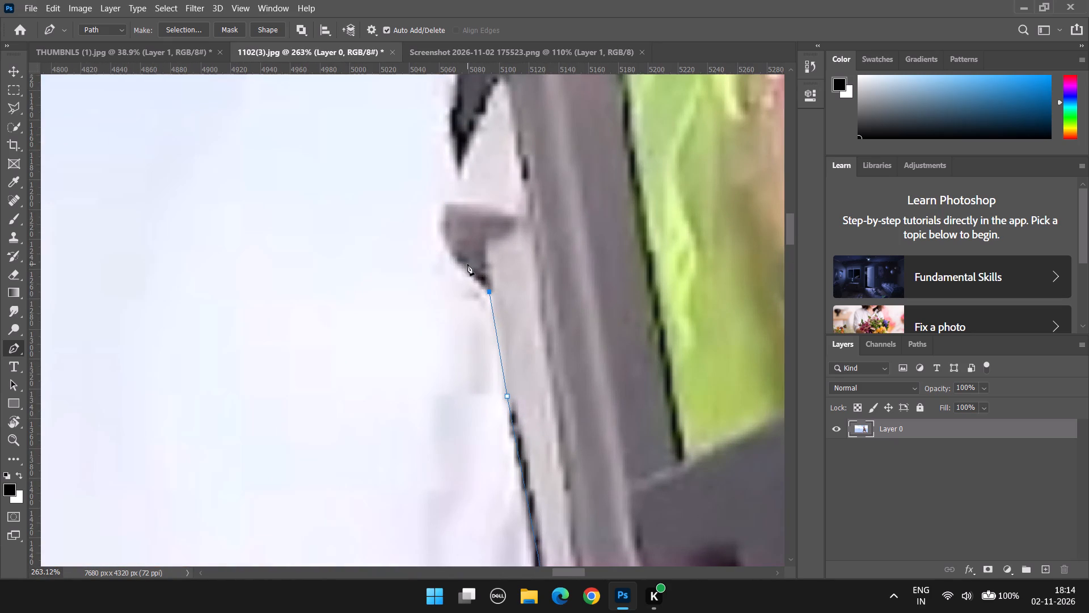
{"action": "left_click_drag", "start_coordinate": [465, 263], "coordinate": [459, 261]}
{"action": "left_click_drag", "start_coordinate": [449, 241], "coordinate": [443, 224]}
{"action": "left_click", "coordinate": [442, 204]}
{"action": "left_click_drag", "start_coordinate": [456, 184], "coordinate": [458, 175]}
{"action": "left_click", "coordinate": [459, 171]}
Continue the Pen path around the black curved piece and up the grey slanted top toward the green section.
{"action": "scroll", "coordinate": [456, 153], "scroll_direction": "up", "scroll_amount": 16}
{"action": "left_click", "coordinate": [452, 307]}
{"action": "left_click", "coordinate": [452, 277]}
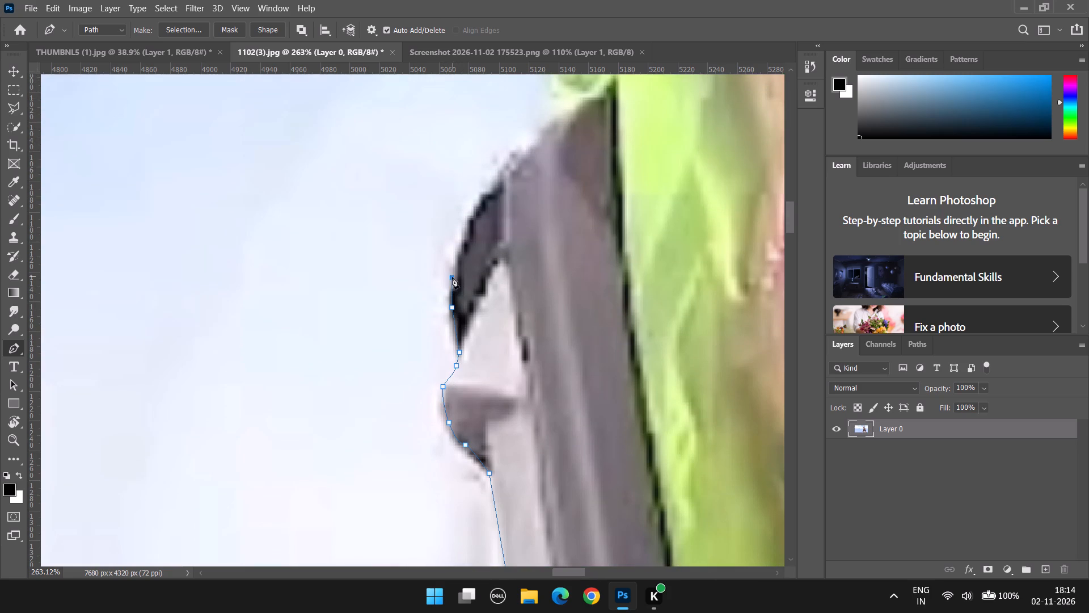
{"action": "left_click", "coordinate": [463, 239]}
{"action": "left_click", "coordinate": [476, 204]}
{"action": "left_click", "coordinate": [504, 173]}
{"action": "left_click", "coordinate": [535, 134]}
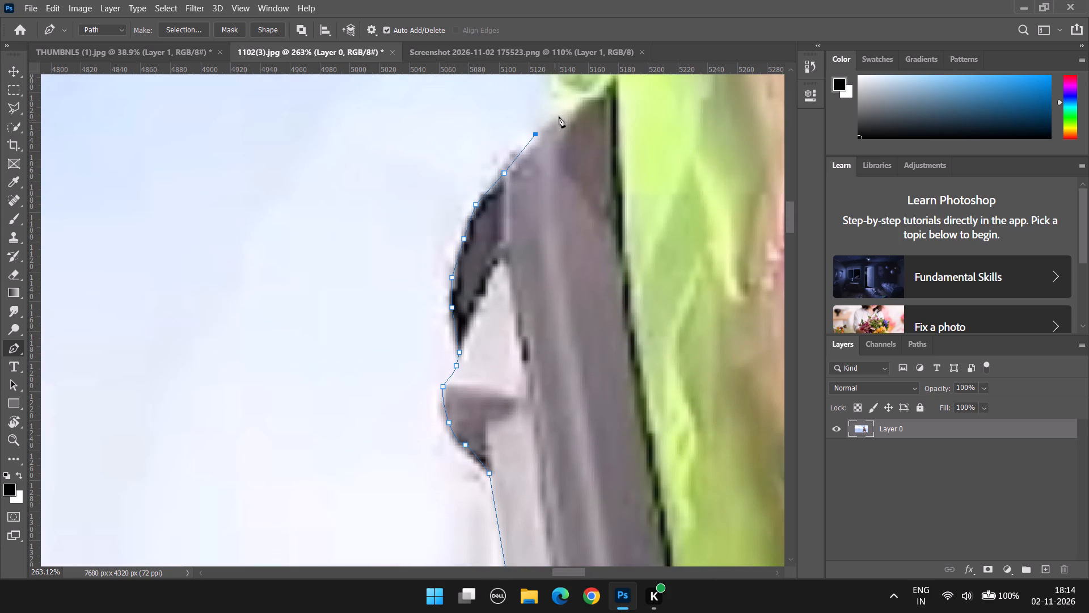
{"action": "left_click", "coordinate": [560, 116]}
Continue the Pen path from the grey slanted top up the outer edge of the pale green section.
{"action": "scroll", "coordinate": [576, 112], "scroll_direction": "down", "scroll_amount": 9, "text": "alt"}
{"action": "scroll", "coordinate": [573, 118], "scroll_direction": "up", "scroll_amount": 17}
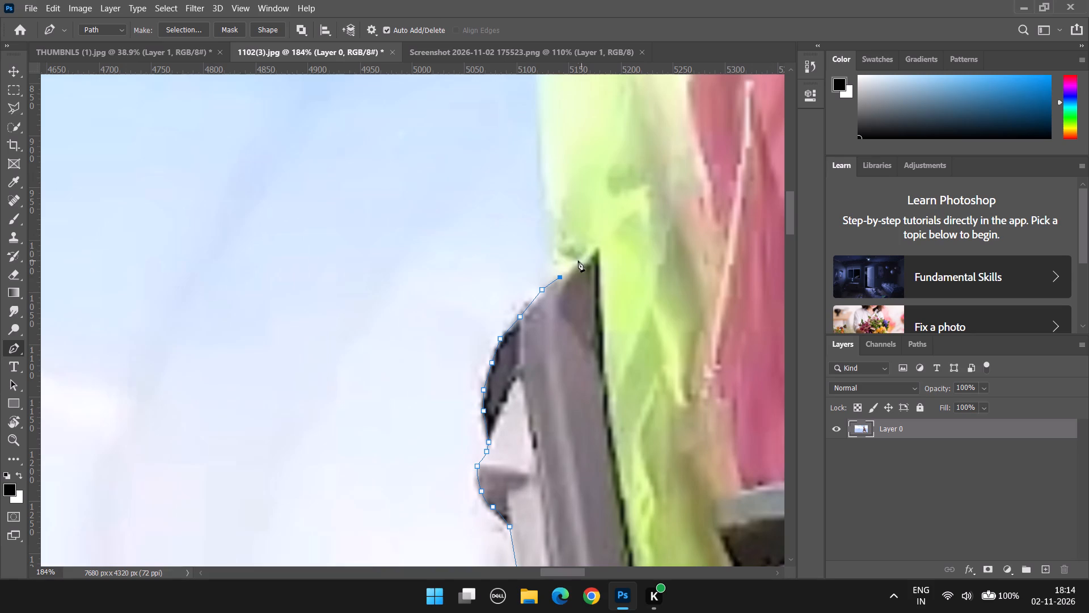
{"action": "left_click", "coordinate": [547, 190]}
{"action": "left_click", "coordinate": [544, 141]}
{"action": "scroll", "coordinate": [543, 132], "scroll_direction": "up", "scroll_amount": 3}
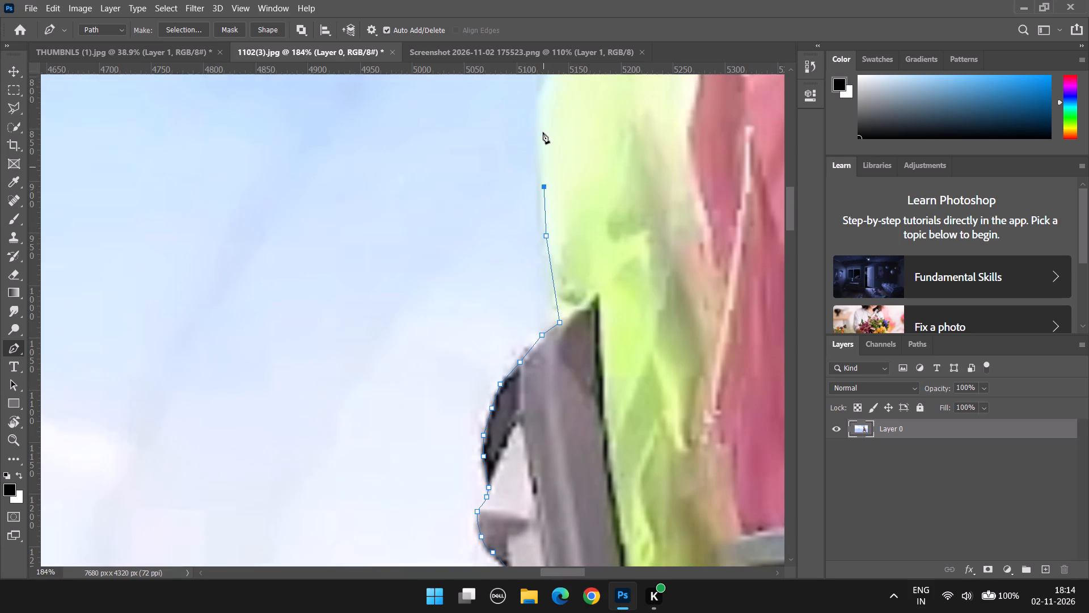
{"action": "scroll", "coordinate": [543, 132], "scroll_direction": "up", "scroll_amount": 4}
{"action": "left_click", "coordinate": [536, 147]}
{"action": "left_click", "coordinate": [538, 130]}
{"action": "left_click", "coordinate": [550, 104]}
{"action": "scroll", "coordinate": [552, 104], "scroll_direction": "up", "scroll_amount": 4}
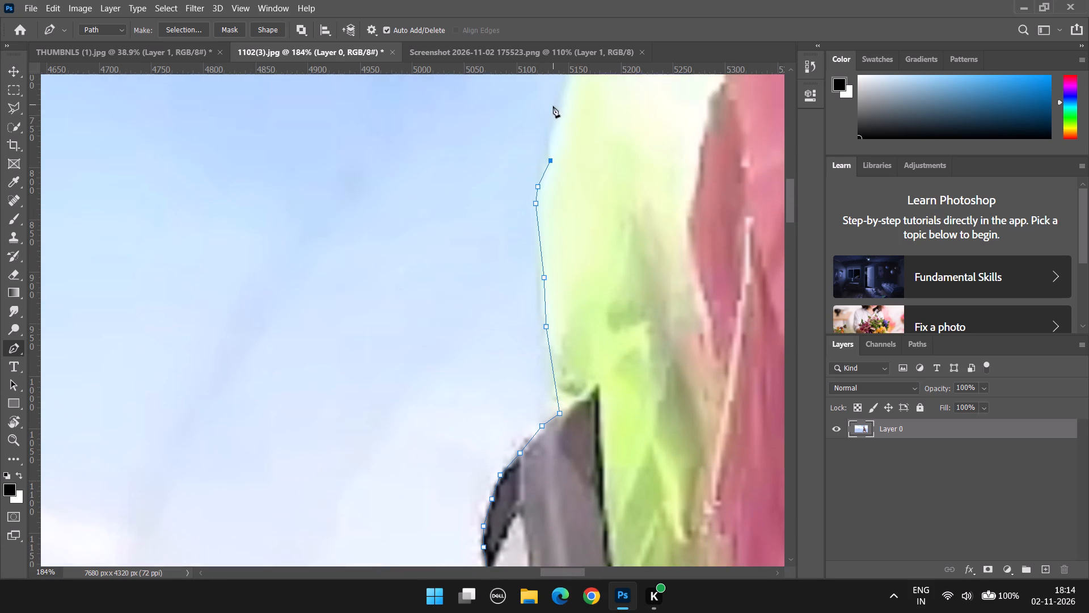
{"action": "scroll", "coordinate": [553, 106], "scroll_direction": "up", "scroll_amount": 4}
{"action": "left_click", "coordinate": [548, 168]}
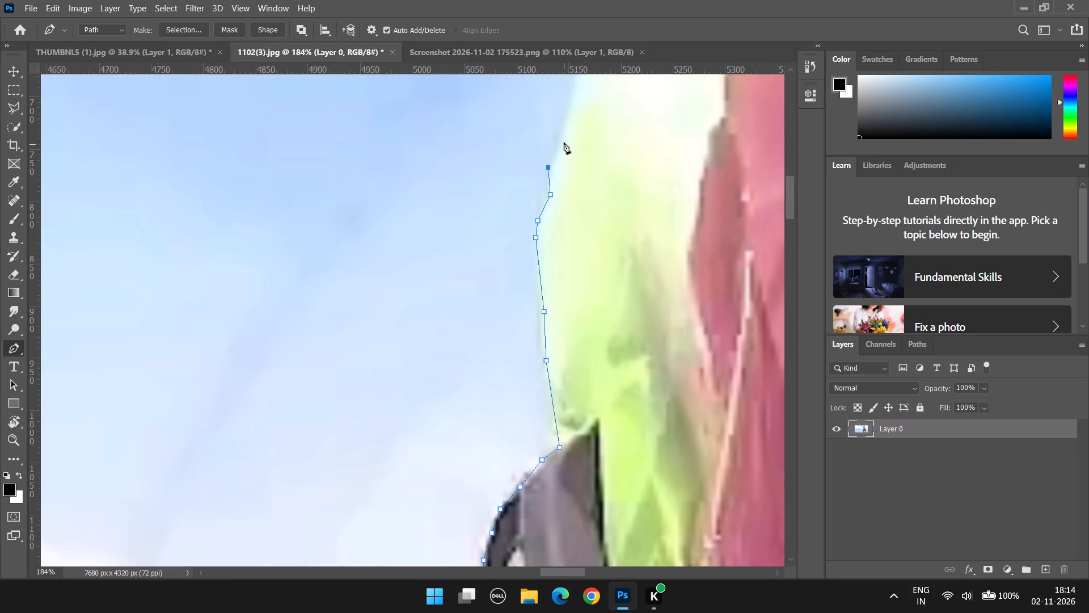
{"action": "left_click", "coordinate": [564, 148]}
{"action": "left_click", "coordinate": [575, 111]}
Trace the Pen path around the green section's white top to where it meets the pink blade.
{"action": "scroll", "coordinate": [576, 116], "scroll_direction": "down", "scroll_amount": 11, "text": "alt"}
{"action": "scroll", "coordinate": [586, 116], "scroll_direction": "up", "scroll_amount": 4}
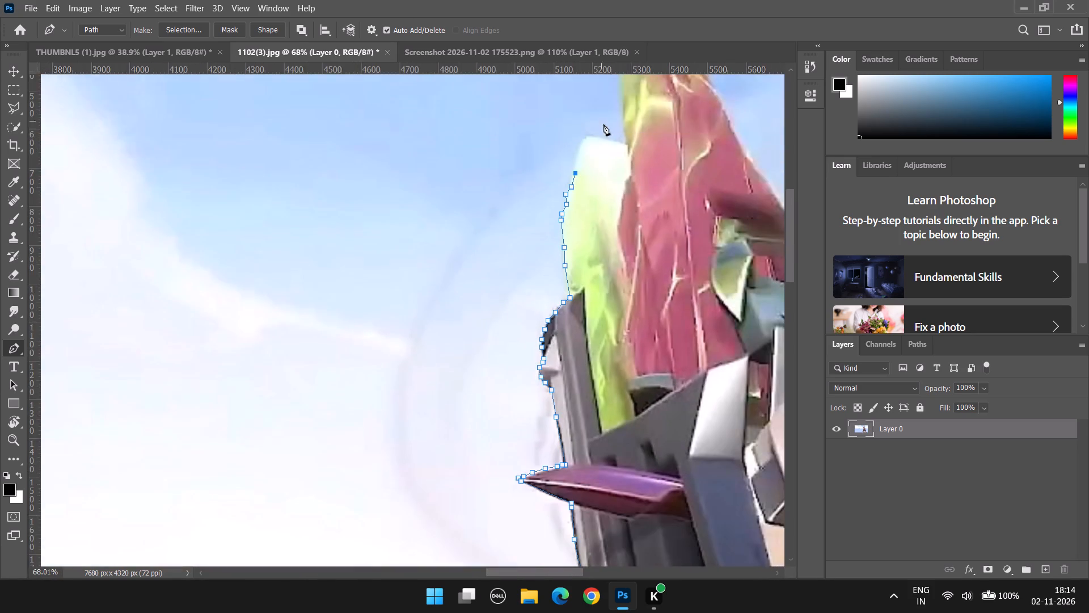
{"action": "scroll", "coordinate": [603, 124], "scroll_direction": "up", "scroll_amount": 14}
{"action": "double_click", "coordinate": [565, 227]}
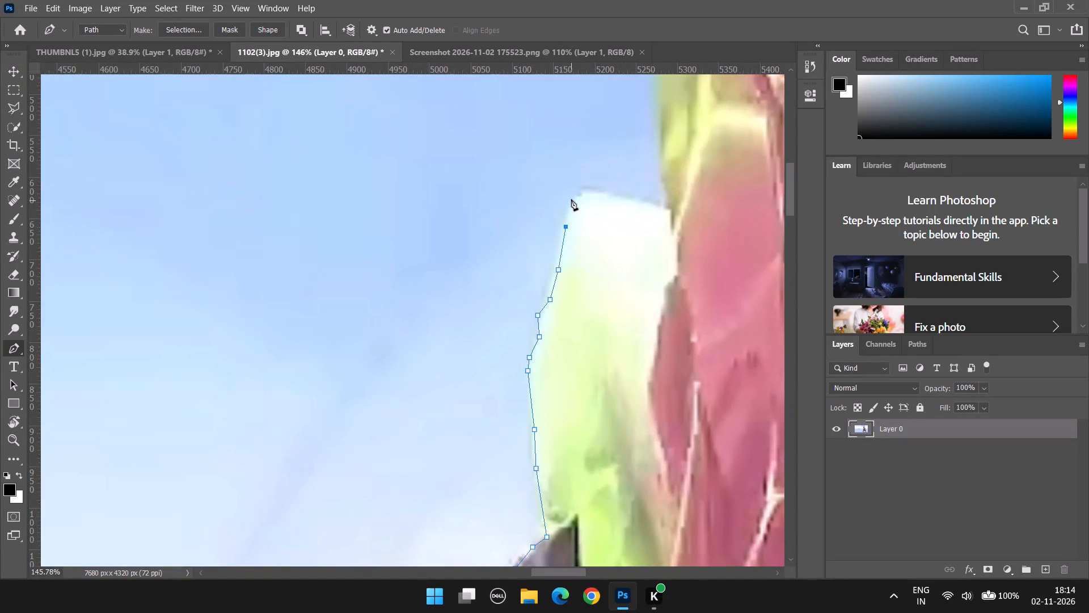
{"action": "left_click", "coordinate": [571, 199]}
{"action": "left_click", "coordinate": [583, 186]}
{"action": "left_click", "coordinate": [635, 198]}
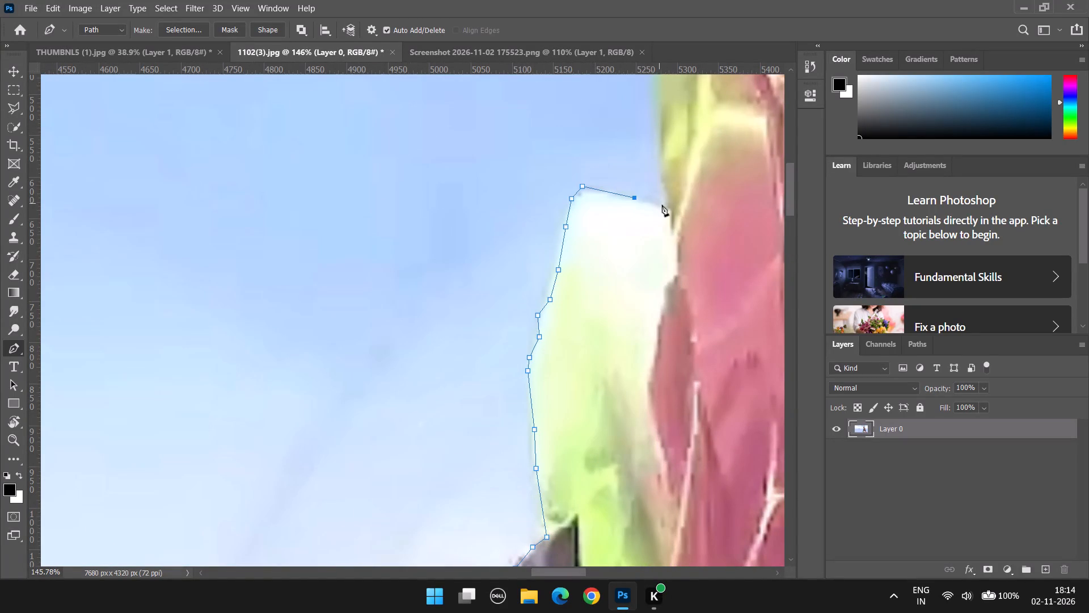
{"action": "left_click", "coordinate": [665, 208]}
Extend the Pen path up the yellow-green edge of the pink blade toward its tip.
{"action": "scroll", "coordinate": [669, 218], "scroll_direction": "down", "scroll_amount": 5, "text": "alt"}
{"action": "scroll", "coordinate": [717, 187], "scroll_direction": "up", "scroll_amount": 14}
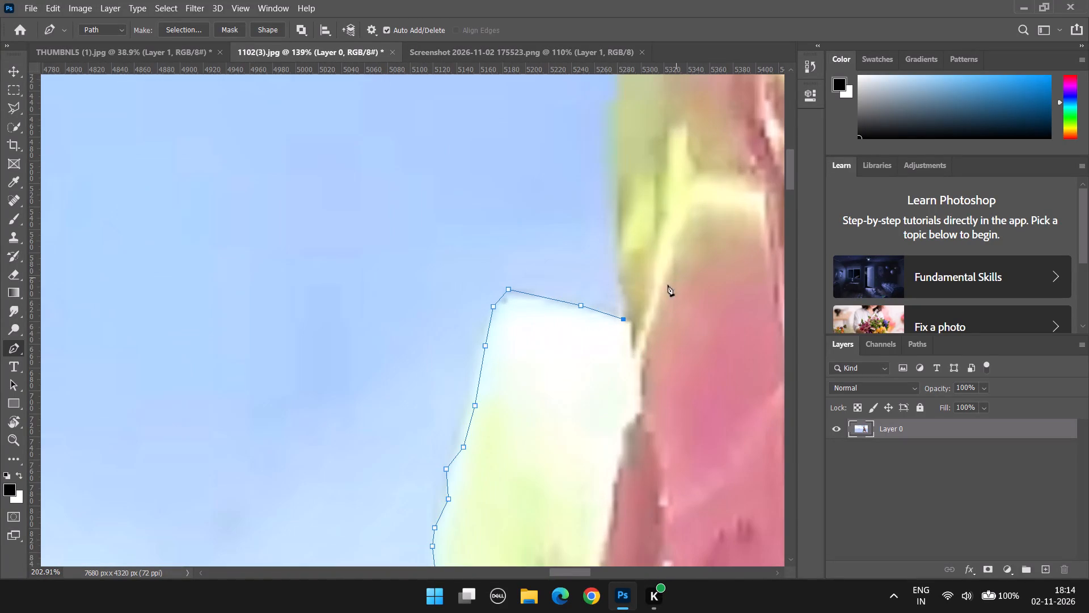
{"action": "left_click", "coordinate": [623, 276]}
{"action": "left_click", "coordinate": [611, 179]}
{"action": "left_click", "coordinate": [616, 131]}
{"action": "left_click", "coordinate": [615, 87]}
Trace the Pen path around the pink blade's rounded tip to the start of its sloping edge.
{"action": "scroll", "coordinate": [631, 112], "scroll_direction": "down", "scroll_amount": 12, "text": "alt"}
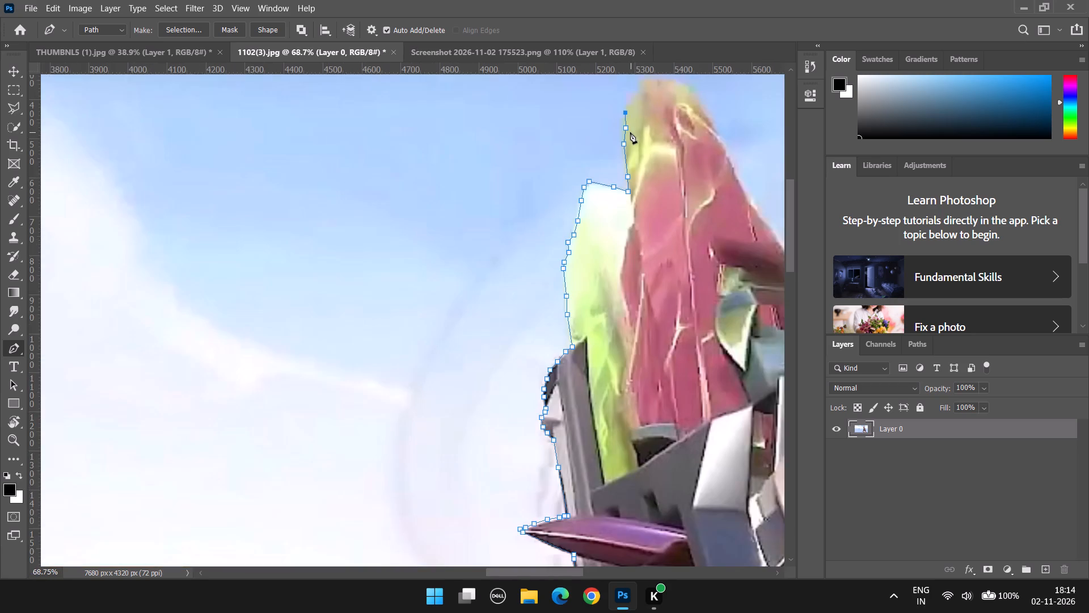
{"action": "scroll", "coordinate": [652, 119], "scroll_direction": "up", "scroll_amount": 12}
{"action": "left_click", "coordinate": [615, 182]}
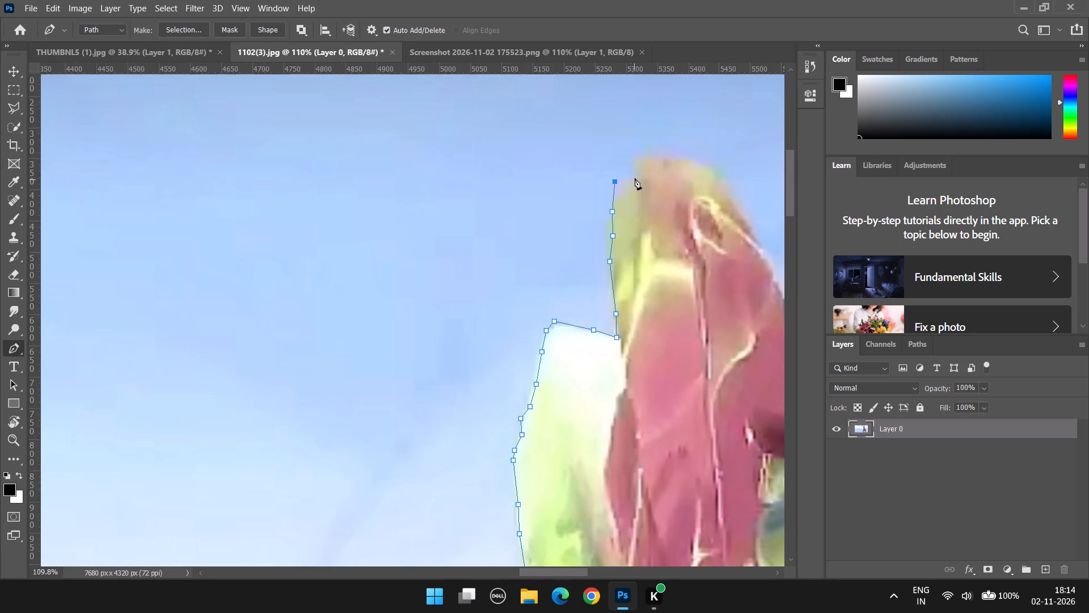
{"action": "left_click", "coordinate": [636, 178]}
{"action": "left_click", "coordinate": [642, 158]}
{"action": "left_click", "coordinate": [655, 158]}
{"action": "left_click", "coordinate": [682, 158]}
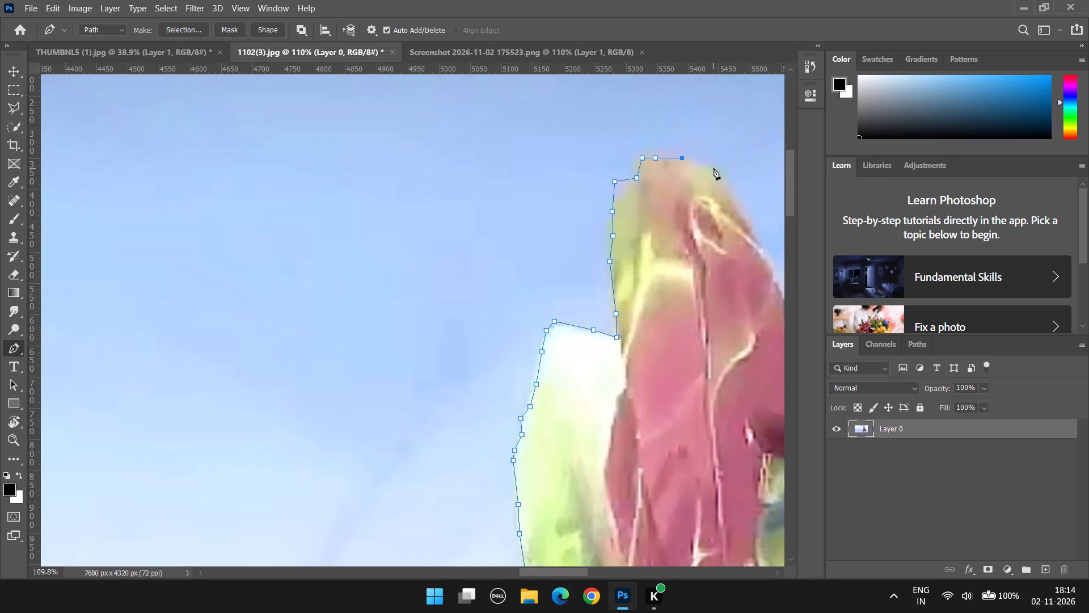
{"action": "left_click", "coordinate": [714, 168]}
{"action": "left_click", "coordinate": [735, 192]}
{"action": "left_click", "coordinate": [753, 223]}
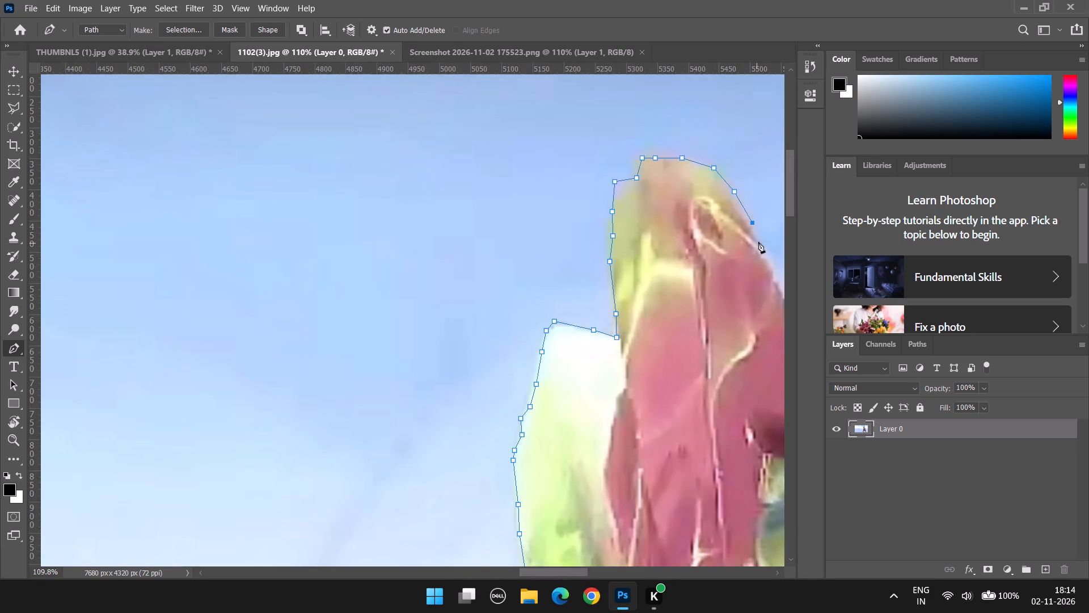
{"action": "left_click", "coordinate": [758, 242]}
Continue the Pen path down the upper part of the pink blade's sloping edge to the pale highlight.
{"action": "left_click_drag", "start_coordinate": [563, 574], "coordinate": [589, 576]}
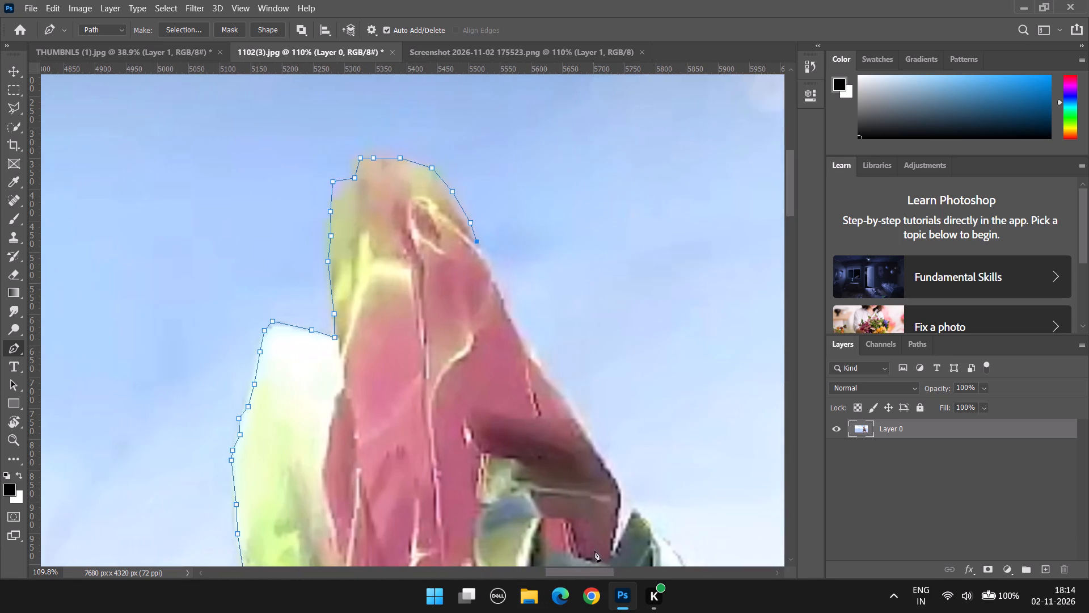
{"action": "scroll", "coordinate": [599, 403], "scroll_direction": "down", "scroll_amount": 6}
{"action": "scroll", "coordinate": [587, 321], "scroll_direction": "up", "scroll_amount": 10}
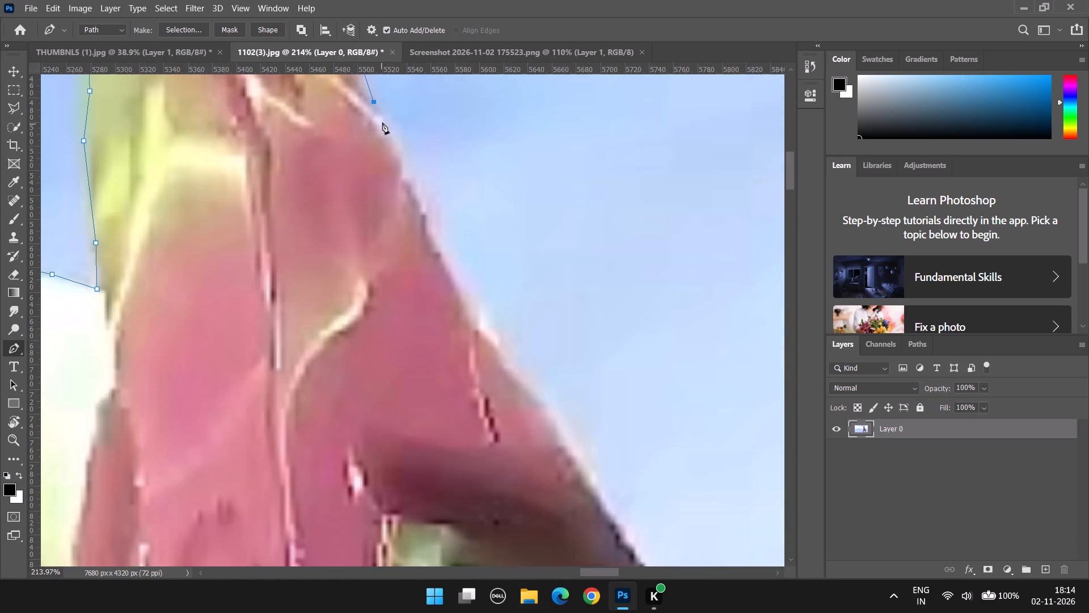
{"action": "left_click", "coordinate": [382, 123]}
{"action": "left_click_drag", "start_coordinate": [398, 157], "coordinate": [407, 170]}
{"action": "left_click_drag", "start_coordinate": [416, 194], "coordinate": [419, 195]}
{"action": "left_click_drag", "start_coordinate": [419, 195], "coordinate": [422, 200]}
{"action": "left_click_drag", "start_coordinate": [430, 221], "coordinate": [440, 239]}
{"action": "left_click_drag", "start_coordinate": [448, 263], "coordinate": [457, 282]}
{"action": "left_click_drag", "start_coordinate": [468, 302], "coordinate": [470, 305]}
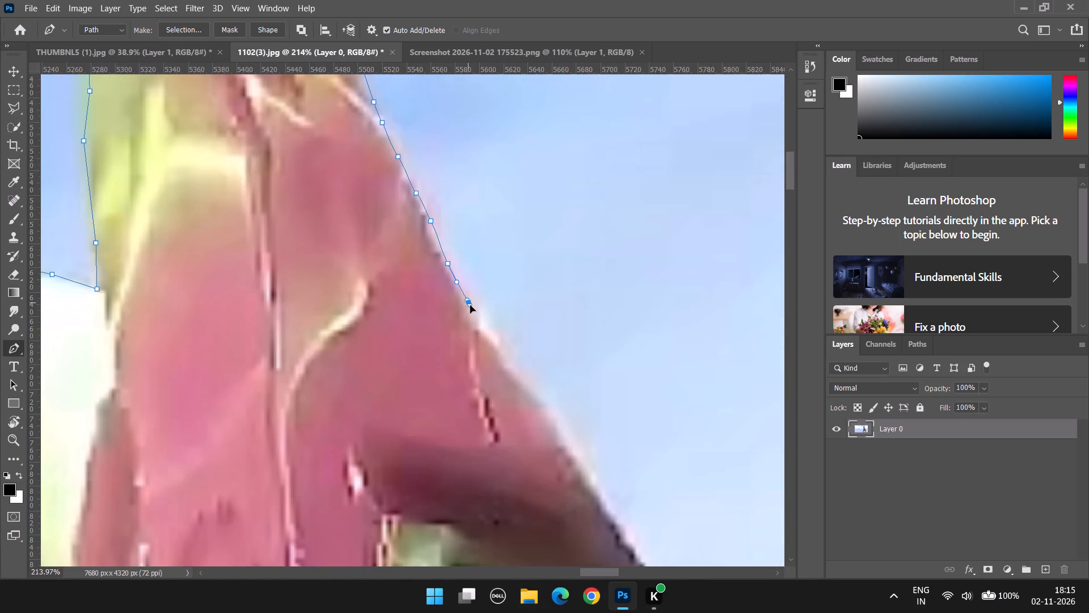
{"action": "left_click_drag", "start_coordinate": [470, 305], "coordinate": [472, 308]}
Continue the Pen path down the lower part of the pink blade's sloping edge to the dark outline.
{"action": "left_click", "coordinate": [484, 331]}
{"action": "left_click_drag", "start_coordinate": [503, 340], "coordinate": [509, 337]}
{"action": "left_click_drag", "start_coordinate": [518, 334], "coordinate": [514, 349]}
{"action": "left_click", "coordinate": [514, 361]}
{"action": "left_click_drag", "start_coordinate": [524, 372], "coordinate": [527, 379]}
{"action": "left_click_drag", "start_coordinate": [543, 396], "coordinate": [549, 409]}
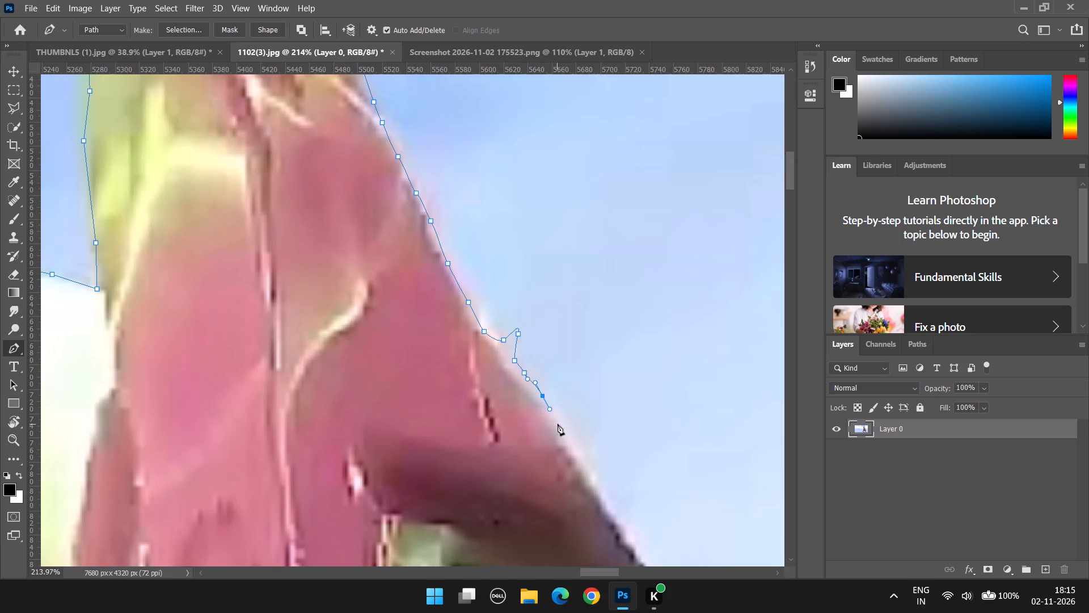
{"action": "left_click_drag", "start_coordinate": [558, 424], "coordinate": [566, 439]}
{"action": "left_click_drag", "start_coordinate": [572, 453], "coordinate": [576, 462]}
{"action": "left_click_drag", "start_coordinate": [589, 482], "coordinate": [594, 492]}
{"action": "left_click_drag", "start_coordinate": [606, 507], "coordinate": [606, 507]}
{"action": "left_click_drag", "start_coordinate": [606, 507], "coordinate": [613, 519]}
{"action": "left_click_drag", "start_coordinate": [619, 532], "coordinate": [623, 541]}
Trace the Pen path around the pink blade's dark lower corner and down into the notch beside the green leaf.
{"action": "scroll", "coordinate": [631, 536], "scroll_direction": "down", "scroll_amount": 14}
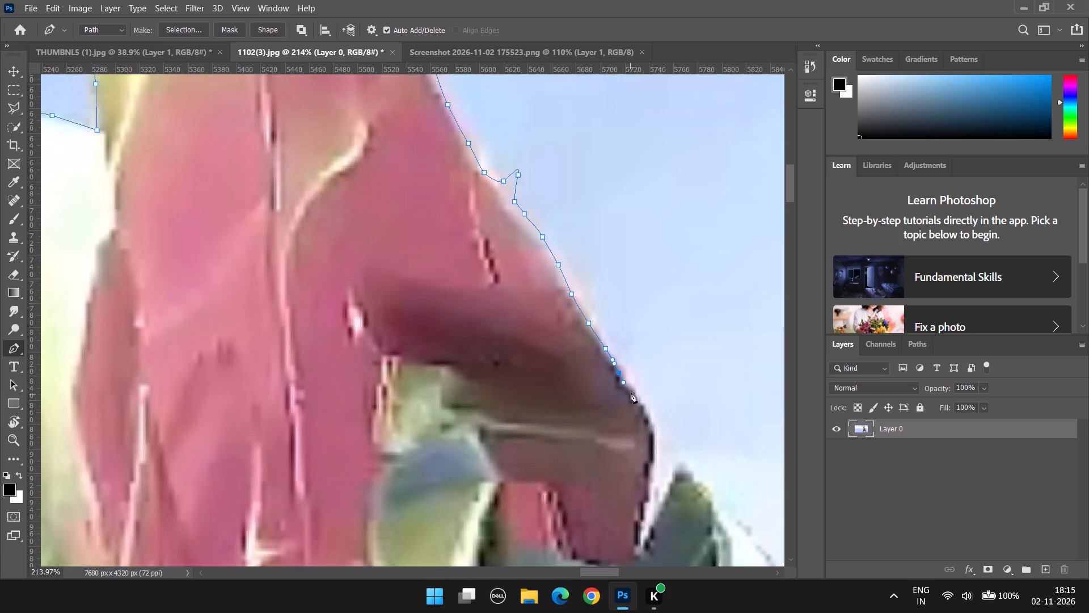
{"action": "left_click", "coordinate": [631, 392]}
{"action": "left_click", "coordinate": [640, 406]}
{"action": "left_click", "coordinate": [653, 438]}
{"action": "left_click", "coordinate": [647, 470]}
{"action": "left_click", "coordinate": [644, 511]}
{"action": "left_click", "coordinate": [638, 528]}
{"action": "left_click", "coordinate": [635, 551]}
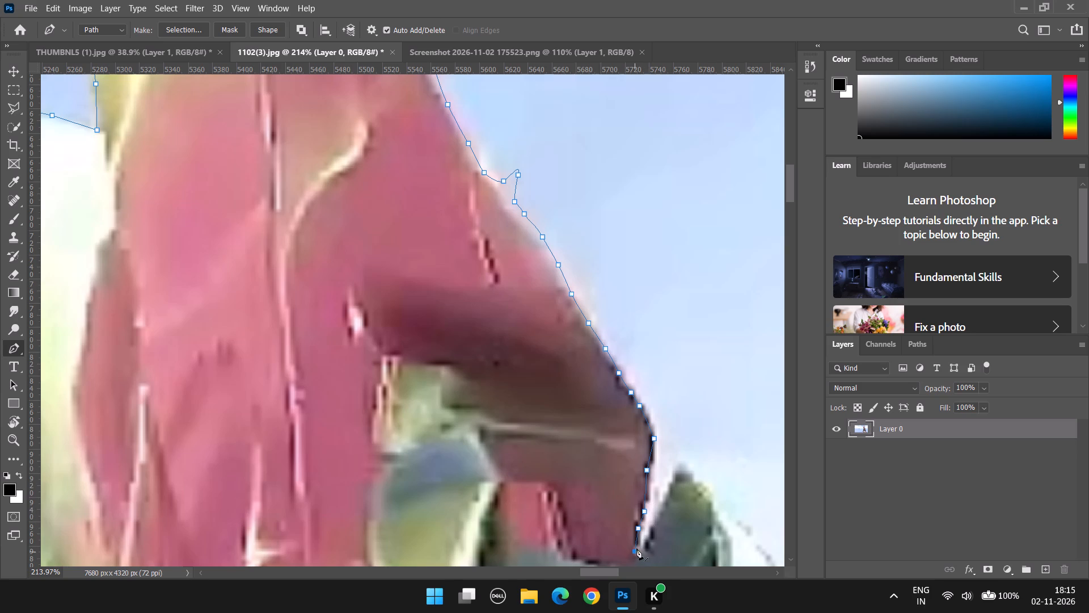
Bring the Pen path out of the notch and up the green leaf's inner edge to its tip.
{"action": "scroll", "coordinate": [658, 513], "scroll_direction": "down", "scroll_amount": 14}
{"action": "left_click", "coordinate": [650, 387]}
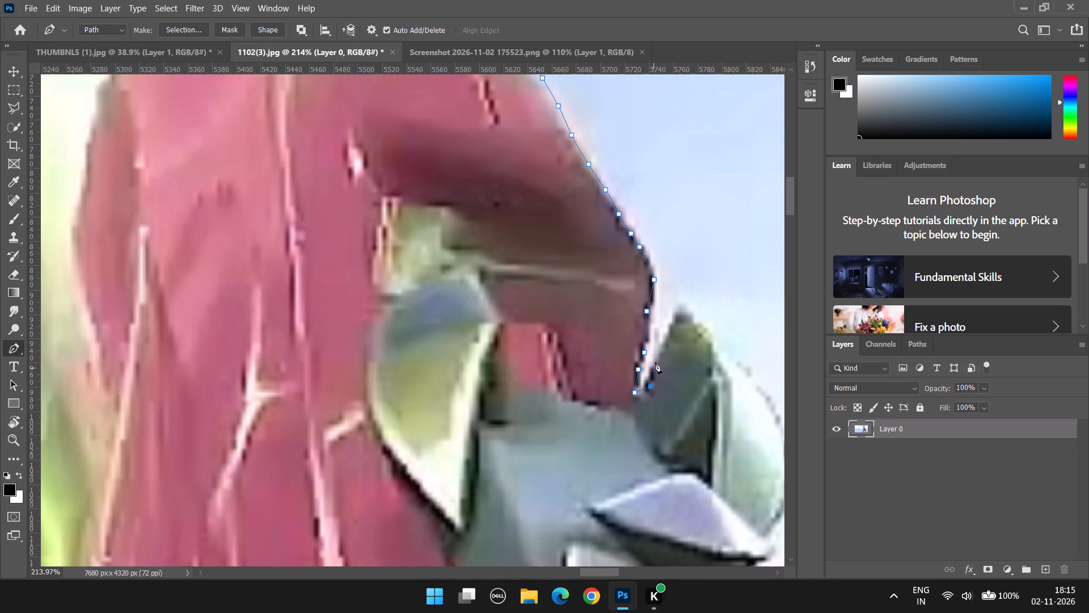
{"action": "left_click", "coordinate": [658, 356]}
{"action": "left_click", "coordinate": [676, 318]}
{"action": "left_click", "coordinate": [681, 300]}
Trace the Pen path from the green leaf's tip down the upper part of its outer edge.
{"action": "scroll", "coordinate": [723, 364], "scroll_direction": "down", "scroll_amount": 14, "text": "alt"}
{"action": "left_click_drag", "start_coordinate": [547, 572], "coordinate": [573, 580]}
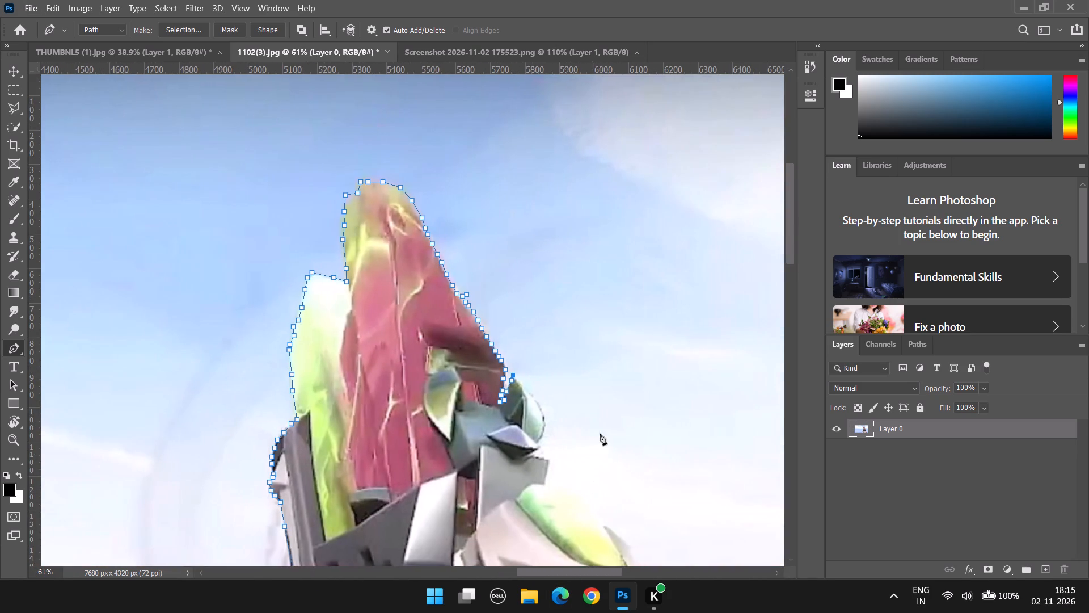
{"action": "scroll", "coordinate": [604, 421], "scroll_direction": "down", "scroll_amount": 3}
{"action": "scroll", "coordinate": [597, 403], "scroll_direction": "up", "scroll_amount": 14, "text": "alt"}
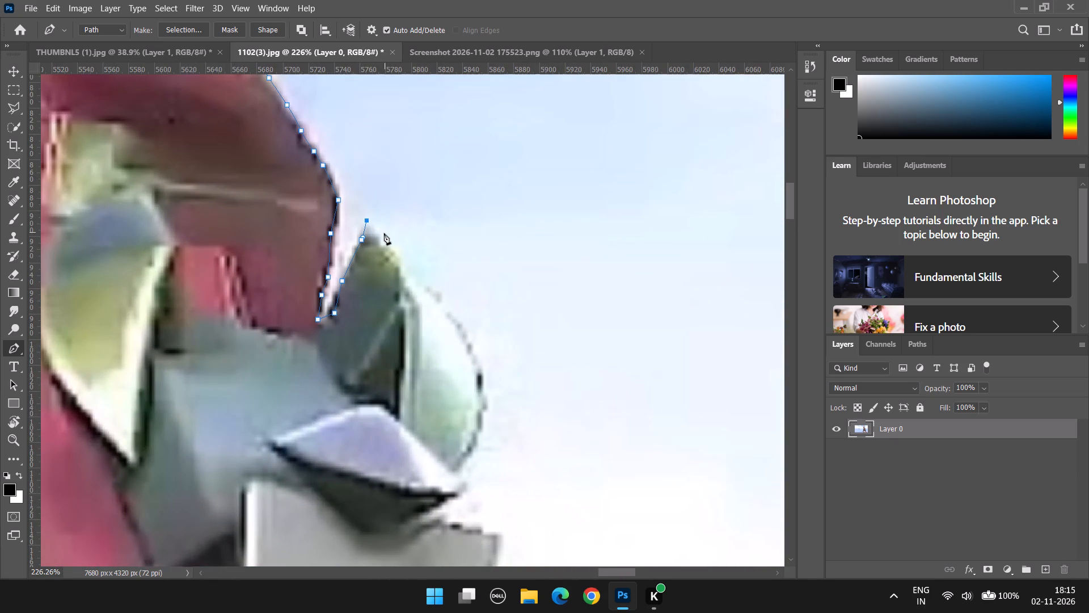
{"action": "left_click", "coordinate": [385, 233]}
{"action": "left_click", "coordinate": [408, 262]}
{"action": "left_click", "coordinate": [432, 292]}
{"action": "left_click", "coordinate": [445, 310]}
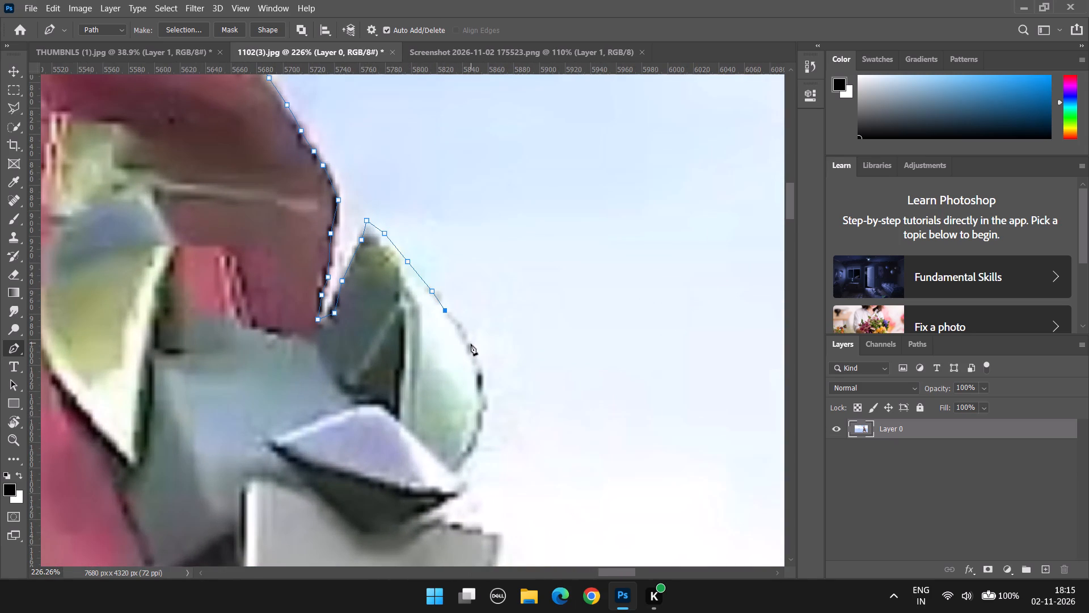
{"action": "left_click", "coordinate": [468, 340]}
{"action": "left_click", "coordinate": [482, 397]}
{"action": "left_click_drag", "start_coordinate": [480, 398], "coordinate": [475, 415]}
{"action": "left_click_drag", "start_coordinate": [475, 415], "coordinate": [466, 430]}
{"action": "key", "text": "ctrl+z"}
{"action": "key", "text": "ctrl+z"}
Add a curved Pen segment around the leaf's rounded outer edge to the lilac piece, and remove the end anchor's outgoing handle.
{"action": "left_click_drag", "start_coordinate": [452, 470], "coordinate": [449, 475]}
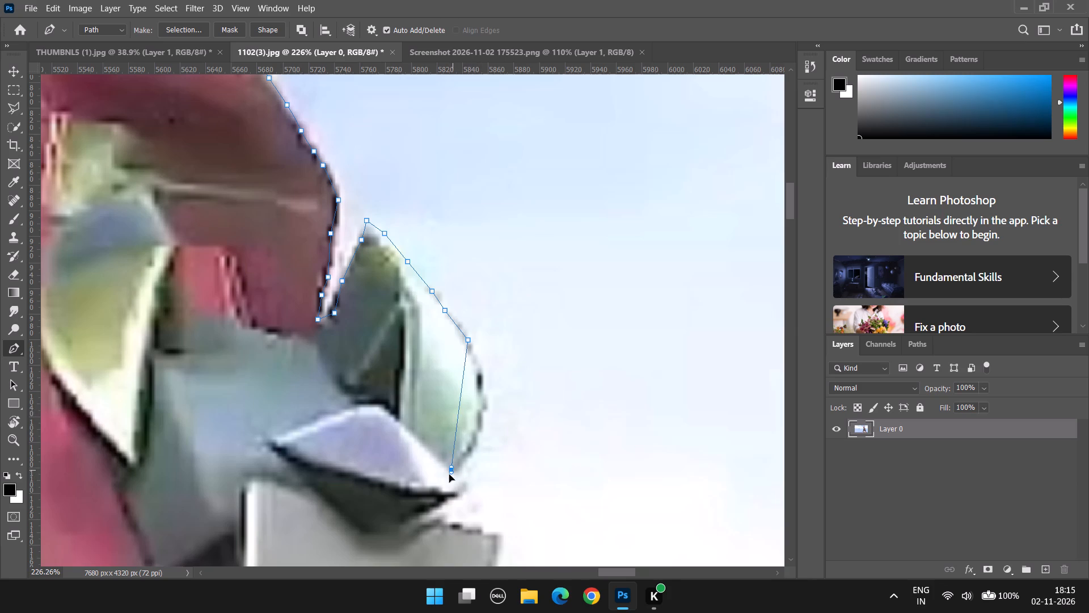
{"action": "left_click_drag", "start_coordinate": [449, 475], "coordinate": [388, 507]}
{"action": "left_click", "coordinate": [451, 470], "text": "alt"}
Trace the Pen path around the lilac piece's pointed tip and into the notch above the grey block.
{"action": "scroll", "coordinate": [518, 477], "scroll_direction": "down", "scroll_amount": 5}
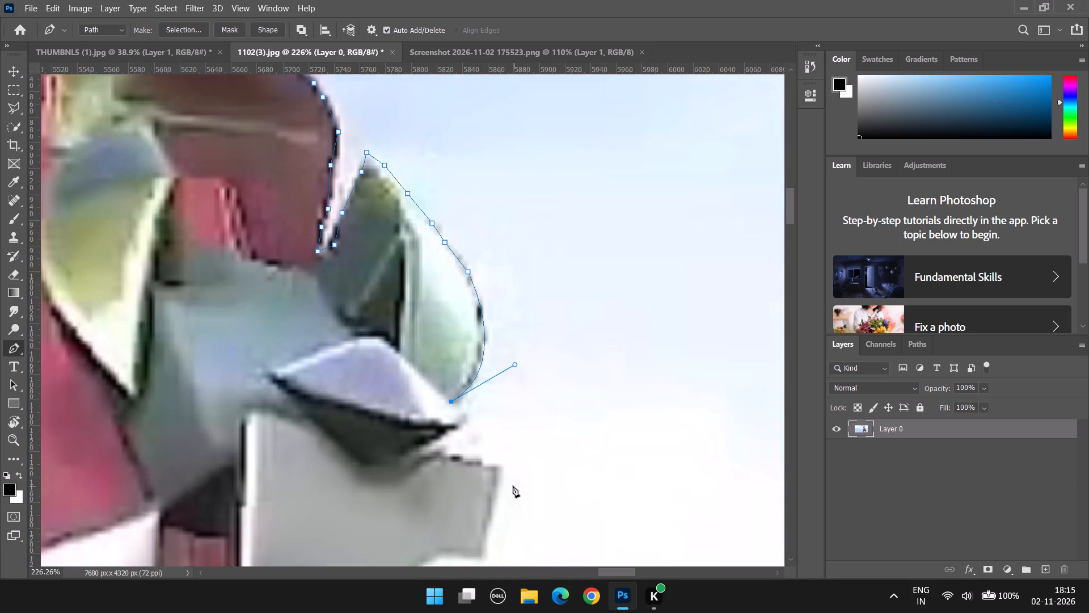
{"action": "scroll", "coordinate": [513, 486], "scroll_direction": "down", "scroll_amount": 7}
{"action": "scroll", "coordinate": [500, 456], "scroll_direction": "up", "scroll_amount": 6, "text": "alt"}
{"action": "left_click", "coordinate": [450, 286]}
{"action": "left_click", "coordinate": [423, 301]}
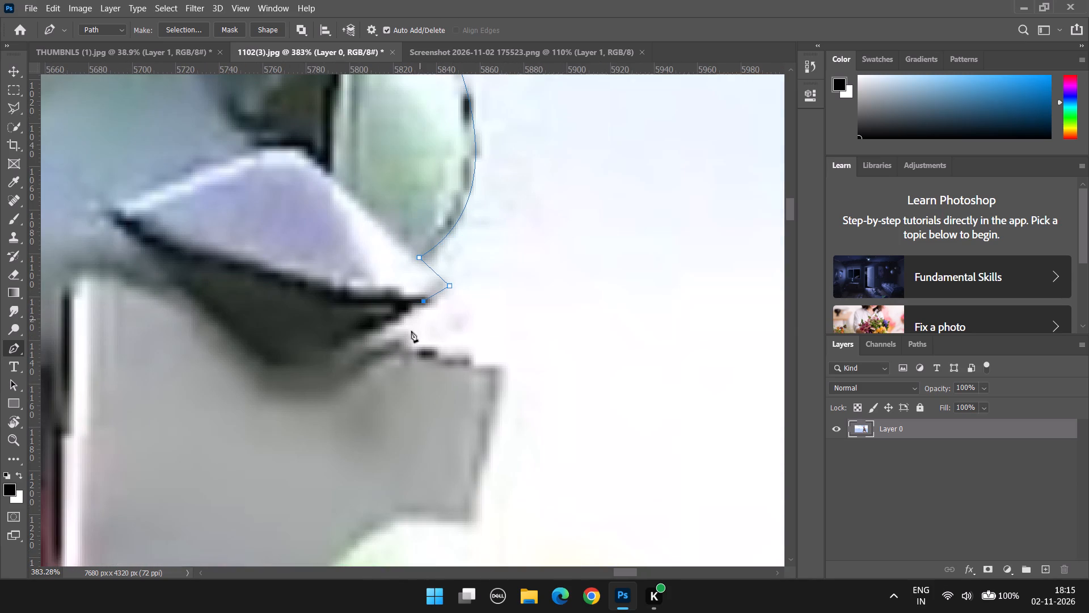
{"action": "left_click", "coordinate": [382, 337]}
{"action": "left_click", "coordinate": [369, 341]}
Continue the Pen path along the grey block's top edge and down its outer side to the lower corner.
{"action": "left_click", "coordinate": [430, 350]}
{"action": "left_click", "coordinate": [479, 361]}
{"action": "left_click", "coordinate": [504, 367]}
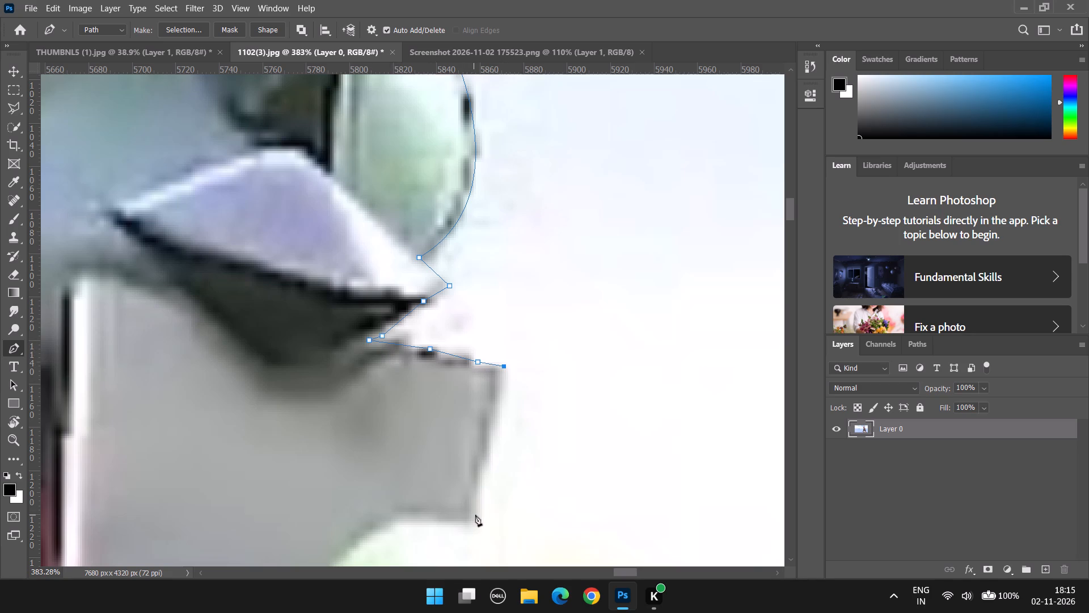
{"action": "left_click", "coordinate": [475, 515]}
{"action": "scroll", "coordinate": [475, 512], "scroll_direction": "down", "scroll_amount": 7}
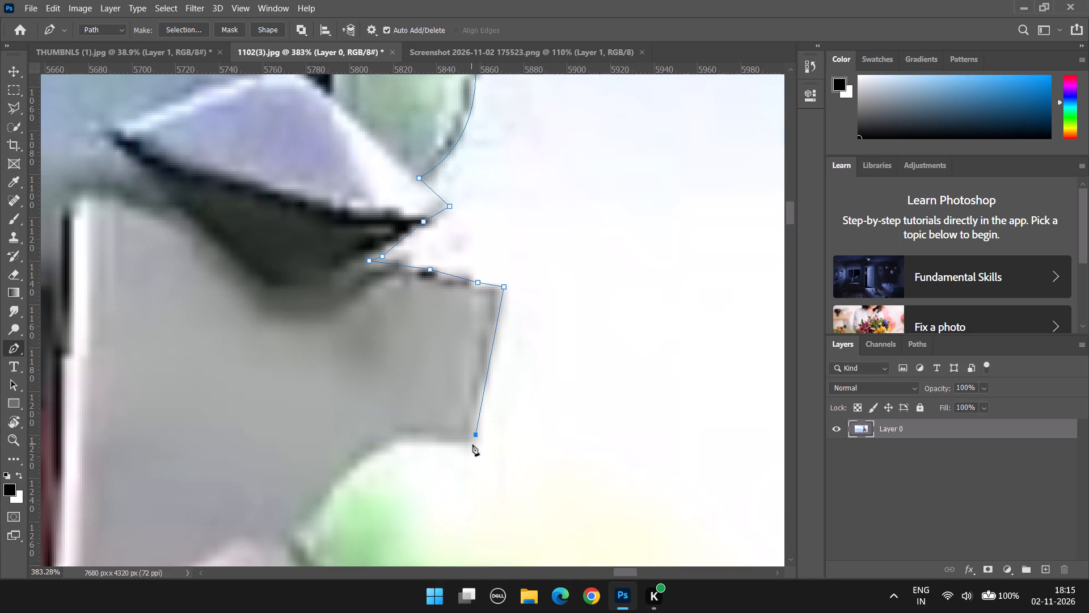
Place a Pen anchor at the grey block's lower outer corner.
{"action": "left_click", "coordinate": [473, 445]}
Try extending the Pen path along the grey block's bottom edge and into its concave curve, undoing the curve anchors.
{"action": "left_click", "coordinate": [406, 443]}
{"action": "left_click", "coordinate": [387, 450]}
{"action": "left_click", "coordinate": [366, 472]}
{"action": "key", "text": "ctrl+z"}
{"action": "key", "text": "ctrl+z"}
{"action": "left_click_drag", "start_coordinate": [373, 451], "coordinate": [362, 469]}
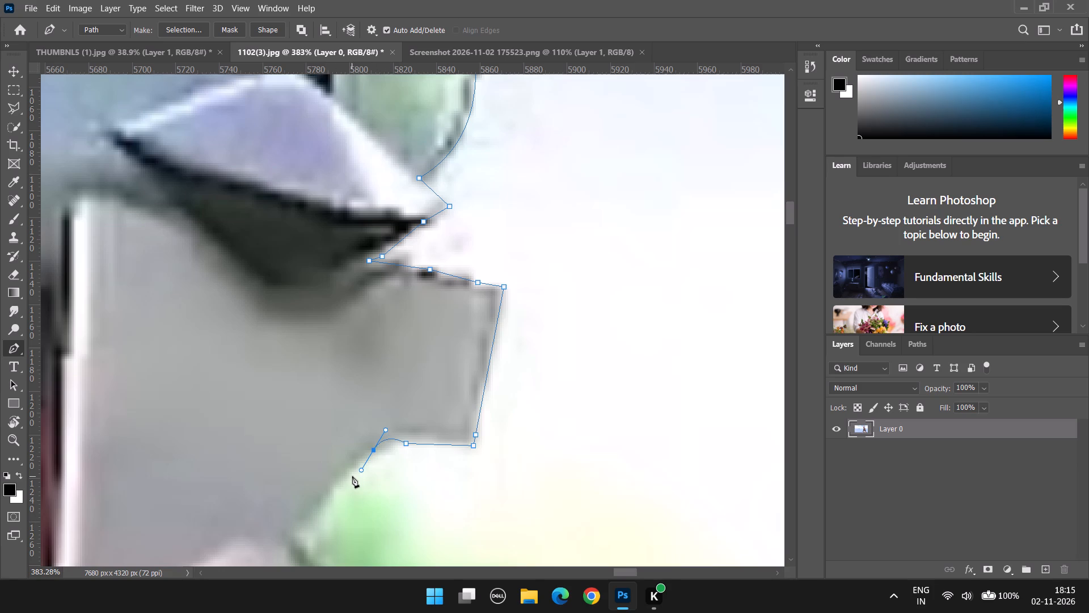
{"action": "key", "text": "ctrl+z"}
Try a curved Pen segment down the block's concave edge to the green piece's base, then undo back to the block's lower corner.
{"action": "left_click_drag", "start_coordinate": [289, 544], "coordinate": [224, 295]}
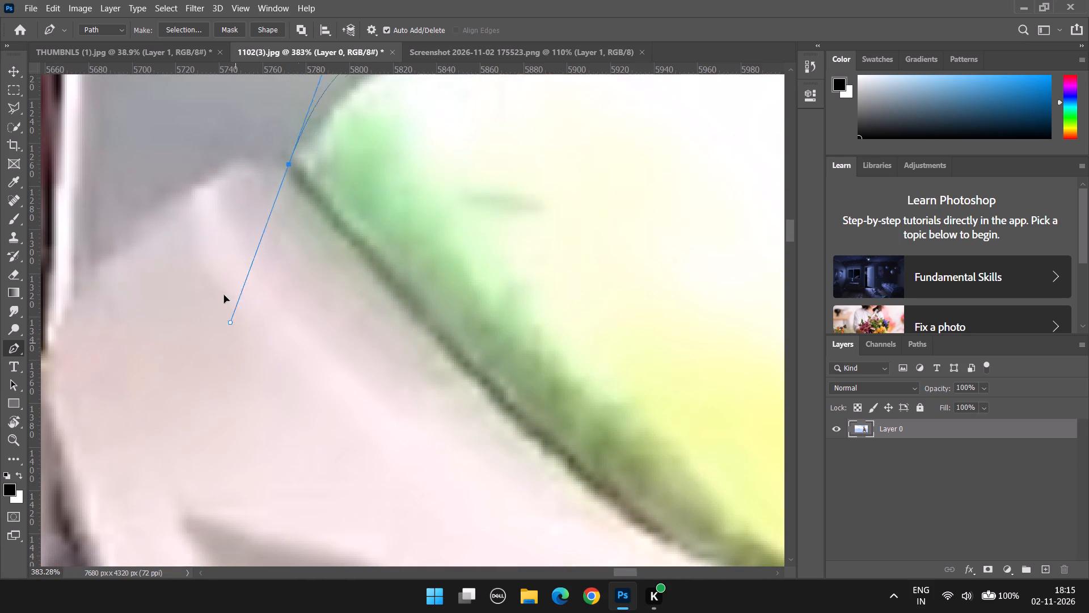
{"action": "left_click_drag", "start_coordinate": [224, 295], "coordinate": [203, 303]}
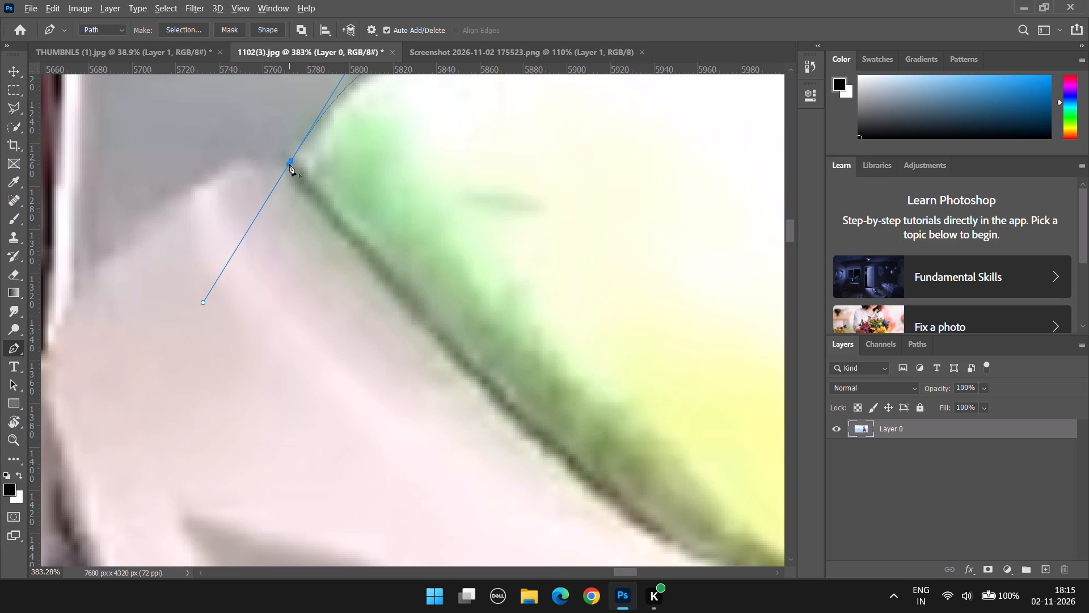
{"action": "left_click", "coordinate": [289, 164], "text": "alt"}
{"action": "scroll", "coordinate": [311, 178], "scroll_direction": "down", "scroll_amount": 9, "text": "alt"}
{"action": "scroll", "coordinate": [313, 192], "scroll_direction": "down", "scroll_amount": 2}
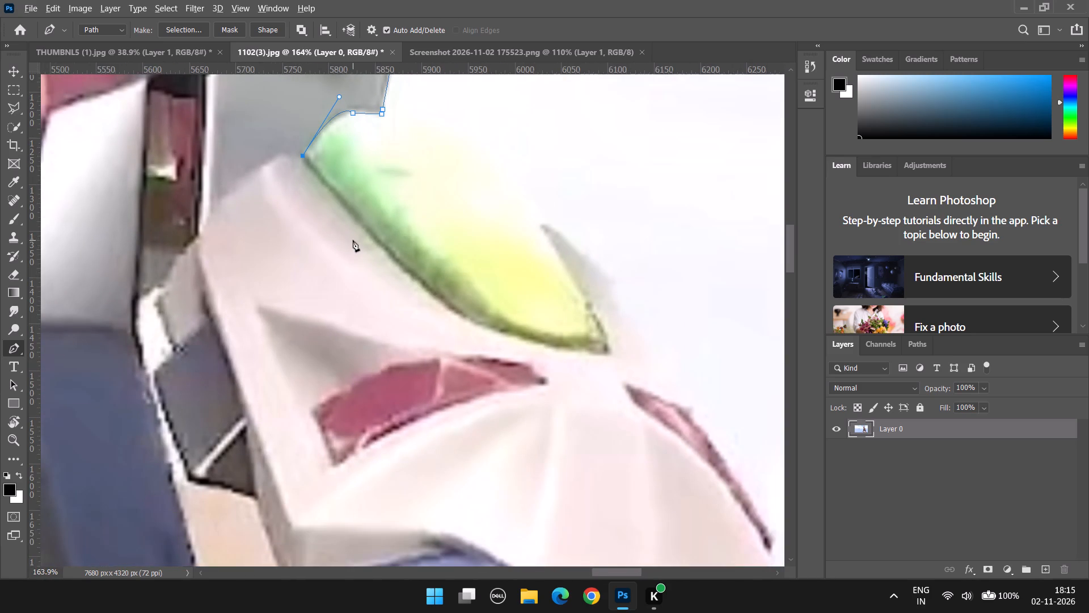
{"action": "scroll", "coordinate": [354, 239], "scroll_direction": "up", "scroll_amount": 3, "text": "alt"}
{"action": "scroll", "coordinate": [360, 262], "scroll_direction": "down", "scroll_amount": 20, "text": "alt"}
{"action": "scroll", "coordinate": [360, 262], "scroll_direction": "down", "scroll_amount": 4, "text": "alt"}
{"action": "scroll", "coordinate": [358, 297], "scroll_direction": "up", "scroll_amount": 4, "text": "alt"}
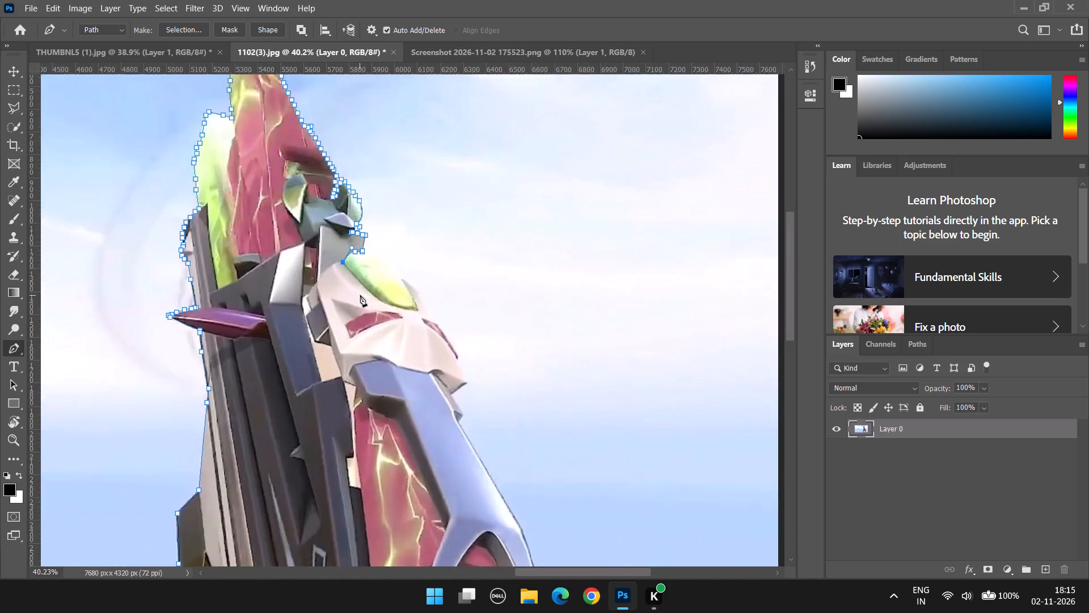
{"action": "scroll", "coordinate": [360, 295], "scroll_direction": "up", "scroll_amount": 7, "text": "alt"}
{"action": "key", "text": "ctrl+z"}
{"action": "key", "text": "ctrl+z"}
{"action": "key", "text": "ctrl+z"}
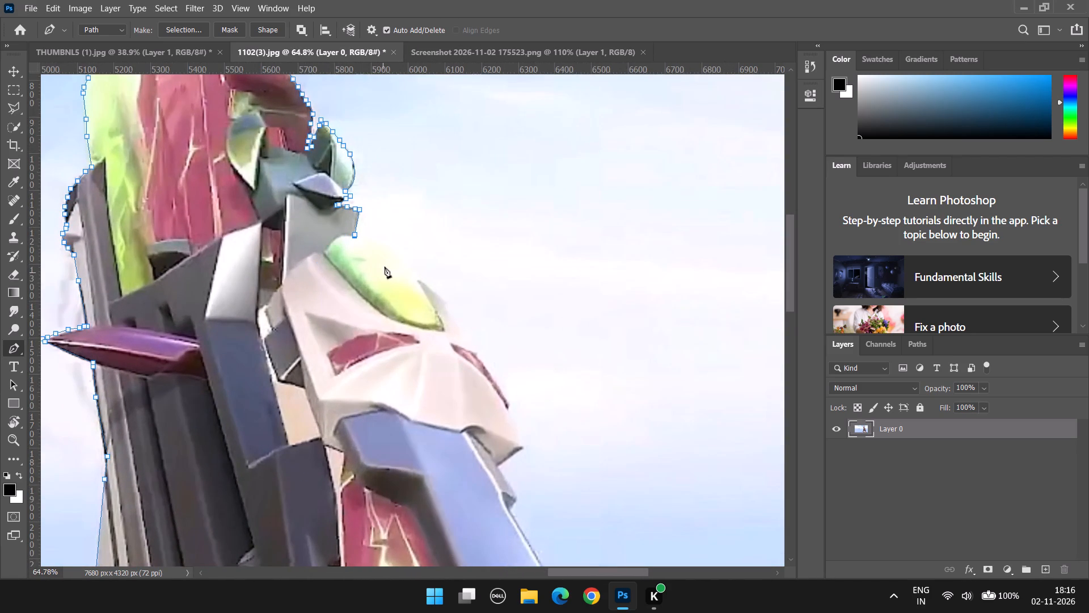
Add a curved Pen segment around the yellow-green piece's outer edge to the grey fin's tip, and remove the outgoing handle.
{"action": "scroll", "coordinate": [386, 264], "scroll_direction": "up", "scroll_amount": 7}
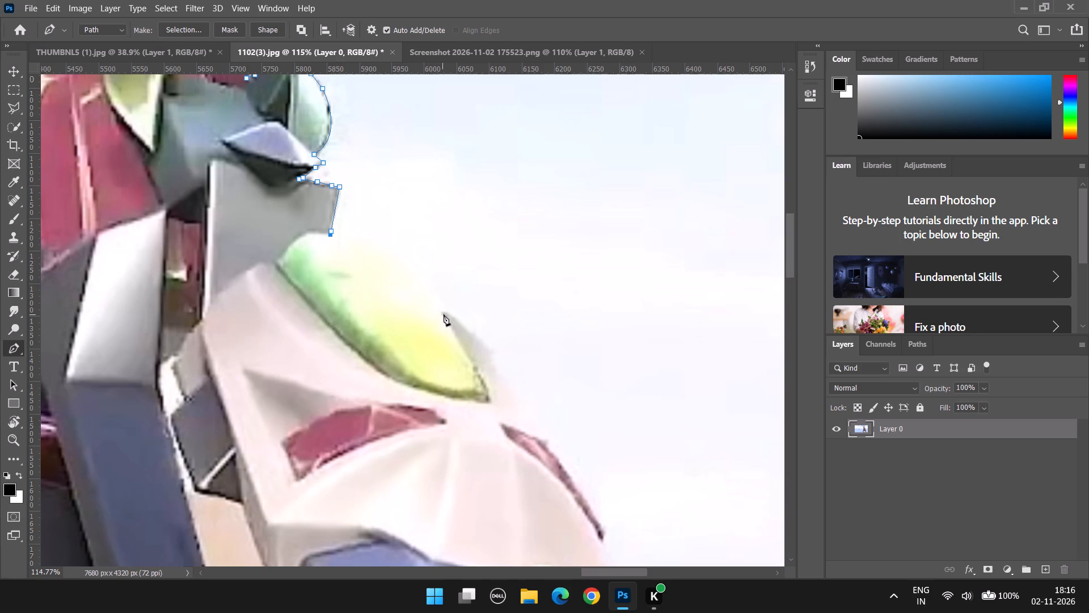
{"action": "left_click_drag", "start_coordinate": [444, 314], "coordinate": [465, 387]}
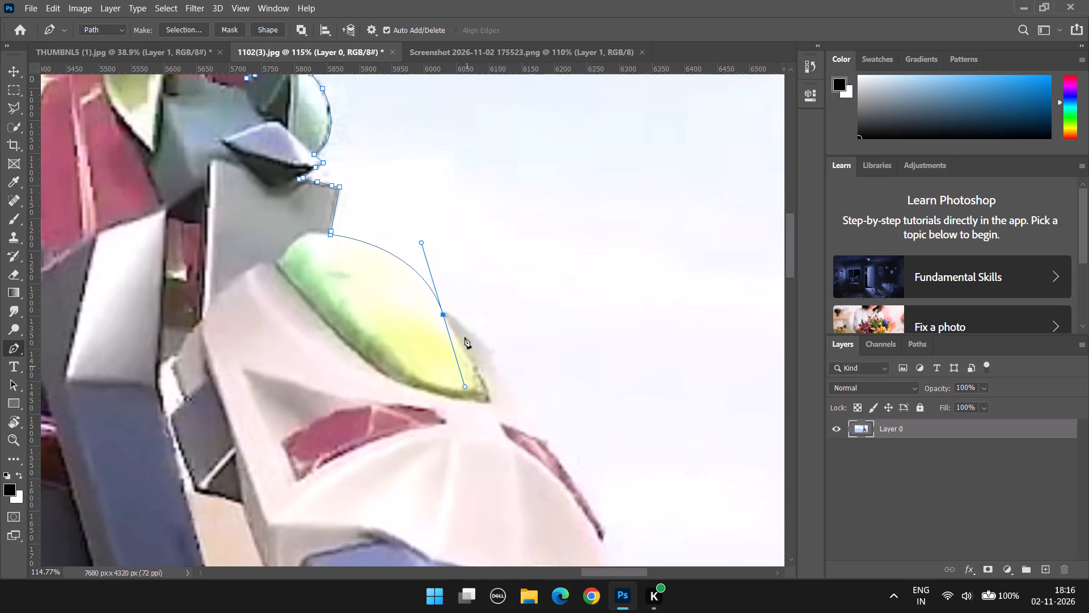
{"action": "left_click", "coordinate": [441, 313], "text": "alt"}
Trace the Pen path down the grey fin's outer edge to where it meets the cream shell above the red inlay.
{"action": "left_click", "coordinate": [466, 326]}
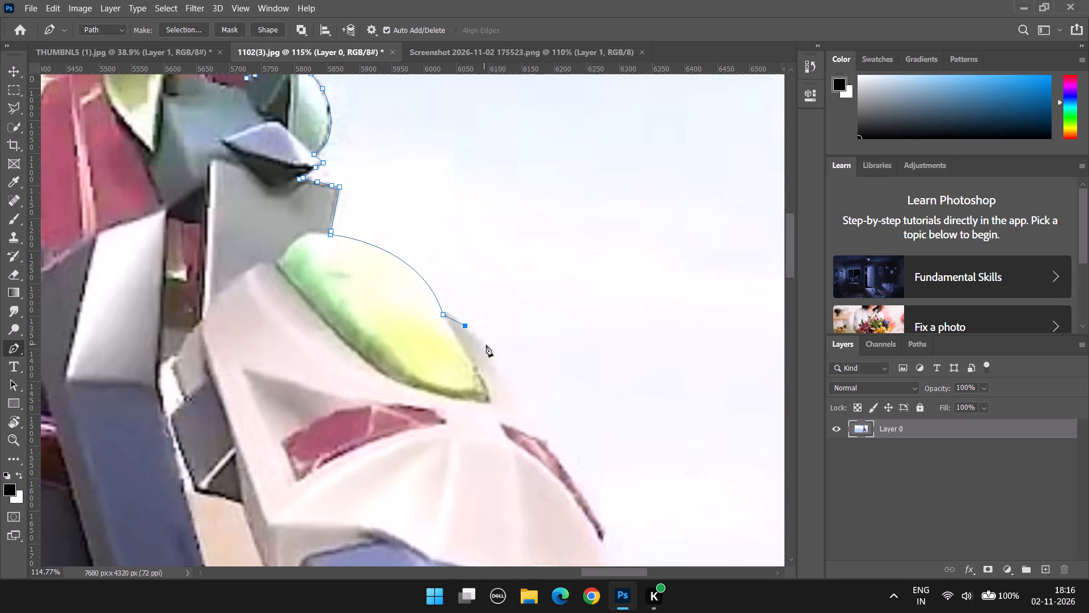
{"action": "scroll", "coordinate": [549, 419], "scroll_direction": "down", "scroll_amount": 14}
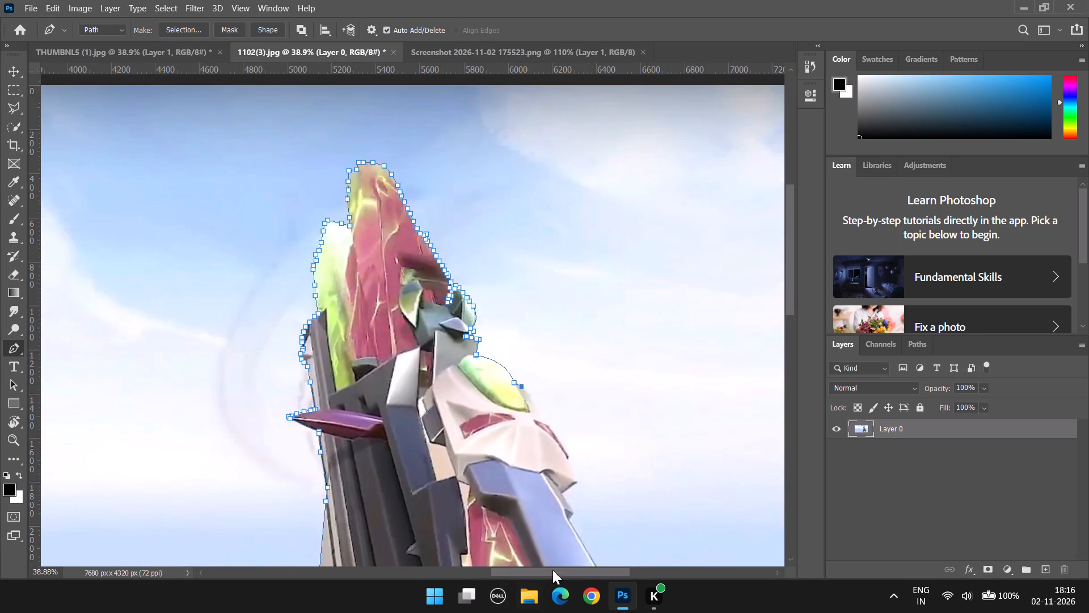
{"action": "left_click_drag", "start_coordinate": [553, 570], "coordinate": [571, 571]}
{"action": "scroll", "coordinate": [527, 400], "scroll_direction": "down", "scroll_amount": 6, "text": "alt"}
{"action": "scroll", "coordinate": [497, 404], "scroll_direction": "up", "scroll_amount": 15, "text": "alt"}
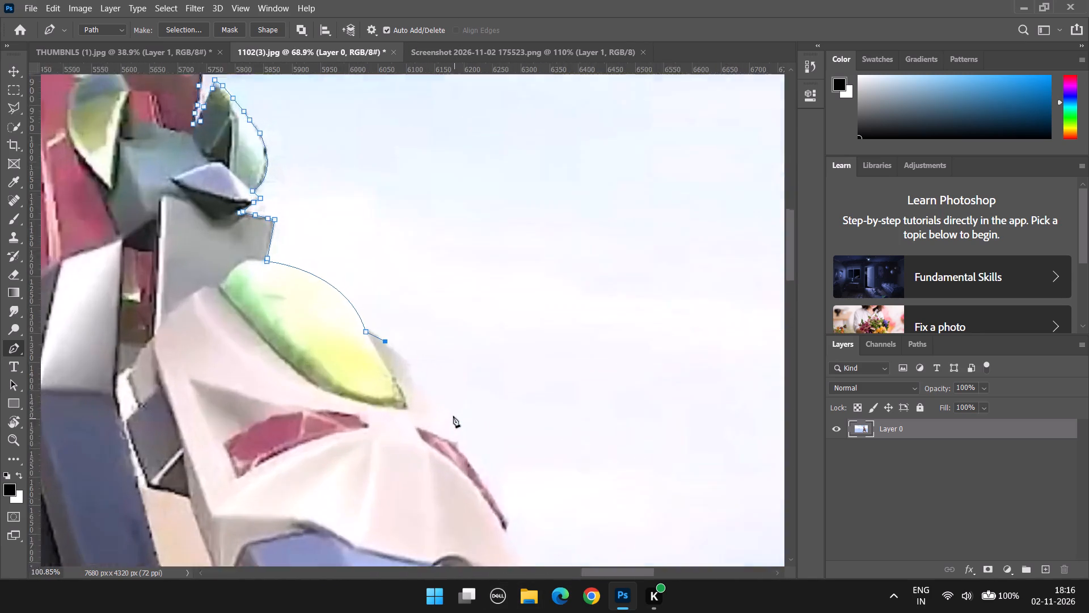
{"action": "scroll", "coordinate": [453, 416], "scroll_direction": "up", "scroll_amount": 4, "text": "alt"}
{"action": "scroll", "coordinate": [400, 345], "scroll_direction": "up", "scroll_amount": 6, "text": "alt"}
{"action": "left_click_drag", "start_coordinate": [416, 394], "coordinate": [421, 405]}
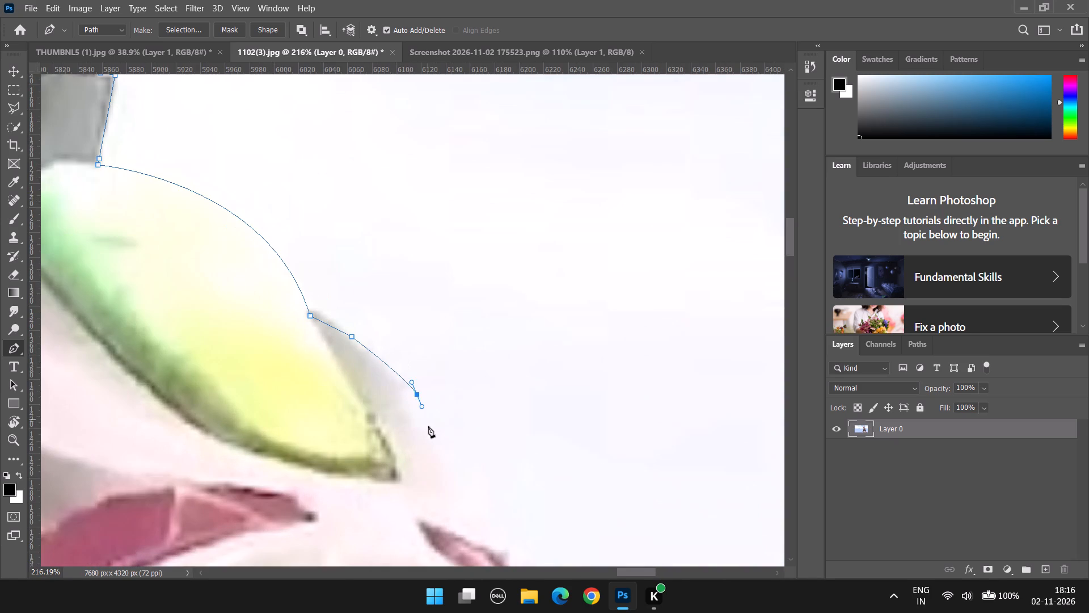
{"action": "left_click_drag", "start_coordinate": [429, 430], "coordinate": [435, 455]}
{"action": "left_click_drag", "start_coordinate": [439, 468], "coordinate": [448, 490]}
{"action": "left_click", "coordinate": [451, 494]}
Continue the Pen path down the cream shell's outer edge, past the red inlay, to the shell's pointed lower tip.
{"action": "scroll", "coordinate": [454, 491], "scroll_direction": "down", "scroll_amount": 8, "text": "alt"}
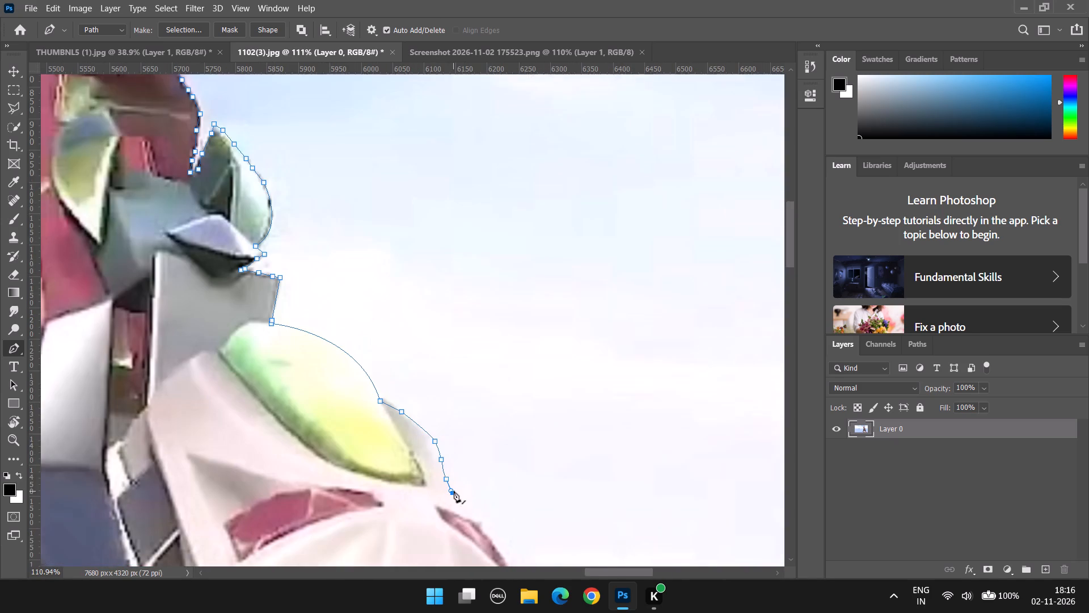
{"action": "scroll", "coordinate": [454, 491], "scroll_direction": "down", "scroll_amount": 12, "text": "alt"}
{"action": "left_click", "coordinate": [479, 367]}
{"action": "left_click", "coordinate": [502, 400]}
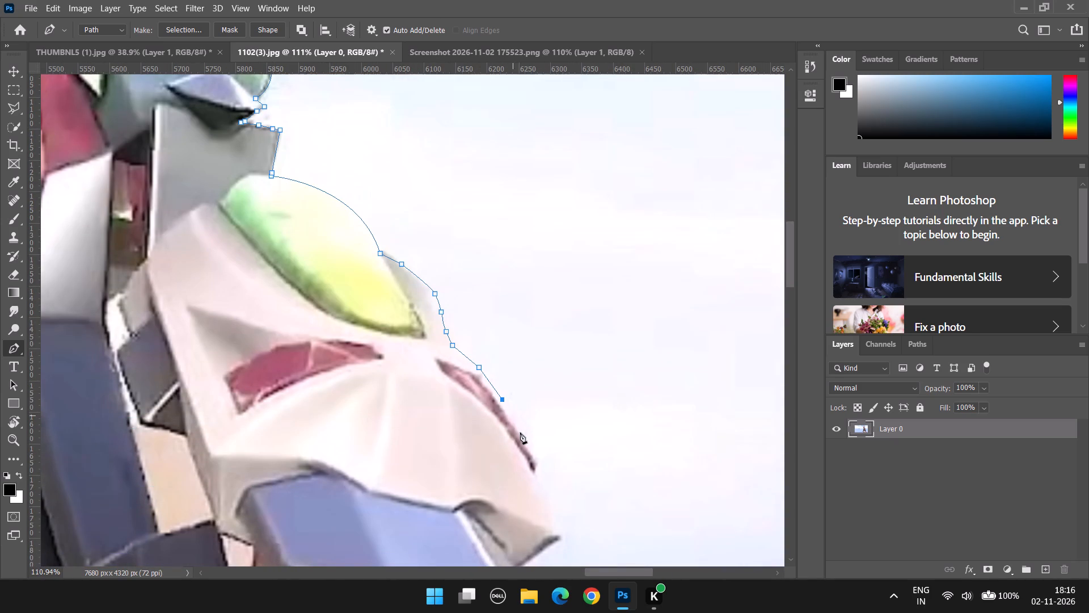
{"action": "left_click", "coordinate": [524, 439]}
{"action": "left_click", "coordinate": [537, 459]}
{"action": "left_click", "coordinate": [529, 468]}
{"action": "left_click", "coordinate": [534, 483]}
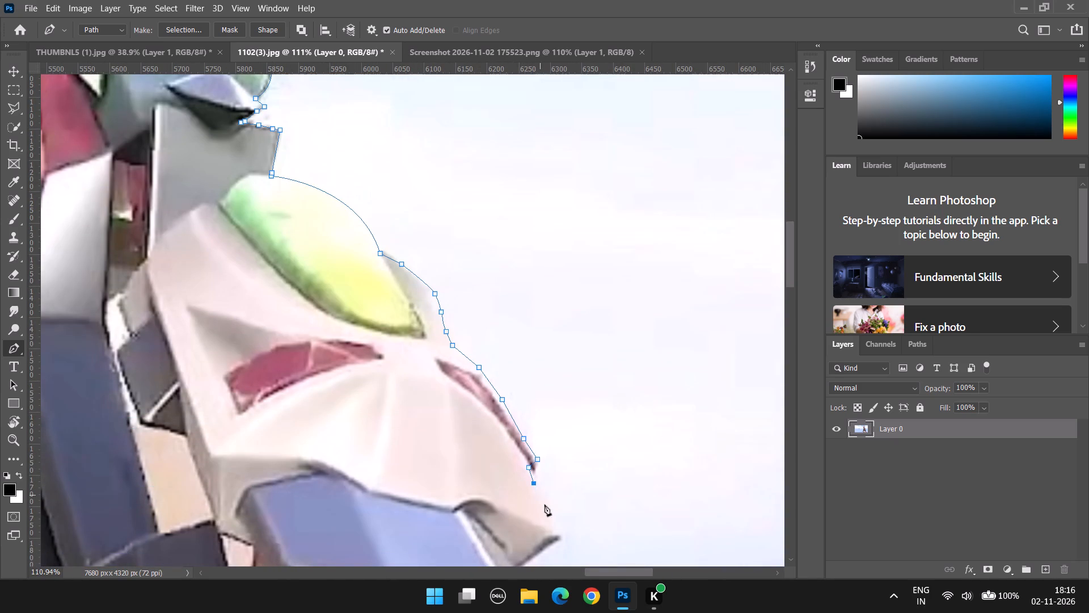
{"action": "left_click", "coordinate": [546, 510]}
{"action": "left_click", "coordinate": [560, 536]}
Trace the Pen path under the shell's tip and around the small grey piece to the blue arm's edge.
{"action": "scroll", "coordinate": [560, 535], "scroll_direction": "down", "scroll_amount": 12}
{"action": "scroll", "coordinate": [540, 486], "scroll_direction": "up", "scroll_amount": 4}
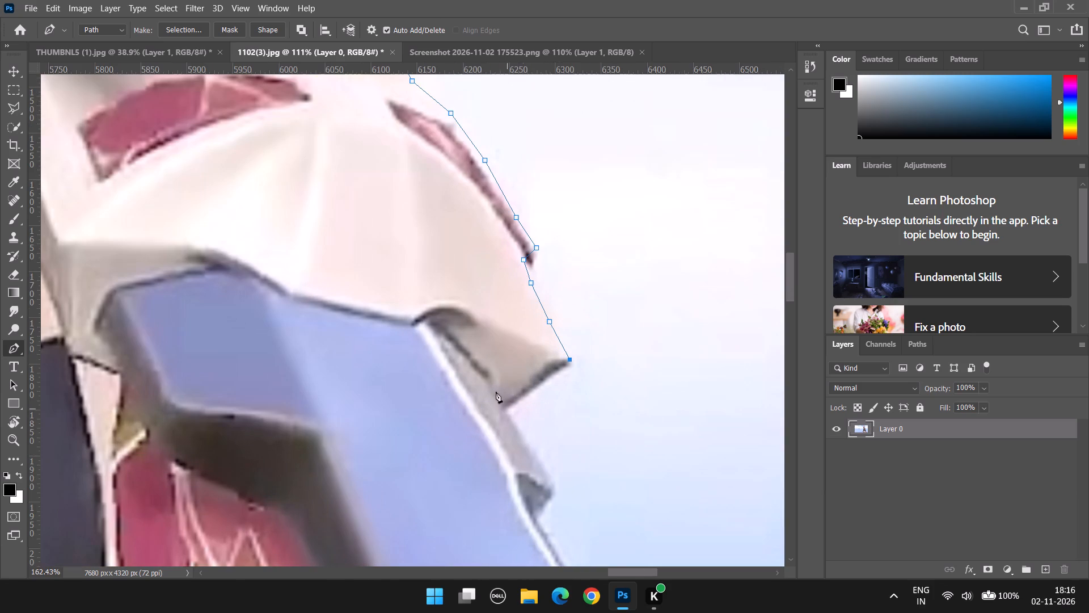
{"action": "left_click", "coordinate": [506, 410]}
{"action": "scroll", "coordinate": [513, 412], "scroll_direction": "down", "scroll_amount": 7}
{"action": "left_click", "coordinate": [554, 416]}
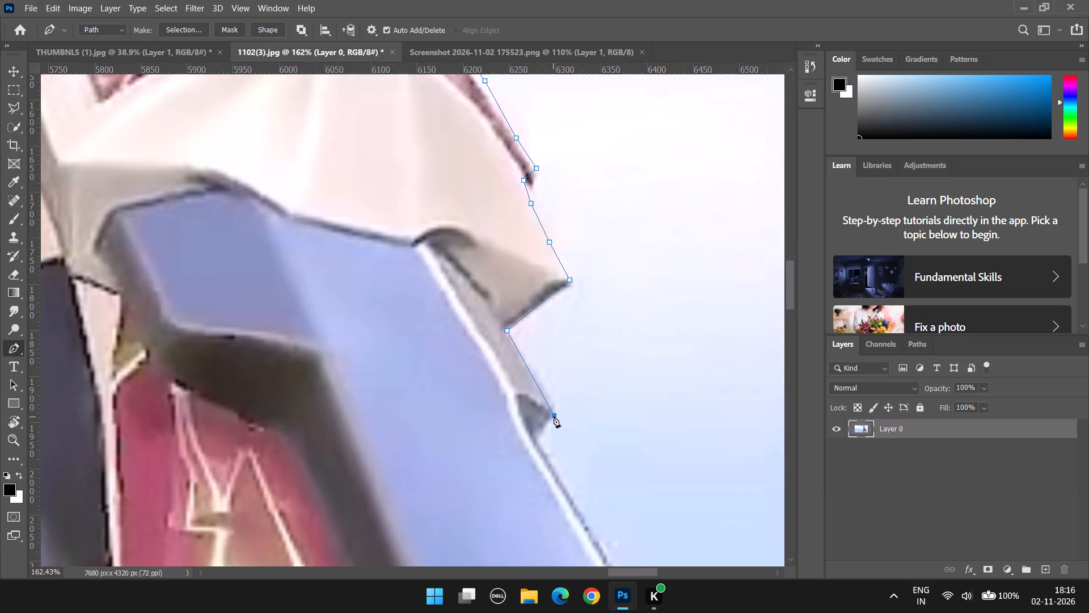
{"action": "scroll", "coordinate": [558, 421], "scroll_direction": "down", "scroll_amount": 5}
{"action": "scroll", "coordinate": [572, 368], "scroll_direction": "down", "scroll_amount": 4}
{"action": "left_click", "coordinate": [538, 337]}
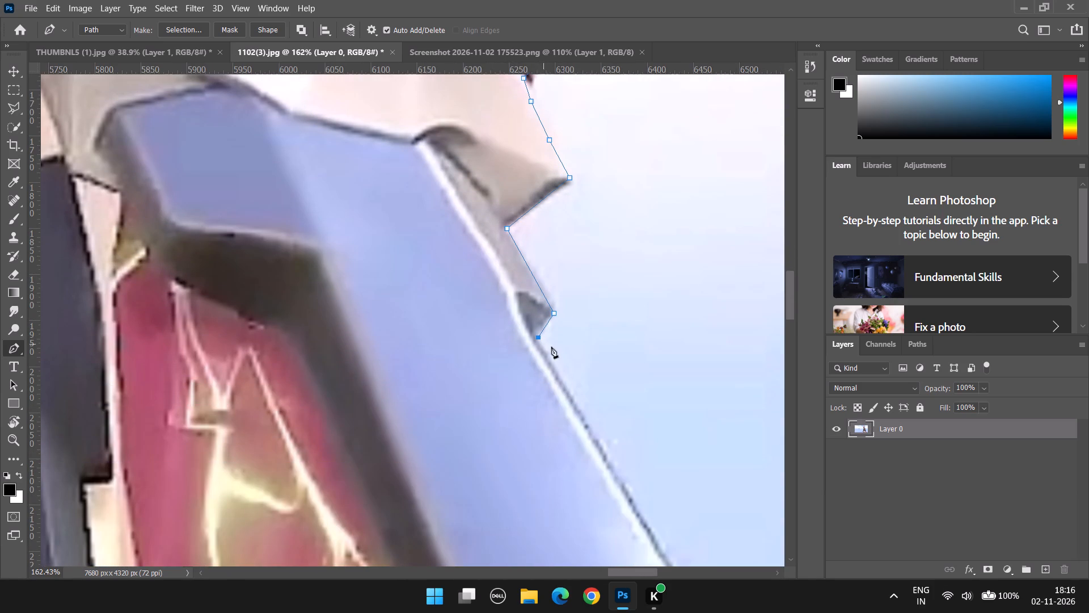
Trace the Pen path down the blue arm's outer edge to the bend above the triangular opening.
{"action": "scroll", "coordinate": [563, 391], "scroll_direction": "down", "scroll_amount": 20}
{"action": "scroll", "coordinate": [563, 391], "scroll_direction": "down", "scroll_amount": 20}
{"action": "scroll", "coordinate": [737, 367], "scroll_direction": "down", "scroll_amount": 5}
{"action": "left_click_drag", "start_coordinate": [567, 568], "coordinate": [593, 574]}
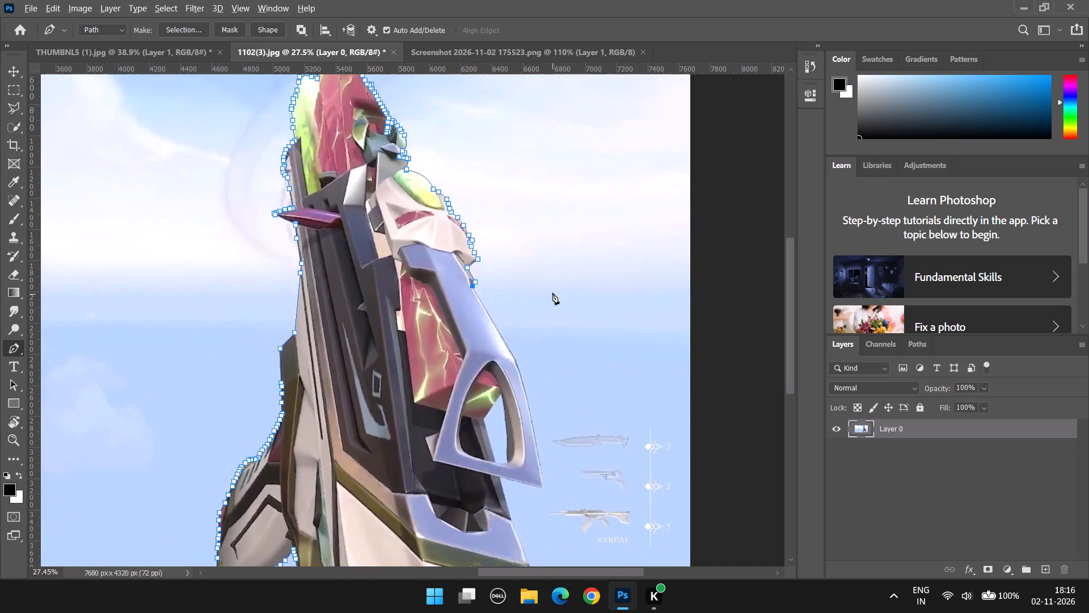
{"action": "scroll", "coordinate": [552, 293], "scroll_direction": "up", "scroll_amount": 11, "text": "alt"}
{"action": "left_click", "coordinate": [386, 276]}
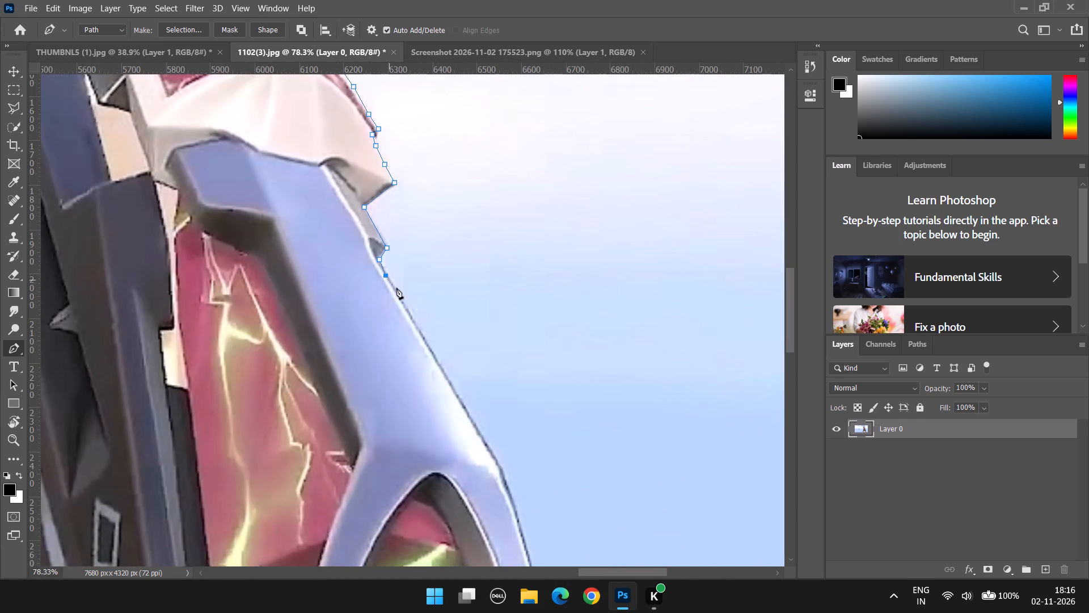
{"action": "left_click", "coordinate": [400, 297]}
{"action": "left_click", "coordinate": [411, 319]}
{"action": "left_click", "coordinate": [429, 349]}
{"action": "left_click", "coordinate": [446, 373]}
{"action": "left_click", "coordinate": [458, 399]}
{"action": "left_click", "coordinate": [476, 421]}
{"action": "left_click", "coordinate": [484, 441]}
{"action": "left_click", "coordinate": [501, 466]}
Continue the Pen path down the outer side of the blue triangular frame to its pointed lower corner.
{"action": "scroll", "coordinate": [501, 469], "scroll_direction": "down", "scroll_amount": 5}
{"action": "left_click", "coordinate": [509, 434]}
{"action": "scroll", "coordinate": [514, 442], "scroll_direction": "down", "scroll_amount": 6}
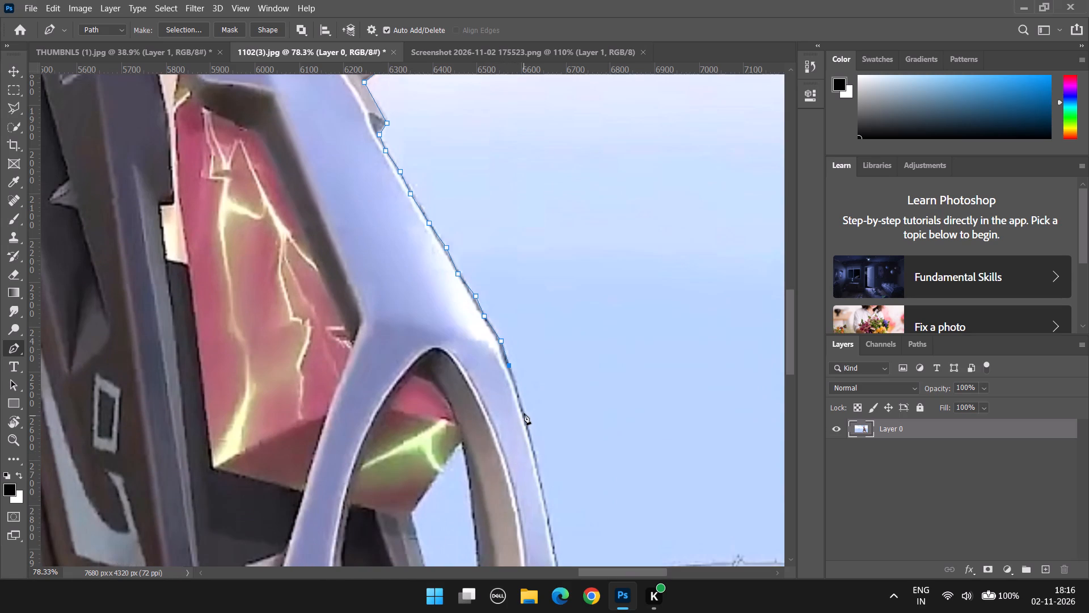
{"action": "left_click", "coordinate": [524, 413]}
{"action": "scroll", "coordinate": [525, 425], "scroll_direction": "down", "scroll_amount": 5}
{"action": "left_click", "coordinate": [535, 400]}
{"action": "scroll", "coordinate": [536, 402], "scroll_direction": "down", "scroll_amount": 6}
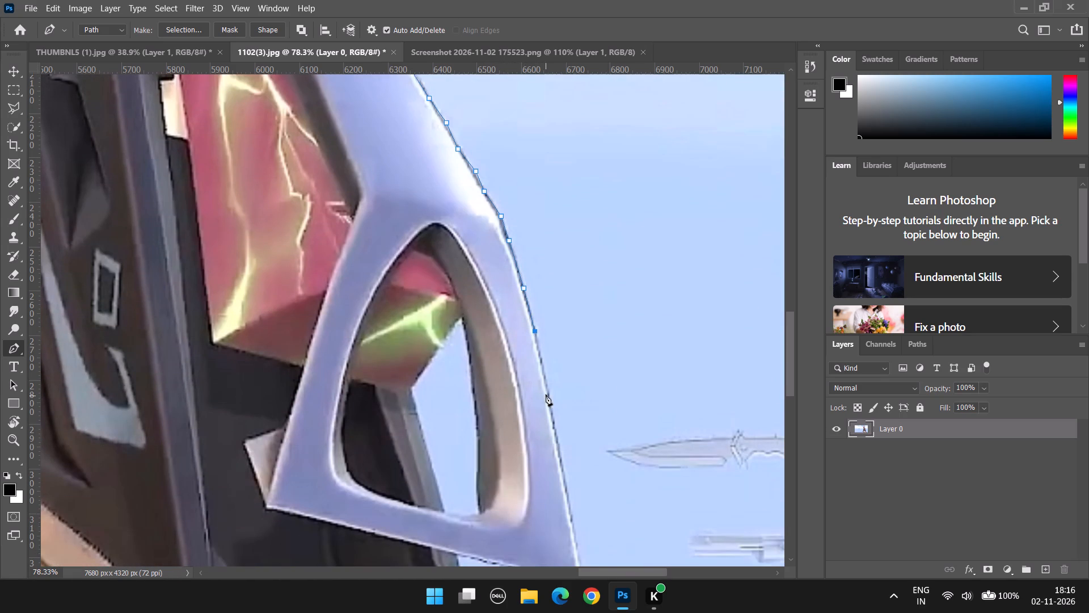
{"action": "left_click", "coordinate": [551, 398]}
{"action": "scroll", "coordinate": [551, 405], "scroll_direction": "down", "scroll_amount": 4}
{"action": "key", "text": "ctrl+z"}
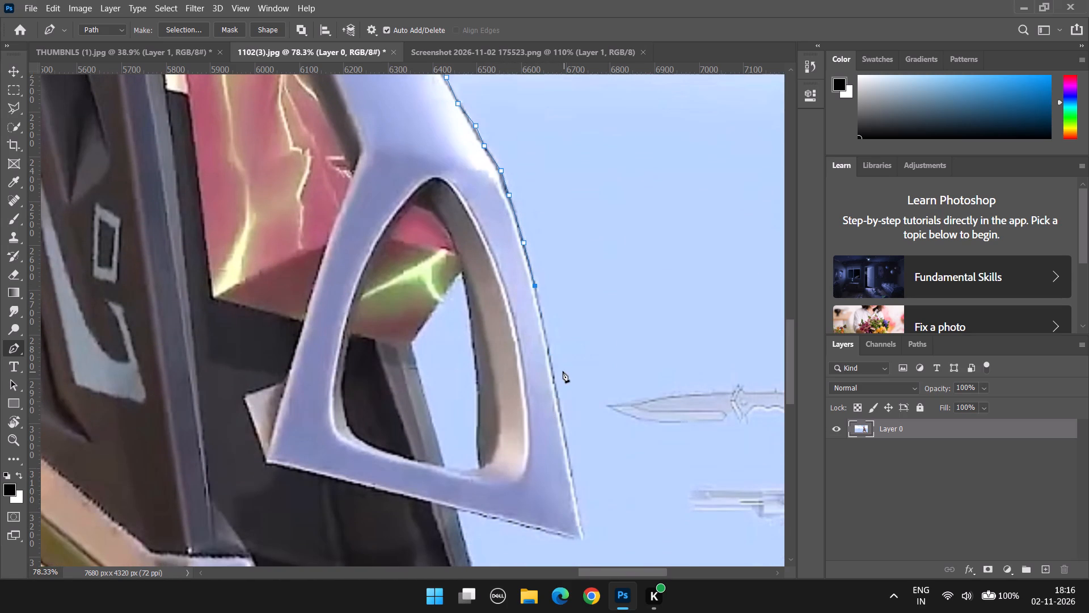
{"action": "left_click", "coordinate": [553, 378]}
{"action": "scroll", "coordinate": [554, 392], "scroll_direction": "down", "scroll_amount": 1}
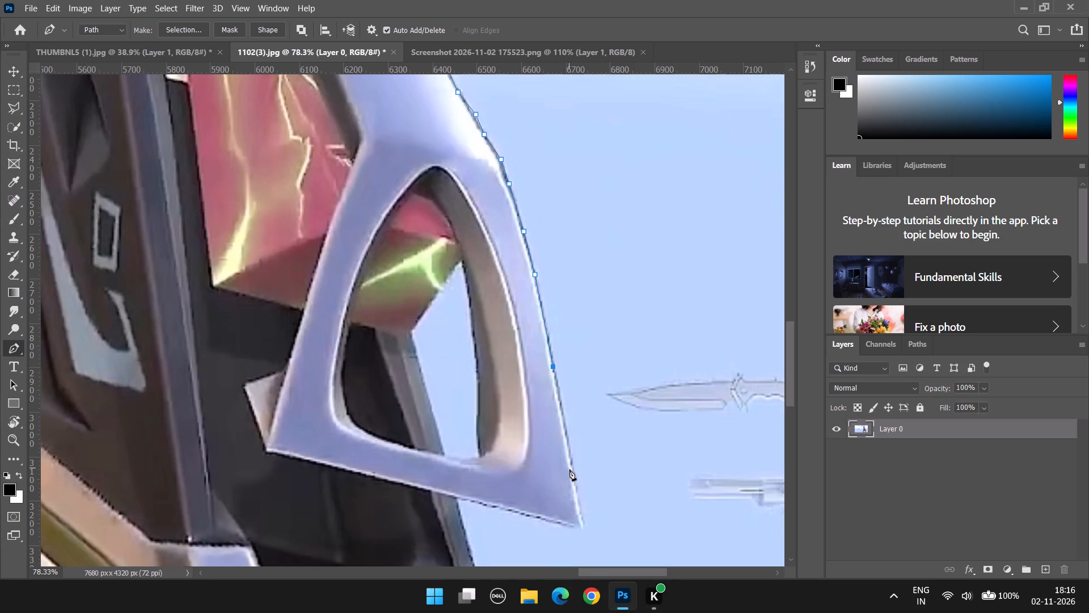
{"action": "left_click", "coordinate": [572, 473]}
{"action": "scroll", "coordinate": [570, 475], "scroll_direction": "down", "scroll_amount": 6}
{"action": "left_click", "coordinate": [584, 459]}
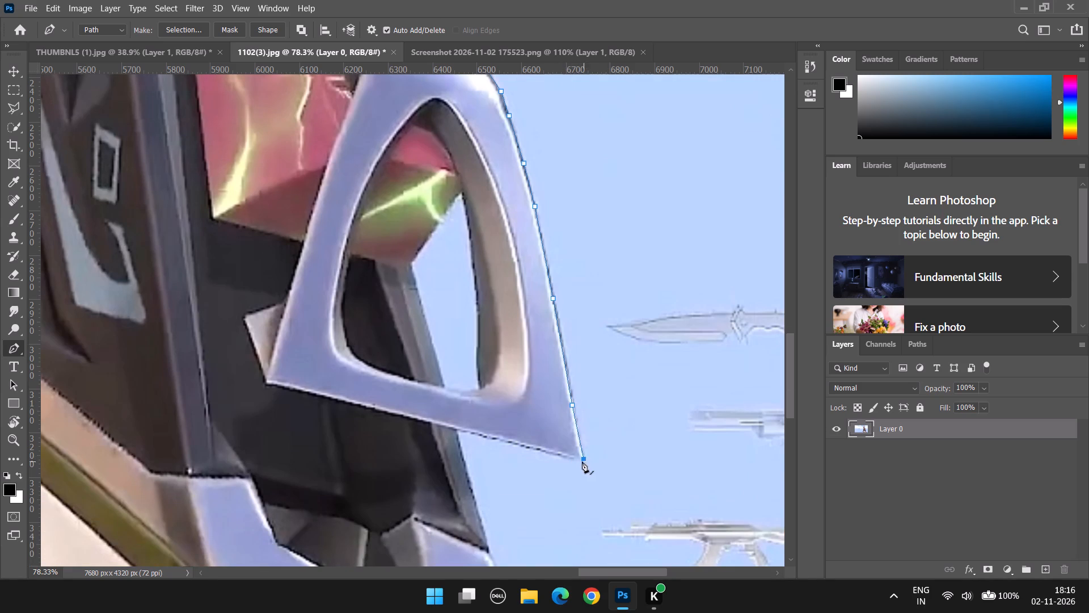
Trace the Pen path around the blue frame's pointed corner and back along its bottom edge to the dark weapon body.
{"action": "scroll", "coordinate": [588, 461], "scroll_direction": "up", "scroll_amount": 15, "text": "alt"}
{"action": "left_click", "coordinate": [567, 454]}
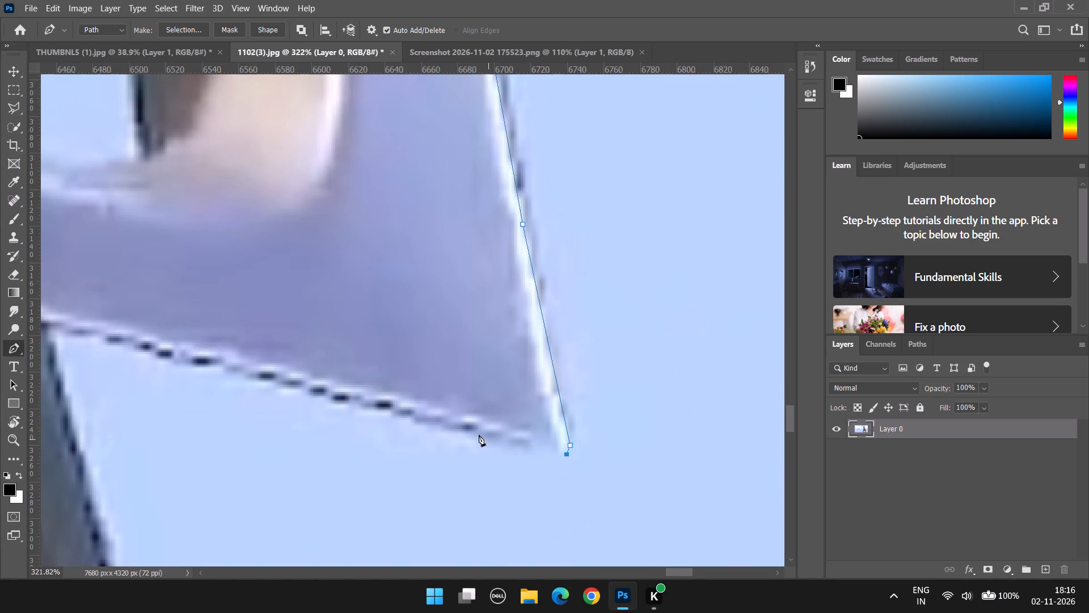
{"action": "left_click", "coordinate": [236, 363]}
{"action": "scroll", "coordinate": [235, 361], "scroll_direction": "down", "scroll_amount": 13}
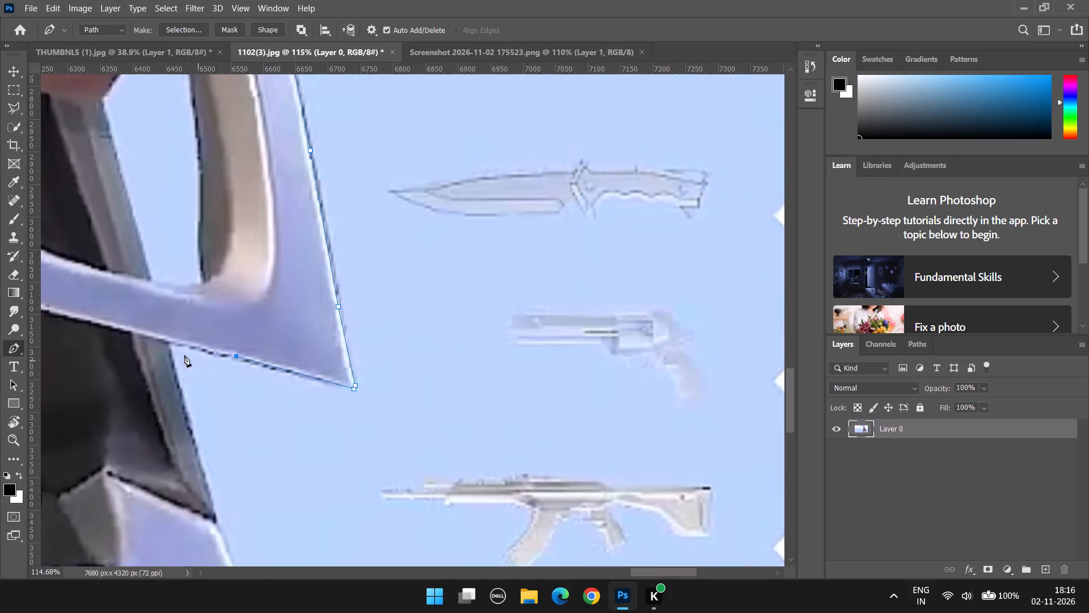
{"action": "left_click", "coordinate": [168, 341]}
{"action": "scroll", "coordinate": [229, 422], "scroll_direction": "down", "scroll_amount": 14, "text": "alt"}
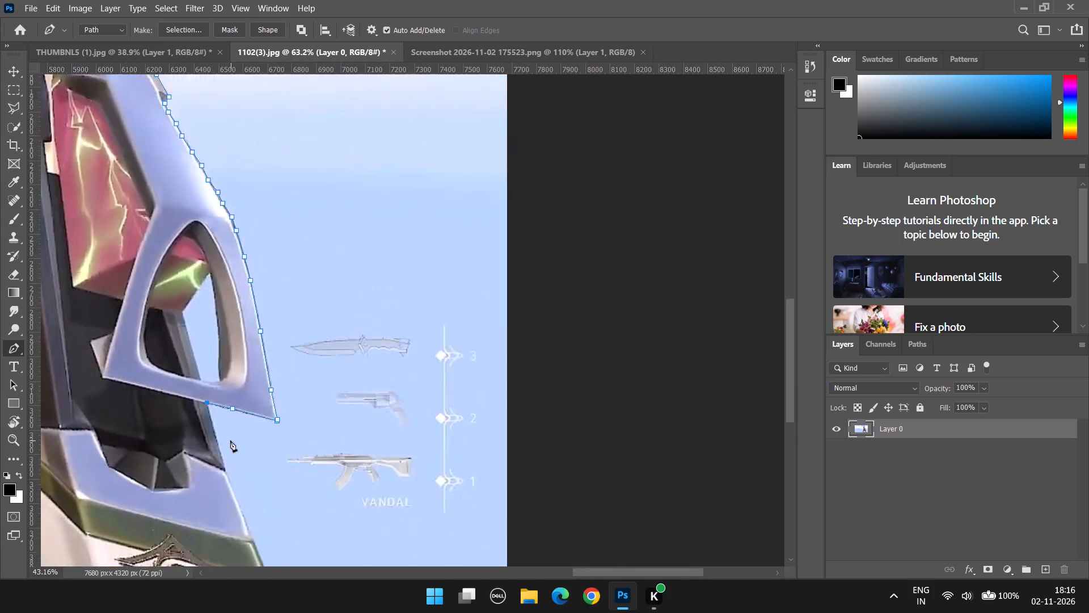
{"action": "scroll", "coordinate": [201, 444], "scroll_direction": "down", "scroll_amount": 7}
{"action": "scroll", "coordinate": [121, 330], "scroll_direction": "up", "scroll_amount": 10, "text": "alt"}
{"action": "scroll", "coordinate": [362, 285], "scroll_direction": "up", "scroll_amount": 5, "text": "alt"}
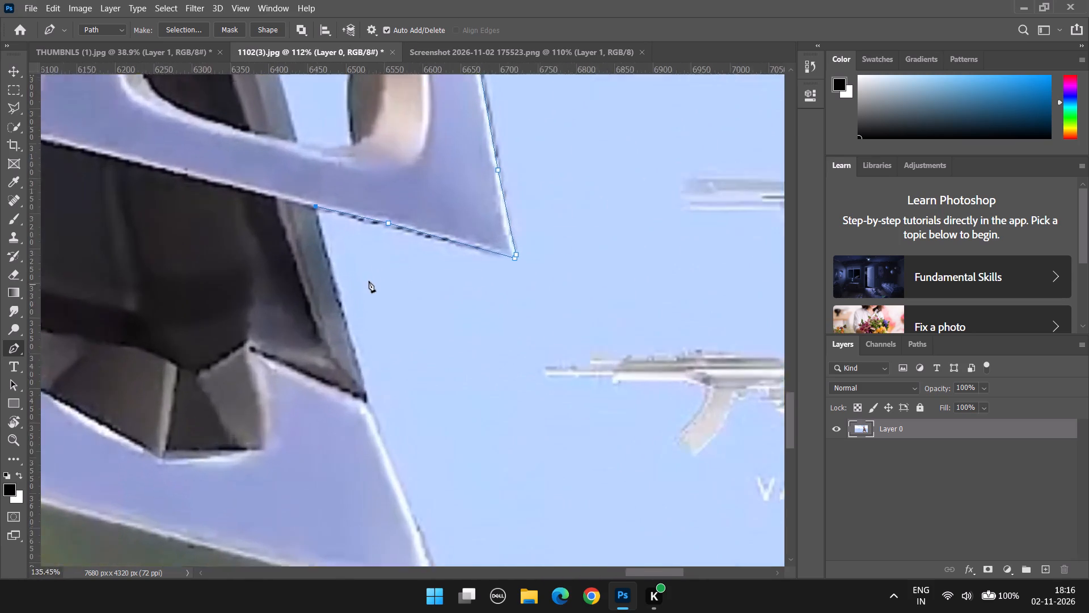
Trace the Pen path down the dark weapon body's outer edge from the blue frame to the lower blue panel's corner.
{"action": "left_click", "coordinate": [296, 191]}
{"action": "left_click", "coordinate": [307, 228]}
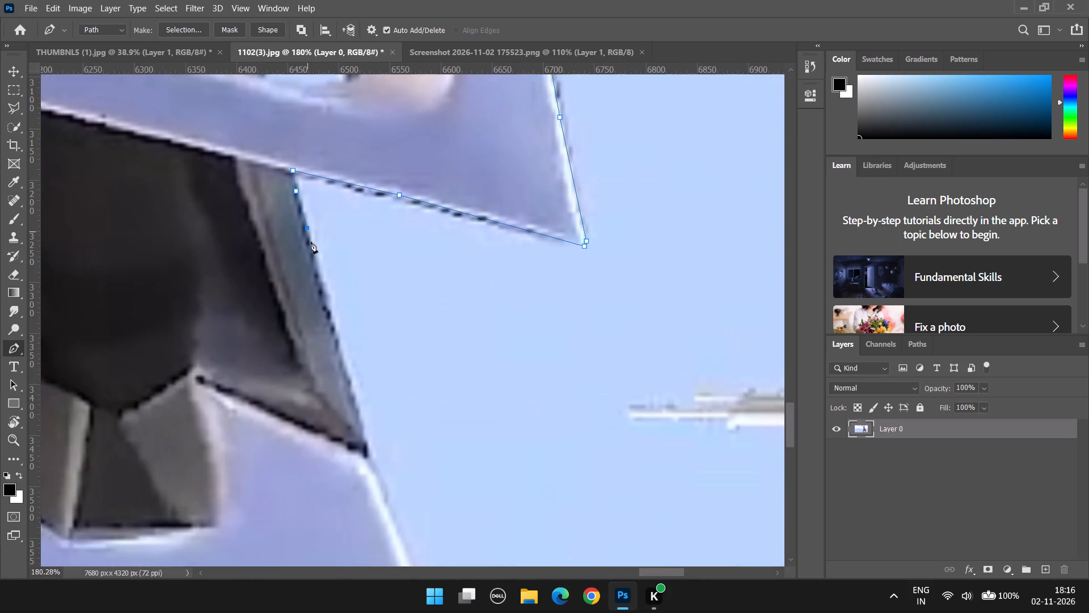
{"action": "left_click", "coordinate": [322, 280]}
{"action": "left_click", "coordinate": [337, 339]}
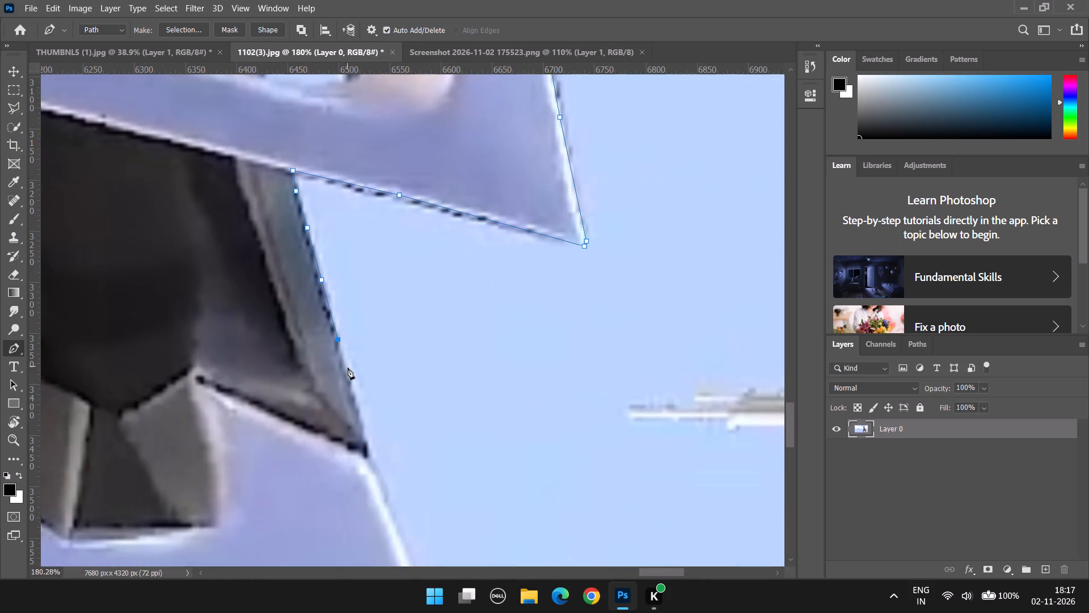
{"action": "left_click", "coordinate": [350, 376]}
{"action": "left_click", "coordinate": [365, 442]}
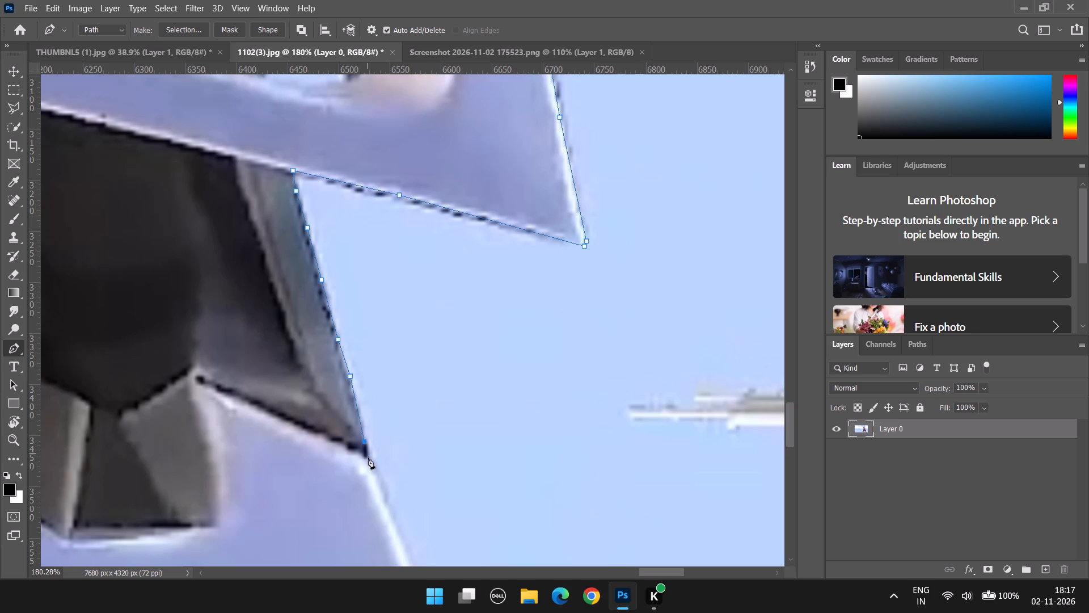
{"action": "left_click", "coordinate": [370, 461]}
Continue the Pen path down the edge of the blue panel and green band to the top of the pink piece.
{"action": "scroll", "coordinate": [370, 461], "scroll_direction": "down", "scroll_amount": 20, "text": "alt"}
{"action": "scroll", "coordinate": [370, 461], "scroll_direction": "down", "scroll_amount": 2, "text": "alt"}
{"action": "scroll", "coordinate": [422, 387], "scroll_direction": "up", "scroll_amount": 5, "text": "alt"}
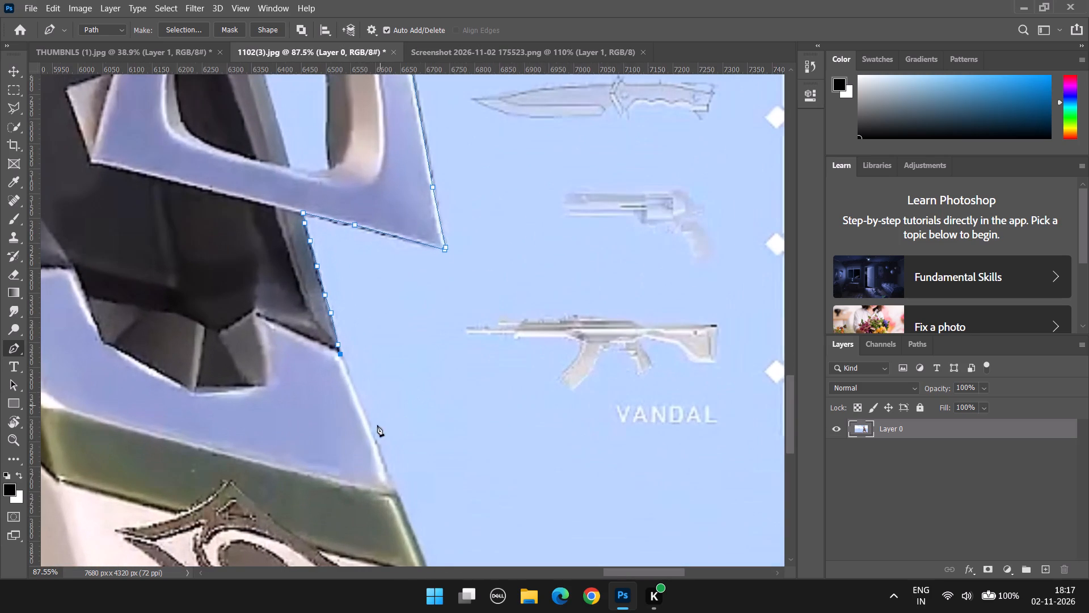
{"action": "left_click", "coordinate": [378, 446]}
{"action": "scroll", "coordinate": [379, 453], "scroll_direction": "down", "scroll_amount": 6}
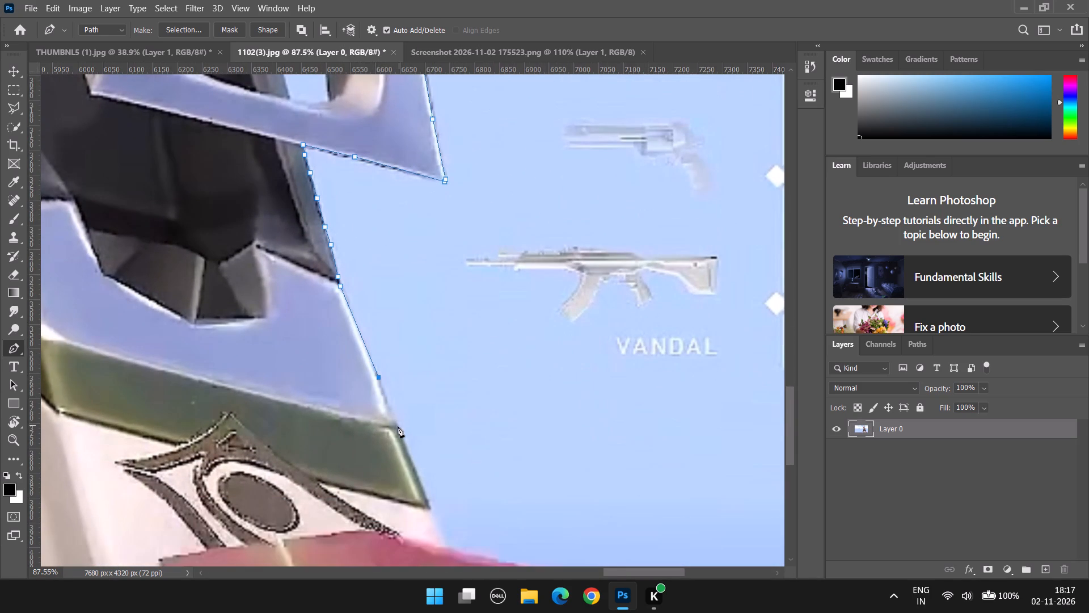
{"action": "left_click", "coordinate": [398, 426]}
{"action": "scroll", "coordinate": [402, 428], "scroll_direction": "down", "scroll_amount": 7}
{"action": "left_click", "coordinate": [432, 426]}
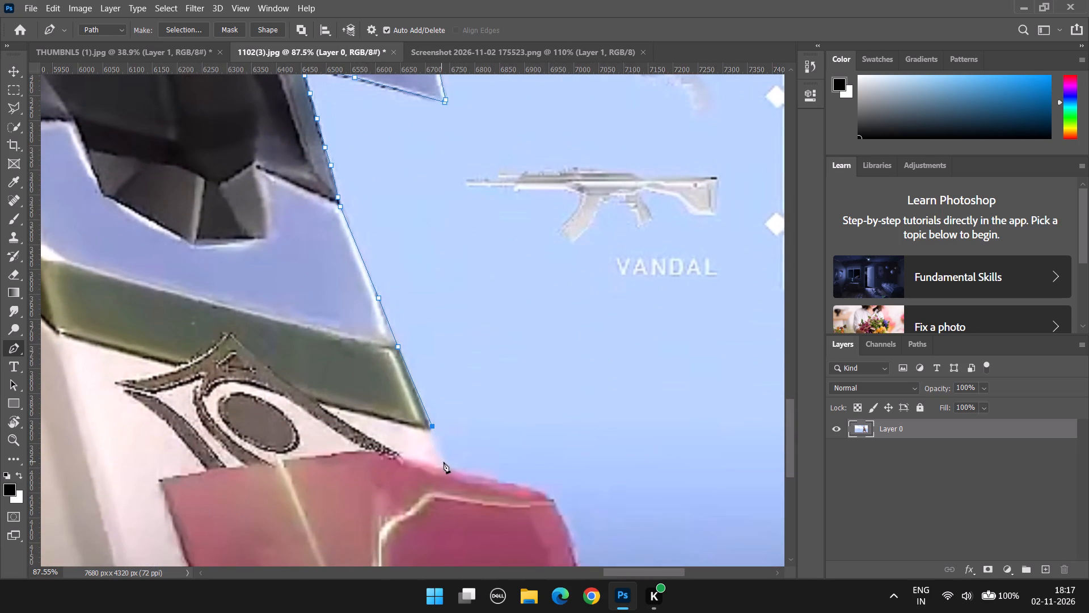
{"action": "left_click", "coordinate": [448, 466]}
Trace curved Pen segments along the pink piece's upper edge and around its outer shoulder.
{"action": "scroll", "coordinate": [554, 467], "scroll_direction": "down", "scroll_amount": 10}
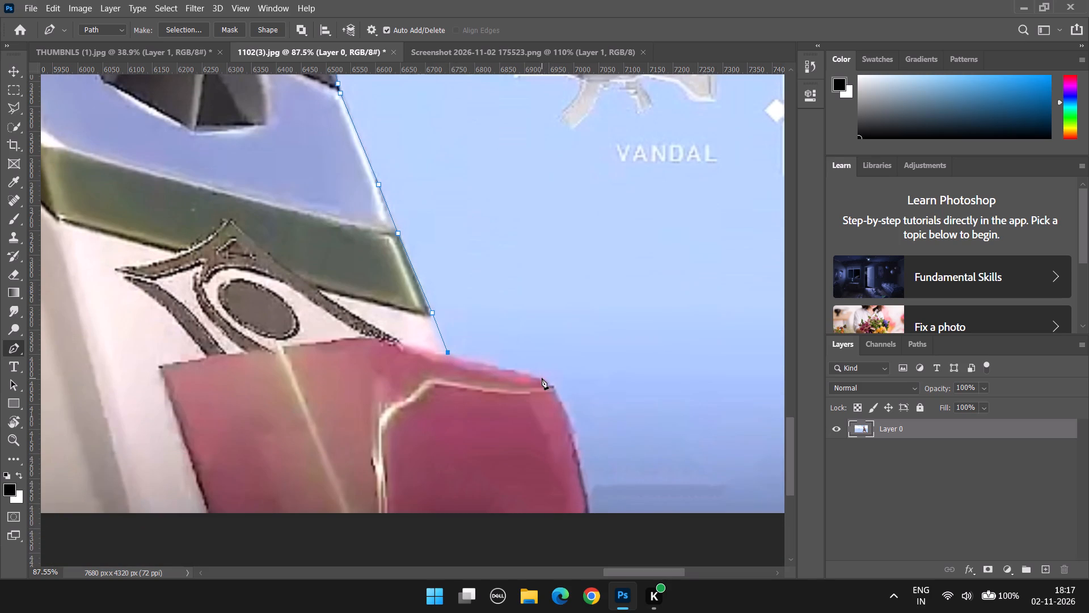
{"action": "scroll", "coordinate": [555, 389], "scroll_direction": "up", "scroll_amount": 8, "text": "alt"}
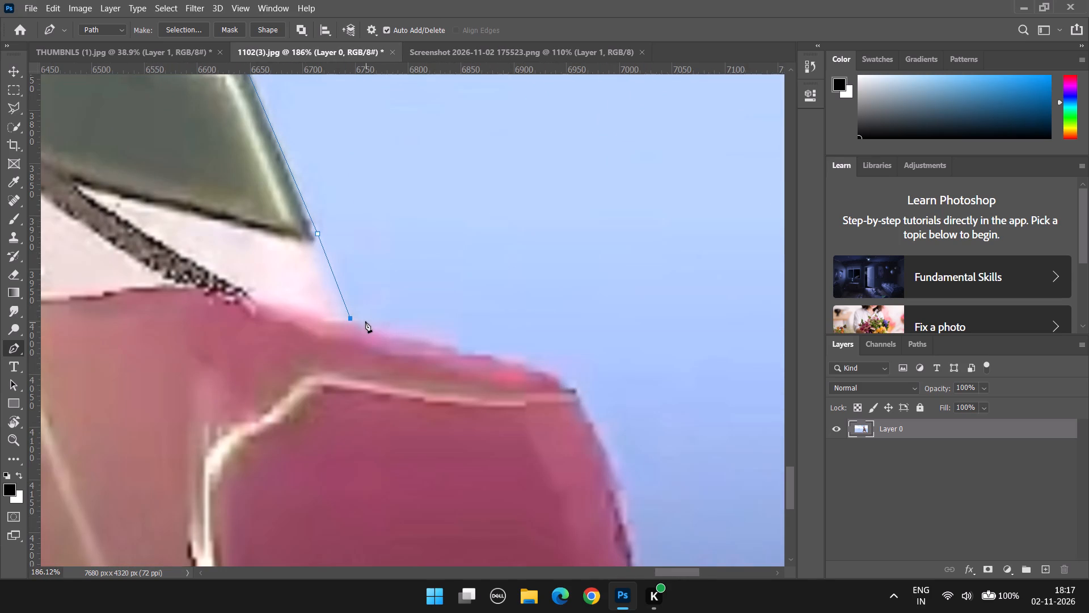
{"action": "left_click_drag", "start_coordinate": [365, 321], "coordinate": [380, 326]}
{"action": "left_click_drag", "start_coordinate": [390, 333], "coordinate": [397, 333]}
{"action": "left_click_drag", "start_coordinate": [420, 336], "coordinate": [440, 342]}
{"action": "left_click_drag", "start_coordinate": [455, 344], "coordinate": [481, 353]}
{"action": "left_click_drag", "start_coordinate": [506, 357], "coordinate": [516, 362]}
{"action": "left_click_drag", "start_coordinate": [546, 371], "coordinate": [568, 387]}
{"action": "left_click_drag", "start_coordinate": [584, 398], "coordinate": [589, 410]}
Trace the Pen path down the pink piece's outer side to the image's bottom edge, redoing the misplaced anchors near the bottom.
{"action": "left_click", "coordinate": [600, 430]}
{"action": "left_click_drag", "start_coordinate": [607, 459], "coordinate": [614, 475]}
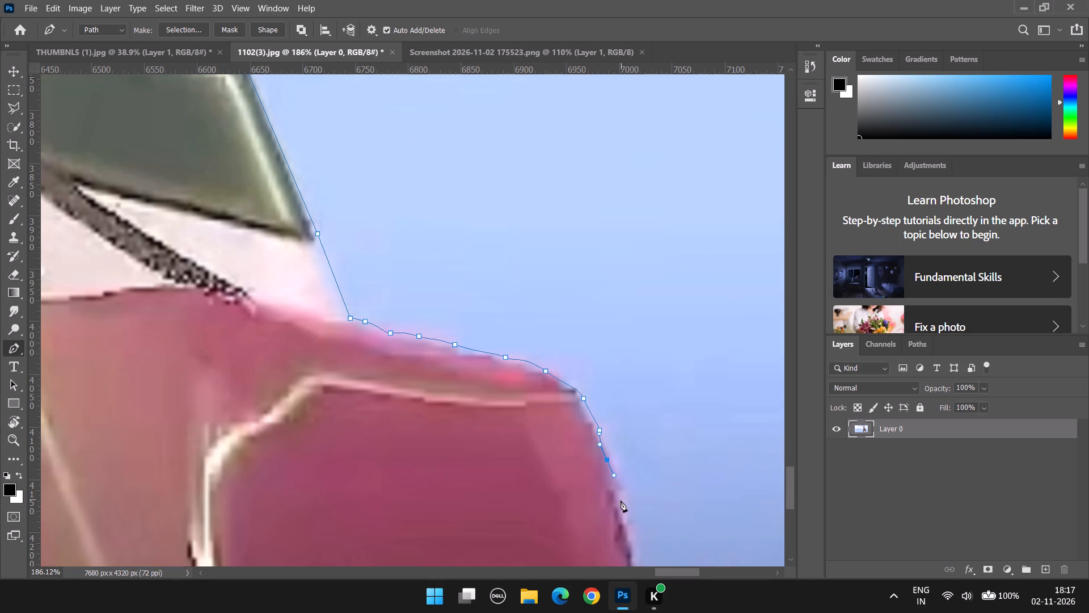
{"action": "left_click_drag", "start_coordinate": [621, 501], "coordinate": [621, 519]}
{"action": "left_click_drag", "start_coordinate": [629, 552], "coordinate": [629, 561]}
{"action": "scroll", "coordinate": [630, 563], "scroll_direction": "down", "scroll_amount": 3}
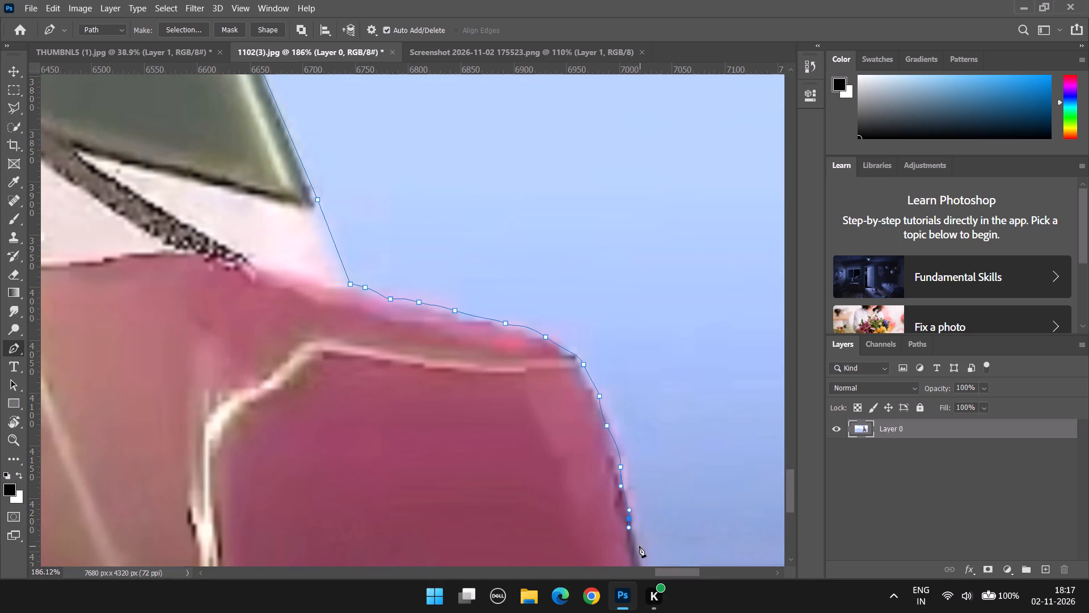
{"action": "left_click", "coordinate": [639, 546]}
{"action": "scroll", "coordinate": [639, 546], "scroll_direction": "down", "scroll_amount": 5}
{"action": "left_click_drag", "start_coordinate": [643, 506], "coordinate": [642, 511]}
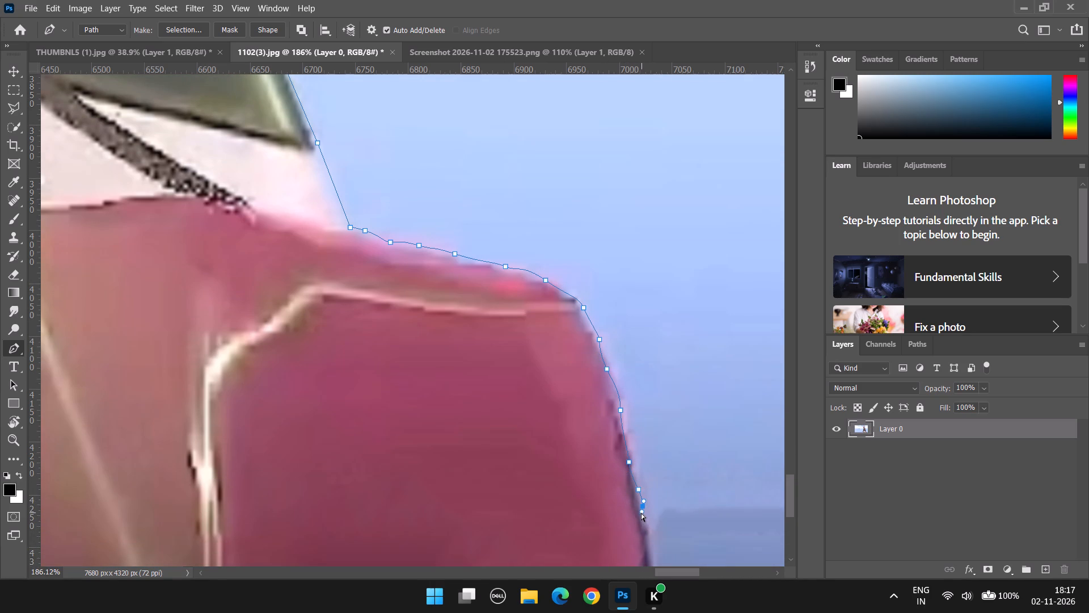
{"action": "key", "text": "ctrl+z"}
{"action": "key", "text": "ctrl+z"}
{"action": "left_click_drag", "start_coordinate": [634, 497], "coordinate": [634, 518]}
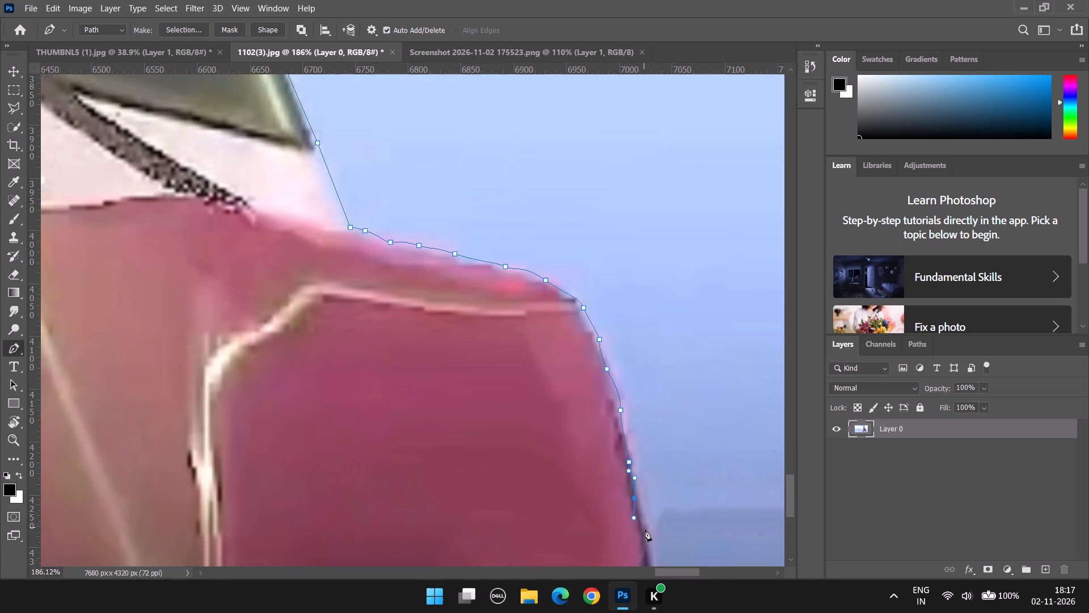
{"action": "left_click", "coordinate": [645, 530]}
{"action": "scroll", "coordinate": [647, 532], "scroll_direction": "down", "scroll_amount": 4}
{"action": "left_click_drag", "start_coordinate": [648, 518], "coordinate": [648, 526]}
{"action": "left_click", "coordinate": [648, 526]}
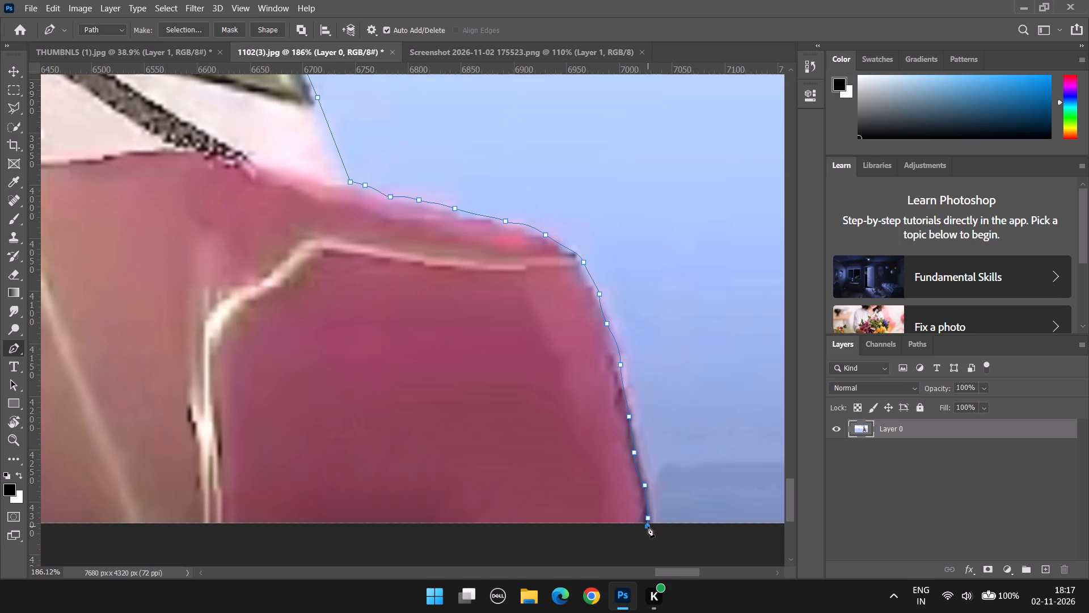
Run the Pen path along the image's bottom edge beneath the weapon and close it at the starting anchor.
{"action": "scroll", "coordinate": [483, 523], "scroll_direction": "down", "scroll_amount": 6, "text": "alt"}
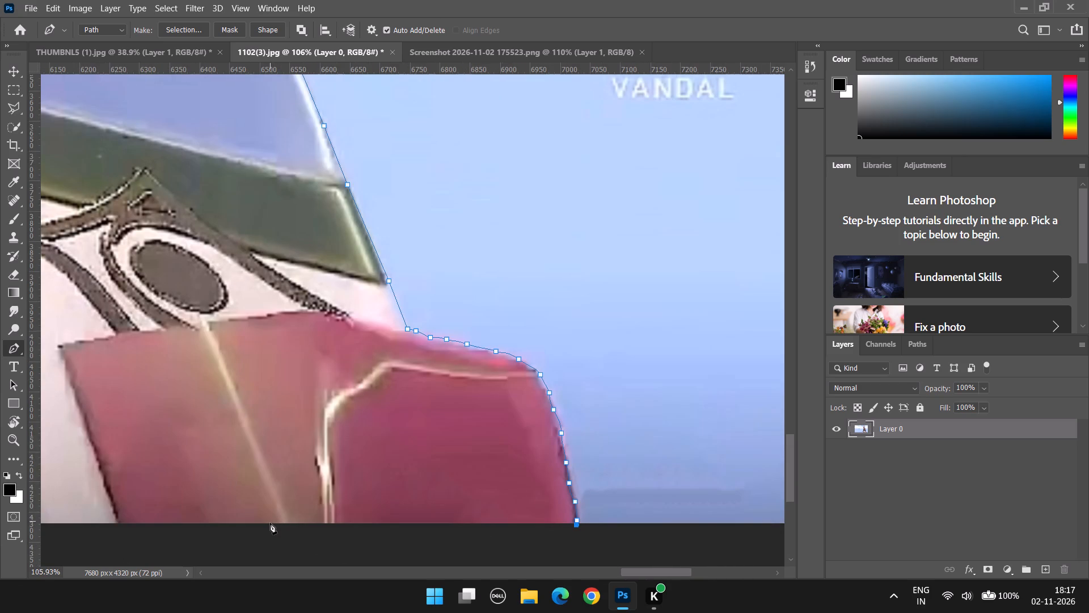
{"action": "left_click", "coordinate": [270, 523]}
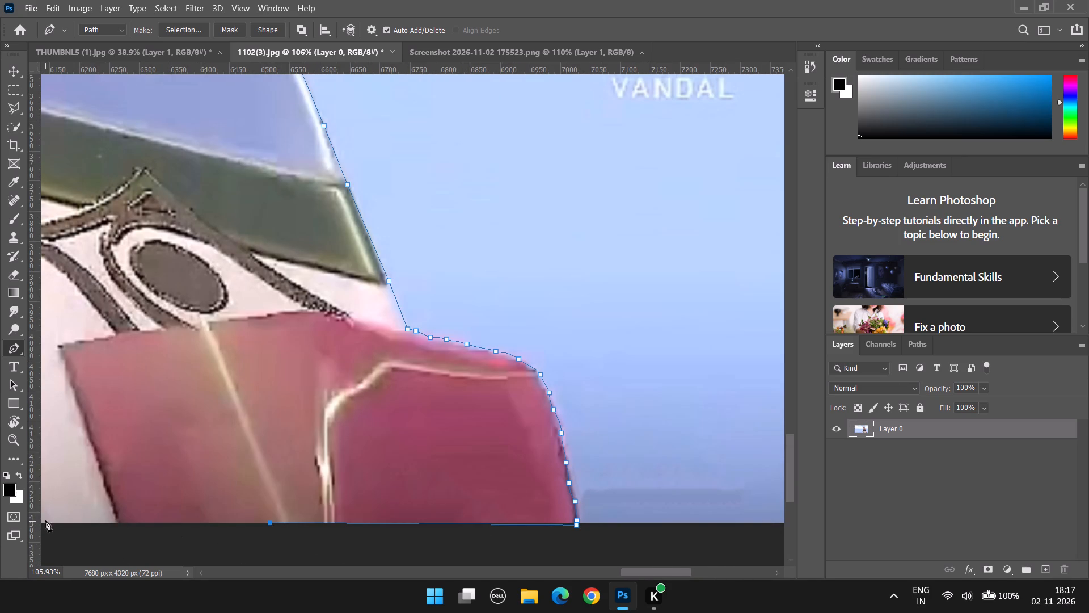
{"action": "left_click", "coordinate": [45, 523]}
{"action": "left_click_drag", "start_coordinate": [635, 576], "coordinate": [628, 578]}
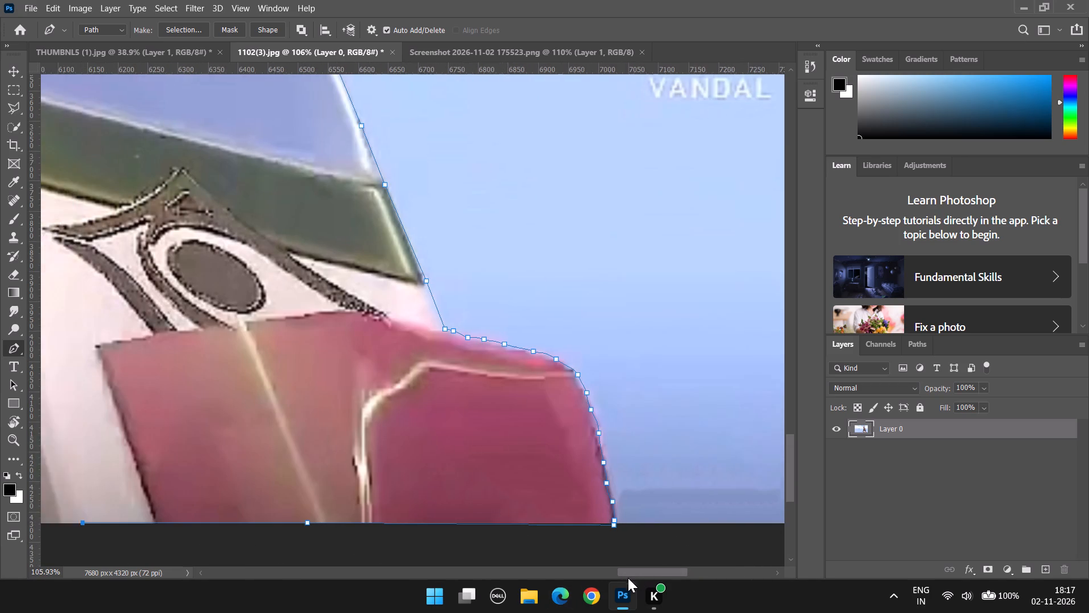
{"action": "left_click_drag", "start_coordinate": [628, 578], "coordinate": [547, 580]}
{"action": "scroll", "coordinate": [527, 392], "scroll_direction": "down", "scroll_amount": 9}
{"action": "scroll", "coordinate": [521, 439], "scroll_direction": "down", "scroll_amount": 3, "text": "alt"}
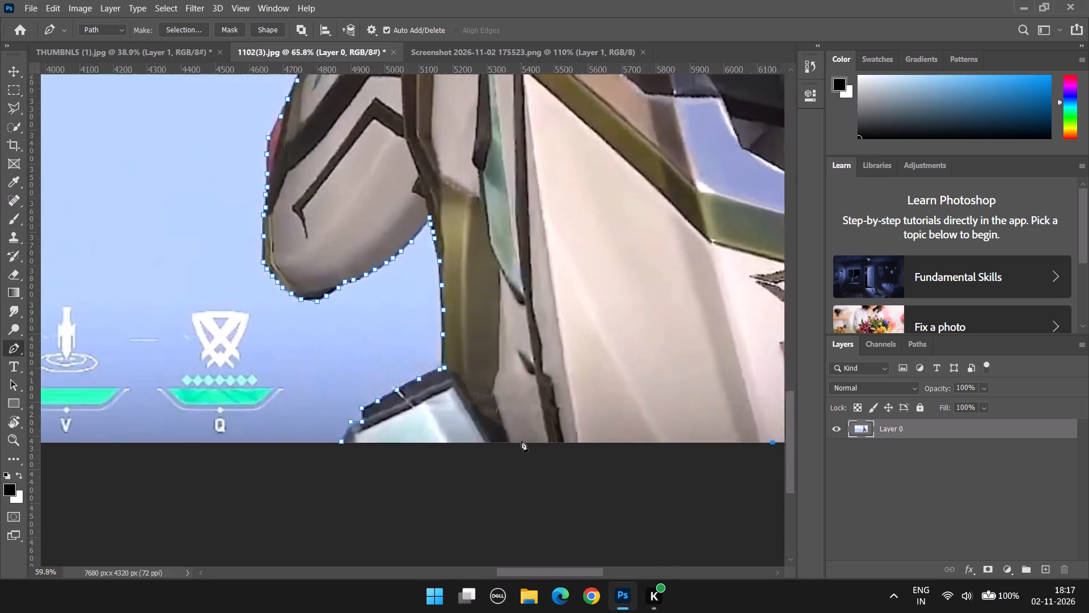
{"action": "scroll", "coordinate": [521, 440], "scroll_direction": "down", "scroll_amount": 1, "text": "alt"}
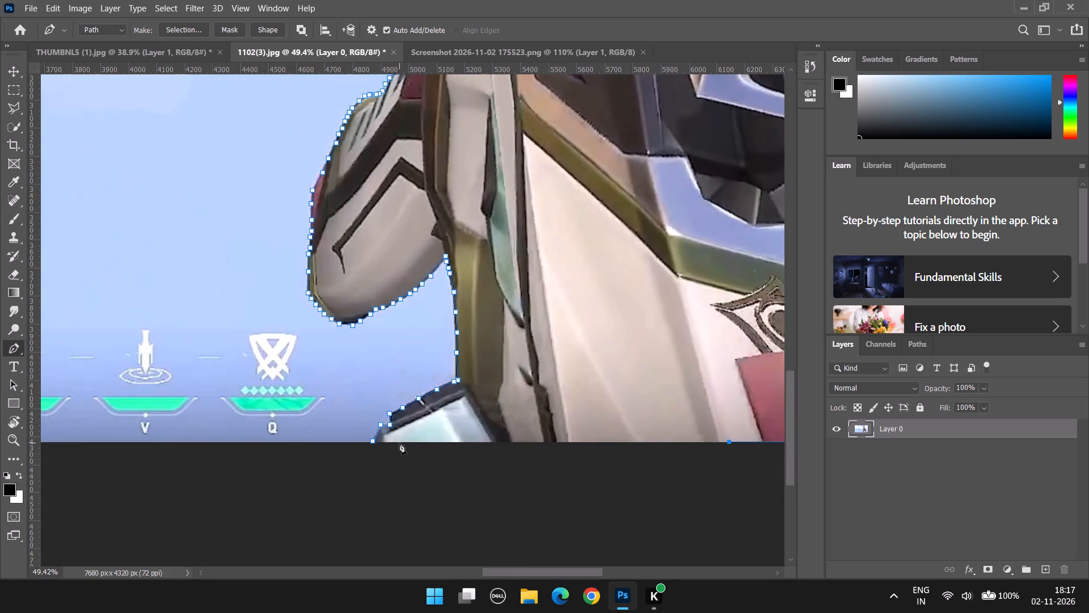
{"action": "left_click", "coordinate": [399, 443]}
{"action": "scroll", "coordinate": [352, 454], "scroll_direction": "up", "scroll_amount": 19}
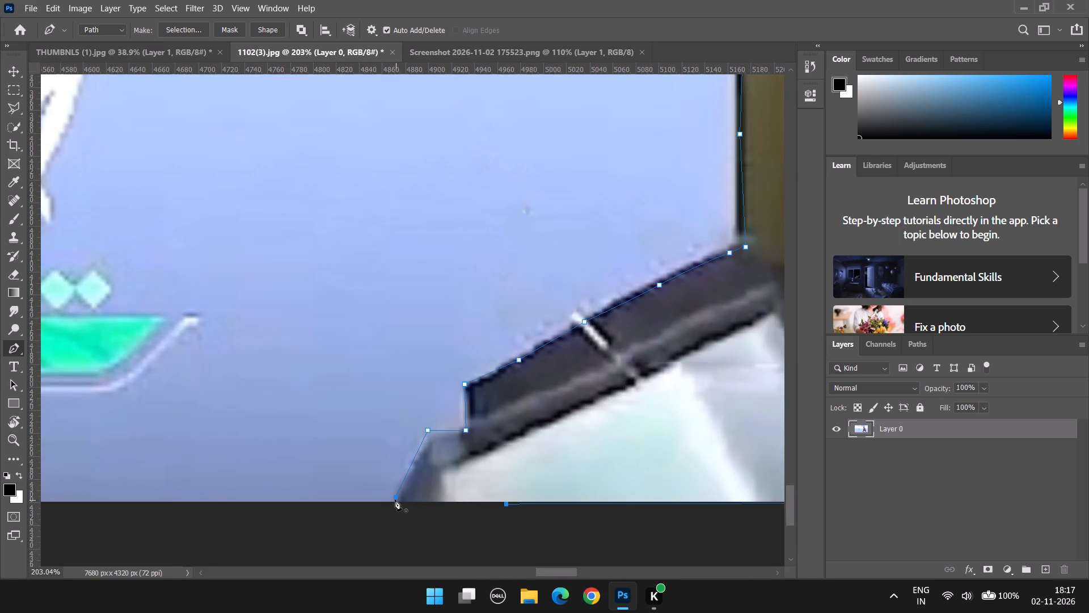
{"action": "left_click", "coordinate": [395, 499]}
Turn the closed weapon path into a mask on Layer 0.
{"action": "scroll", "coordinate": [593, 452], "scroll_direction": "down", "scroll_amount": 2}
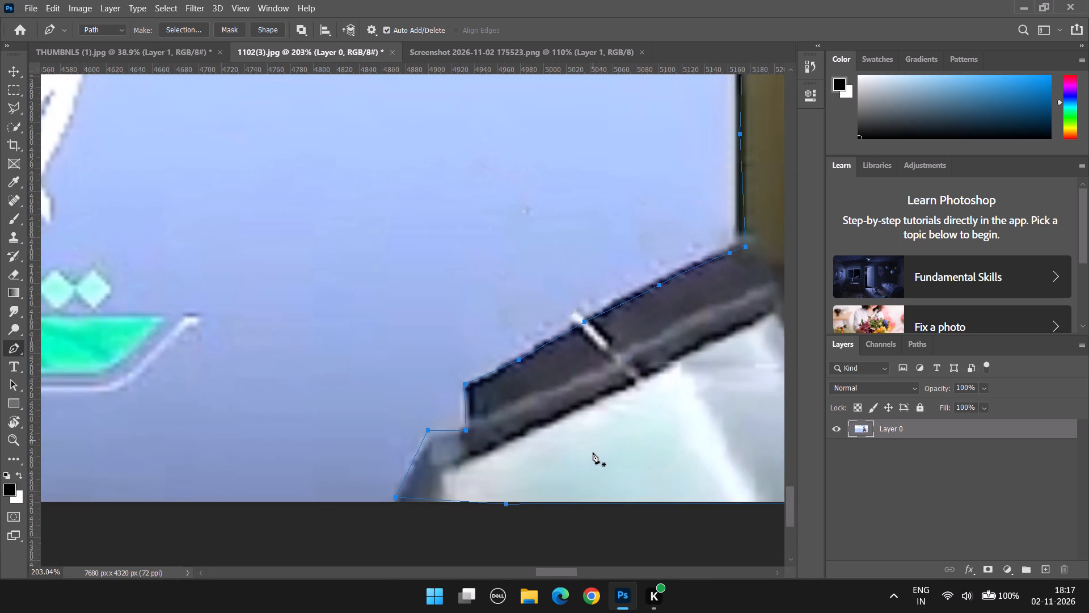
{"action": "scroll", "coordinate": [593, 452], "scroll_direction": "down", "scroll_amount": 20}
{"action": "scroll", "coordinate": [593, 452], "scroll_direction": "down", "scroll_amount": 7}
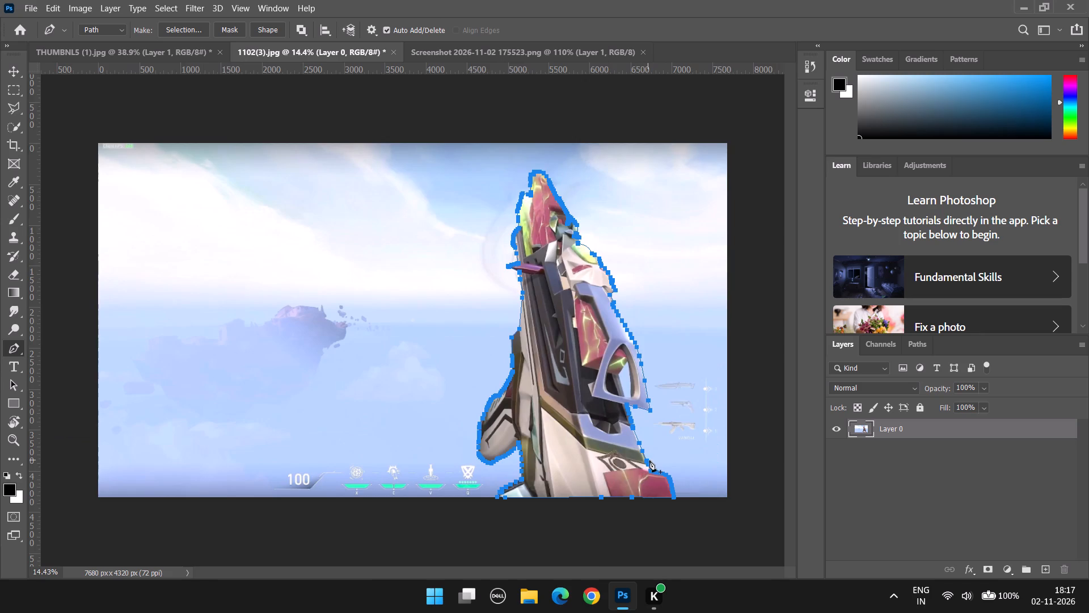
{"action": "scroll", "coordinate": [656, 460], "scroll_direction": "up", "scroll_amount": 8, "text": "alt"}
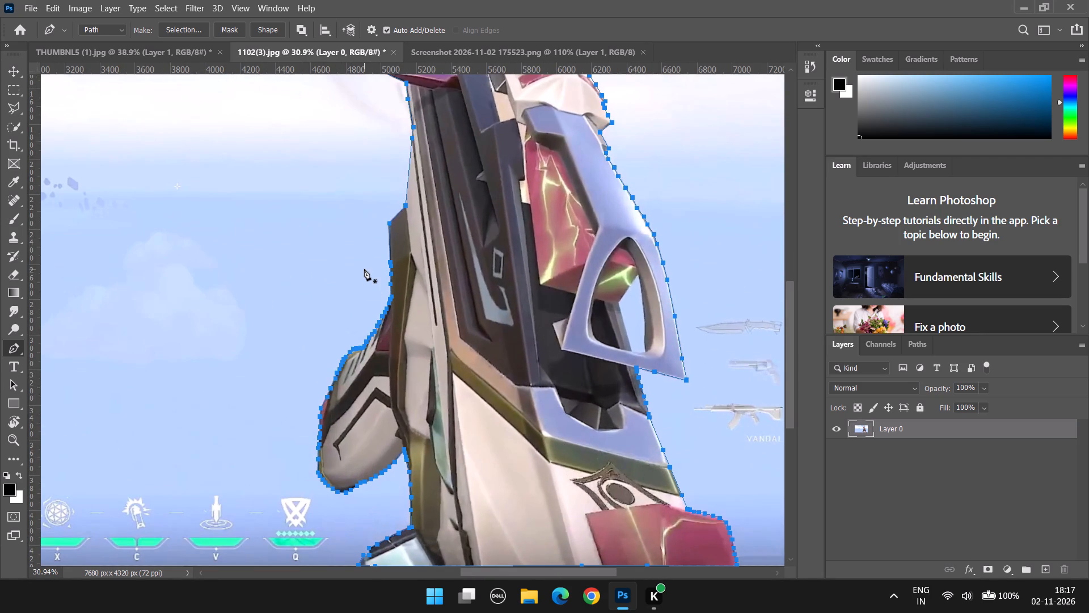
{"action": "left_click", "coordinate": [235, 27]}
Erase a vertical strip of the leftover sky inside the blue frame's triangular opening on the mask.
{"action": "scroll", "coordinate": [571, 247], "scroll_direction": "down", "scroll_amount": 6}
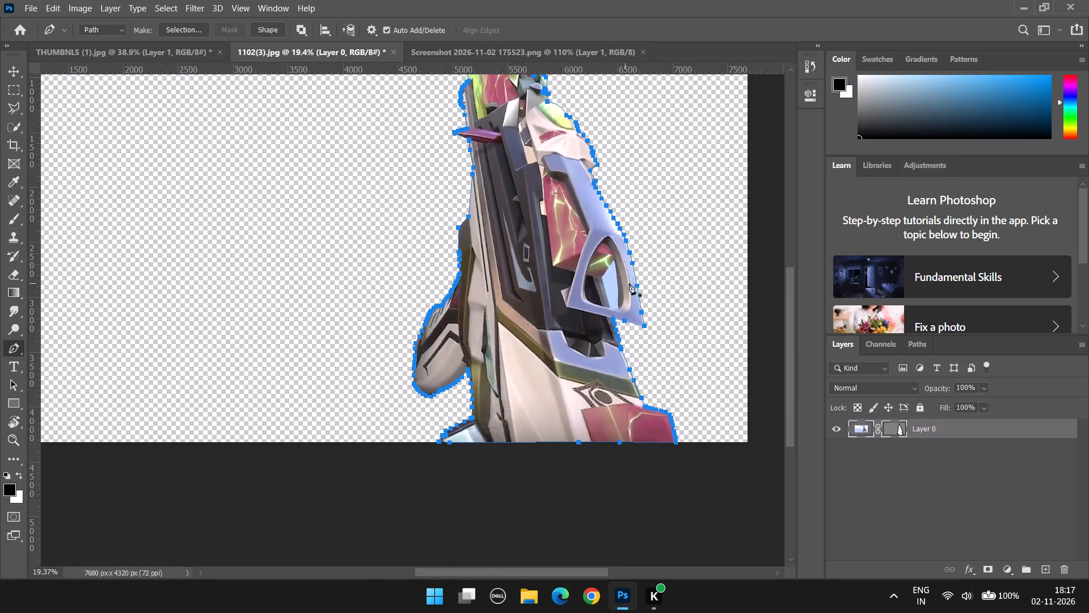
{"action": "scroll", "coordinate": [753, 303], "scroll_direction": "up", "scroll_amount": 7, "text": "alt"}
{"action": "scroll", "coordinate": [417, 256], "scroll_direction": "up", "scroll_amount": 4, "text": "alt"}
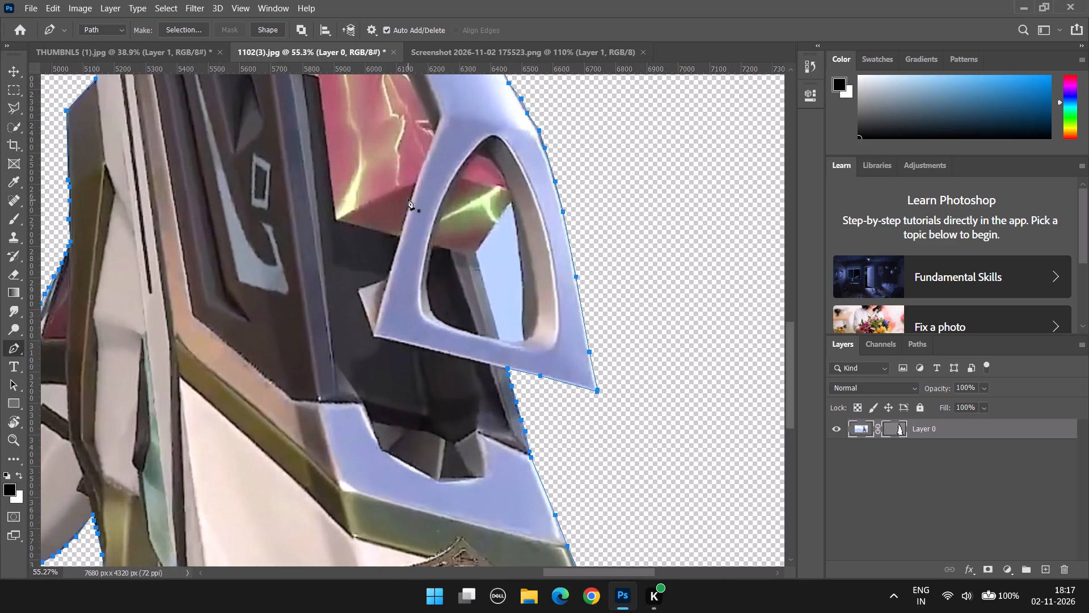
{"action": "key", "text": "e"}
{"action": "scroll", "coordinate": [500, 263], "scroll_direction": "up", "scroll_amount": 16}
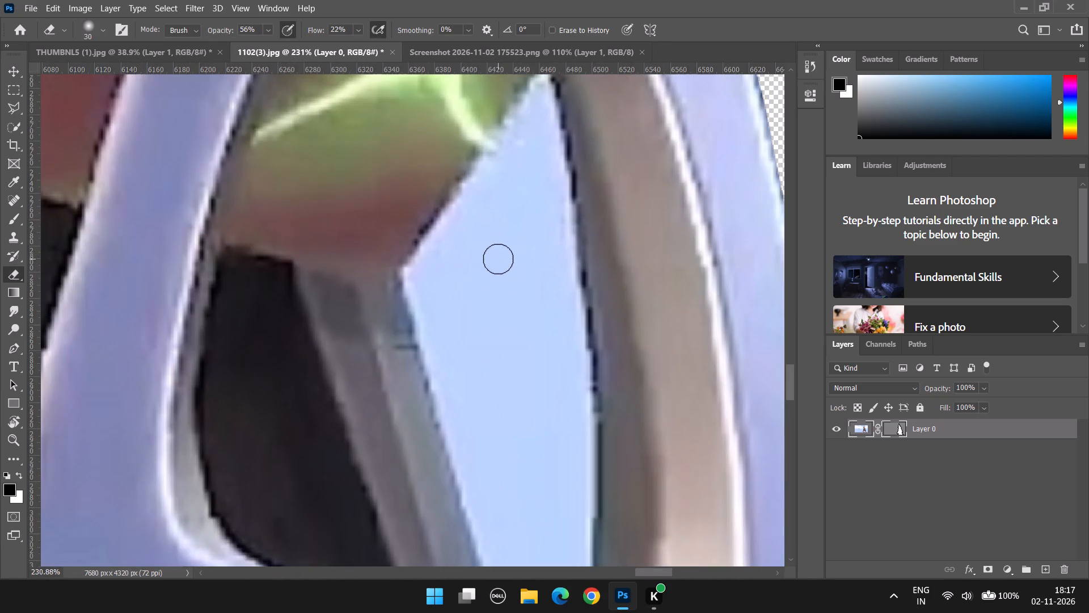
{"action": "left_click_drag", "start_coordinate": [515, 224], "coordinate": [509, 306]}
{"action": "left_click_drag", "start_coordinate": [509, 244], "coordinate": [516, 364]}
Set the Eraser to size 45, 100% opacity and 100% flow, and erase a spot of sky inside the triangular opening.
{"action": "type", "text": "]]"}
{"action": "key", "text": "bracketright"}
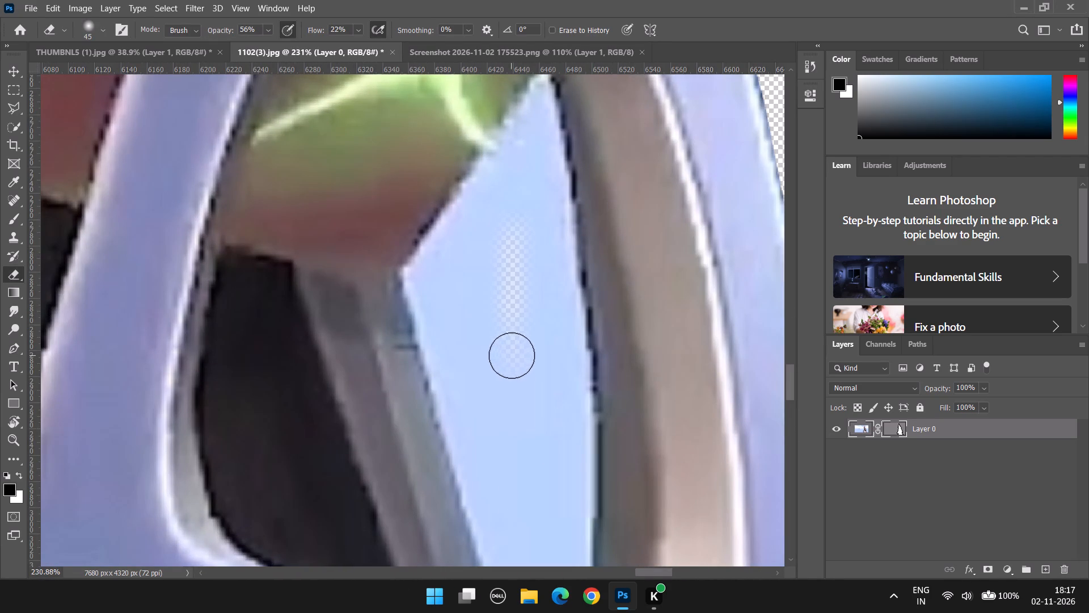
{"action": "left_click", "coordinate": [269, 30]}
{"action": "left_click_drag", "start_coordinate": [295, 41], "coordinate": [384, 51]}
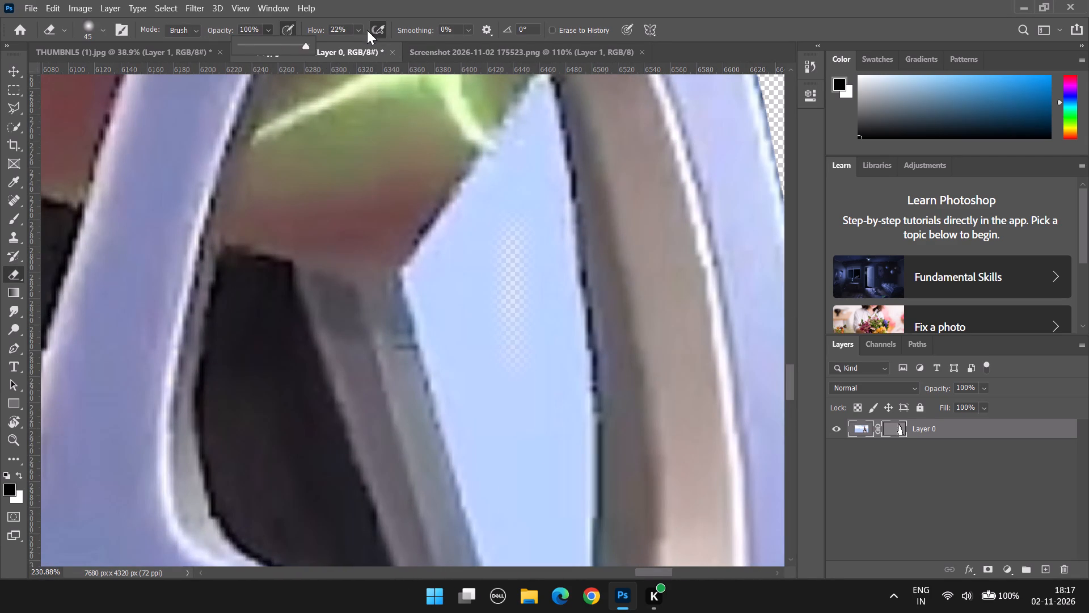
{"action": "left_click", "coordinate": [362, 29]}
{"action": "left_click_drag", "start_coordinate": [363, 48], "coordinate": [474, 50]}
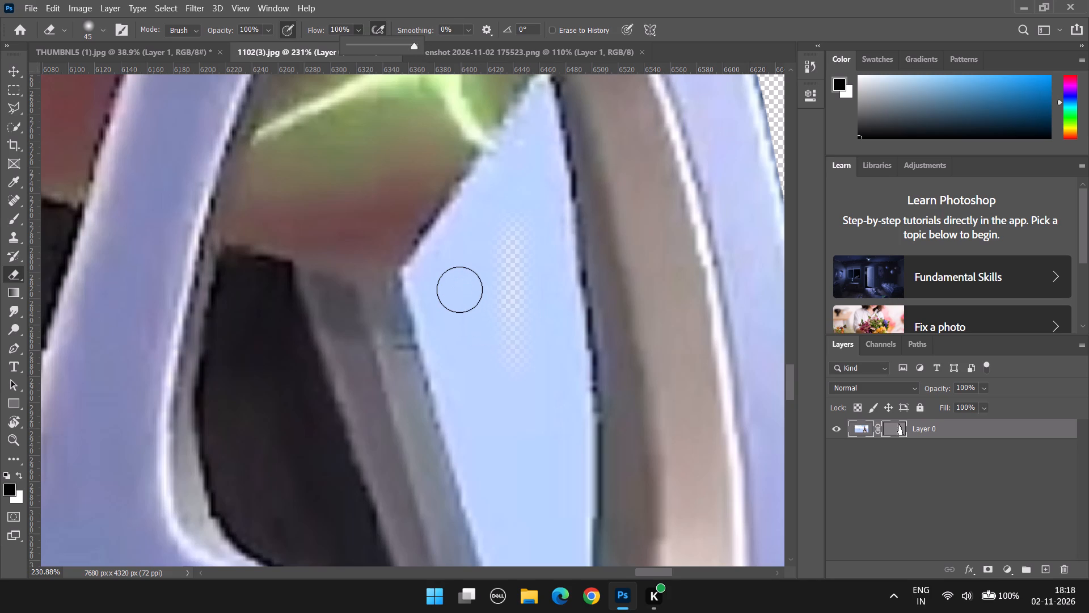
{"action": "left_click", "coordinate": [457, 284]}
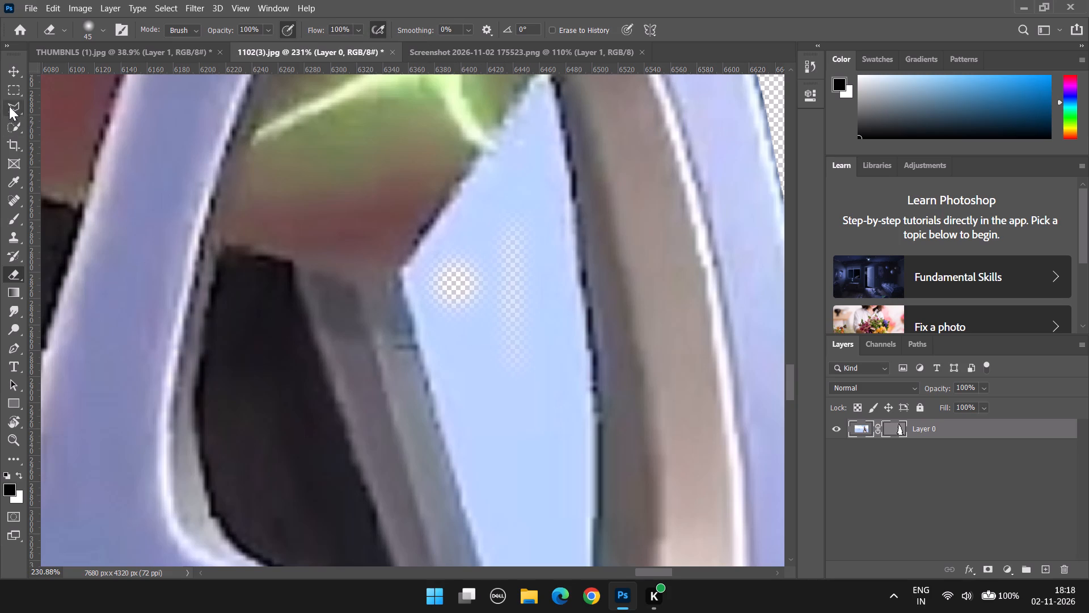
Start a Polygonal Lasso outline around the sky in the triangular opening, following the pink block's slanted edge and the frame's inner edge.
{"action": "left_click", "coordinate": [11, 104]}
{"action": "left_click_drag", "start_coordinate": [14, 105], "coordinate": [47, 112]}
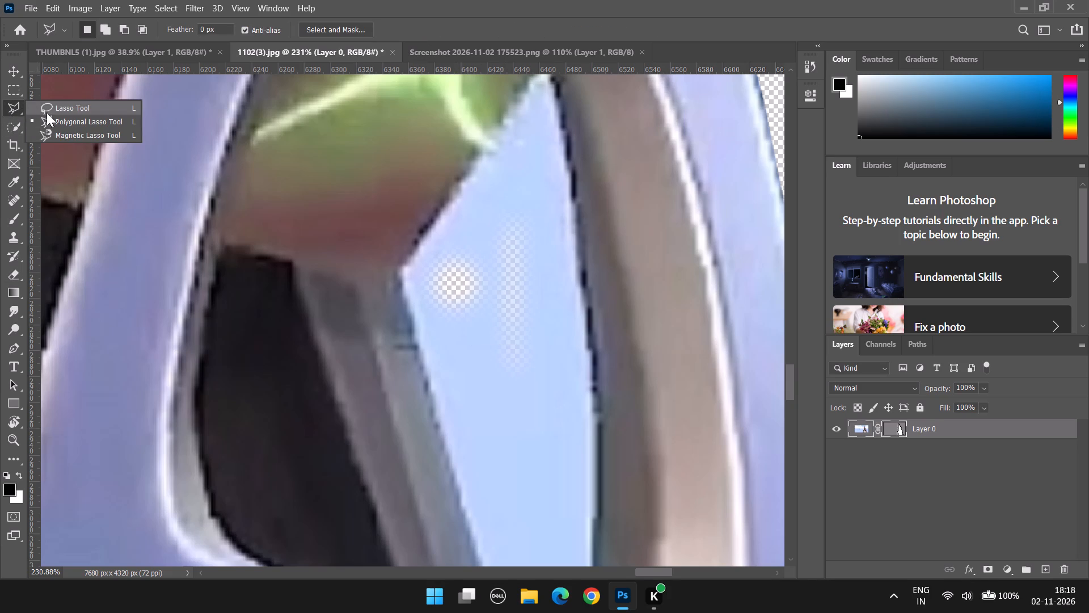
{"action": "left_click_drag", "start_coordinate": [47, 112], "coordinate": [55, 121]}
{"action": "left_click", "coordinate": [400, 278]}
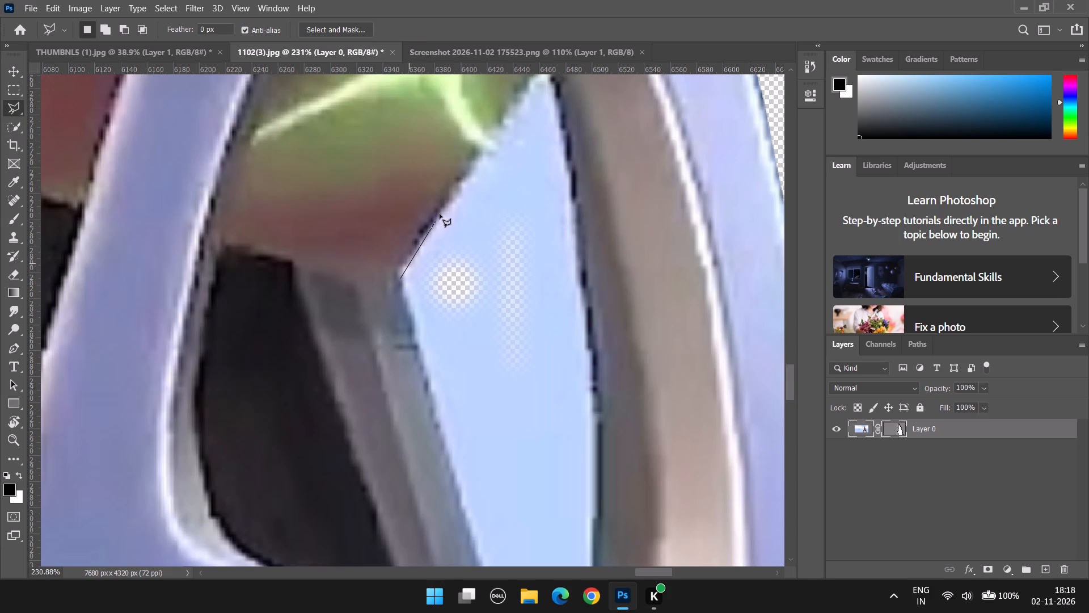
{"action": "left_click", "coordinate": [538, 75]}
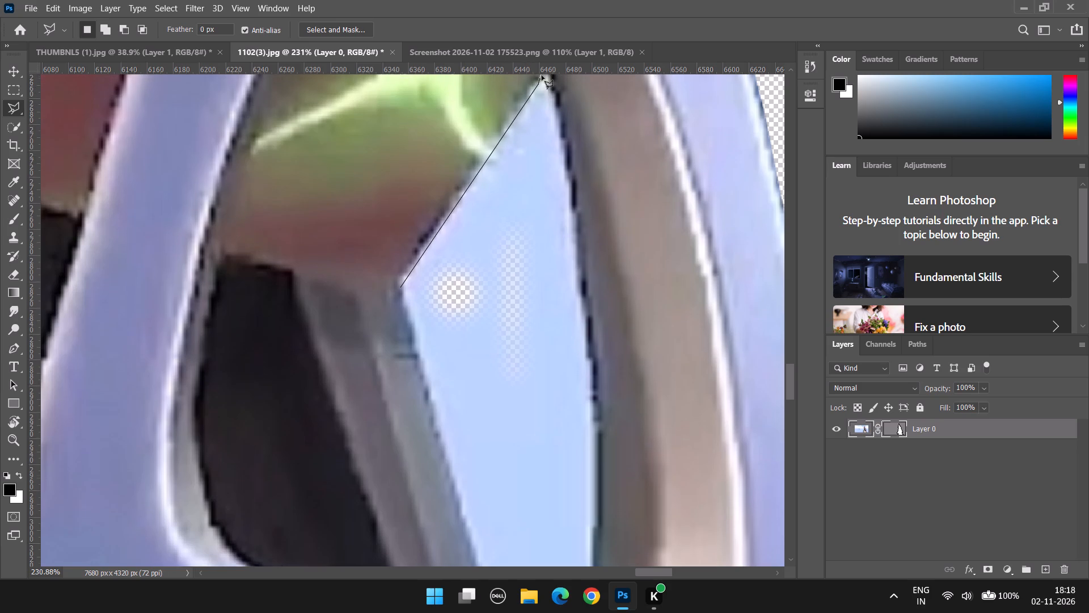
{"action": "scroll", "coordinate": [546, 77], "scroll_direction": "up", "scroll_amount": 4}
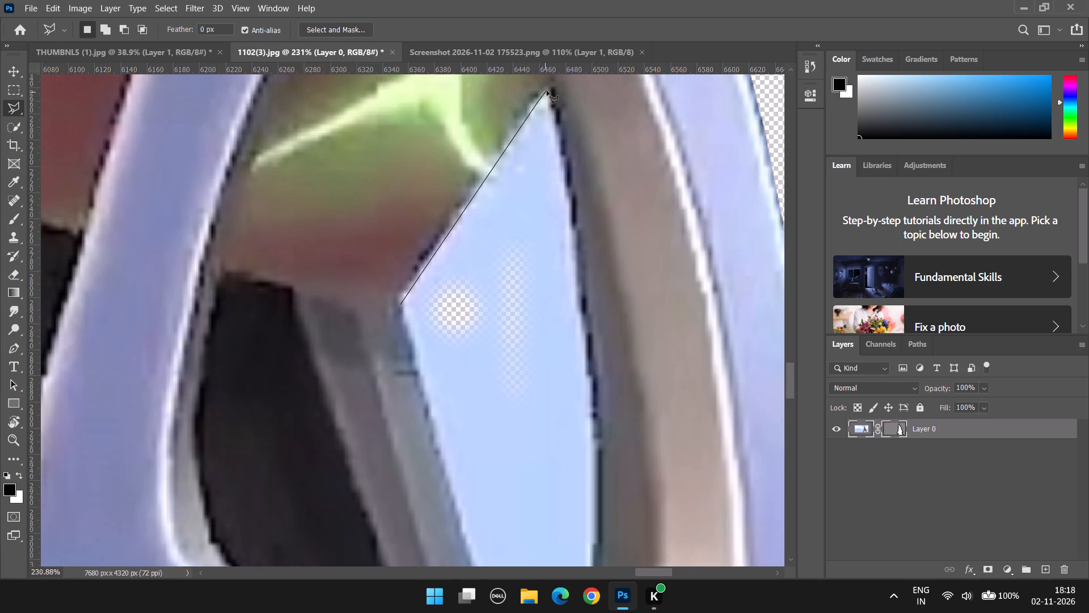
{"action": "left_click", "coordinate": [547, 91]}
{"action": "left_click", "coordinate": [575, 218]}
{"action": "left_click", "coordinate": [584, 324]}
{"action": "left_click", "coordinate": [594, 425]}
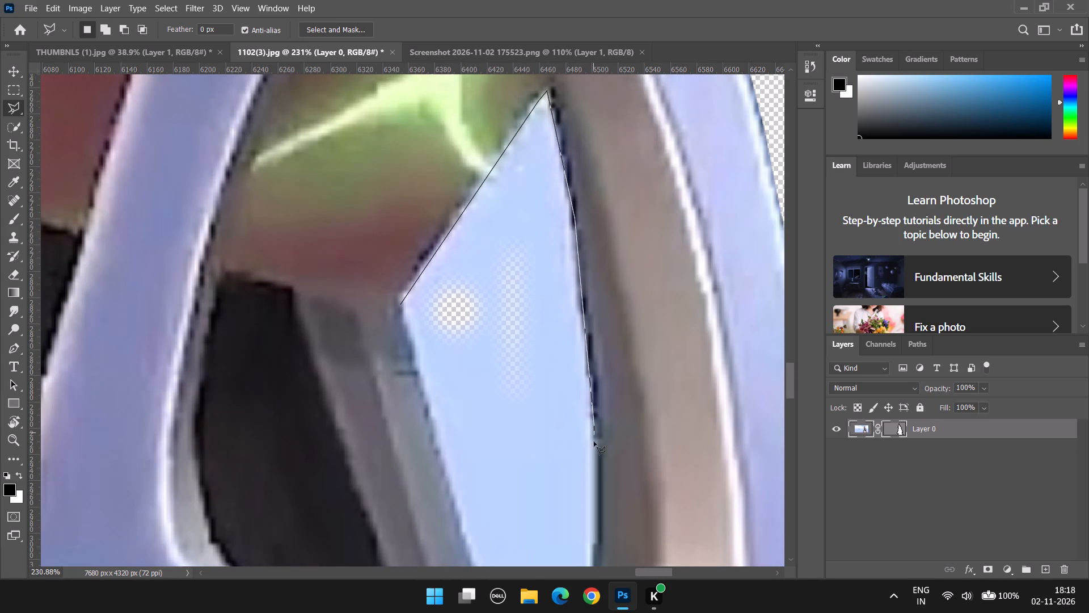
{"action": "left_click", "coordinate": [596, 494]}
Continue the lasso outline down to the opening's bottom corner, along the bottom edge and back up the grey strut to close the selection.
{"action": "scroll", "coordinate": [597, 496], "scroll_direction": "down", "scroll_amount": 4}
{"action": "left_click", "coordinate": [594, 549]}
{"action": "scroll", "coordinate": [594, 553], "scroll_direction": "down", "scroll_amount": 3, "text": "alt"}
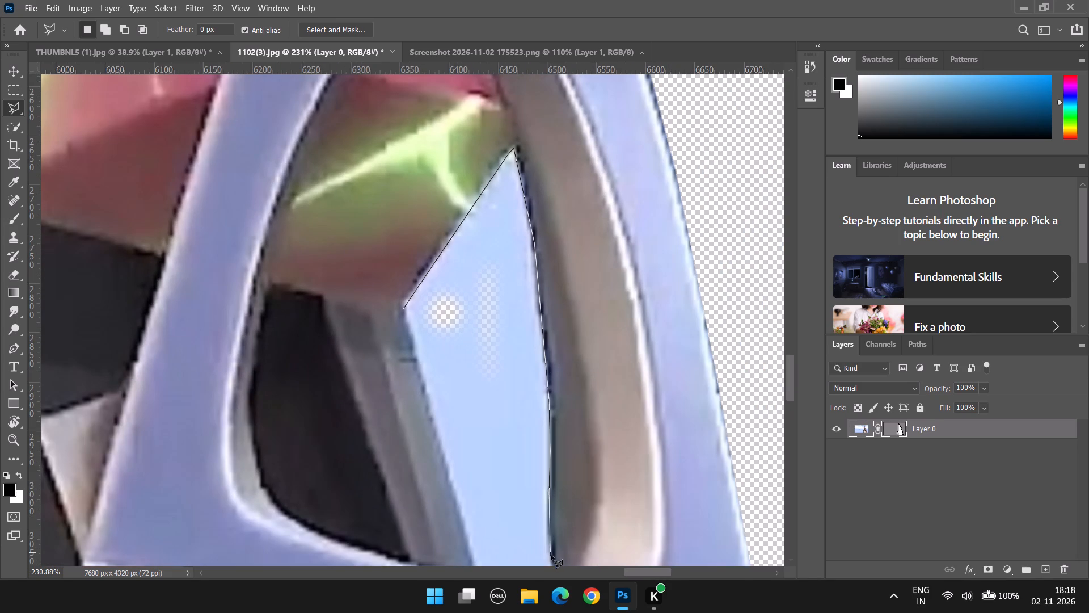
{"action": "left_click", "coordinate": [551, 555], "text": "alt"}
{"action": "scroll", "coordinate": [551, 556], "scroll_direction": "down", "scroll_amount": 4, "text": "alt"}
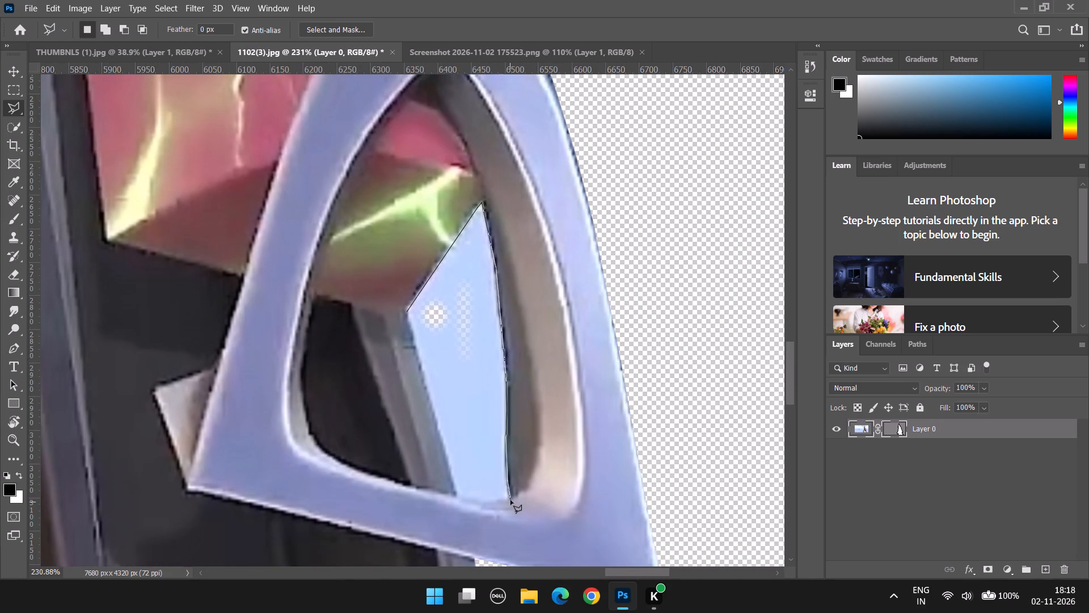
{"action": "left_click", "coordinate": [510, 497]}
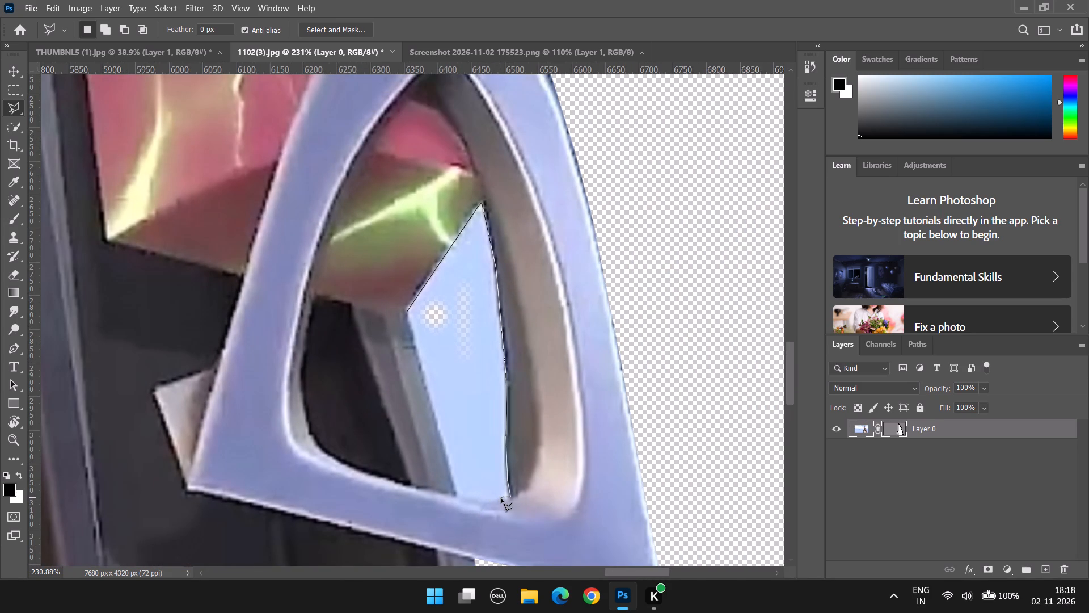
{"action": "left_click", "coordinate": [508, 500]}
{"action": "left_click", "coordinate": [471, 502]}
{"action": "left_click", "coordinate": [457, 493]}
{"action": "left_click", "coordinate": [406, 310]}
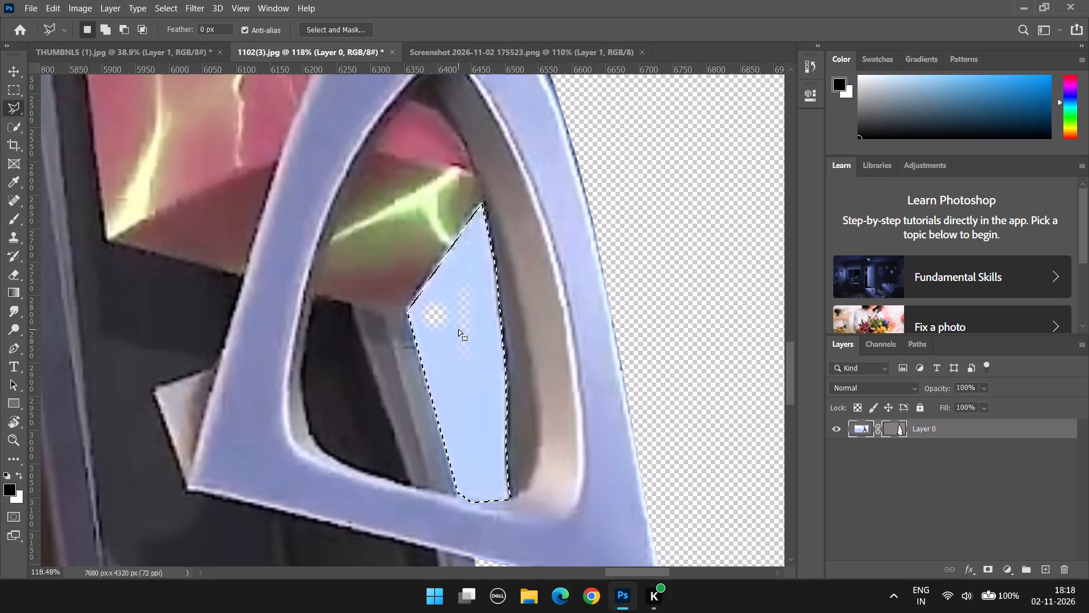
Erase all the remaining sky within the selection in the triangular opening, including along its edges, using the size 45 Eraser.
{"action": "key", "text": "e"}
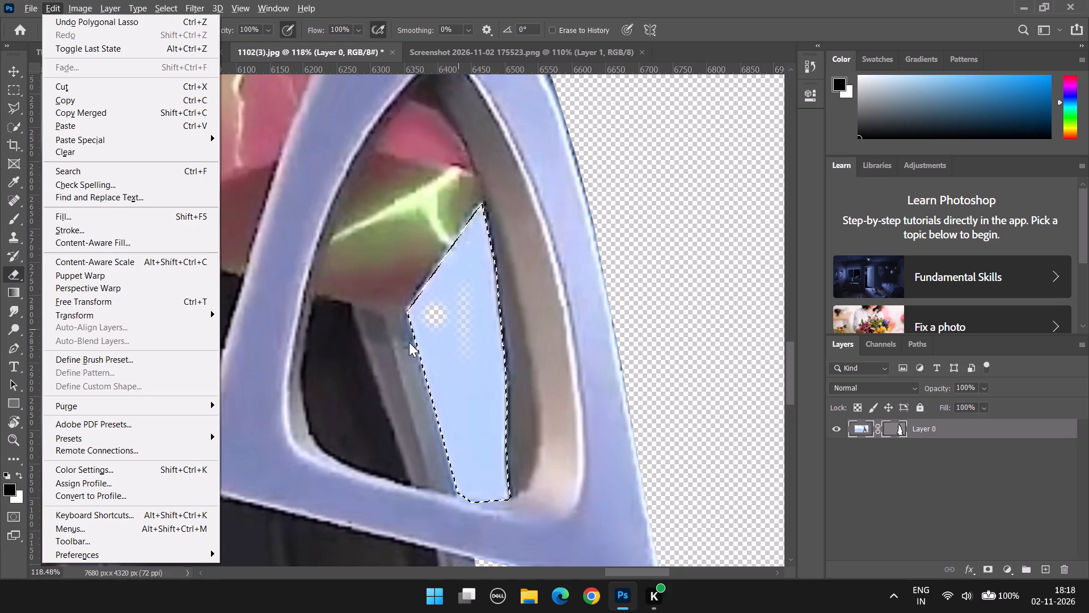
{"action": "left_click", "coordinate": [448, 320]}
{"action": "left_click_drag", "start_coordinate": [448, 319], "coordinate": [467, 502]}
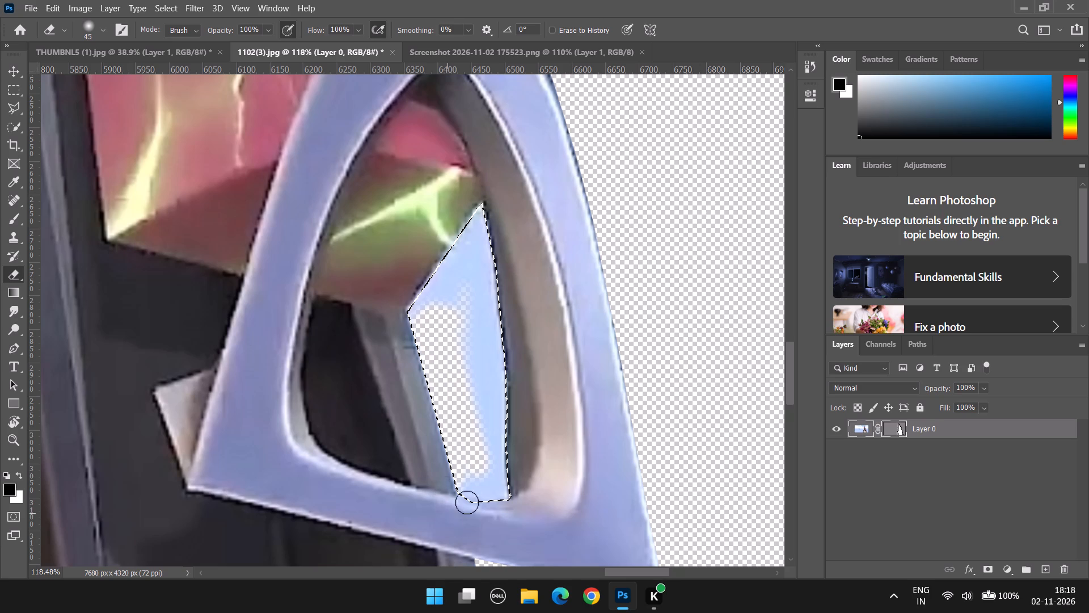
{"action": "left_click_drag", "start_coordinate": [467, 502], "coordinate": [484, 414]}
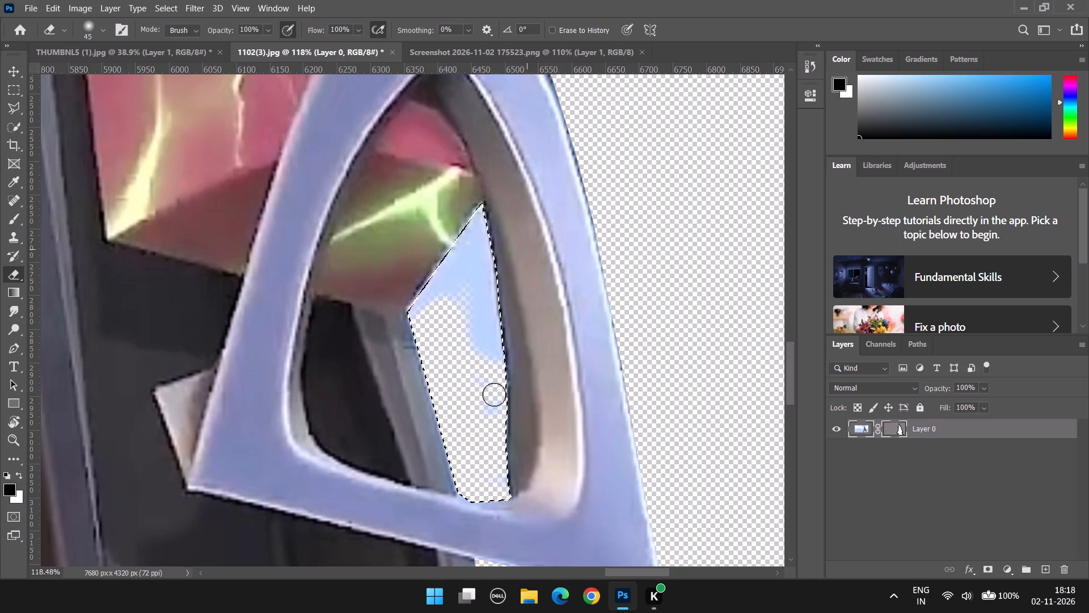
{"action": "left_click_drag", "start_coordinate": [484, 414], "coordinate": [503, 191]}
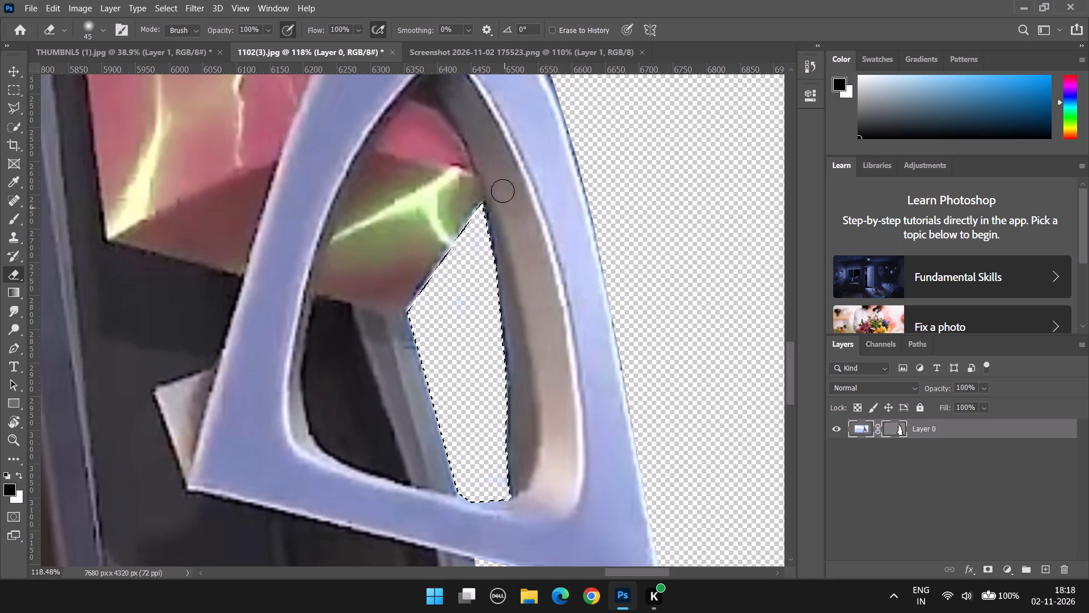
{"action": "left_click_drag", "start_coordinate": [503, 191], "coordinate": [442, 284]}
{"action": "type", "text": "]]]]"}
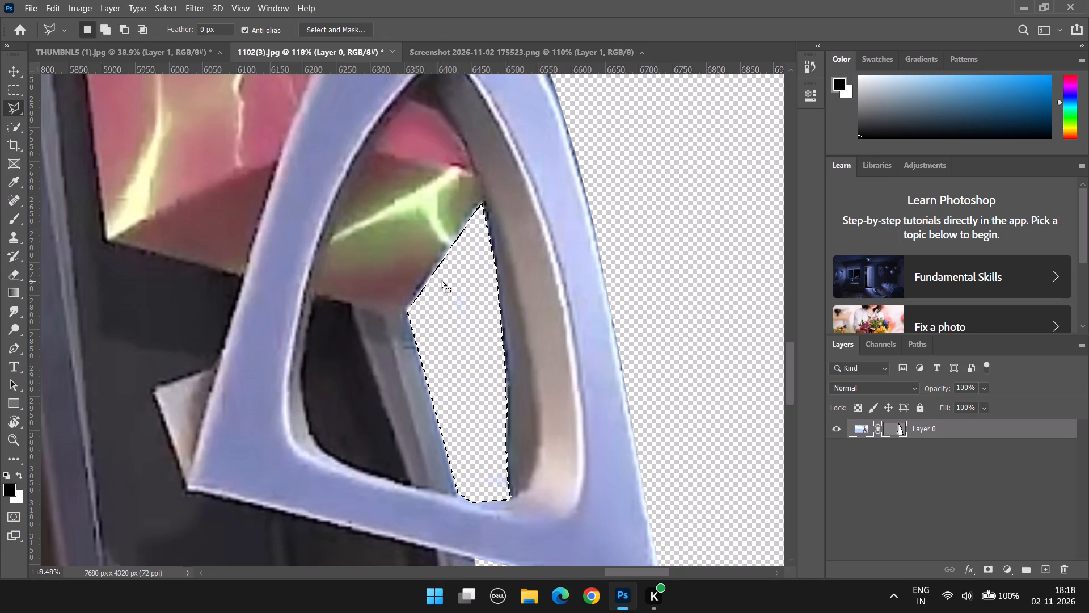
{"action": "key", "text": "e"}
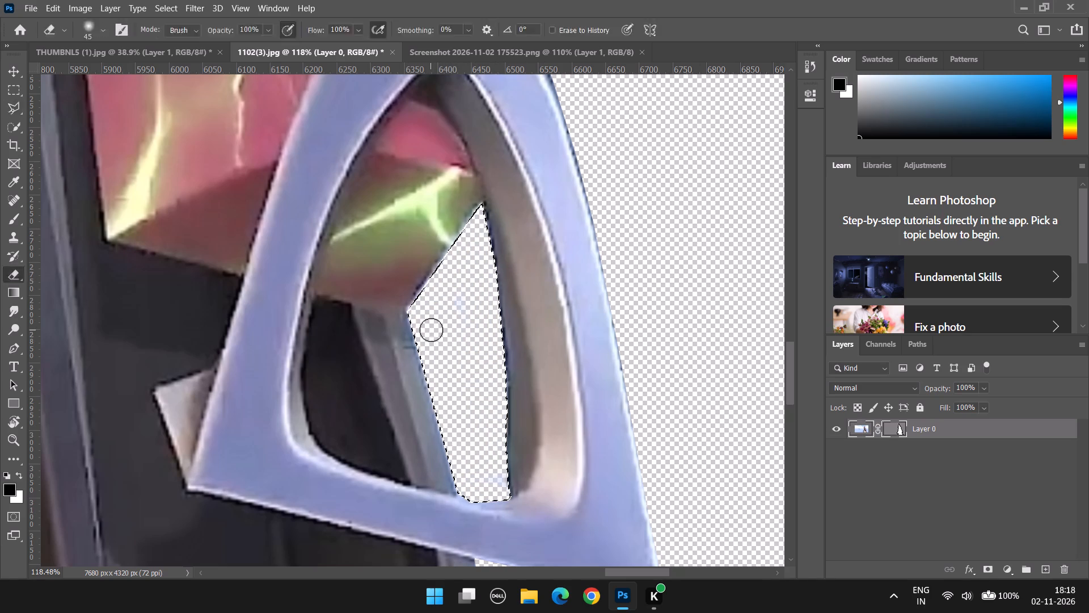
{"action": "left_click_drag", "start_coordinate": [381, 309], "coordinate": [448, 242]}
{"action": "left_click_drag", "start_coordinate": [478, 228], "coordinate": [495, 201]}
{"action": "left_click_drag", "start_coordinate": [488, 202], "coordinate": [443, 475]}
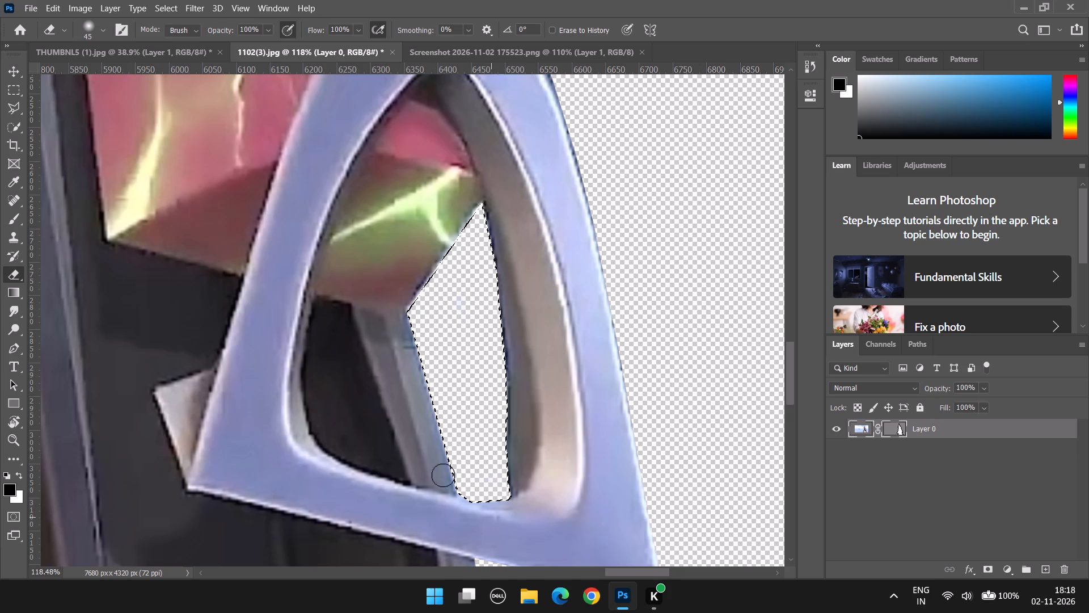
{"action": "left_click_drag", "start_coordinate": [443, 475], "coordinate": [453, 236]}
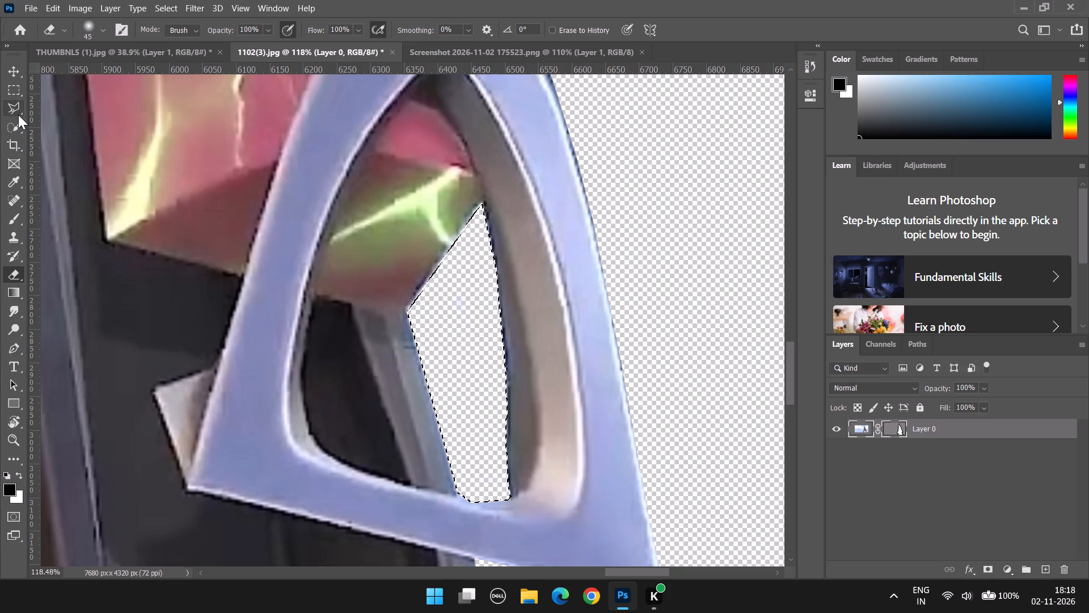
Deselect the opening's selection.
{"action": "left_click", "coordinate": [16, 108]}
{"action": "right_click", "coordinate": [442, 341]}
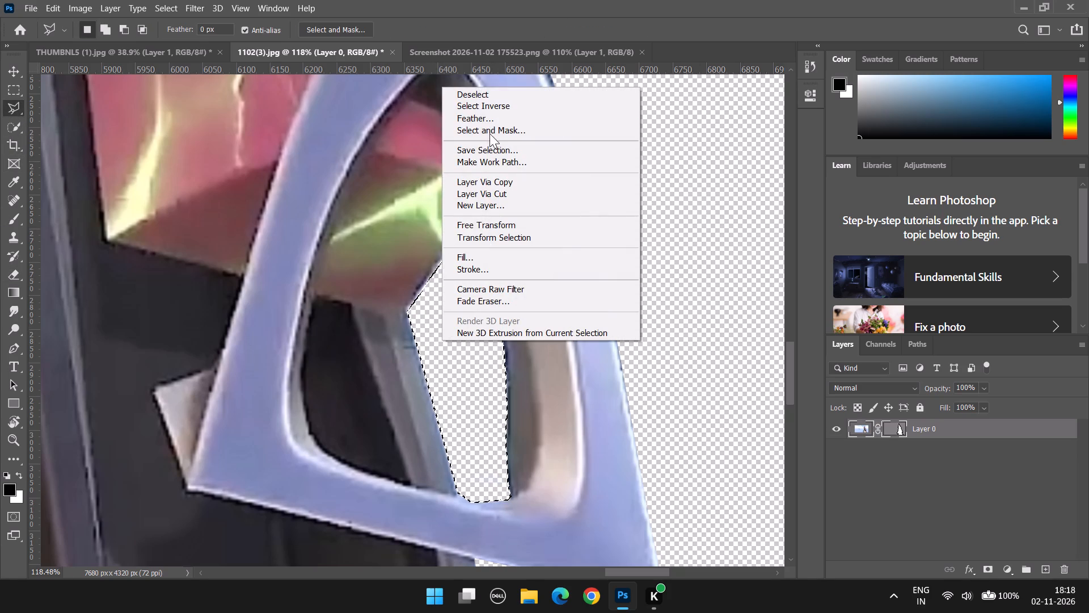
{"action": "left_click", "coordinate": [498, 88]}
{"action": "left_click", "coordinate": [488, 94]}
Inspect the weapon cutout's edges, the blue frame's opening and the whole silhouette against the transparent background.
{"action": "scroll", "coordinate": [497, 332], "scroll_direction": "down", "scroll_amount": 4, "text": "alt"}
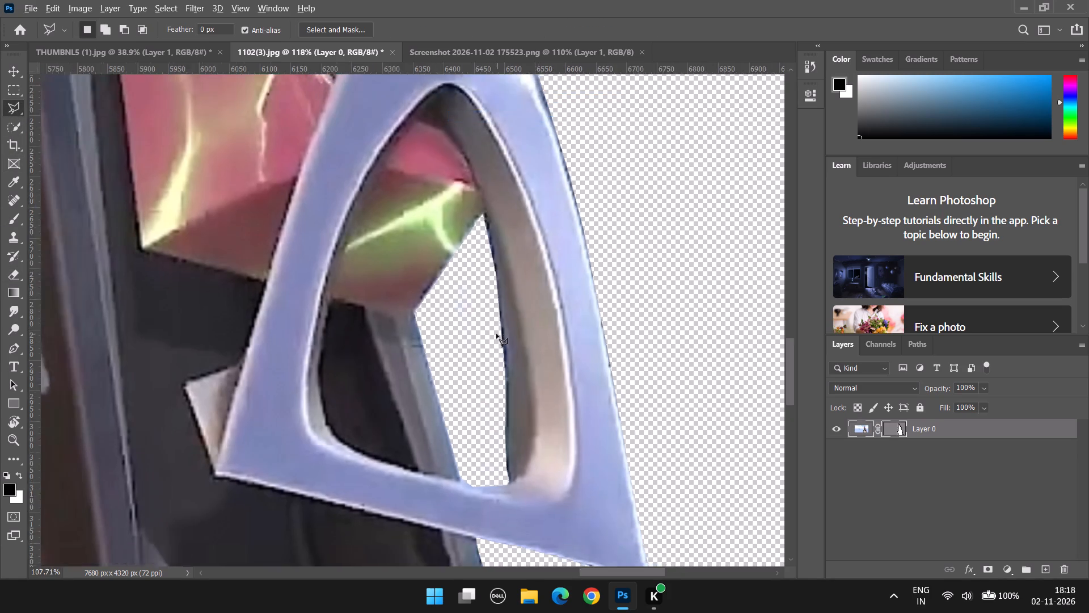
{"action": "scroll", "coordinate": [491, 334], "scroll_direction": "up", "scroll_amount": 6, "text": "alt"}
{"action": "scroll", "coordinate": [491, 334], "scroll_direction": "down", "scroll_amount": 8, "text": "alt"}
{"action": "scroll", "coordinate": [471, 460], "scroll_direction": "down", "scroll_amount": 15, "text": "alt"}
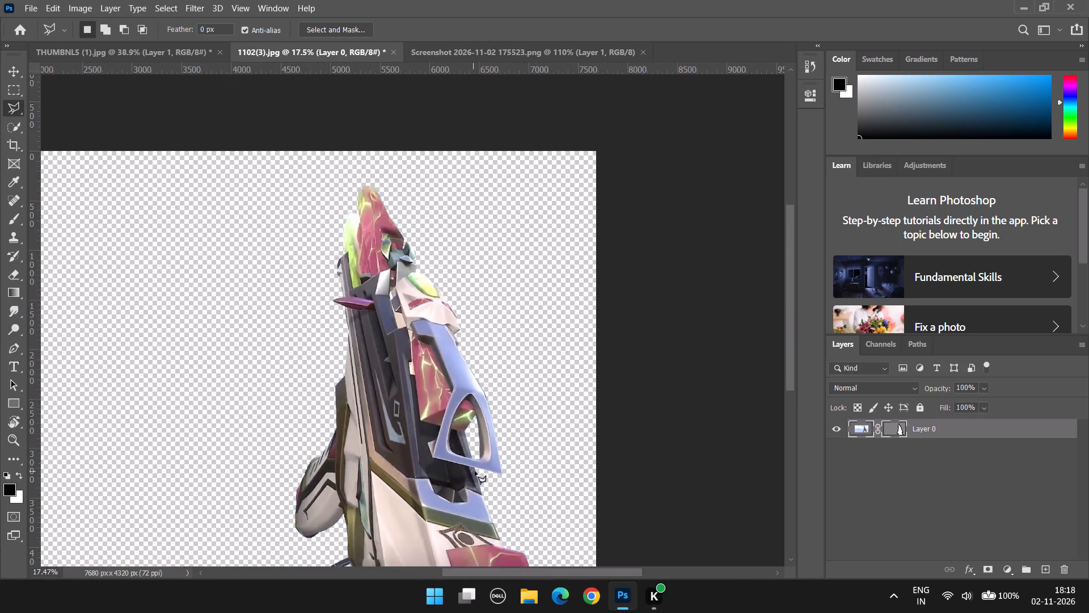
{"action": "scroll", "coordinate": [475, 474], "scroll_direction": "down", "scroll_amount": 6, "text": "alt"}
{"action": "scroll", "coordinate": [626, 434], "scroll_direction": "up", "scroll_amount": 15, "text": "alt"}
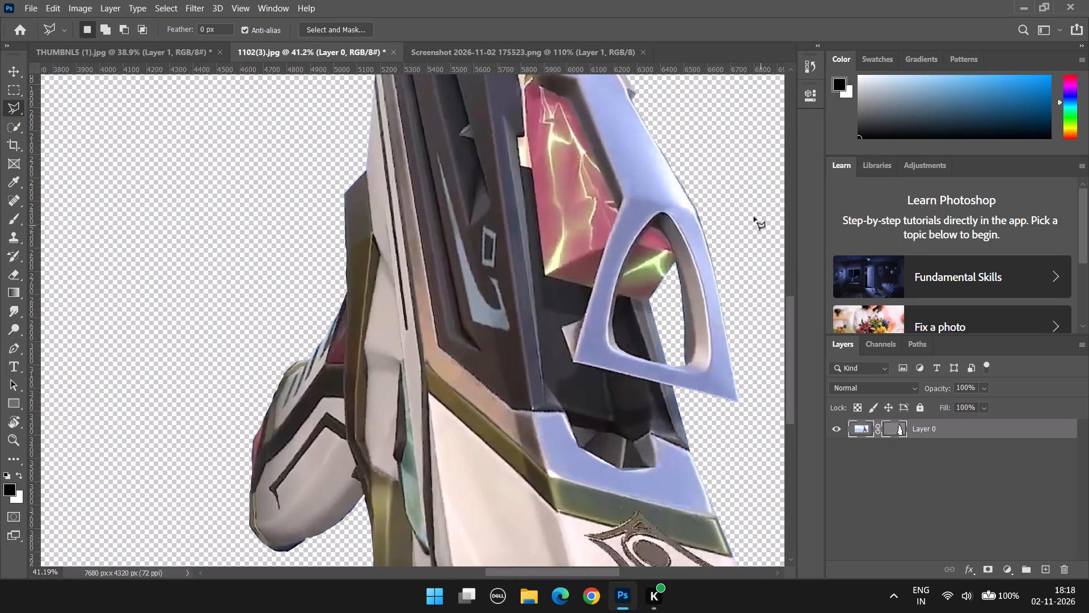
{"action": "scroll", "coordinate": [754, 215], "scroll_direction": "up", "scroll_amount": 6}
{"action": "scroll", "coordinate": [651, 347], "scroll_direction": "down", "scroll_amount": 6, "text": "alt"}
{"action": "scroll", "coordinate": [657, 352], "scroll_direction": "up", "scroll_amount": 12, "text": "alt"}
{"action": "scroll", "coordinate": [665, 339], "scroll_direction": "down", "scroll_amount": 4, "text": "alt"}
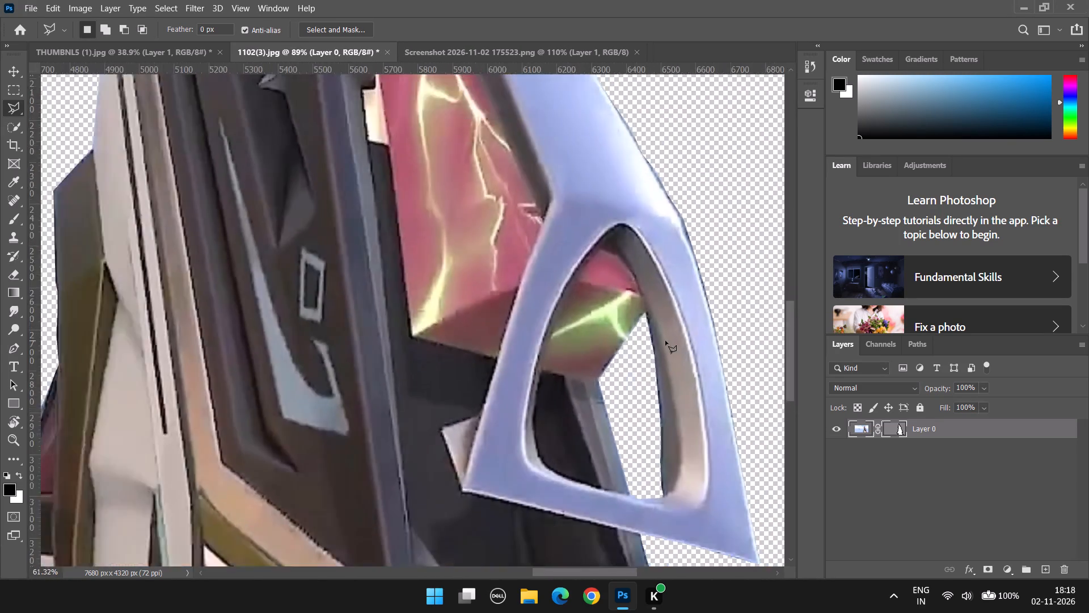
{"action": "scroll", "coordinate": [665, 341], "scroll_direction": "down", "scroll_amount": 11, "text": "alt"}
{"action": "scroll", "coordinate": [685, 150], "scroll_direction": "up", "scroll_amount": 19}
{"action": "scroll", "coordinate": [628, 294], "scroll_direction": "up", "scroll_amount": 3, "text": "alt"}
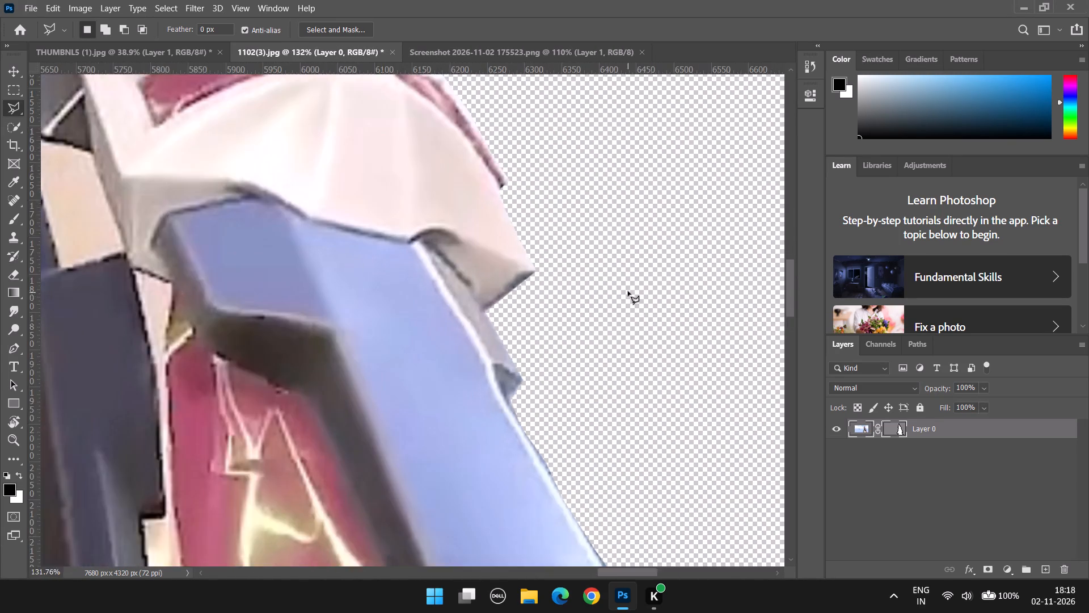
{"action": "scroll", "coordinate": [628, 291], "scroll_direction": "up", "scroll_amount": 8, "text": "alt"}
{"action": "scroll", "coordinate": [486, 253], "scroll_direction": "down", "scroll_amount": 20, "text": "alt"}
{"action": "scroll", "coordinate": [486, 253], "scroll_direction": "down", "scroll_amount": 11, "text": "alt"}
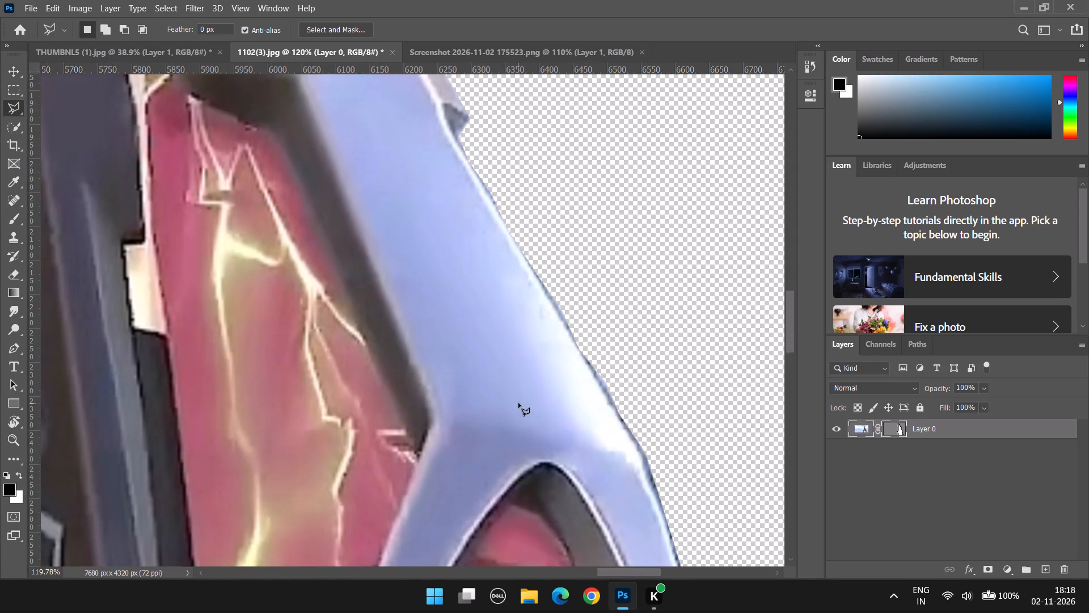
{"action": "scroll", "coordinate": [518, 403], "scroll_direction": "down", "scroll_amount": 20, "text": "alt"}
{"action": "scroll", "coordinate": [518, 403], "scroll_direction": "down", "scroll_amount": 6, "text": "alt"}
{"action": "scroll", "coordinate": [541, 447], "scroll_direction": "up", "scroll_amount": 18, "text": "alt"}
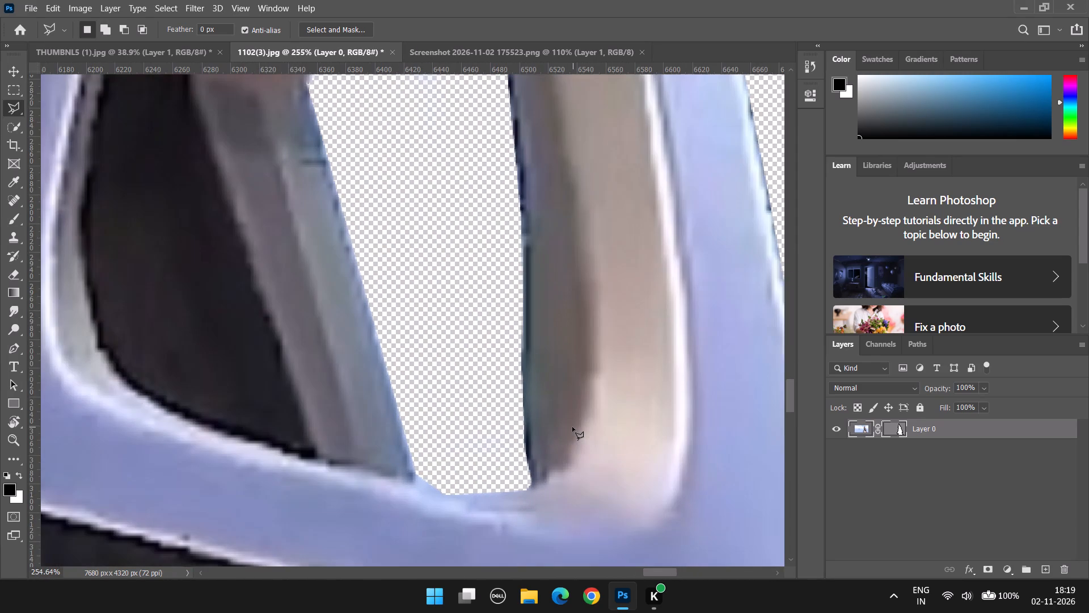
{"action": "scroll", "coordinate": [368, 233], "scroll_direction": "down", "scroll_amount": 17, "text": "alt"}
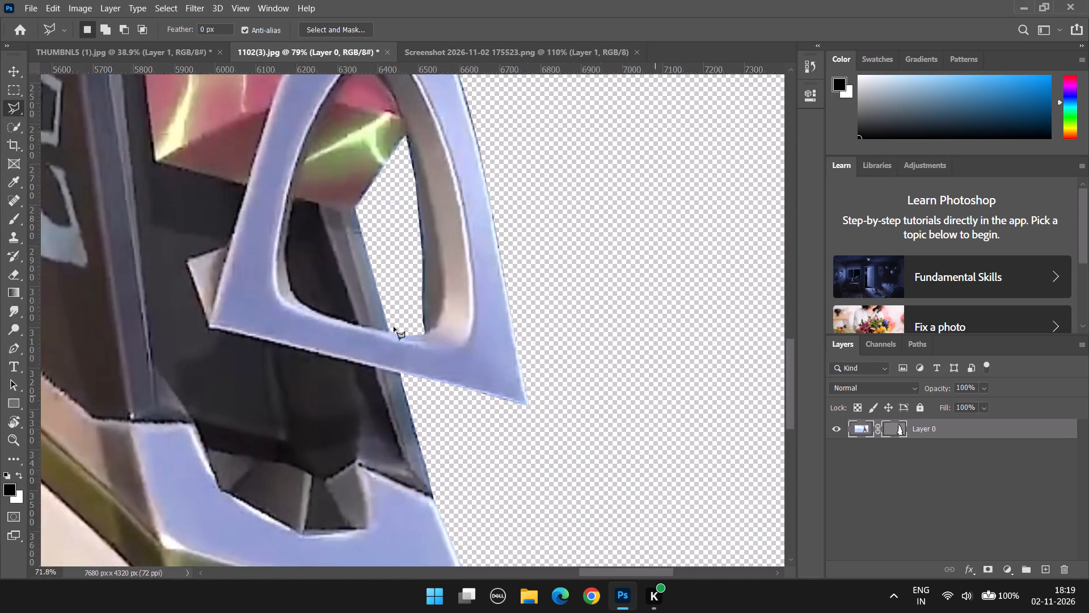
{"action": "scroll", "coordinate": [394, 327], "scroll_direction": "down", "scroll_amount": 11, "text": "alt"}
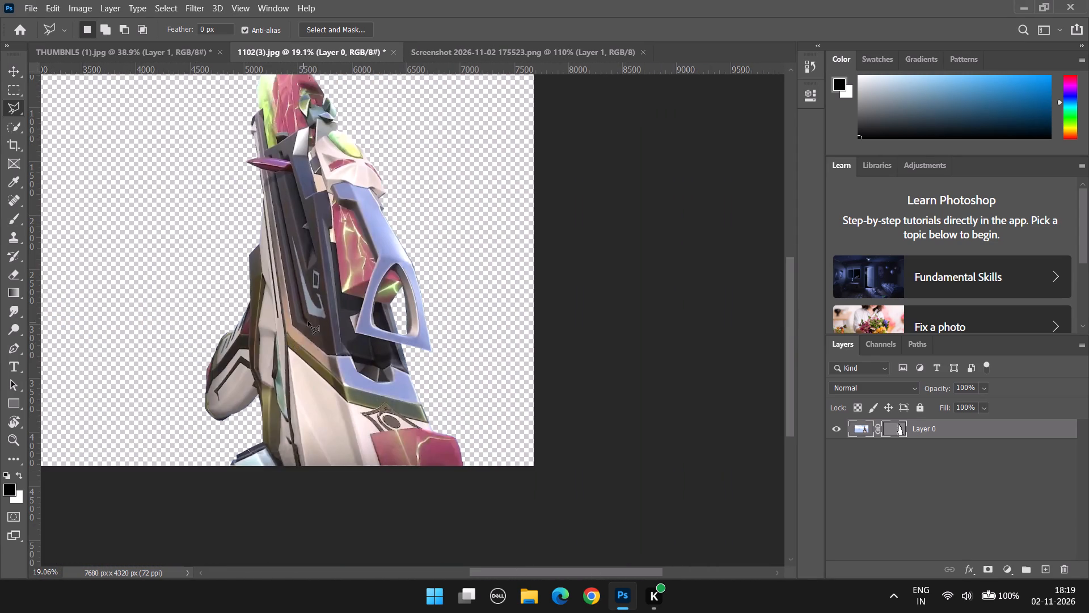
{"action": "scroll", "coordinate": [305, 334], "scroll_direction": "down", "scroll_amount": 6}
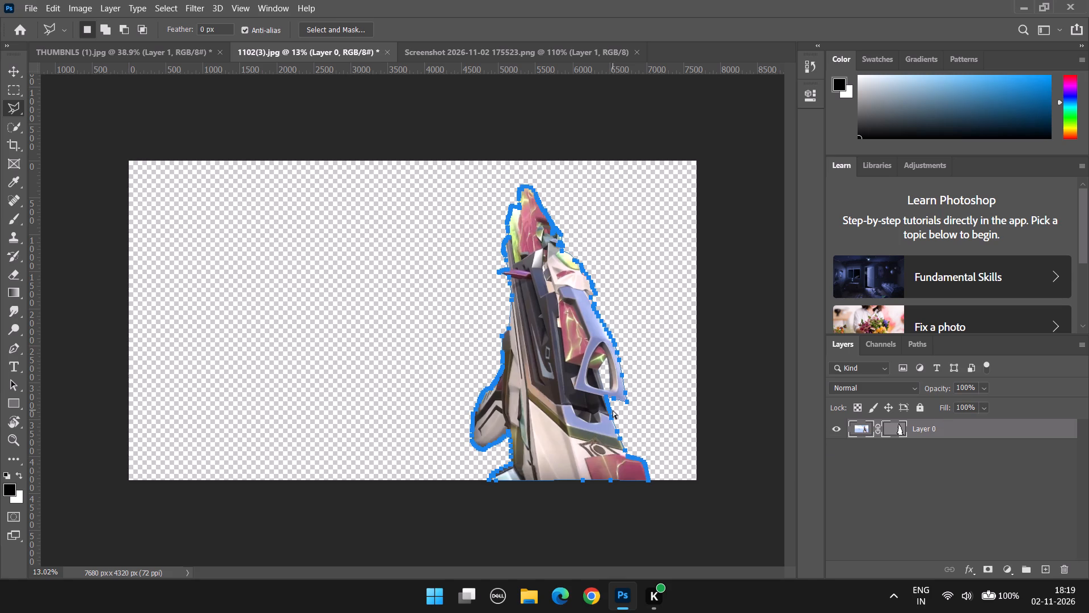
Duplicate Layer 0 together with its mask.
{"action": "key", "text": "ctrl+j"}
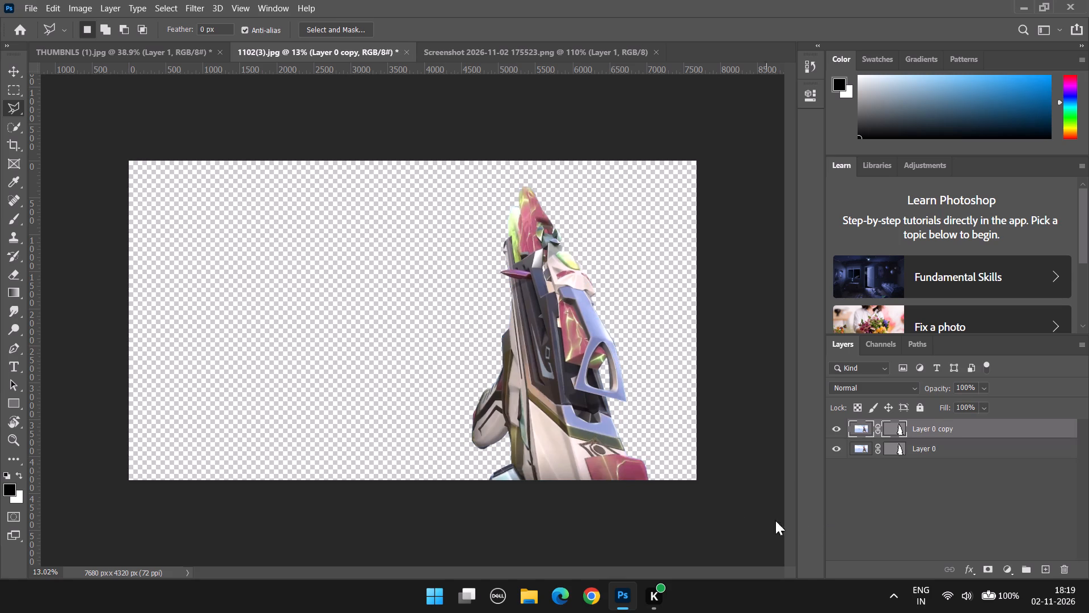
Copy the masked weapon layer from 1102(3).jpg into the THUMBNLS (1).jpg document.
{"action": "left_click", "coordinate": [2, 68]}
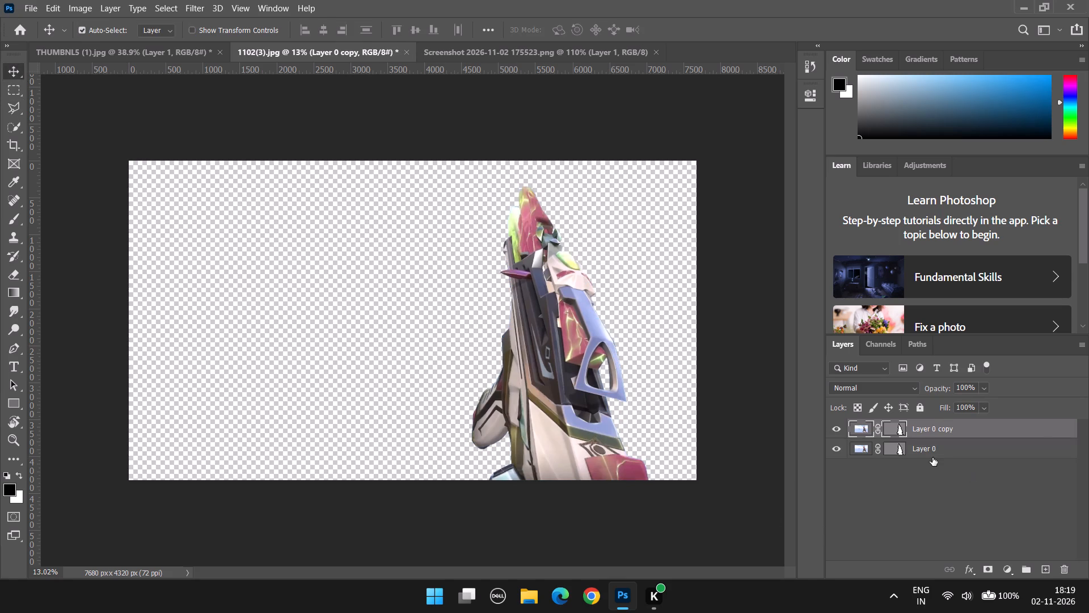
{"action": "left_click", "coordinate": [932, 456]}
{"action": "left_click_drag", "start_coordinate": [533, 373], "coordinate": [121, 39]}
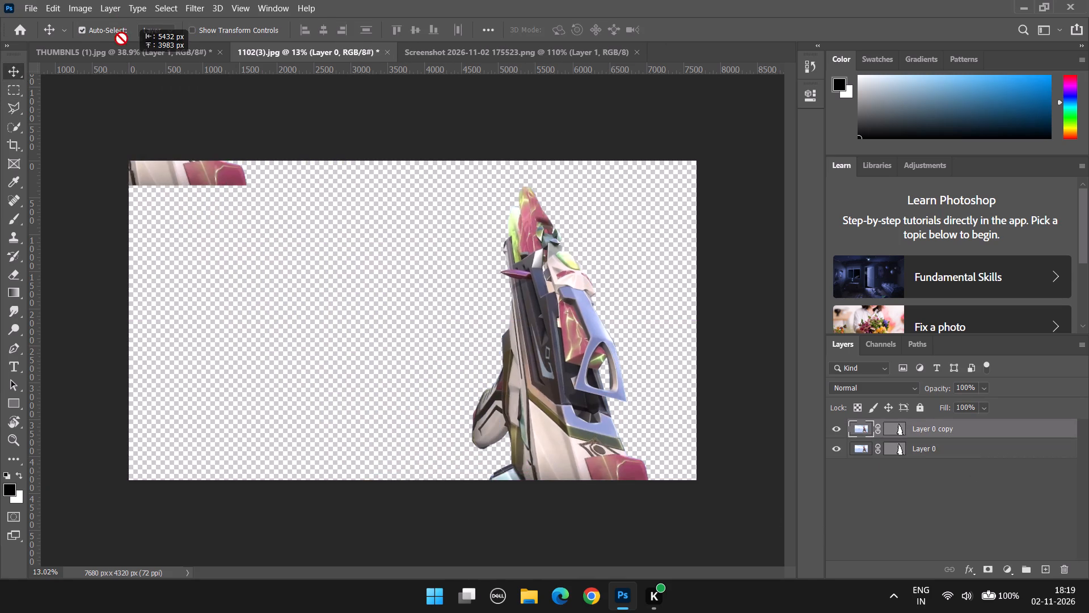
{"action": "left_click_drag", "start_coordinate": [121, 39], "coordinate": [128, 54]}
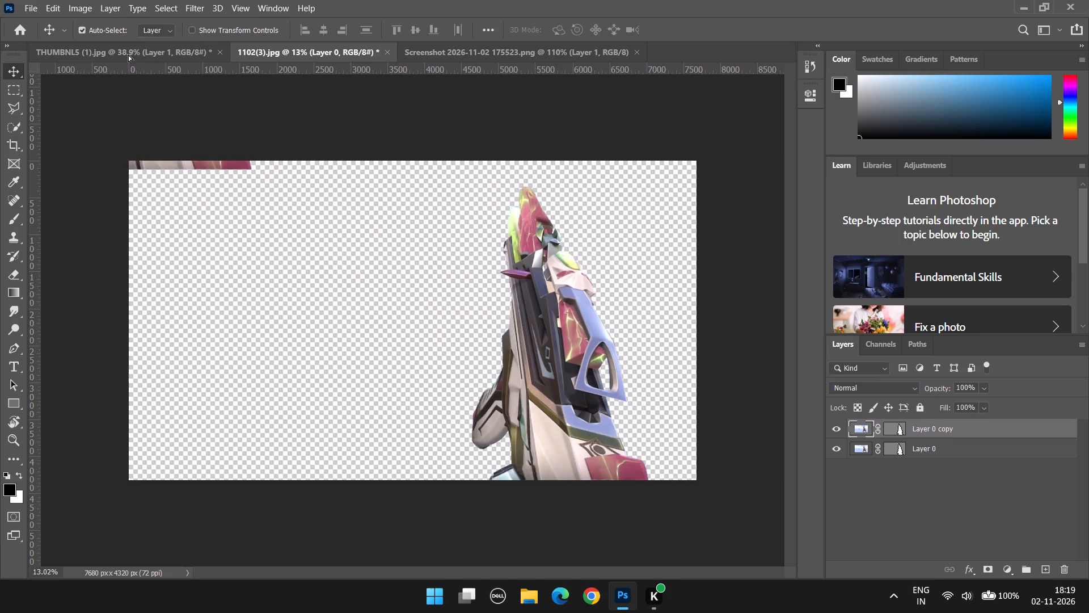
{"action": "left_click_drag", "start_coordinate": [128, 54], "coordinate": [531, 380]}
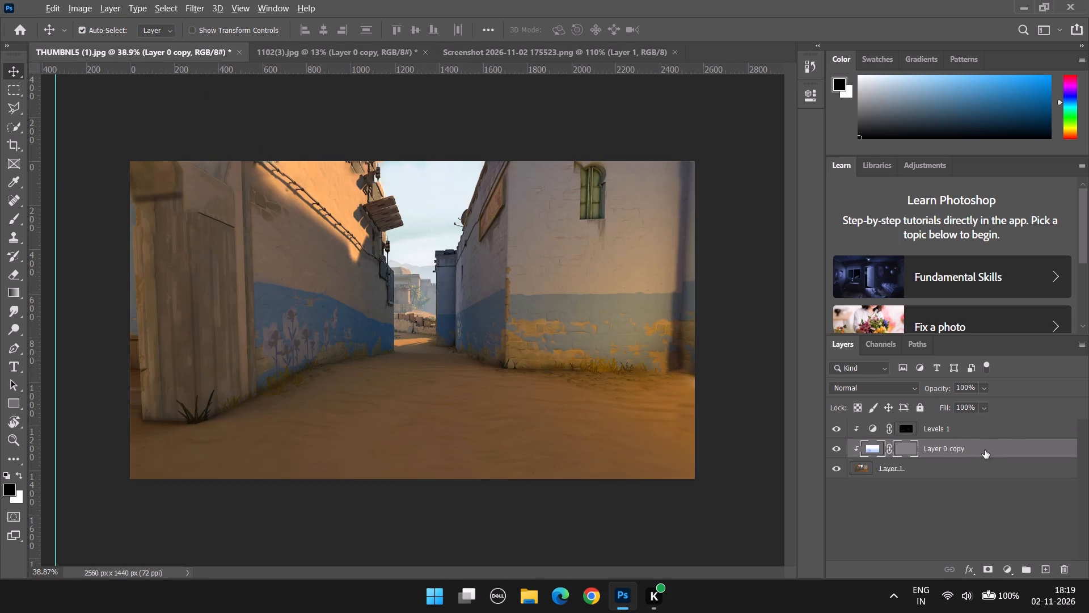
Place Layer 0 copy above the Levels 1 adjustment and release it from the clipping mask.
{"action": "left_click_drag", "start_coordinate": [985, 450], "coordinate": [973, 427]}
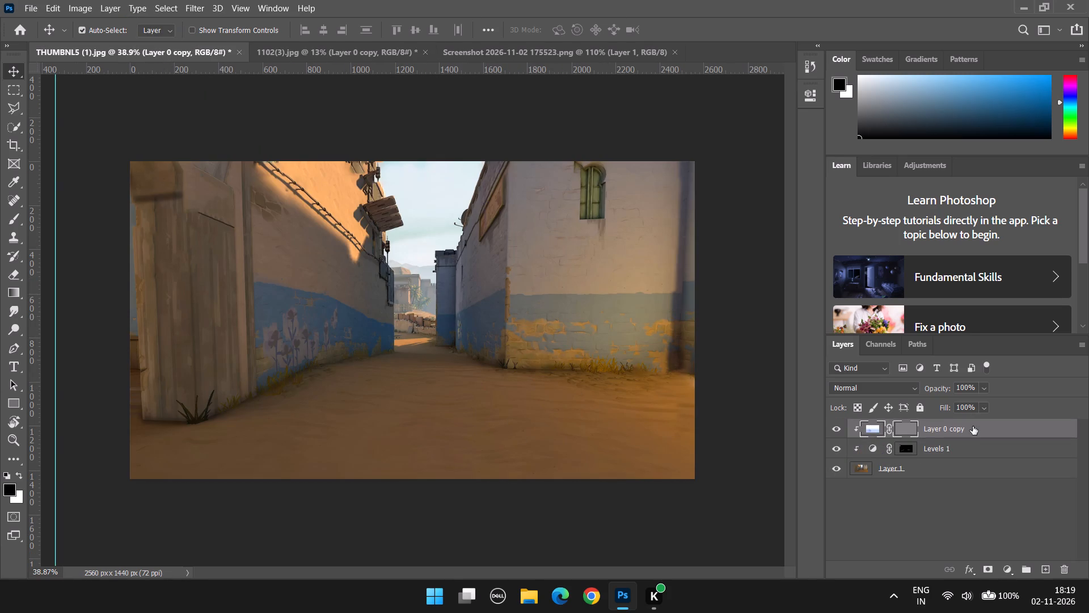
{"action": "scroll", "coordinate": [475, 393], "scroll_direction": "down", "scroll_amount": 20, "text": "alt"}
{"action": "scroll", "coordinate": [475, 393], "scroll_direction": "down", "scroll_amount": 9, "text": "alt"}
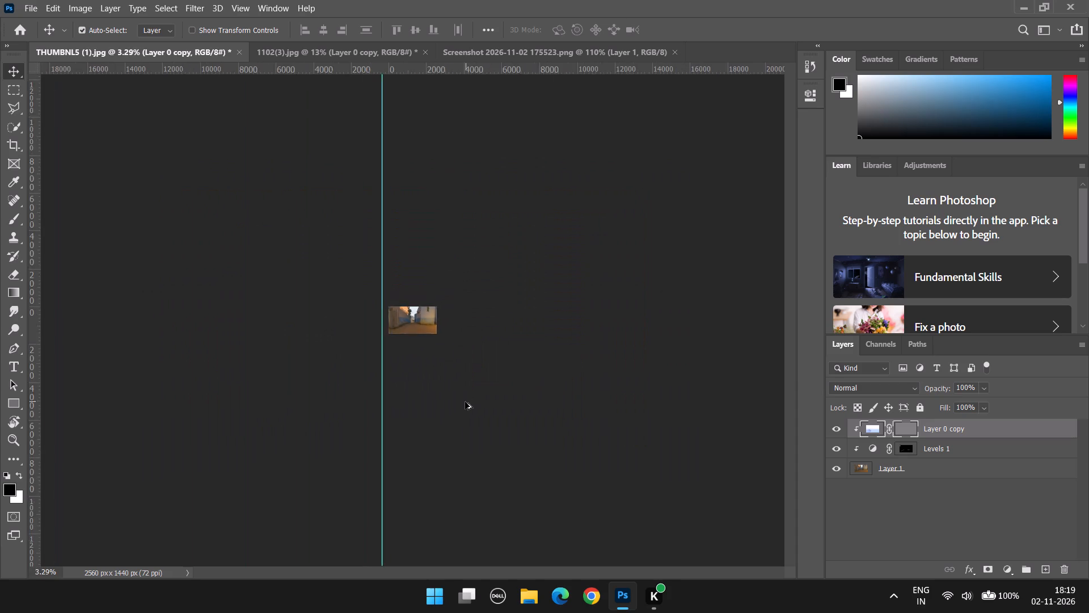
{"action": "scroll", "coordinate": [465, 402], "scroll_direction": "down", "scroll_amount": 20, "text": "alt"}
{"action": "scroll", "coordinate": [465, 402], "scroll_direction": "down", "scroll_amount": 20, "text": "alt"}
{"action": "scroll", "coordinate": [465, 402], "scroll_direction": "down", "scroll_amount": 2, "text": "alt"}
{"action": "scroll", "coordinate": [459, 433], "scroll_direction": "up", "scroll_amount": 20, "text": "alt"}
{"action": "scroll", "coordinate": [459, 433], "scroll_direction": "up", "scroll_amount": 20, "text": "alt"}
{"action": "scroll", "coordinate": [459, 433], "scroll_direction": "up", "scroll_amount": 16, "text": "alt"}
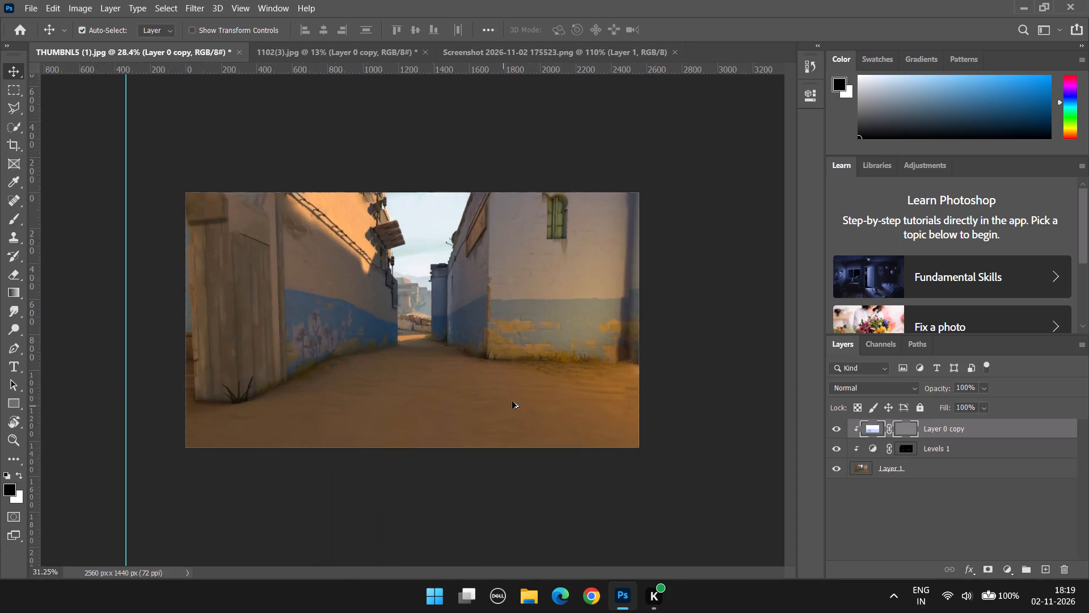
{"action": "scroll", "coordinate": [512, 401], "scroll_direction": "up", "scroll_amount": 7, "text": "alt"}
{"action": "left_click", "coordinate": [1039, 438], "text": "alt"}
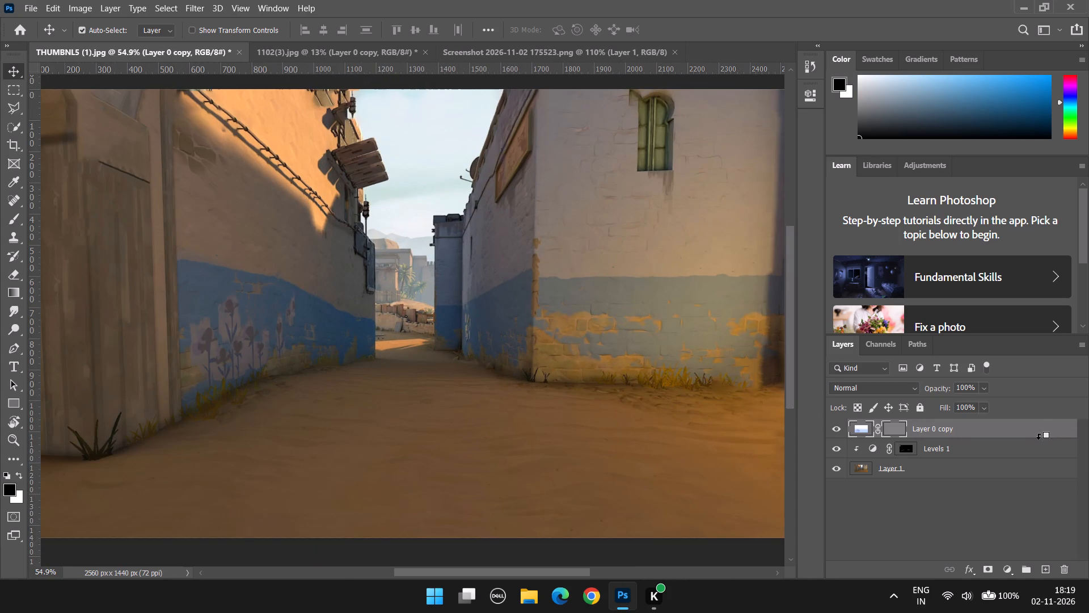
{"action": "left_click", "coordinate": [835, 433]}
{"action": "left_click", "coordinate": [834, 433]}
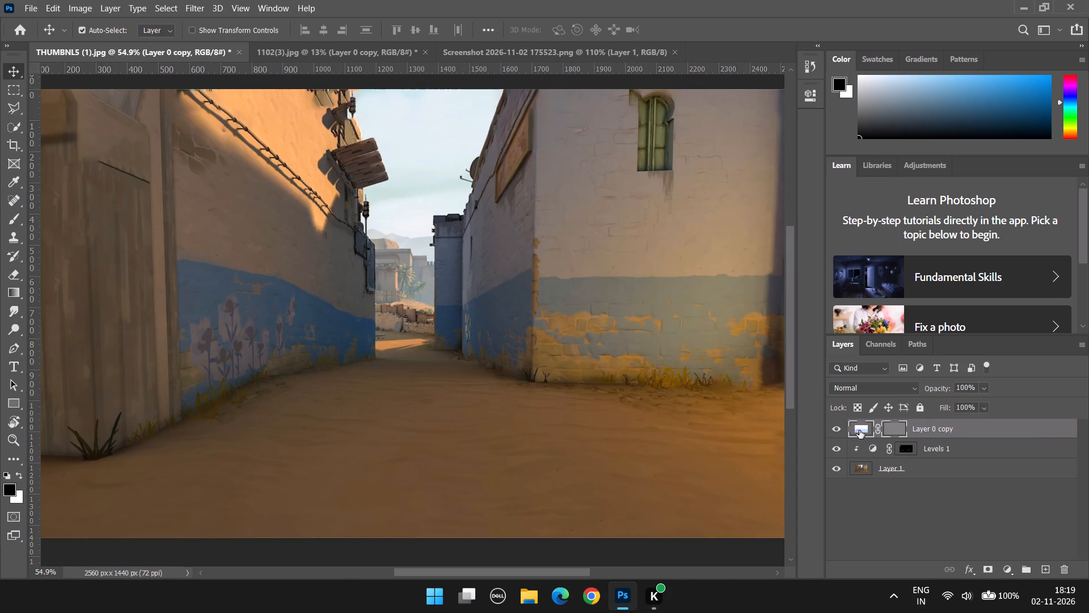
{"action": "left_click", "coordinate": [859, 431]}
{"action": "left_click", "coordinate": [943, 436]}
Free-transform Layer 0 copy, scaling the weapon down to about 22% and bringing it inside the alley canvas.
{"action": "scroll", "coordinate": [616, 423], "scroll_direction": "down", "scroll_amount": 13}
{"action": "key", "text": "ctrl+t"}
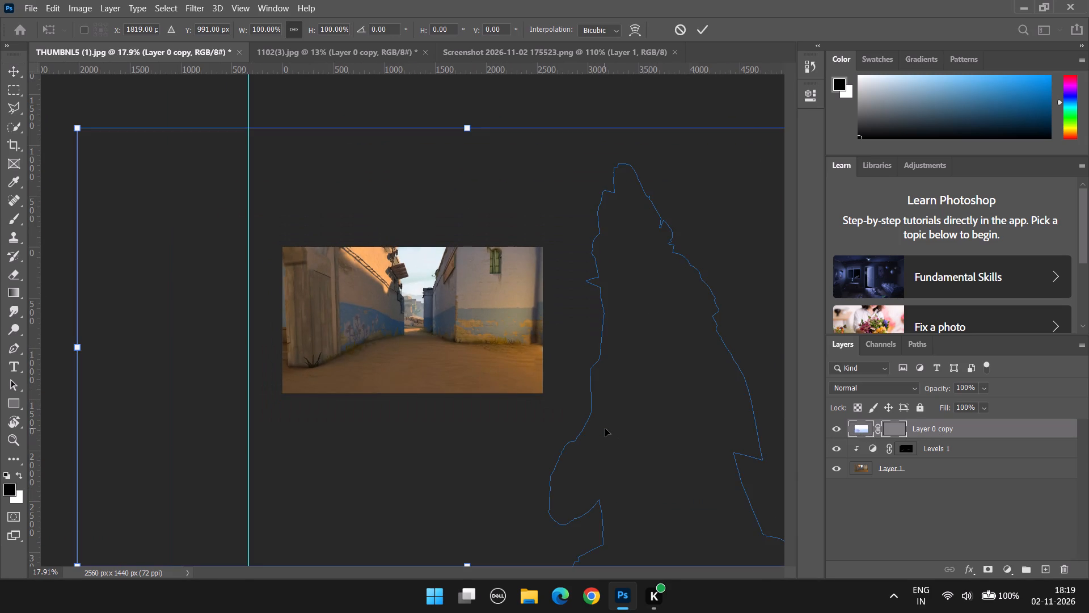
{"action": "scroll", "coordinate": [605, 429], "scroll_direction": "down", "scroll_amount": 7, "text": "alt"}
{"action": "left_click_drag", "start_coordinate": [556, 393], "coordinate": [466, 375]}
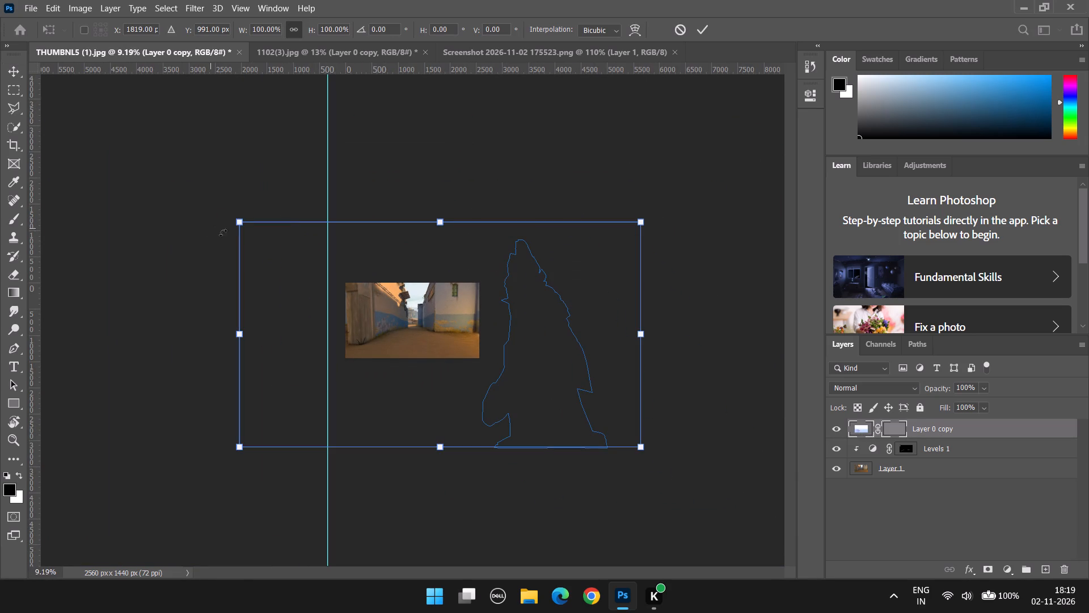
{"action": "left_click_drag", "start_coordinate": [240, 220], "coordinate": [340, 308]}
{"action": "left_click_drag", "start_coordinate": [579, 363], "coordinate": [470, 359]}
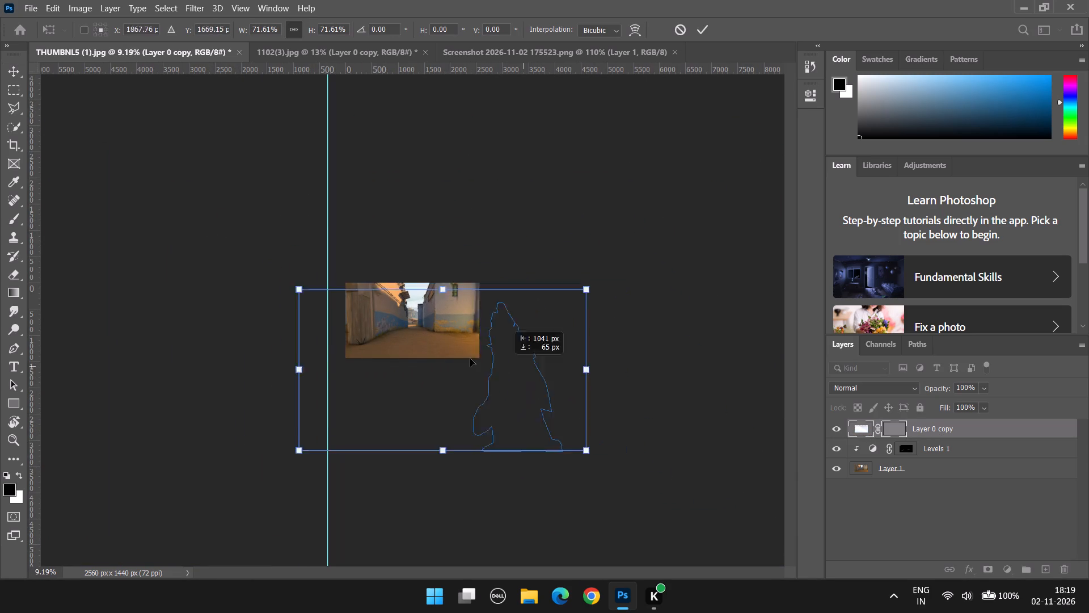
{"action": "left_click_drag", "start_coordinate": [470, 359], "coordinate": [439, 320]}
{"action": "left_click", "coordinate": [500, 235]}
{"action": "left_click_drag", "start_coordinate": [500, 238], "coordinate": [383, 368]}
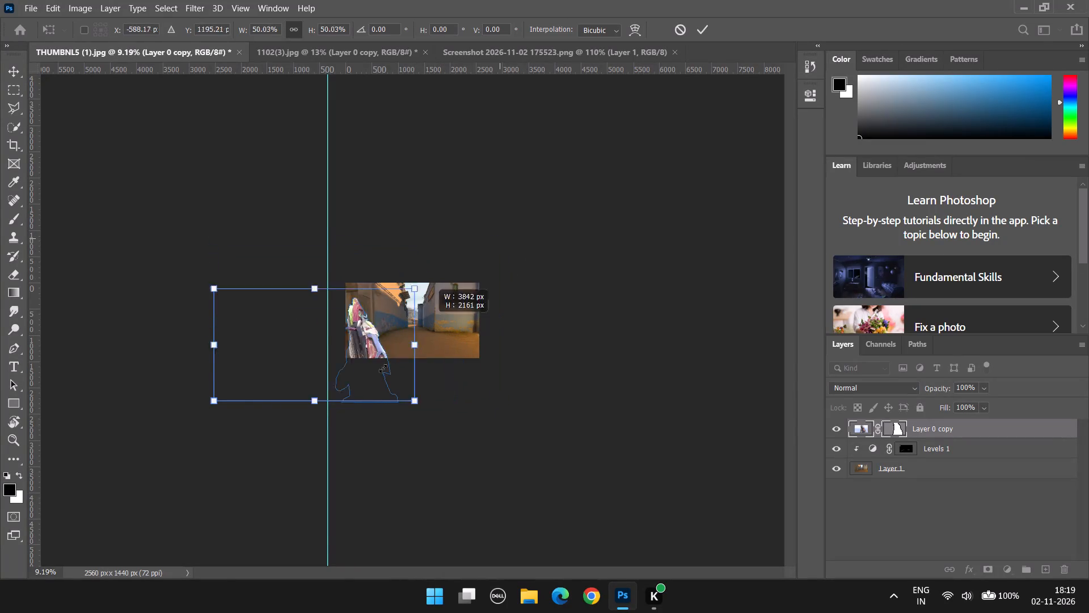
{"action": "left_click_drag", "start_coordinate": [383, 368], "coordinate": [336, 412]}
{"action": "left_click_drag", "start_coordinate": [251, 389], "coordinate": [407, 333]}
{"action": "scroll", "coordinate": [432, 342], "scroll_direction": "up", "scroll_amount": 12, "text": "alt"}
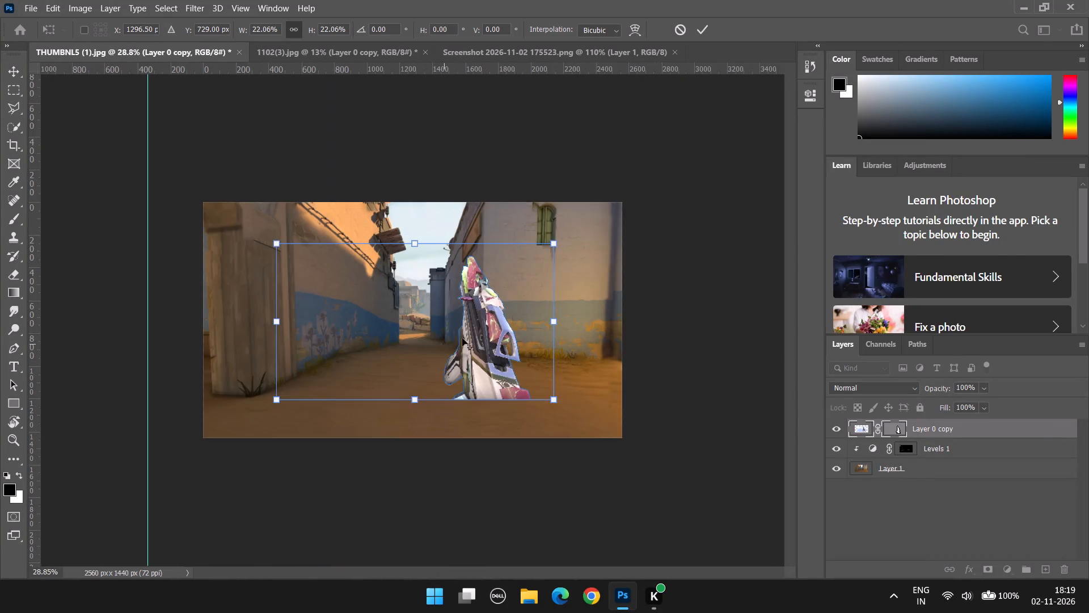
Move the weapon to the canvas's lower right with its cut base on the bottom edge, at about X 1481, Y 963 px.
{"action": "scroll", "coordinate": [510, 327], "scroll_direction": "up", "scroll_amount": 11, "text": "alt"}
{"action": "left_click_drag", "start_coordinate": [551, 363], "coordinate": [576, 322]}
{"action": "left_click_drag", "start_coordinate": [554, 293], "coordinate": [550, 324]}
{"action": "scroll", "coordinate": [548, 316], "scroll_direction": "down", "scroll_amount": 6, "text": "alt"}
{"action": "scroll", "coordinate": [534, 330], "scroll_direction": "down", "scroll_amount": 1}
{"action": "left_click_drag", "start_coordinate": [531, 360], "coordinate": [601, 397]}
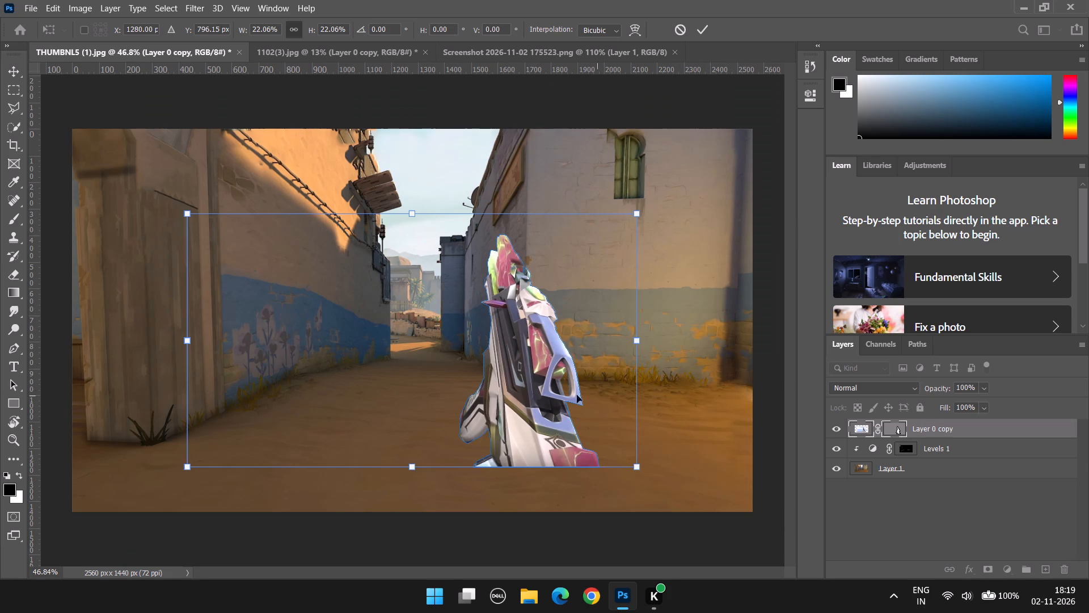
{"action": "left_click_drag", "start_coordinate": [544, 395], "coordinate": [598, 436]}
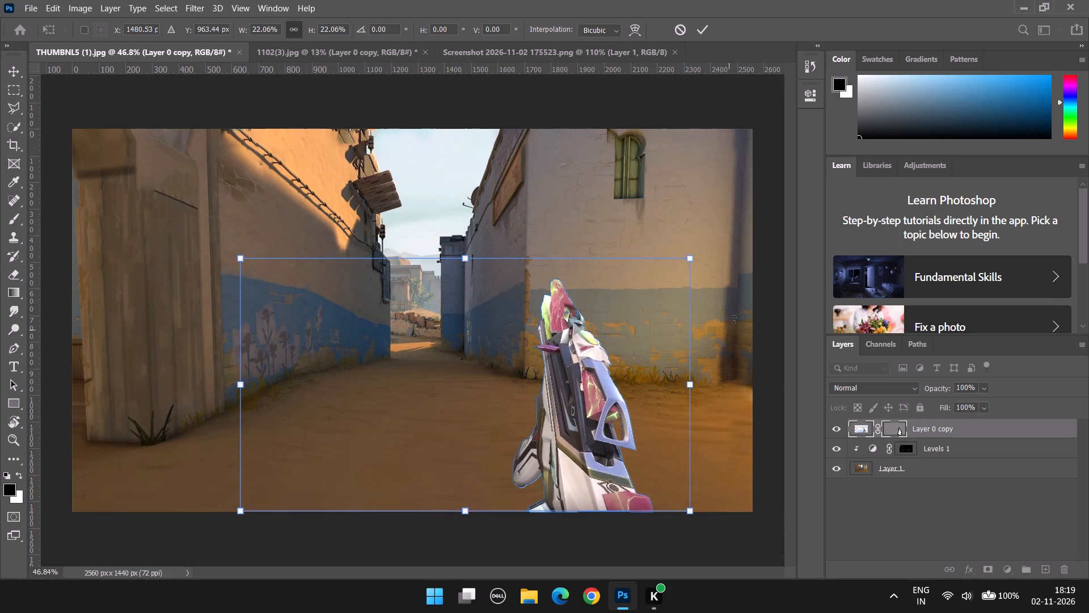
Enlarge the weapon proportionally to about 33.6% and place it right of centre with its base at the canvas's bottom edge.
{"action": "left_click_drag", "start_coordinate": [687, 259], "coordinate": [739, 142]}
{"action": "left_click_drag", "start_coordinate": [644, 347], "coordinate": [590, 297]}
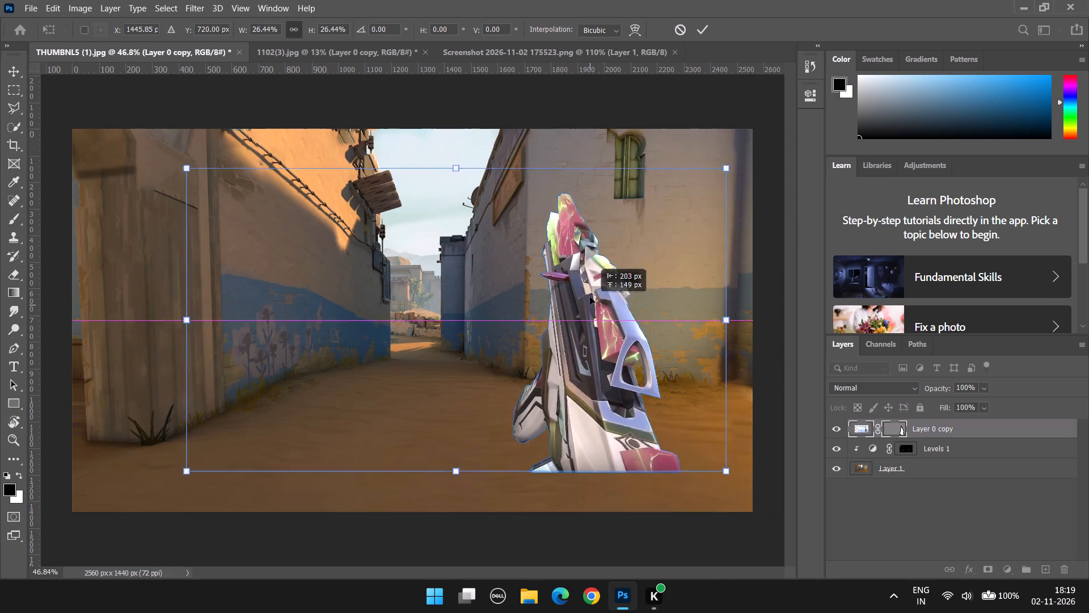
{"action": "left_click_drag", "start_coordinate": [590, 297], "coordinate": [596, 355]}
{"action": "left_click_drag", "start_coordinate": [463, 215], "coordinate": [437, 110]}
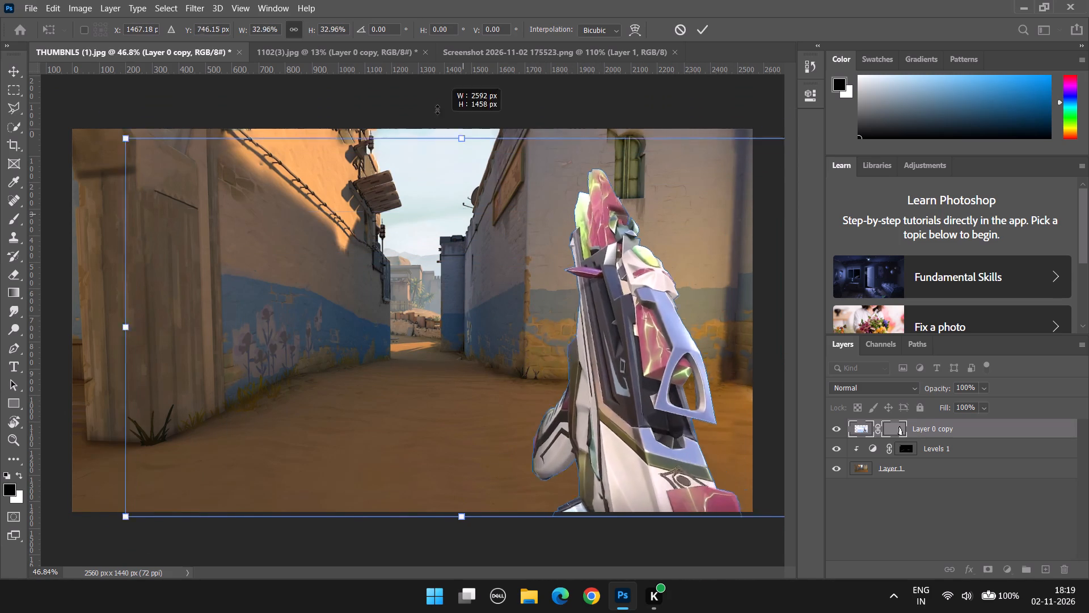
{"action": "left_click_drag", "start_coordinate": [437, 110], "coordinate": [437, 98]}
{"action": "left_click_drag", "start_coordinate": [649, 308], "coordinate": [595, 315]}
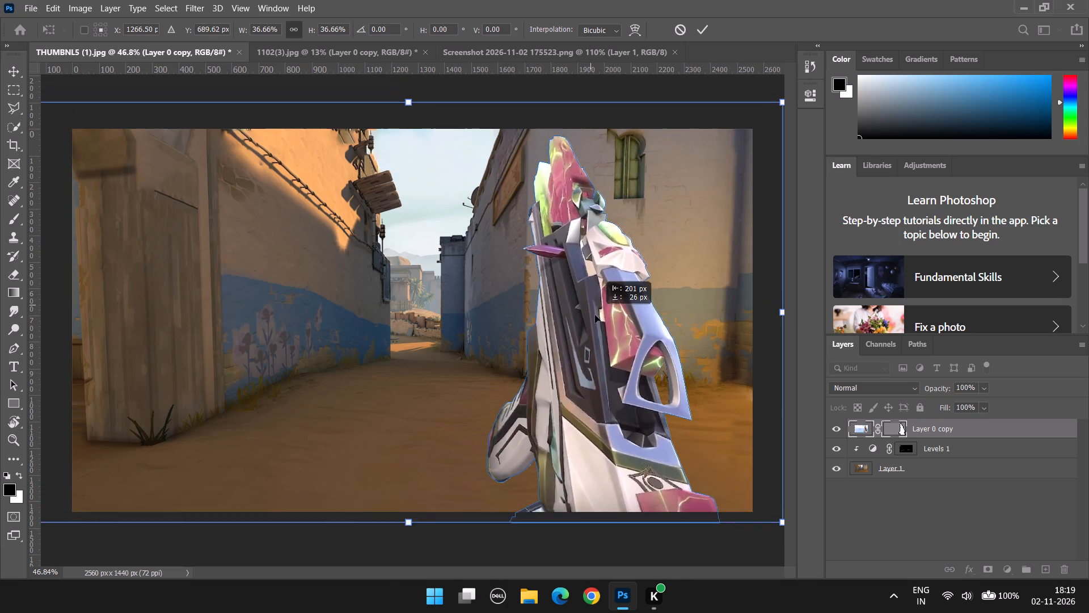
{"action": "left_click_drag", "start_coordinate": [595, 315], "coordinate": [592, 318]}
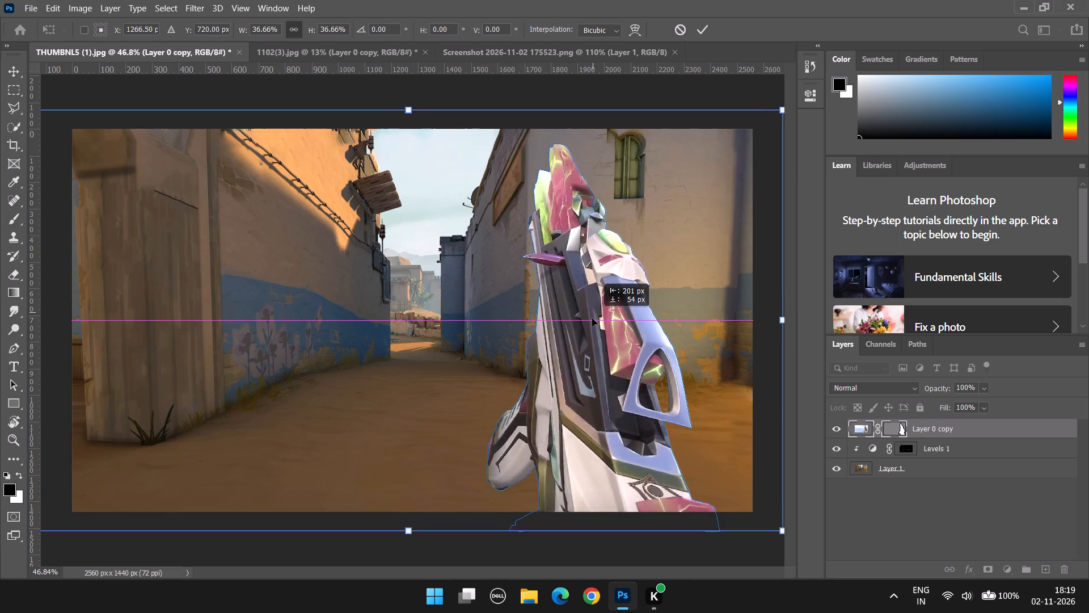
{"action": "left_click_drag", "start_coordinate": [592, 318], "coordinate": [588, 301]}
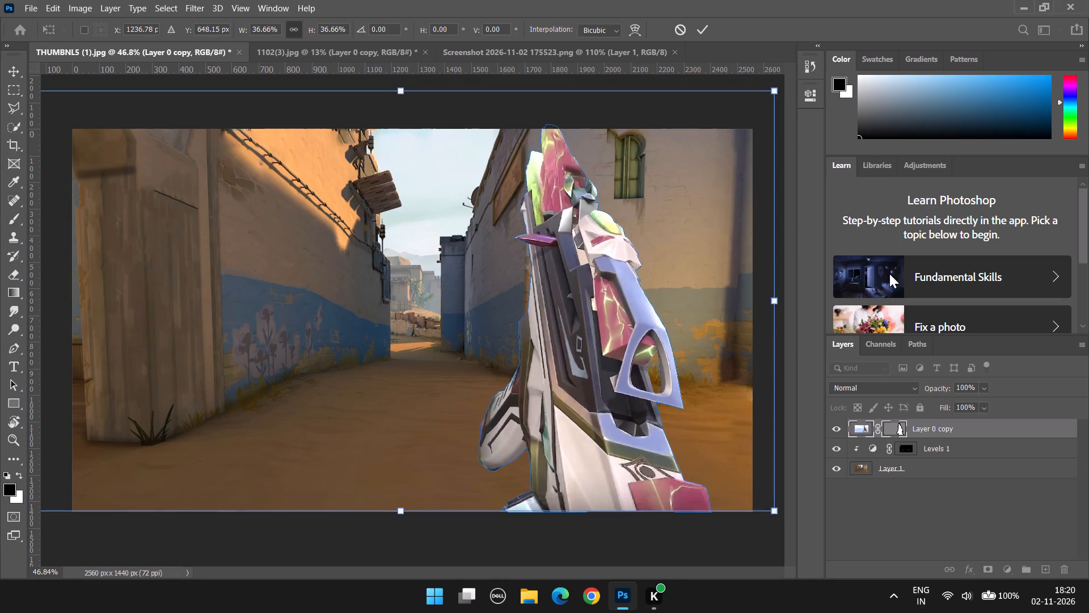
{"action": "left_click_drag", "start_coordinate": [772, 91], "coordinate": [723, 152]}
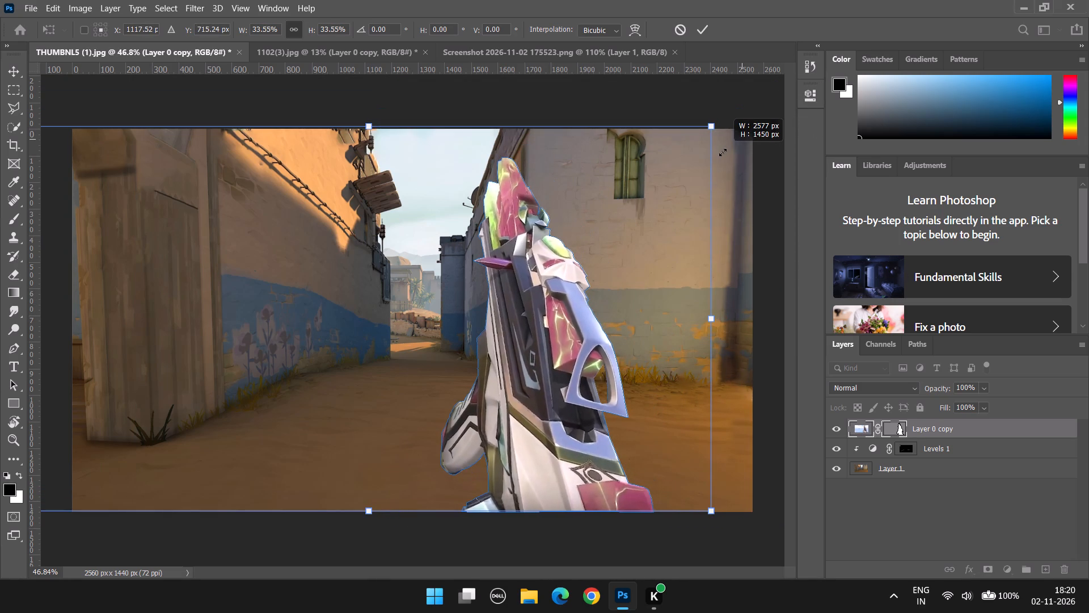
{"action": "left_click_drag", "start_coordinate": [723, 152], "coordinate": [723, 152]}
{"action": "left_click_drag", "start_coordinate": [546, 317], "coordinate": [597, 318]}
Shift the weapon further right to about X 1385, Y 729 px and apply the transform.
{"action": "scroll", "coordinate": [694, 405], "scroll_direction": "down", "scroll_amount": 5, "text": "alt"}
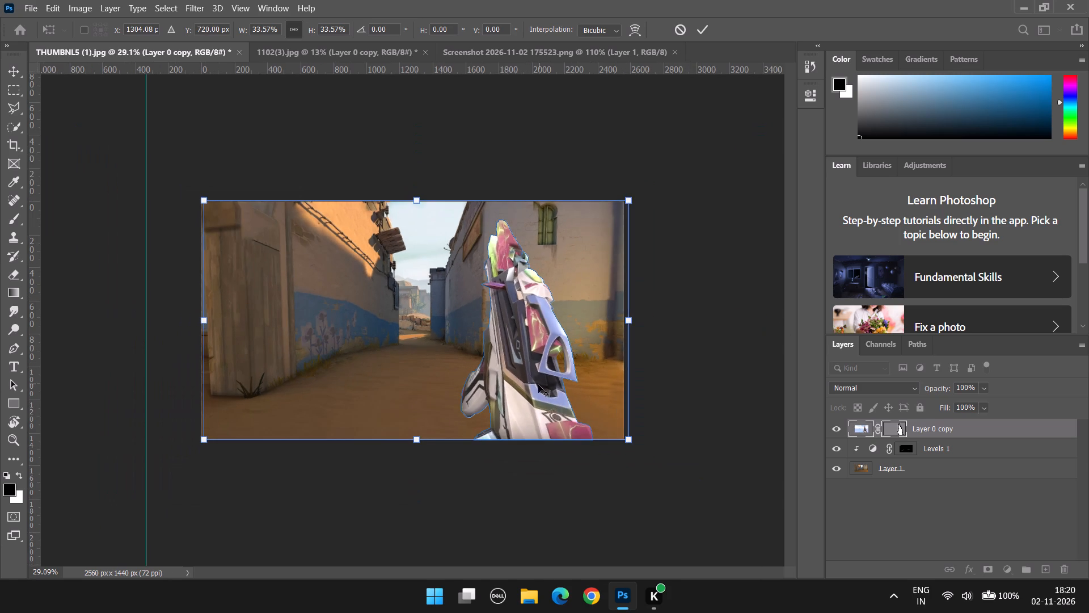
{"action": "scroll", "coordinate": [534, 336], "scroll_direction": "down", "scroll_amount": 10}
{"action": "scroll", "coordinate": [509, 358], "scroll_direction": "up", "scroll_amount": 8, "text": "alt"}
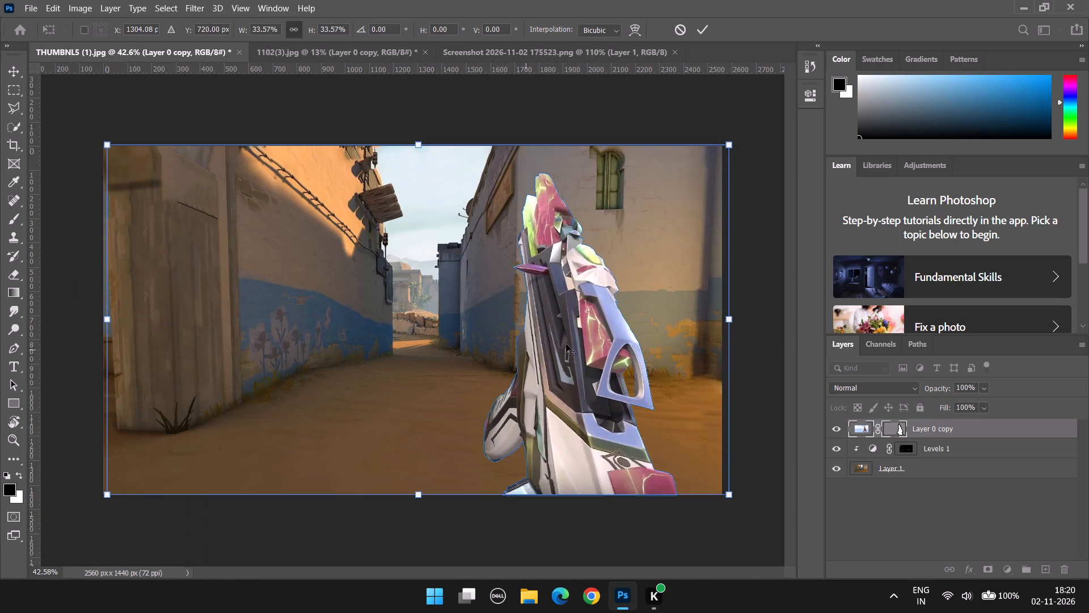
{"action": "scroll", "coordinate": [644, 376], "scroll_direction": "down", "scroll_amount": 5, "text": "alt"}
{"action": "scroll", "coordinate": [645, 377], "scroll_direction": "up", "scroll_amount": 4, "text": "alt"}
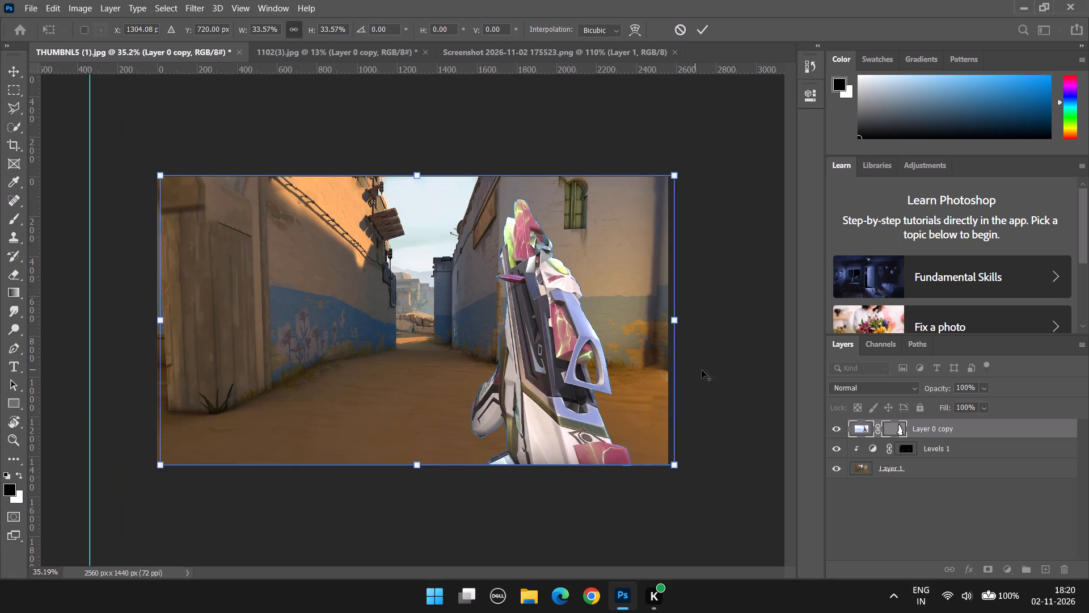
{"action": "scroll", "coordinate": [676, 376], "scroll_direction": "down", "scroll_amount": 6, "text": "alt"}
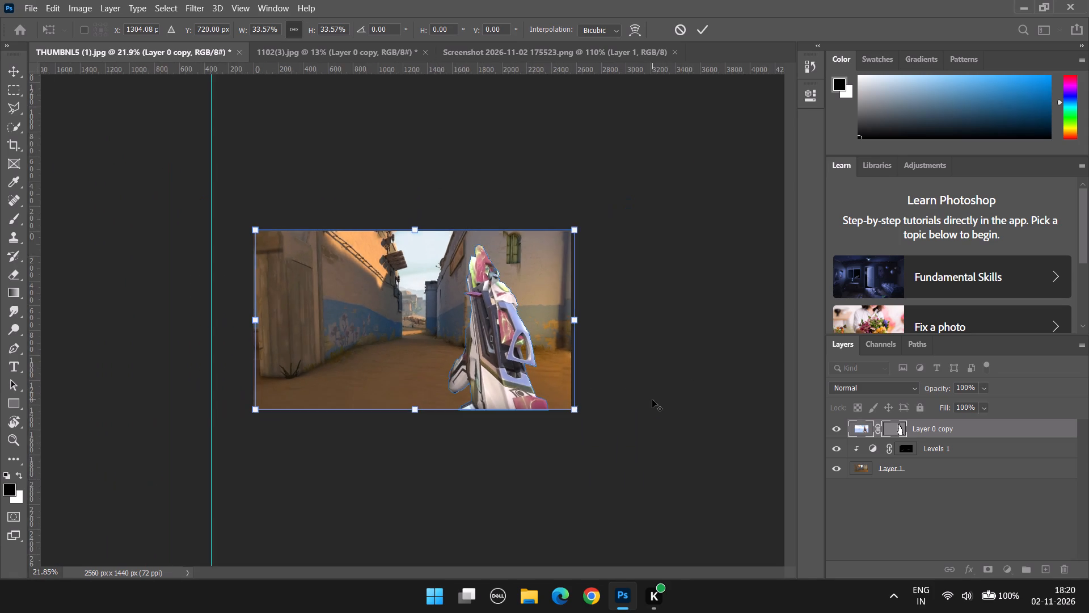
{"action": "scroll", "coordinate": [651, 400], "scroll_direction": "up", "scroll_amount": 4, "text": "alt"}
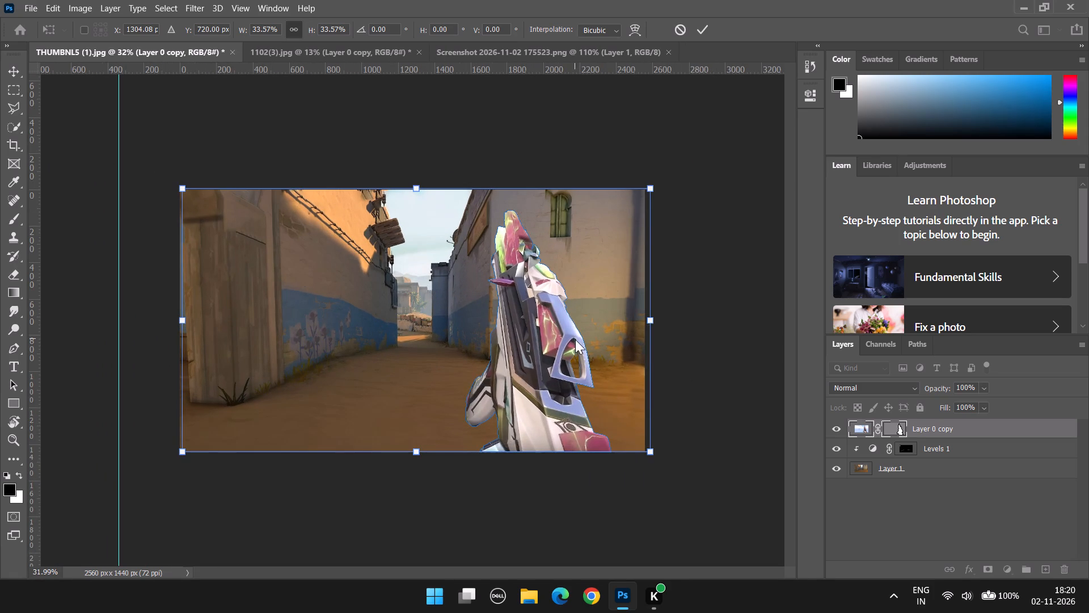
{"action": "left_click_drag", "start_coordinate": [538, 360], "coordinate": [577, 362]}
{"action": "left_click_drag", "start_coordinate": [550, 379], "coordinate": [574, 380]}
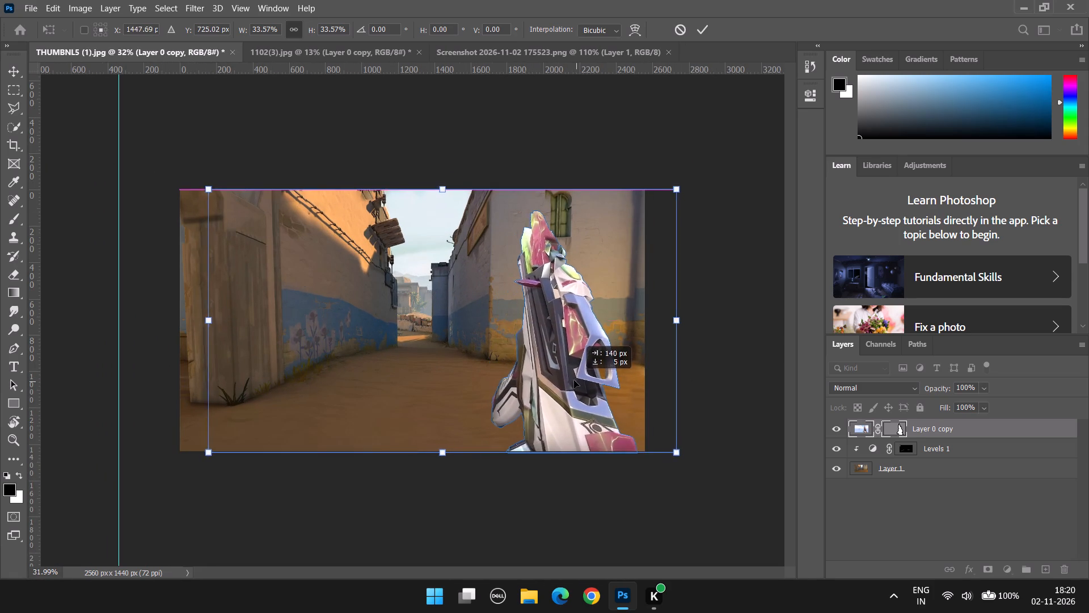
{"action": "left_click_drag", "start_coordinate": [574, 380], "coordinate": [564, 382]}
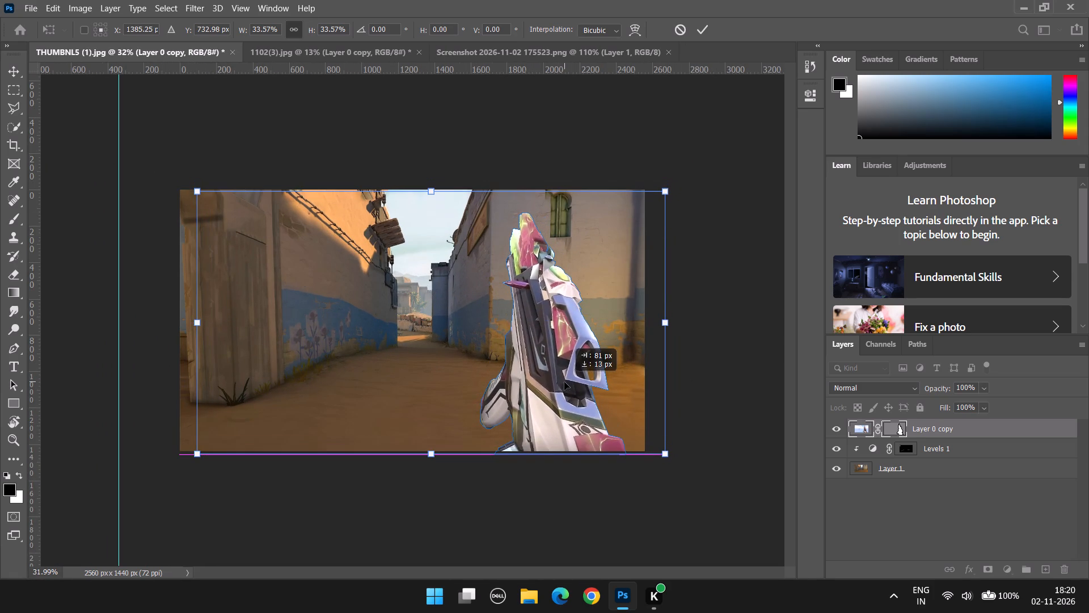
{"action": "left_click_drag", "start_coordinate": [564, 382], "coordinate": [564, 381]}
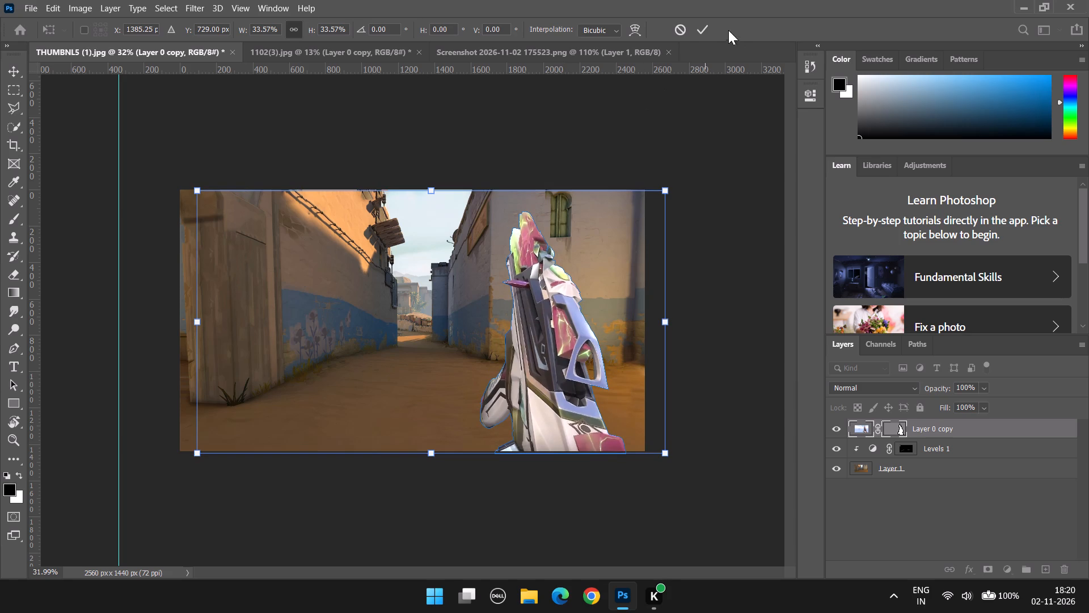
{"action": "left_click", "coordinate": [693, 33]}
{"action": "left_click", "coordinate": [696, 26]}
Examine the weapon's placement in the full composition and its cutout edges up close against the alley background.
{"action": "scroll", "coordinate": [561, 329], "scroll_direction": "down", "scroll_amount": 6, "text": "alt"}
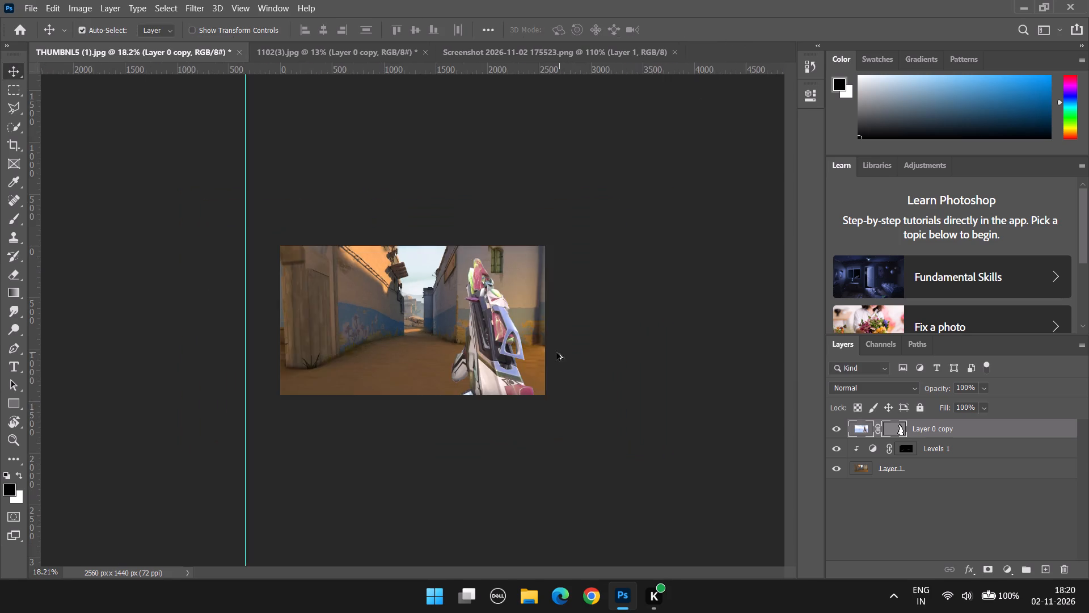
{"action": "scroll", "coordinate": [514, 422], "scroll_direction": "up", "scroll_amount": 14, "text": "alt"}
{"action": "scroll", "coordinate": [589, 443], "scroll_direction": "up", "scroll_amount": 6, "text": "alt"}
{"action": "scroll", "coordinate": [589, 440], "scroll_direction": "down", "scroll_amount": 8, "text": "alt"}
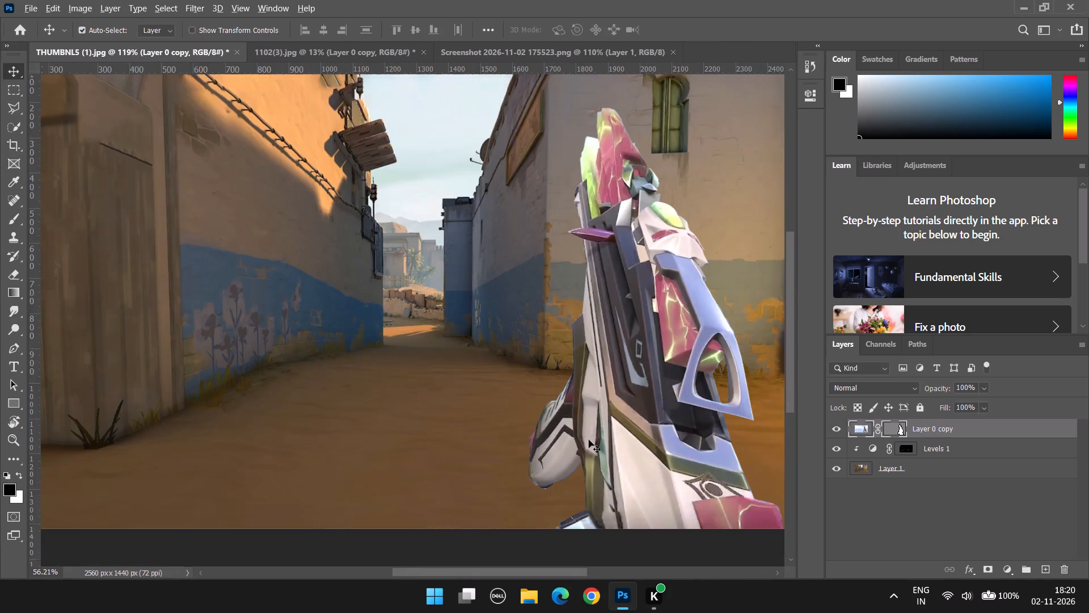
{"action": "scroll", "coordinate": [594, 438], "scroll_direction": "down", "scroll_amount": 7}
{"action": "scroll", "coordinate": [615, 433], "scroll_direction": "down", "scroll_amount": 6, "text": "alt"}
{"action": "scroll", "coordinate": [561, 434], "scroll_direction": "up", "scroll_amount": 4}
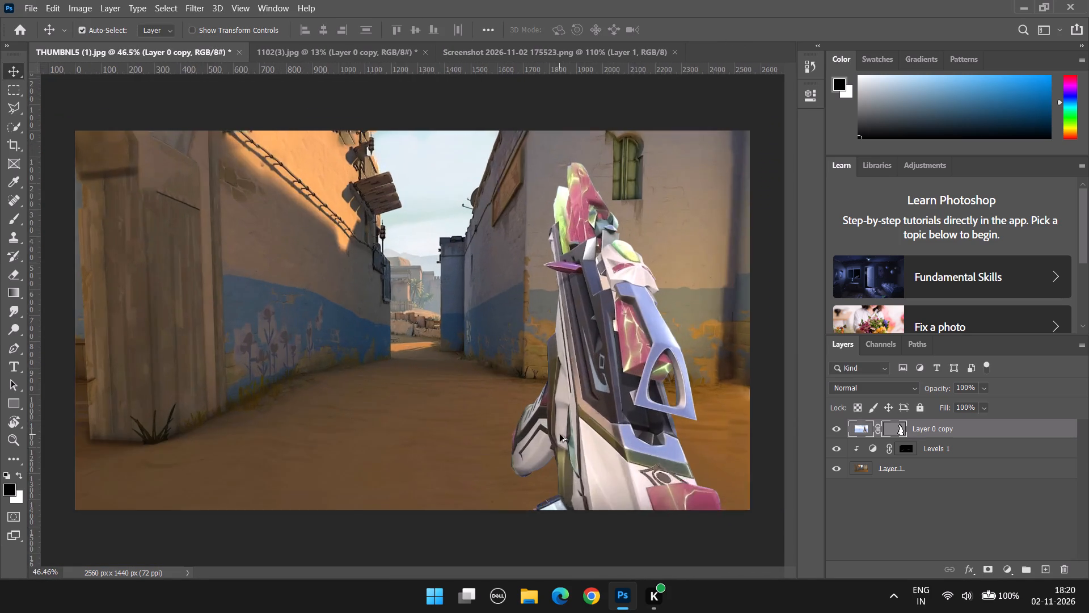
{"action": "scroll", "coordinate": [560, 434], "scroll_direction": "up", "scroll_amount": 8}
{"action": "scroll", "coordinate": [564, 437], "scroll_direction": "down", "scroll_amount": 8}
{"action": "scroll", "coordinate": [564, 442], "scroll_direction": "up", "scroll_amount": 12}
{"action": "scroll", "coordinate": [564, 440], "scroll_direction": "down", "scroll_amount": 5}
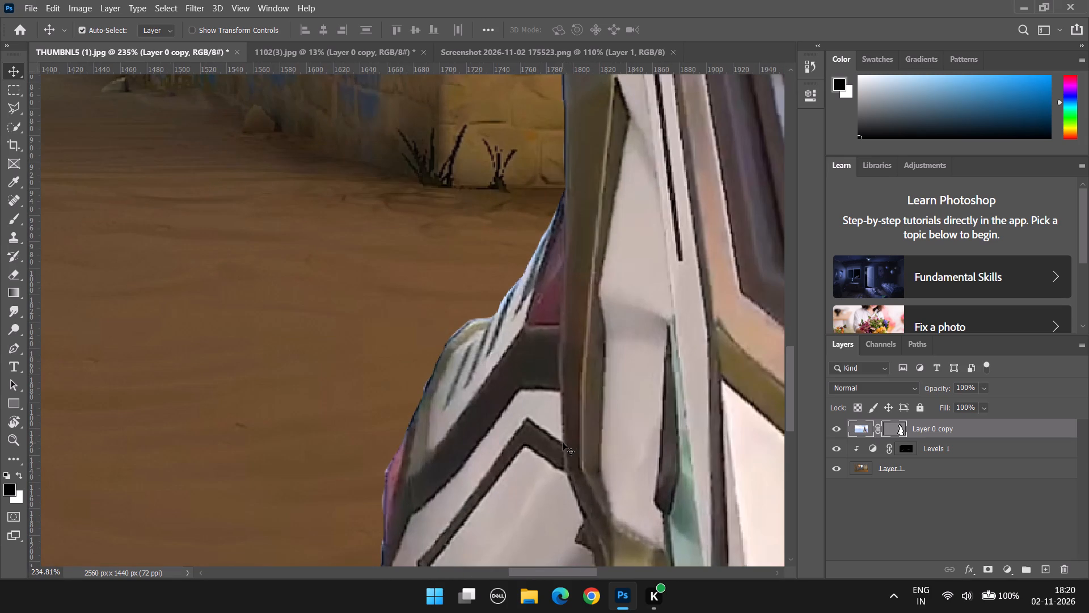
Erase the light fringe along the pink outer edge of the weapon's rounded lower-left part with an 8 px Eraser.
{"action": "key", "text": "e"}
{"action": "scroll", "coordinate": [411, 368], "scroll_direction": "down", "scroll_amount": 8}
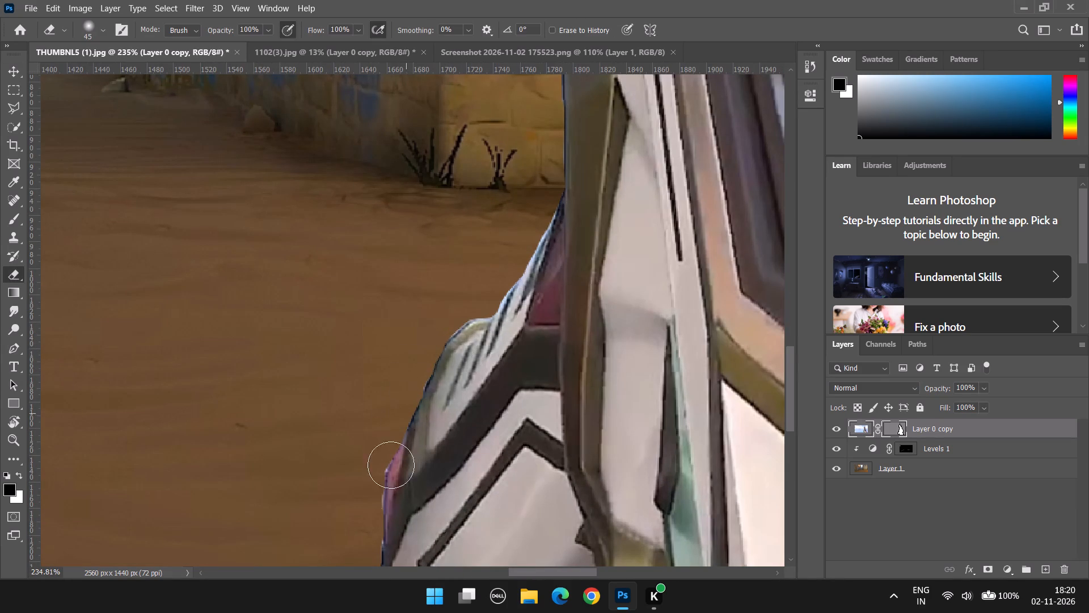
{"action": "scroll", "coordinate": [391, 465], "scroll_direction": "down", "scroll_amount": 11}
{"action": "scroll", "coordinate": [344, 509], "scroll_direction": "up", "scroll_amount": 17, "text": "alt"}
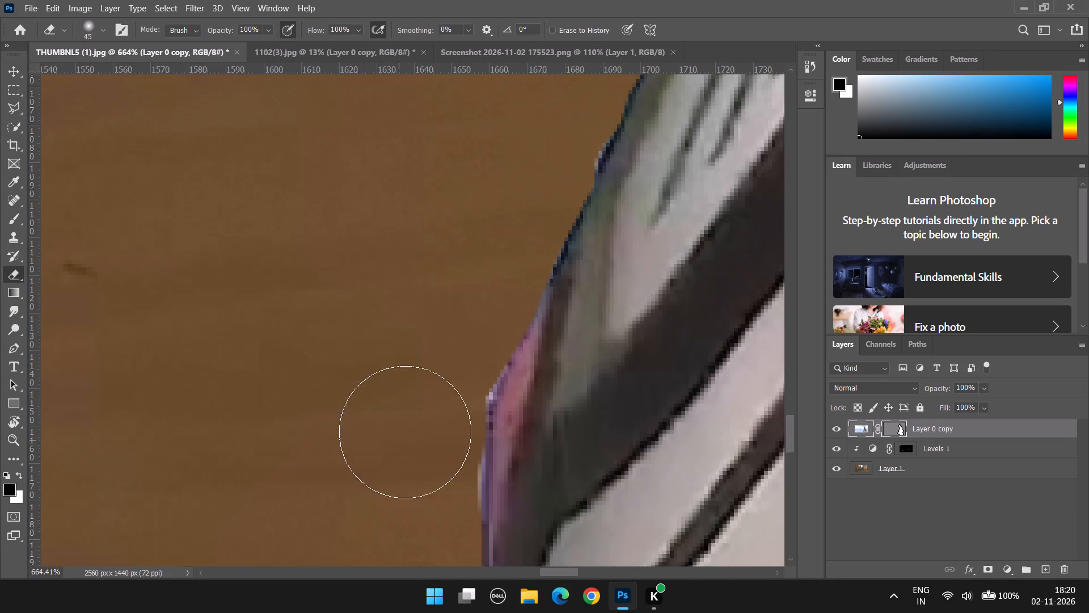
{"action": "key", "text": "bracketleft"}
{"action": "key", "text": "bracketleft"}
{"action": "key", "text": "bracketleft"}
{"action": "key", "text": "bracketleft"}
{"action": "key", "text": "bracketleft"}
{"action": "key", "text": "bracketleft"}
{"action": "key", "text": "bracketleft"}
{"action": "key", "text": "bracketleft"}
{"action": "key", "text": "bracketleft"}
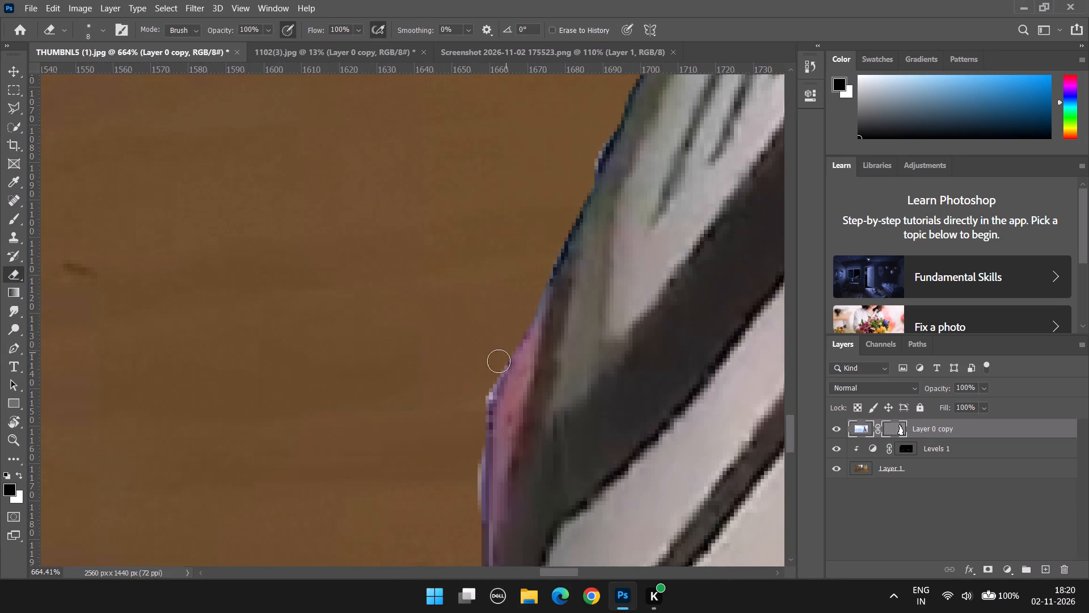
{"action": "left_click_drag", "start_coordinate": [471, 397], "coordinate": [452, 440]}
{"action": "left_click_drag", "start_coordinate": [484, 367], "coordinate": [473, 551]}
{"action": "scroll", "coordinate": [466, 439], "scroll_direction": "down", "scroll_amount": 7}
{"action": "left_click_drag", "start_coordinate": [476, 368], "coordinate": [468, 550]}
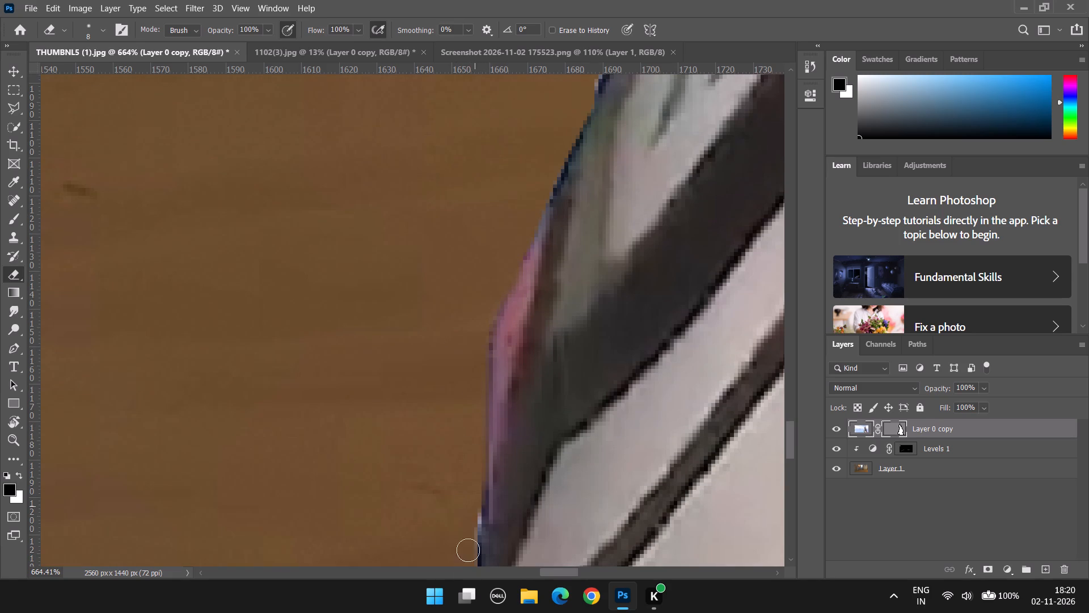
Erase the dark and light fringe down the lower outer side of the rounded part, to its bottom corner.
{"action": "left_click_drag", "start_coordinate": [468, 550], "coordinate": [460, 612]}
{"action": "scroll", "coordinate": [457, 448], "scroll_direction": "down", "scroll_amount": 15}
{"action": "left_click_drag", "start_coordinate": [457, 355], "coordinate": [456, 504]}
{"action": "left_click_drag", "start_coordinate": [470, 423], "coordinate": [463, 593]}
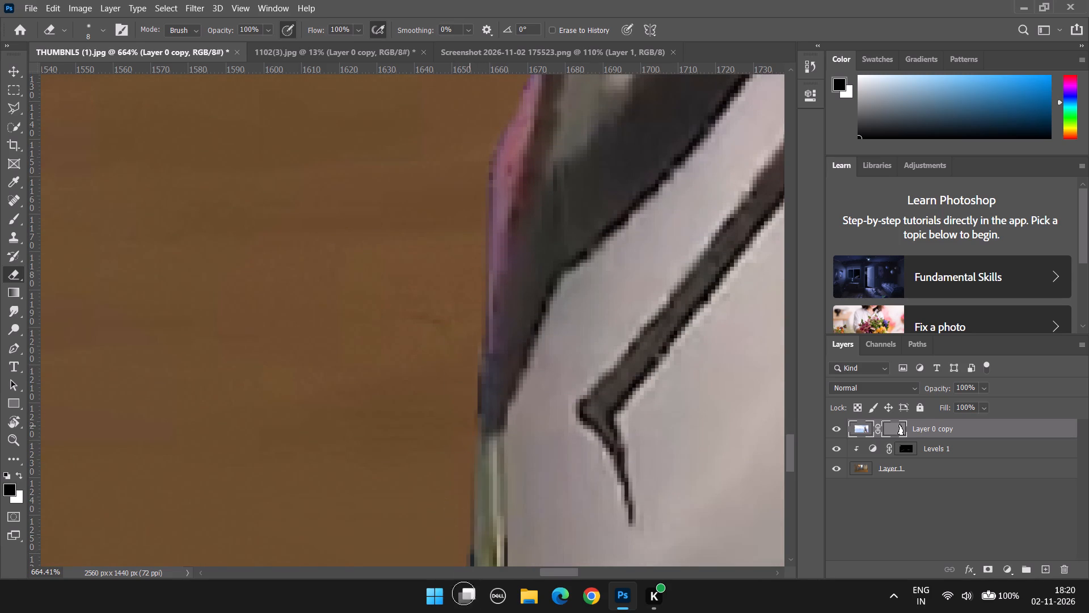
{"action": "left_click_drag", "start_coordinate": [463, 593], "coordinate": [464, 612]}
{"action": "scroll", "coordinate": [466, 371], "scroll_direction": "down", "scroll_amount": 14}
{"action": "left_click_drag", "start_coordinate": [459, 417], "coordinate": [458, 465]}
Erase the blue and white fringe around the bottom corner and lowest curve of the rounded part.
{"action": "left_click_drag", "start_coordinate": [457, 450], "coordinate": [493, 511]}
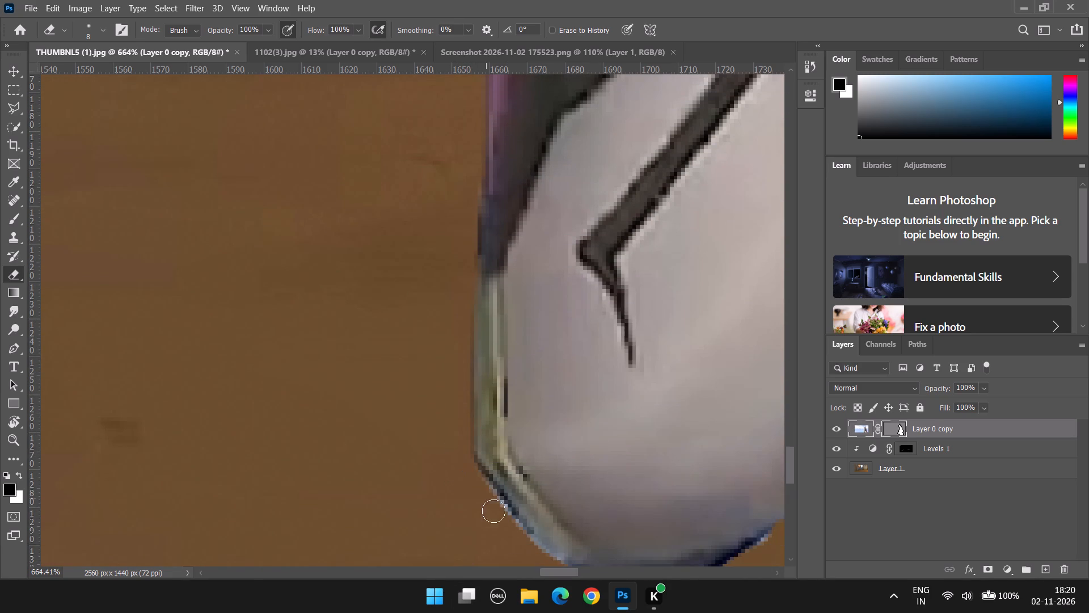
{"action": "left_click_drag", "start_coordinate": [493, 511], "coordinate": [520, 534]}
{"action": "left_click_drag", "start_coordinate": [476, 480], "coordinate": [568, 569]}
{"action": "scroll", "coordinate": [581, 483], "scroll_direction": "down", "scroll_amount": 7}
{"action": "left_click_drag", "start_coordinate": [553, 497], "coordinate": [605, 530]}
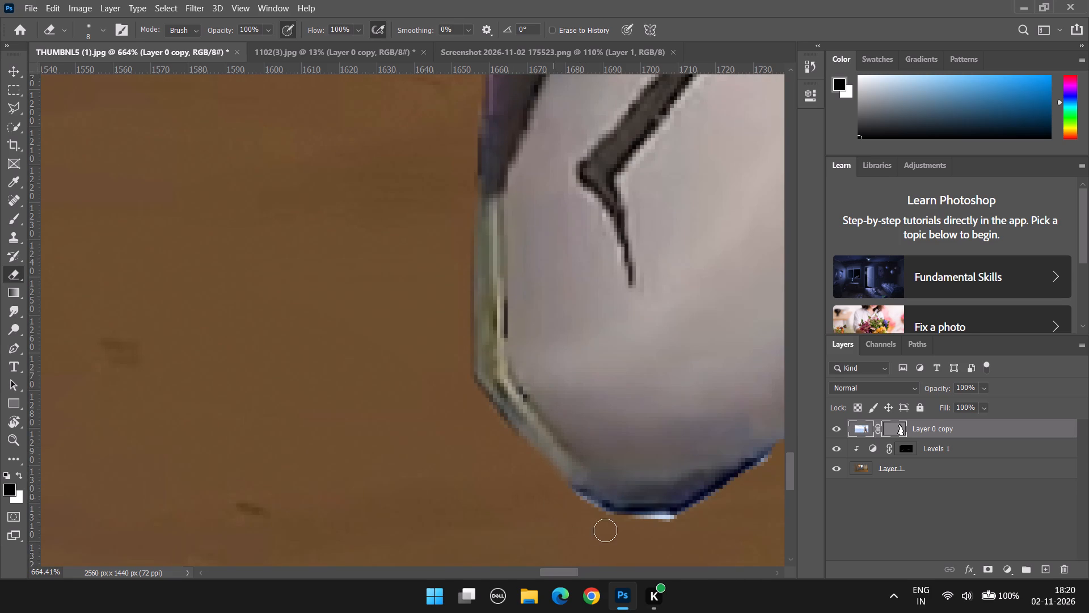
{"action": "left_click_drag", "start_coordinate": [605, 530], "coordinate": [605, 530]}
{"action": "left_click_drag", "start_coordinate": [568, 496], "coordinate": [850, 495]}
{"action": "left_click_drag", "start_coordinate": [548, 573], "coordinate": [563, 575]}
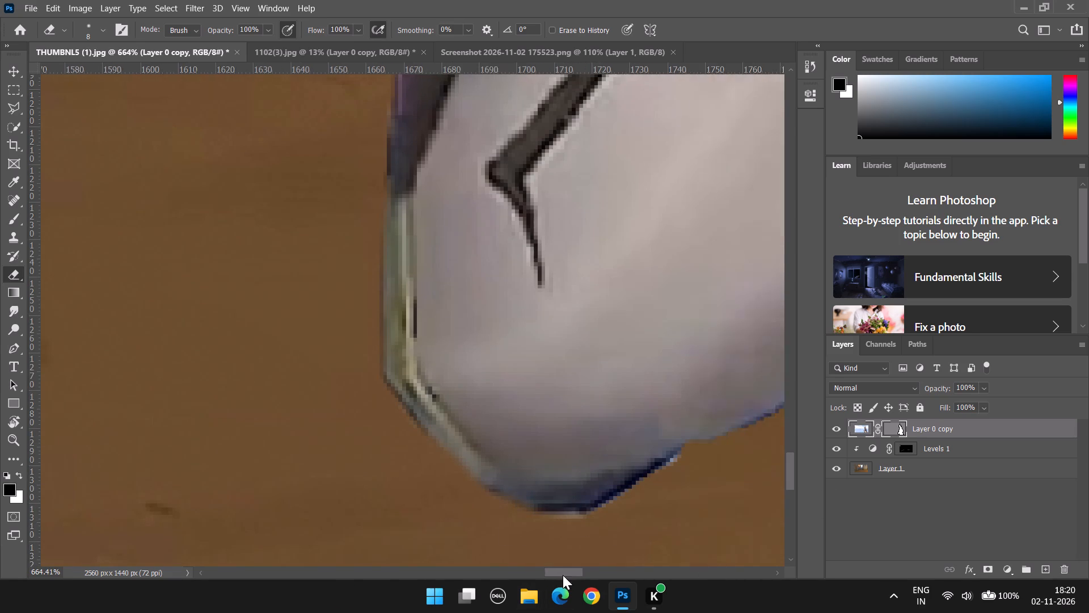
{"action": "left_click_drag", "start_coordinate": [563, 575], "coordinate": [568, 575]}
{"action": "left_click_drag", "start_coordinate": [227, 522], "coordinate": [328, 510]}
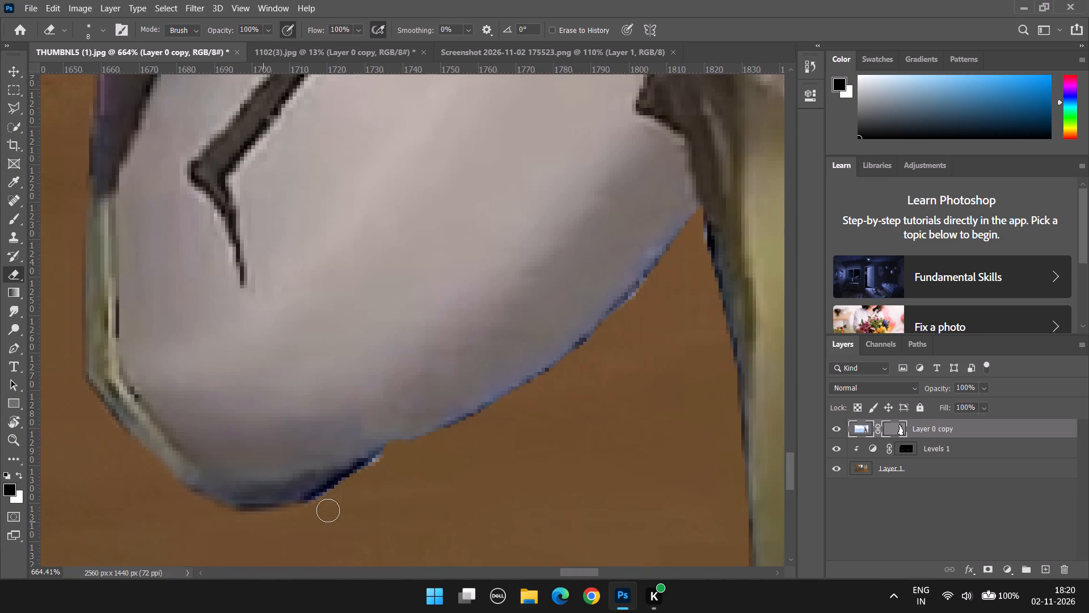
{"action": "left_click_drag", "start_coordinate": [328, 510], "coordinate": [257, 536]}
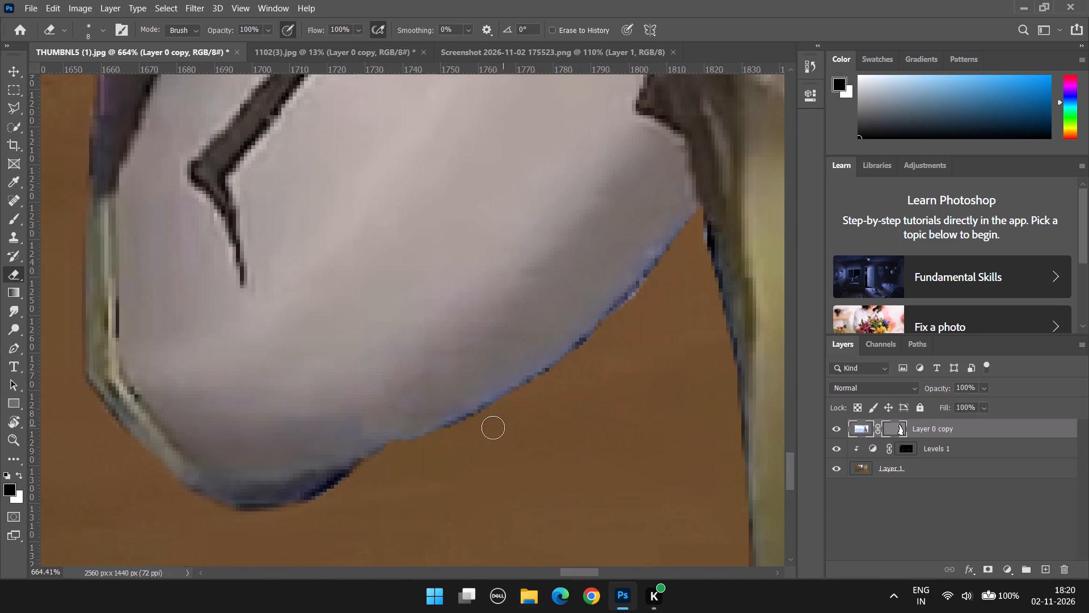
Erase the blue fringe along the underside of the rounded part, up to the notch where it meets the weapon body.
{"action": "left_click_drag", "start_coordinate": [432, 437], "coordinate": [613, 341]}
{"action": "left_click_drag", "start_coordinate": [685, 249], "coordinate": [668, 276]}
{"action": "left_click_drag", "start_coordinate": [668, 276], "coordinate": [618, 351]}
{"action": "left_click_drag", "start_coordinate": [604, 371], "coordinate": [577, 401]}
{"action": "left_click_drag", "start_coordinate": [432, 451], "coordinate": [535, 381]}
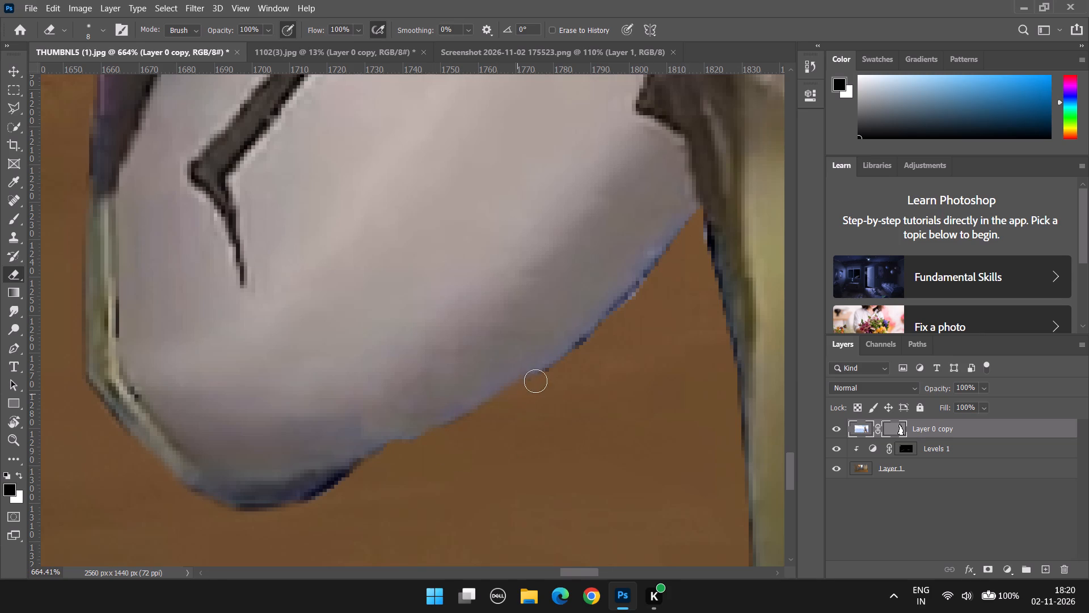
{"action": "left_click_drag", "start_coordinate": [535, 381], "coordinate": [694, 231]}
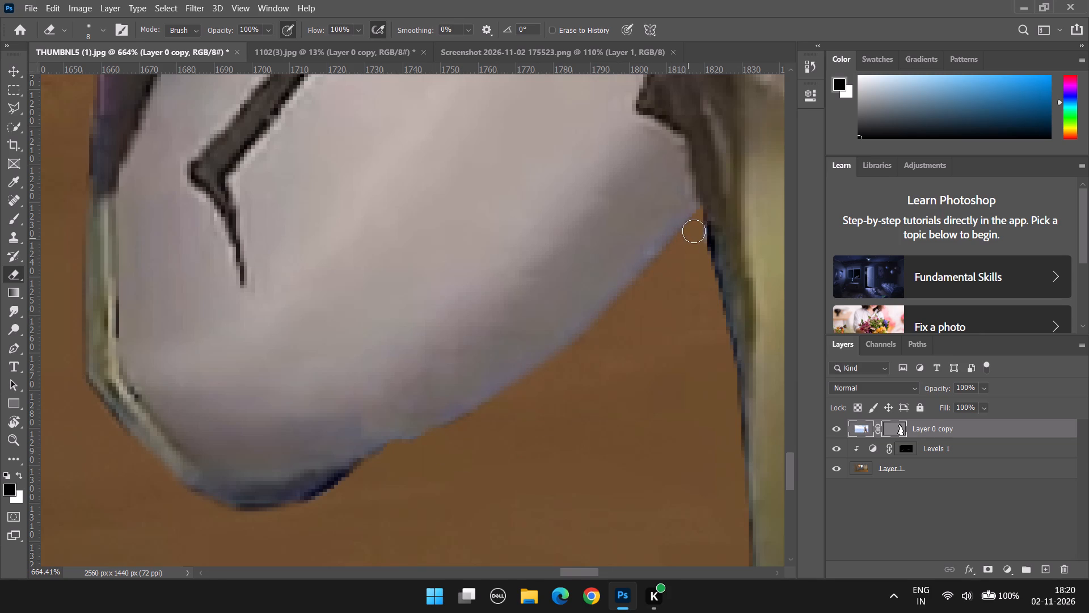
{"action": "left_click_drag", "start_coordinate": [694, 231], "coordinate": [700, 226]}
Erase the dark fringe along the weapon body's left edge from the notch downward.
{"action": "left_click_drag", "start_coordinate": [706, 230], "coordinate": [734, 599]}
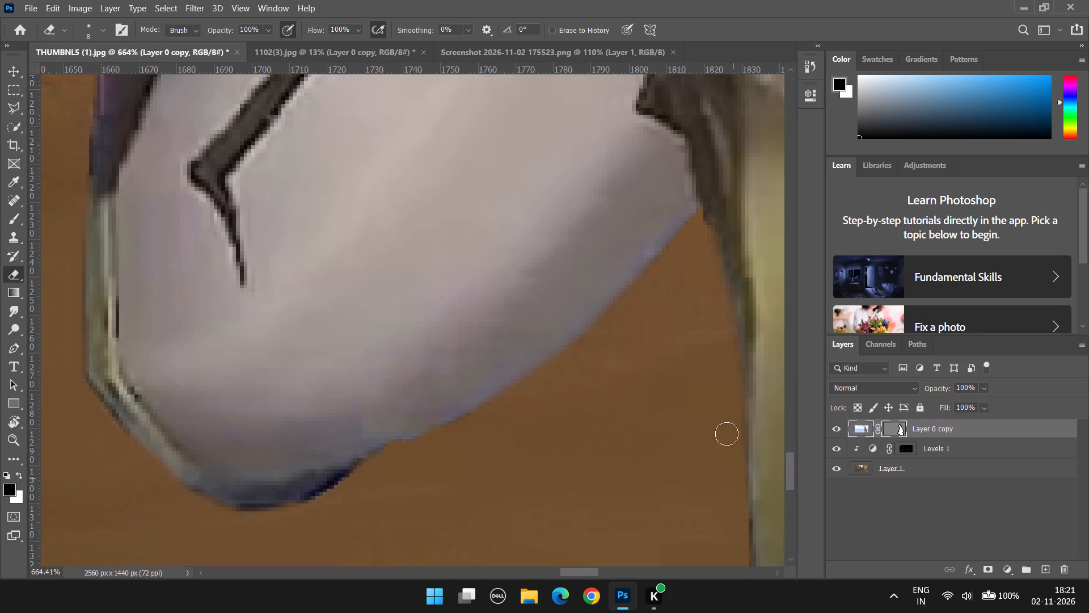
{"action": "scroll", "coordinate": [726, 428], "scroll_direction": "down", "scroll_amount": 12}
{"action": "left_click_drag", "start_coordinate": [741, 325], "coordinate": [742, 612]}
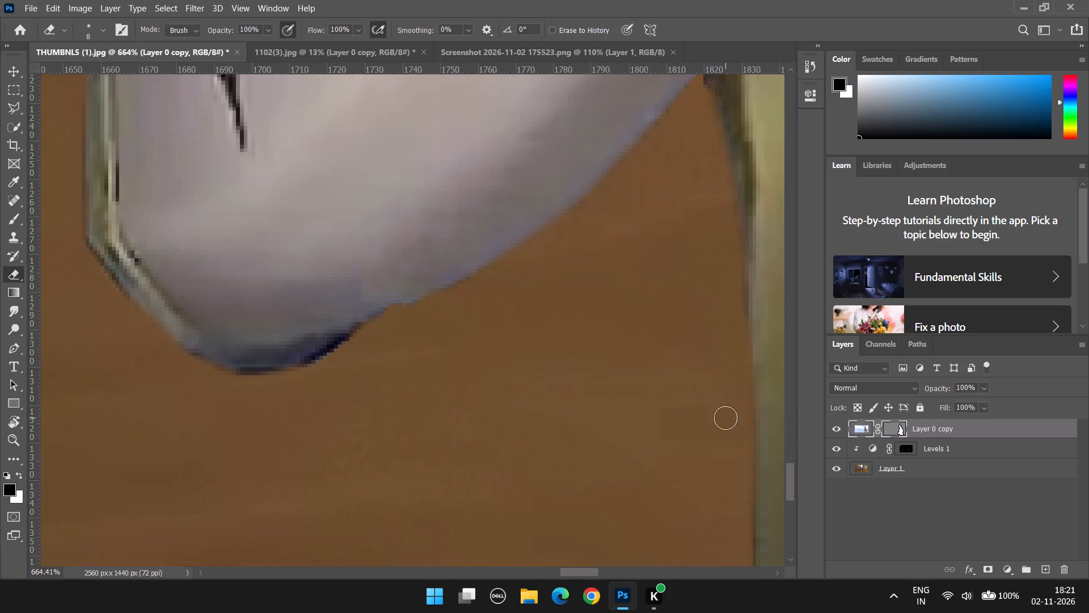
Retouch the pink outer edge of the rounded lower-left part with the Eraser.
{"action": "scroll", "coordinate": [723, 426], "scroll_direction": "down", "scroll_amount": 20}
{"action": "scroll", "coordinate": [723, 426], "scroll_direction": "down", "scroll_amount": 15}
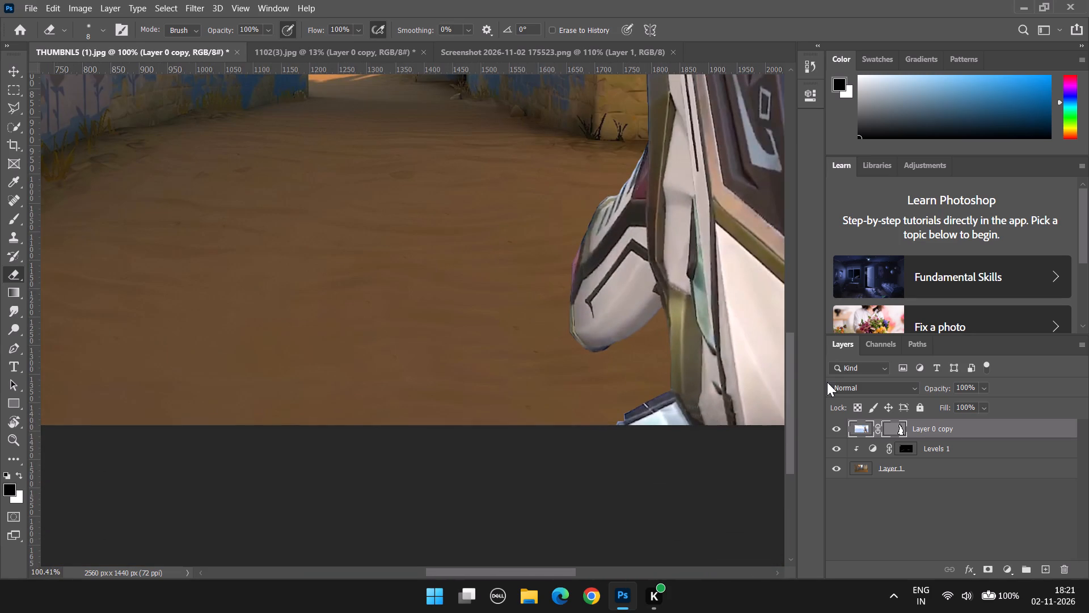
{"action": "scroll", "coordinate": [662, 220], "scroll_direction": "up", "scroll_amount": 20, "text": "alt"}
{"action": "scroll", "coordinate": [662, 220], "scroll_direction": "up", "scroll_amount": 7, "text": "alt"}
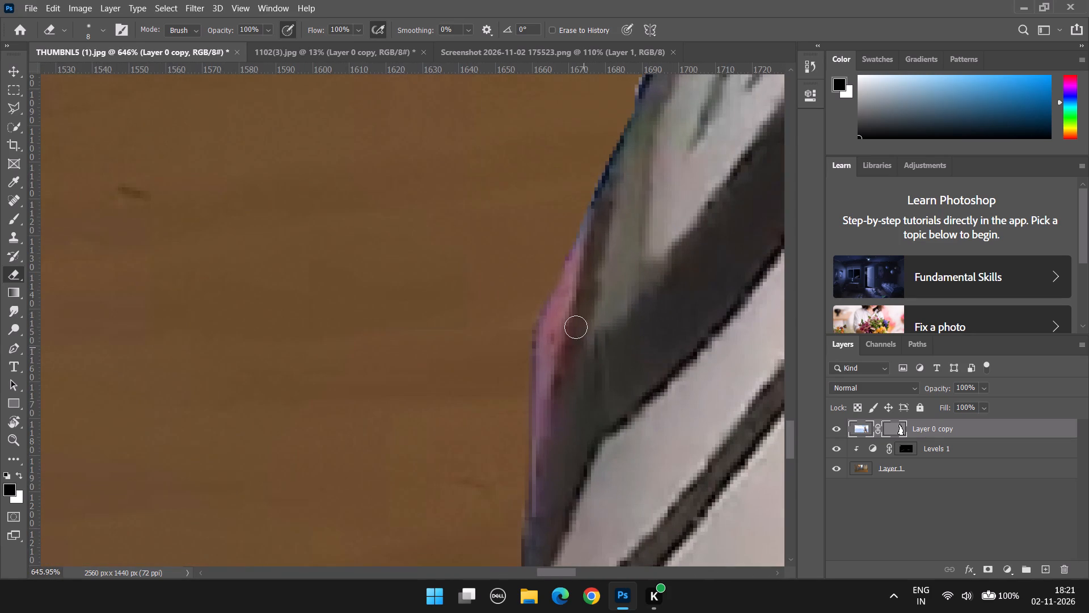
{"action": "left_click_drag", "start_coordinate": [556, 230], "coordinate": [515, 301]}
{"action": "left_click_drag", "start_coordinate": [515, 301], "coordinate": [493, 556]}
Erase the blue fringe along the right side of the pink block at the weapon's base, down to the canvas edge.
{"action": "scroll", "coordinate": [528, 430], "scroll_direction": "down", "scroll_amount": 20, "text": "alt"}
{"action": "scroll", "coordinate": [528, 430], "scroll_direction": "down", "scroll_amount": 5, "text": "alt"}
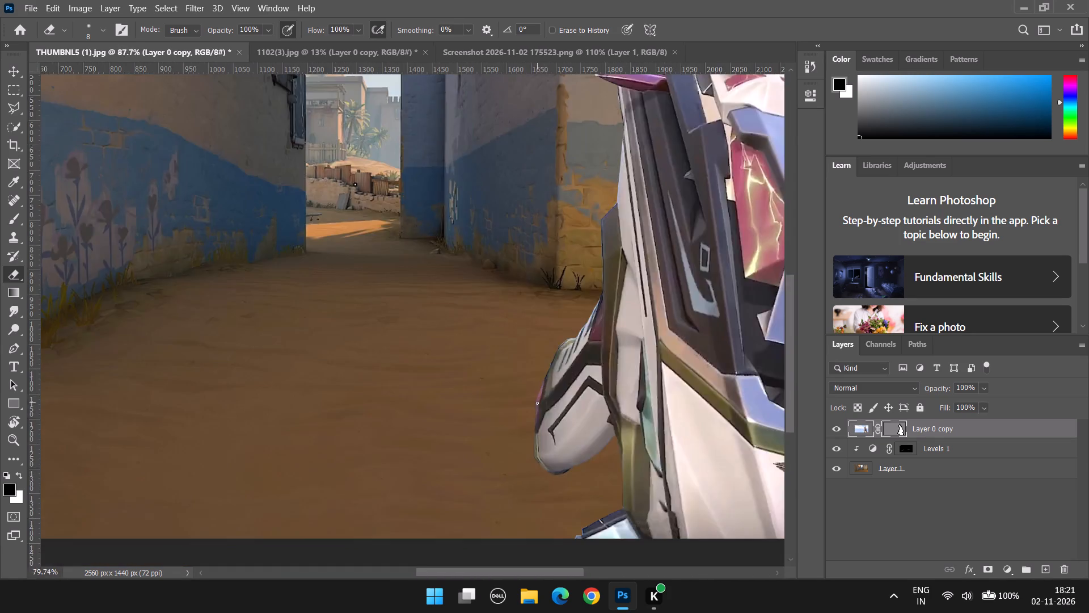
{"action": "scroll", "coordinate": [537, 403], "scroll_direction": "down", "scroll_amount": 3, "text": "alt"}
{"action": "scroll", "coordinate": [776, 496], "scroll_direction": "up", "scroll_amount": 10, "text": "alt"}
{"action": "scroll", "coordinate": [692, 416], "scroll_direction": "up", "scroll_amount": 1, "text": "alt"}
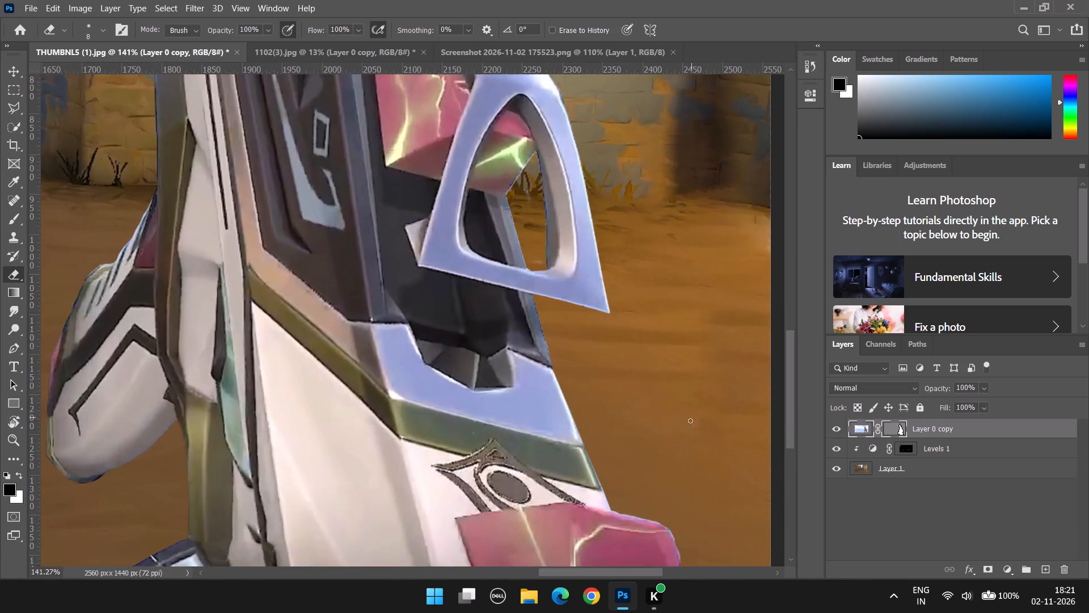
{"action": "scroll", "coordinate": [690, 472], "scroll_direction": "up", "scroll_amount": 4, "text": "alt"}
{"action": "scroll", "coordinate": [691, 471], "scroll_direction": "down", "scroll_amount": 16}
{"action": "scroll", "coordinate": [720, 520], "scroll_direction": "up", "scroll_amount": 13, "text": "alt"}
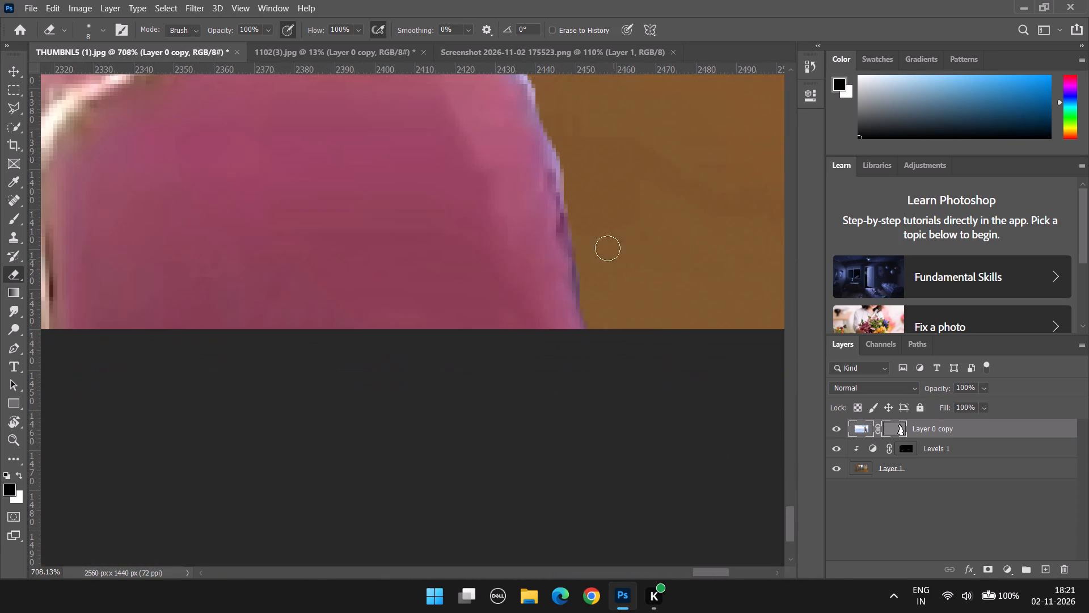
{"action": "scroll", "coordinate": [590, 234], "scroll_direction": "up", "scroll_amount": 1}
{"action": "scroll", "coordinate": [552, 249], "scroll_direction": "down", "scroll_amount": 15}
{"action": "scroll", "coordinate": [543, 145], "scroll_direction": "up", "scroll_amount": 11}
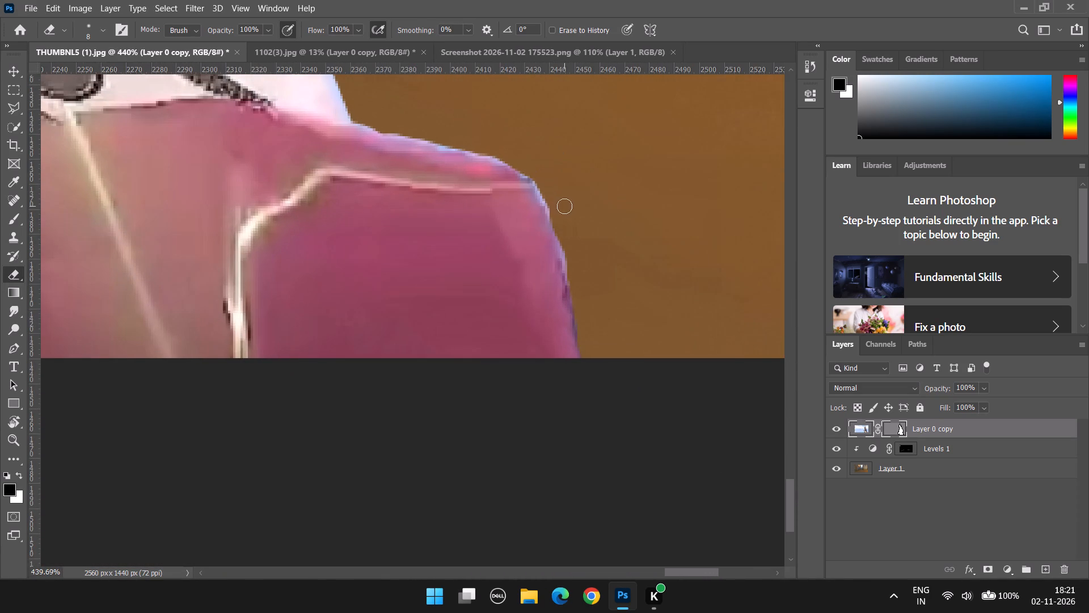
{"action": "left_click_drag", "start_coordinate": [527, 162], "coordinate": [592, 426]}
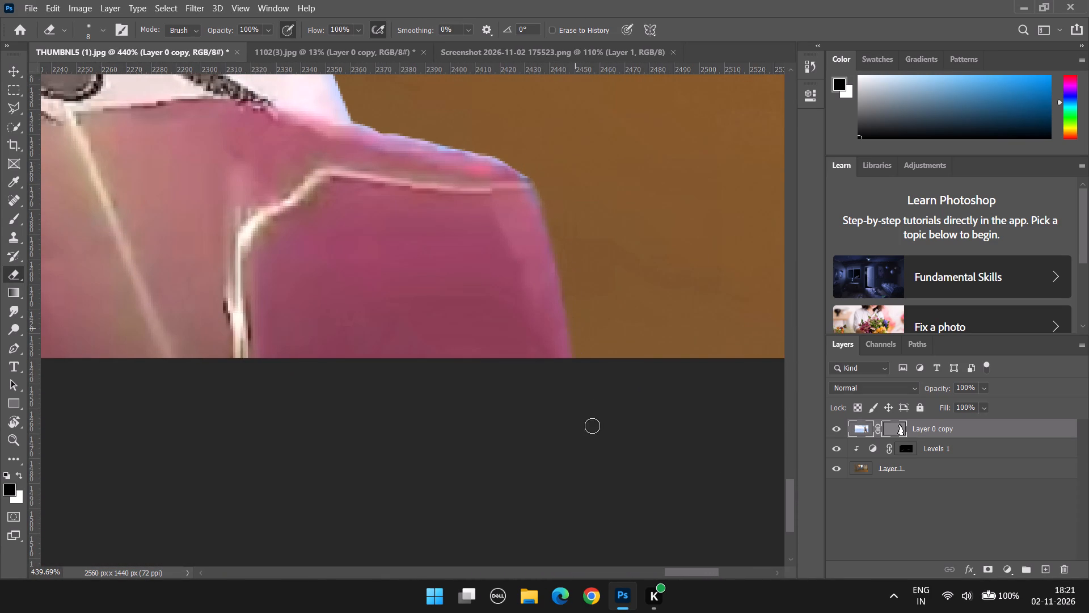
{"action": "left_click_drag", "start_coordinate": [592, 426], "coordinate": [591, 425]}
Erase the blue fringe along the pink block's sloping top edge and round its upper right corner.
{"action": "left_click_drag", "start_coordinate": [365, 119], "coordinate": [421, 136]}
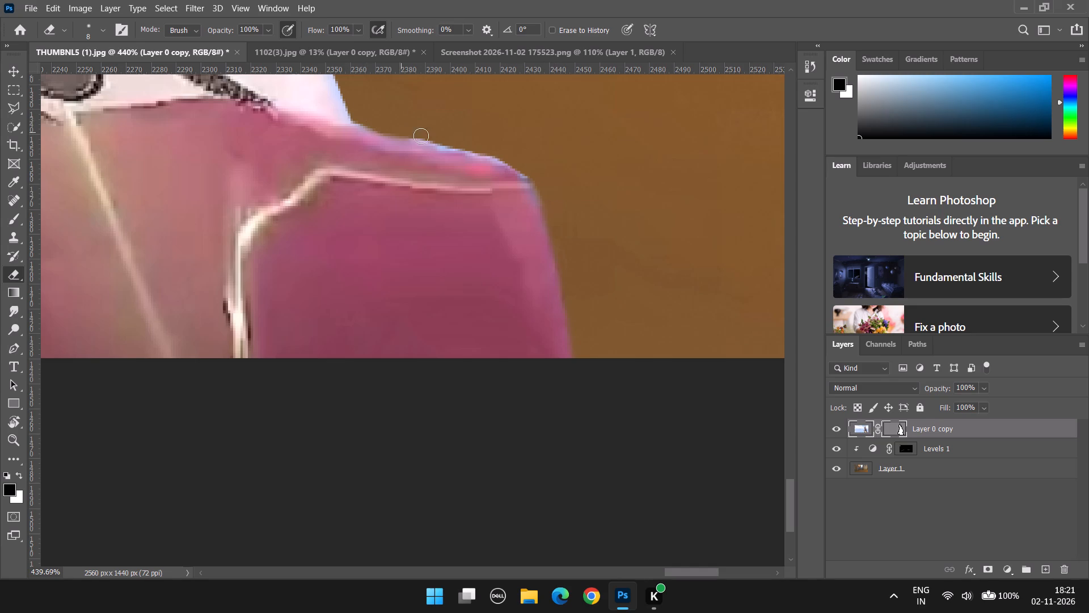
{"action": "left_click_drag", "start_coordinate": [421, 136], "coordinate": [618, 195]}
{"action": "left_click_drag", "start_coordinate": [503, 150], "coordinate": [488, 152]}
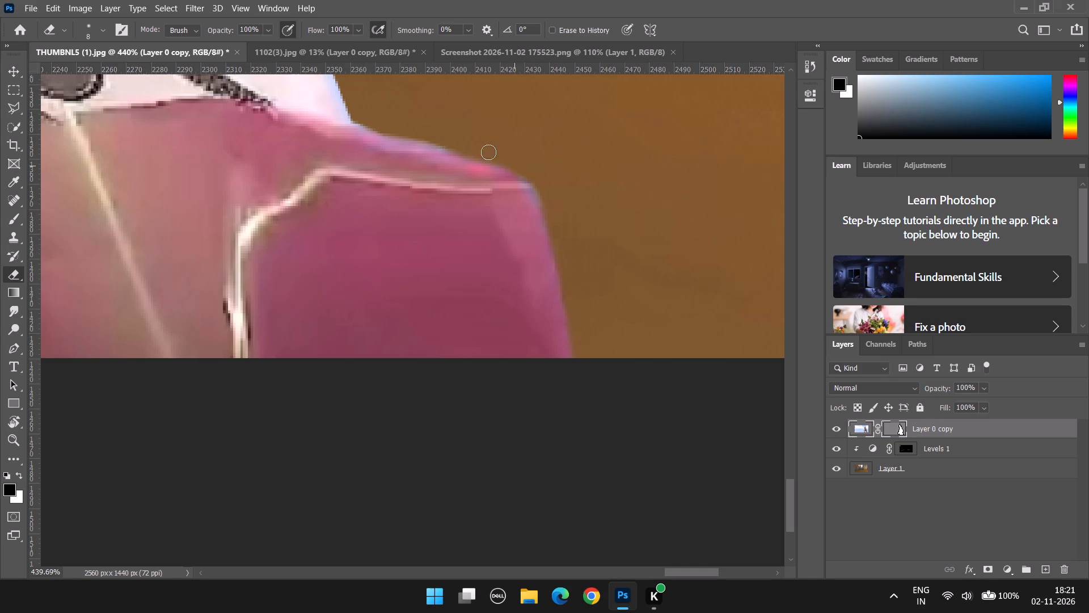
{"action": "left_click_drag", "start_coordinate": [488, 152], "coordinate": [556, 209]}
{"action": "left_click_drag", "start_coordinate": [556, 209], "coordinate": [410, 137]}
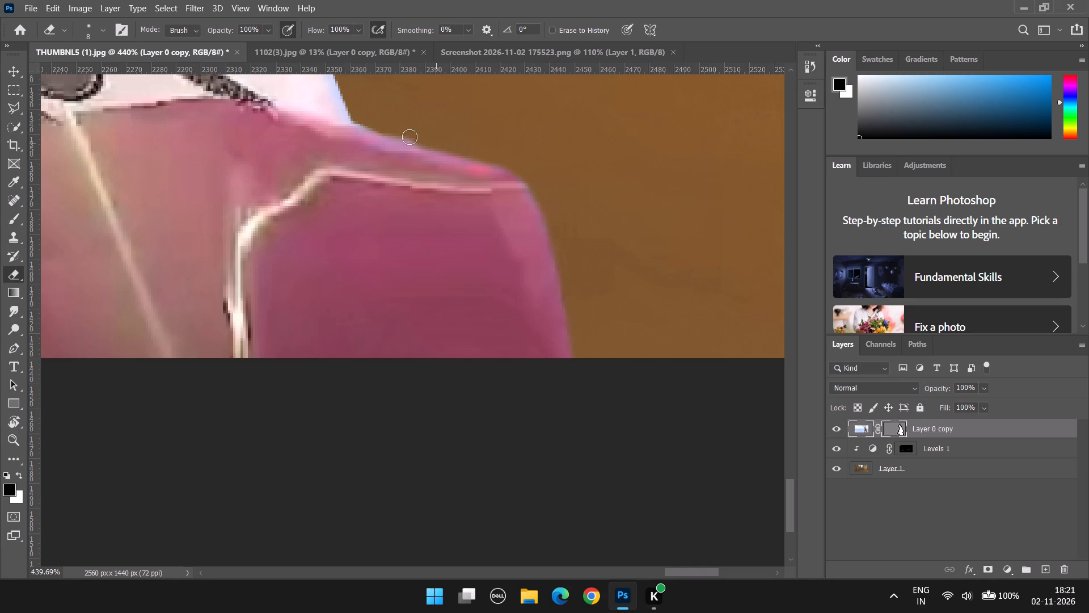
{"action": "left_click_drag", "start_coordinate": [410, 137], "coordinate": [361, 119]}
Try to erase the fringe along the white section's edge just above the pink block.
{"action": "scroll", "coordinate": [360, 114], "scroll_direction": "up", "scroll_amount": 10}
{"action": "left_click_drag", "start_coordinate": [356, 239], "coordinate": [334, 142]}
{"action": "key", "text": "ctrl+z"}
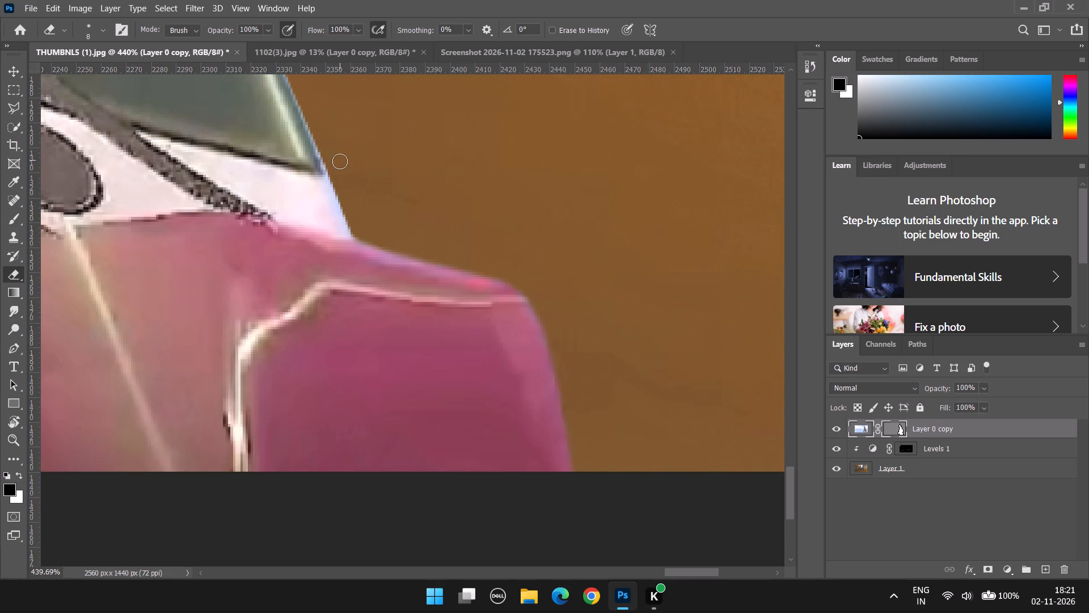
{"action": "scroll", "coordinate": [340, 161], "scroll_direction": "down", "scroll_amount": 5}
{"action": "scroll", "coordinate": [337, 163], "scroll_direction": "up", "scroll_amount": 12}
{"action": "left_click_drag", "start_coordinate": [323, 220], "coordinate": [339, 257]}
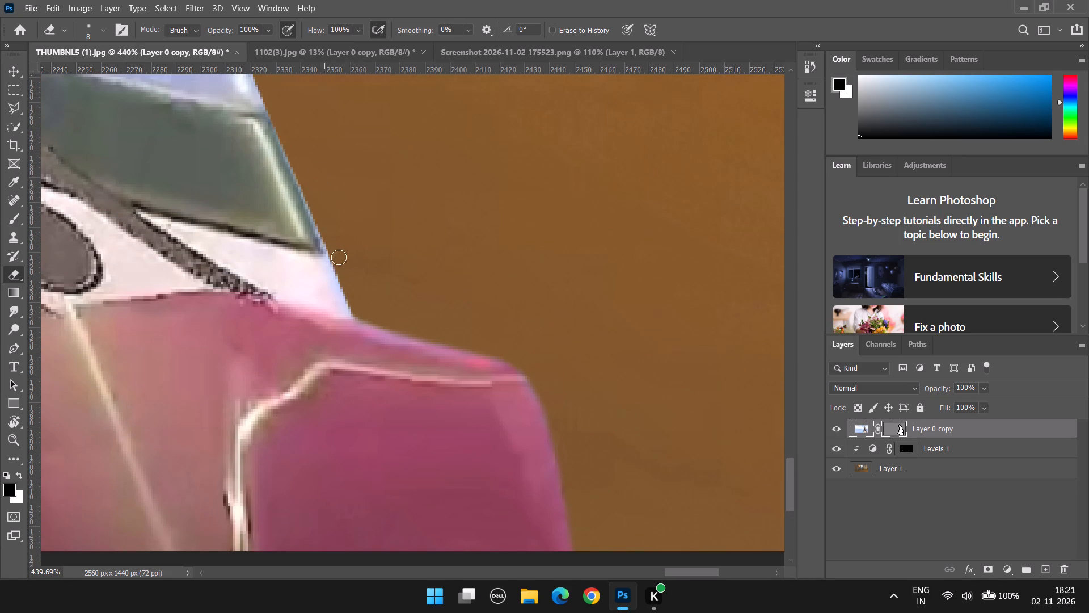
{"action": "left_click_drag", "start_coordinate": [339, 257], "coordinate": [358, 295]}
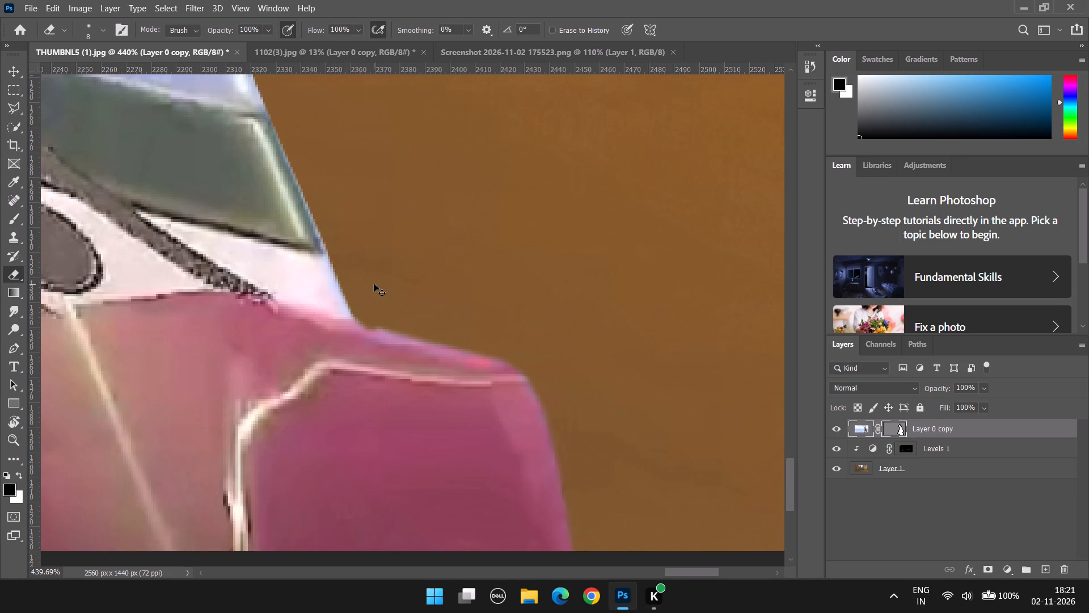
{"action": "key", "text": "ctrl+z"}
Erase the pale blue fringe along the white section's edge down to where it meets the pink block.
{"action": "left_click_drag", "start_coordinate": [327, 222], "coordinate": [345, 301]}
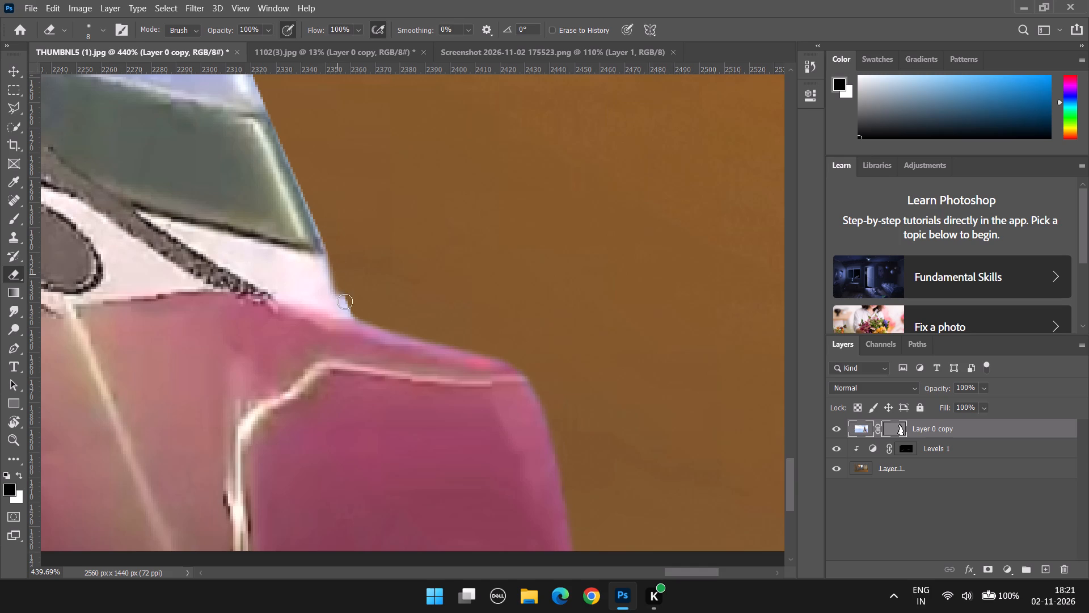
{"action": "left_click_drag", "start_coordinate": [345, 301], "coordinate": [483, 324]}
Examine the cleaned weapon cutout in the full composition and up close along its left edge.
{"action": "scroll", "coordinate": [456, 289], "scroll_direction": "down", "scroll_amount": 7, "text": "alt"}
{"action": "scroll", "coordinate": [192, 230], "scroll_direction": "down", "scroll_amount": 12, "text": "alt"}
{"action": "scroll", "coordinate": [131, 194], "scroll_direction": "up", "scroll_amount": 5}
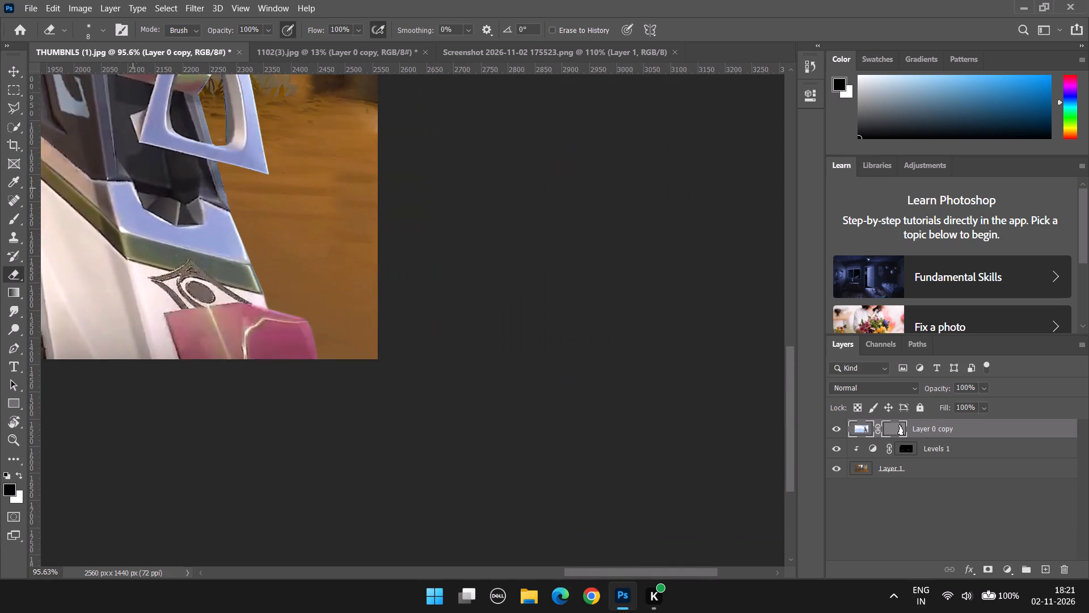
{"action": "scroll", "coordinate": [136, 187], "scroll_direction": "up", "scroll_amount": 17}
{"action": "scroll", "coordinate": [179, 198], "scroll_direction": "down", "scroll_amount": 14, "text": "alt"}
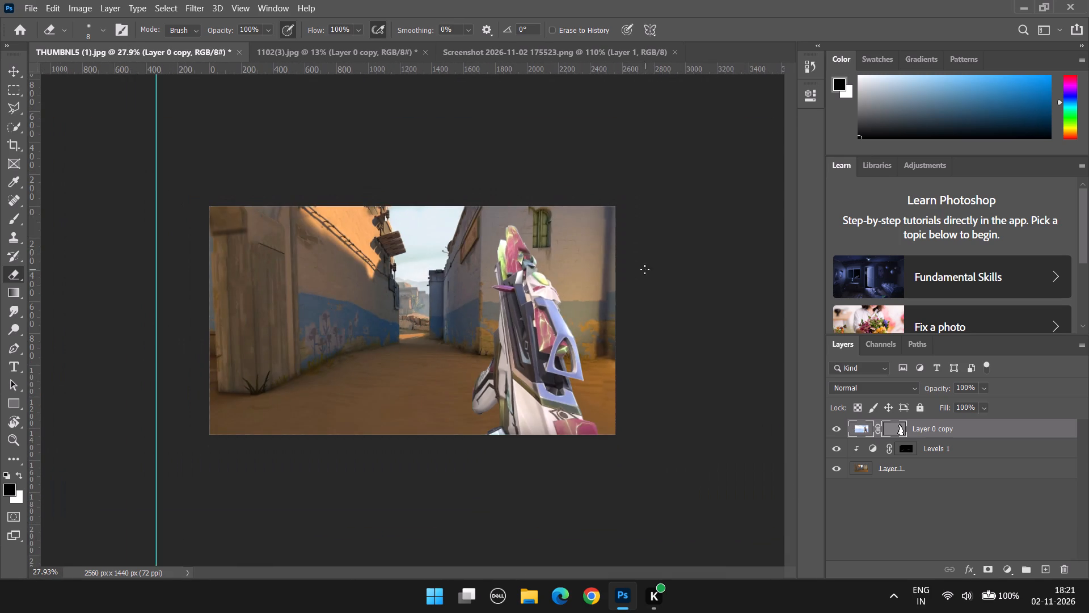
{"action": "scroll", "coordinate": [588, 306], "scroll_direction": "up", "scroll_amount": 12, "text": "alt"}
{"action": "scroll", "coordinate": [802, 265], "scroll_direction": "up", "scroll_amount": 5, "text": "alt"}
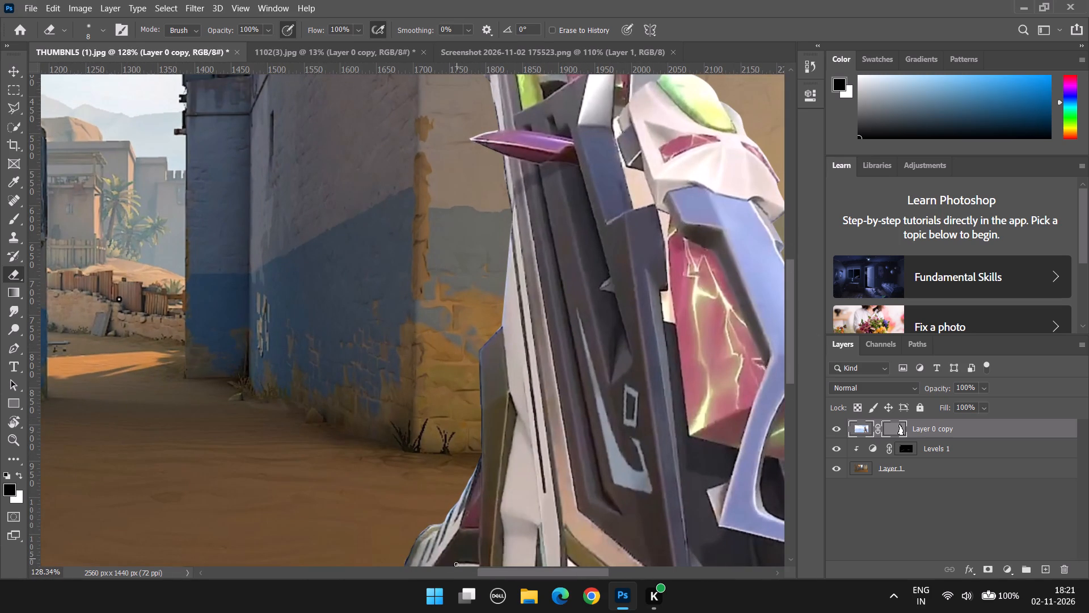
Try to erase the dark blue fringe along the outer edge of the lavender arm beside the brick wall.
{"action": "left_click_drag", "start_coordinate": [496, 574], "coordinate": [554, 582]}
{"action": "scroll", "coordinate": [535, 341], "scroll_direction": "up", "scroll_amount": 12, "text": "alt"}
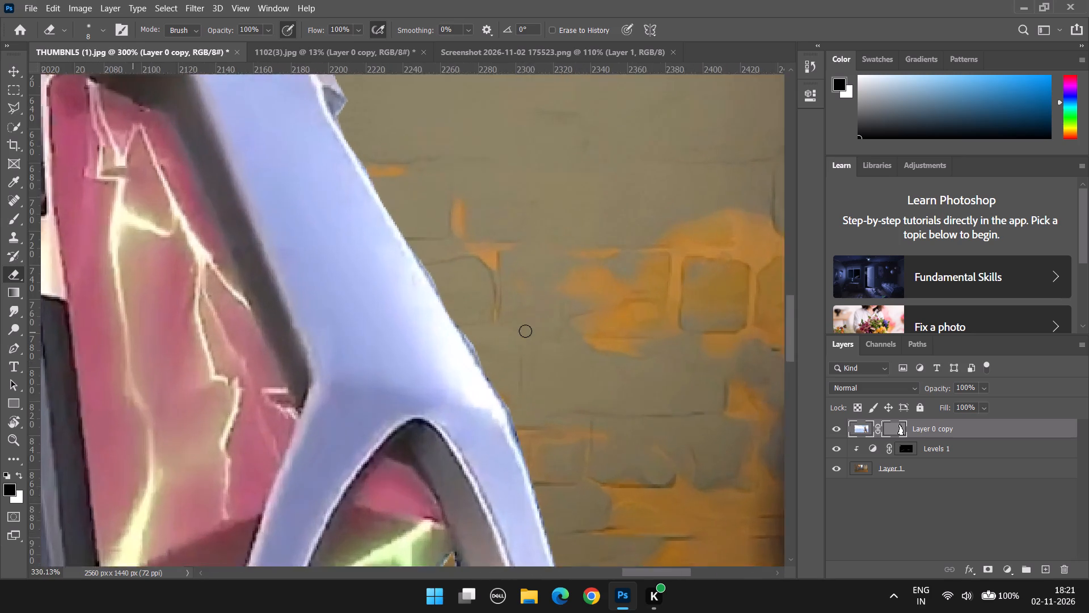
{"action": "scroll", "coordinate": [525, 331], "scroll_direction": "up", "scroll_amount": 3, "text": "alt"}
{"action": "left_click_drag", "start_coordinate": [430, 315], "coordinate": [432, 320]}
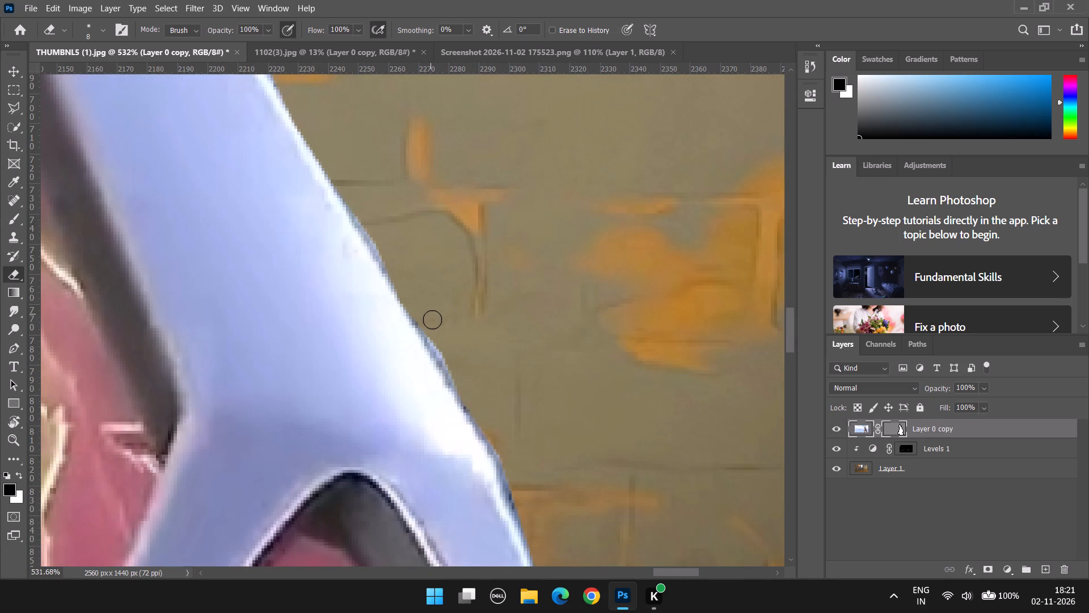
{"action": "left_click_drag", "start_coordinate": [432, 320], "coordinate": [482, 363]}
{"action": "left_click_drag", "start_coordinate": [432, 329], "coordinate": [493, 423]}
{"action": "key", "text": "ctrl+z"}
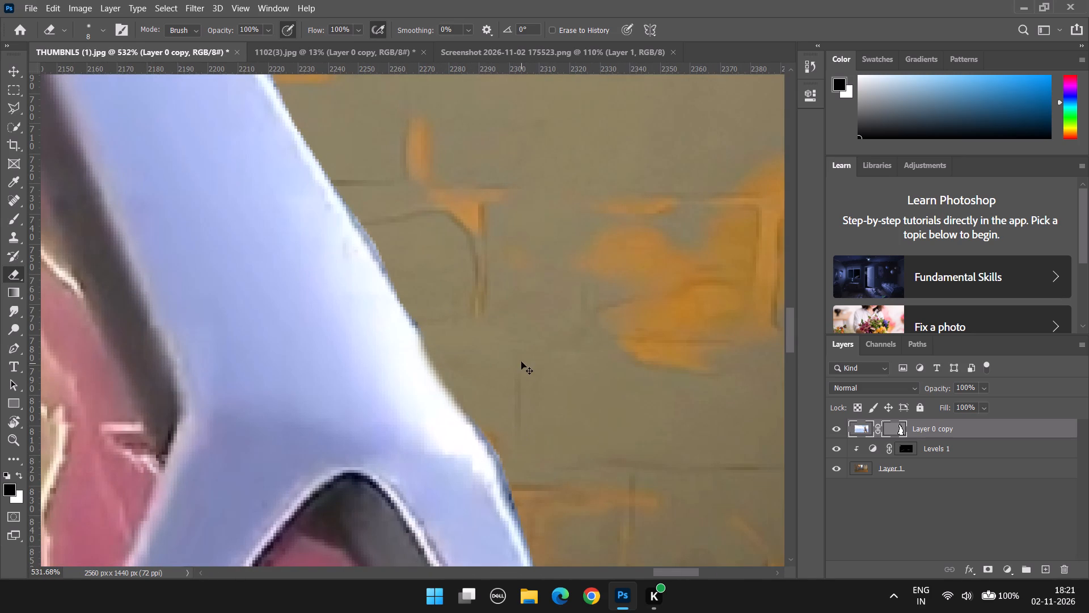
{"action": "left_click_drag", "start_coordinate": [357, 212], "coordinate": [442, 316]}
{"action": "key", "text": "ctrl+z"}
Erase the thin blue fringe along the upper stretch of the lavender arm's outer edge.
{"action": "left_click_drag", "start_coordinate": [349, 195], "coordinate": [351, 198]}
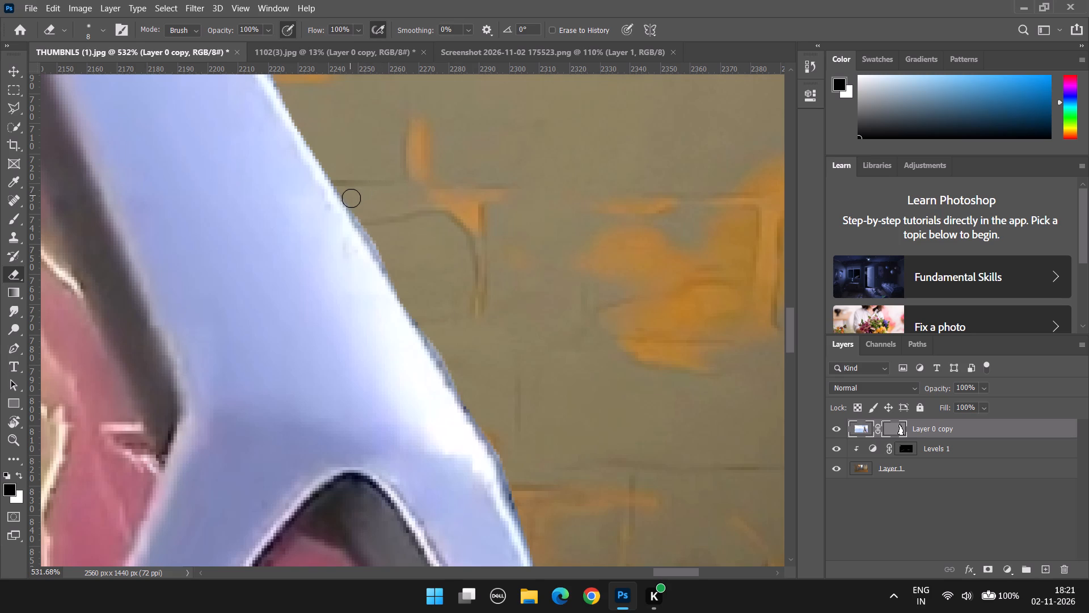
{"action": "left_click_drag", "start_coordinate": [351, 198], "coordinate": [484, 351]}
Outline the remaining dark fringe along the lavender arm's outer edge with the Polygonal Lasso, starting at its upper end.
{"action": "left_click", "coordinate": [12, 104]}
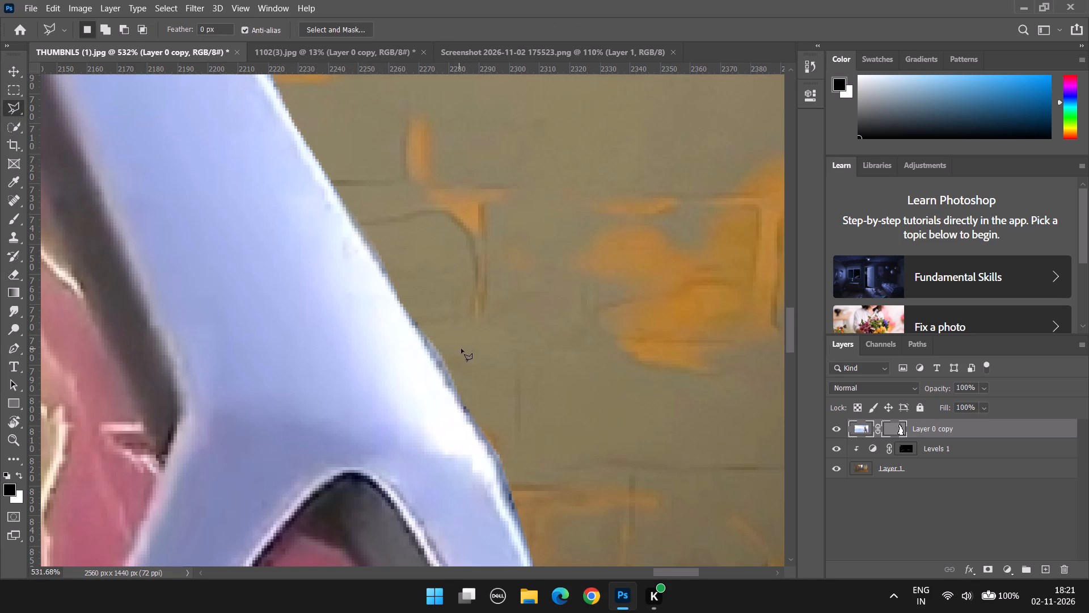
{"action": "scroll", "coordinate": [462, 349], "scroll_direction": "up", "scroll_amount": 9, "text": "alt"}
{"action": "left_click", "coordinate": [235, 104]}
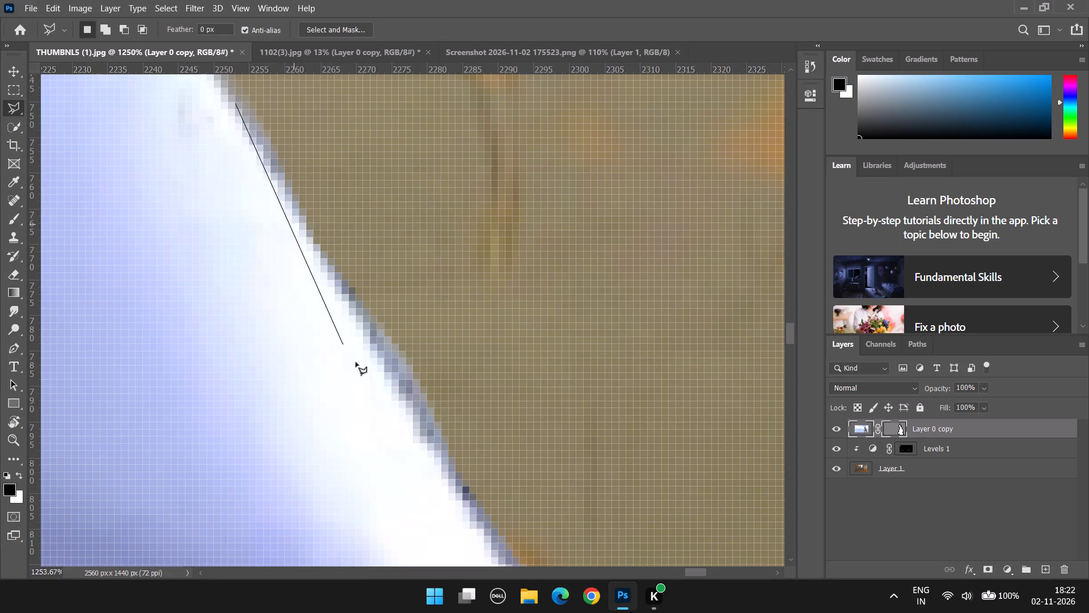
Complete the polygonal selection around the dark fringe on the lavender arm's outer edge, erase the fringe inside it and deselect.
{"action": "left_click", "coordinate": [423, 422]}
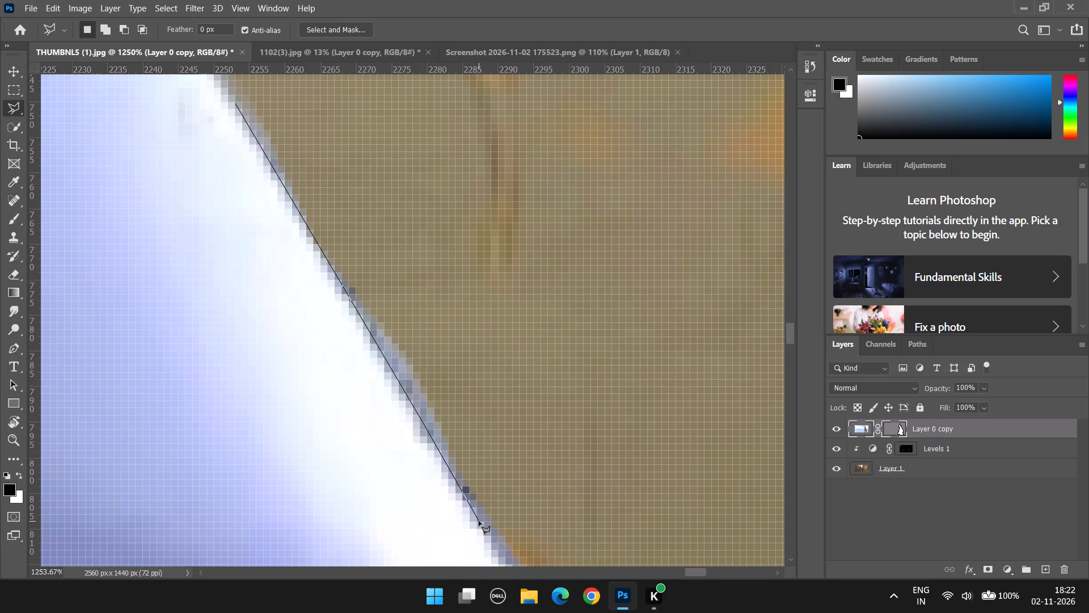
{"action": "left_click", "coordinate": [479, 521]}
{"action": "left_click", "coordinate": [597, 330]}
{"action": "left_click", "coordinate": [335, 116]}
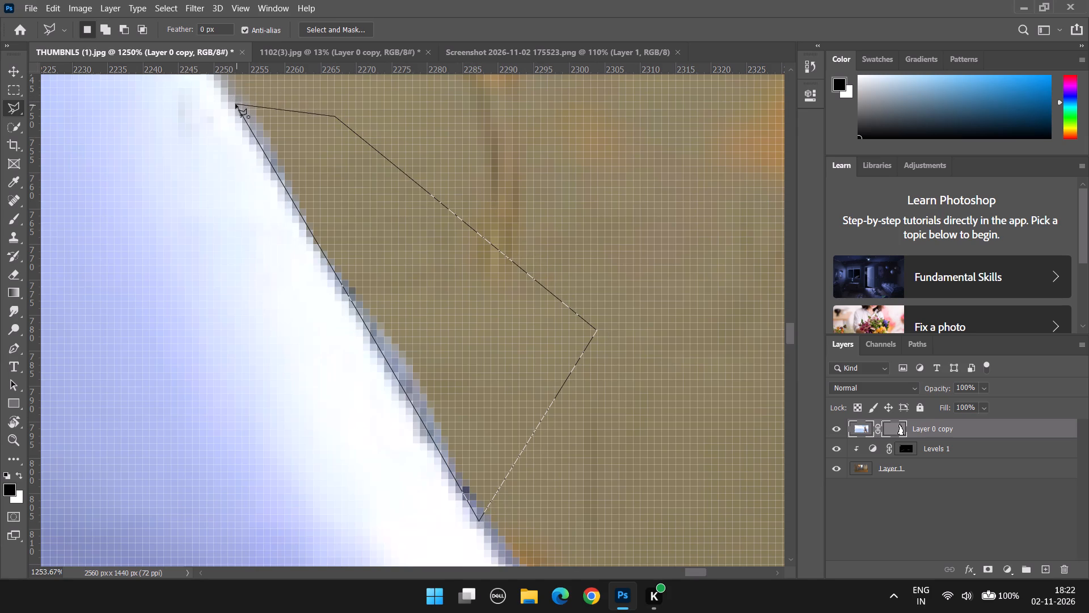
{"action": "left_click", "coordinate": [237, 104]}
{"action": "scroll", "coordinate": [356, 230], "scroll_direction": "down", "scroll_amount": 5, "text": "alt"}
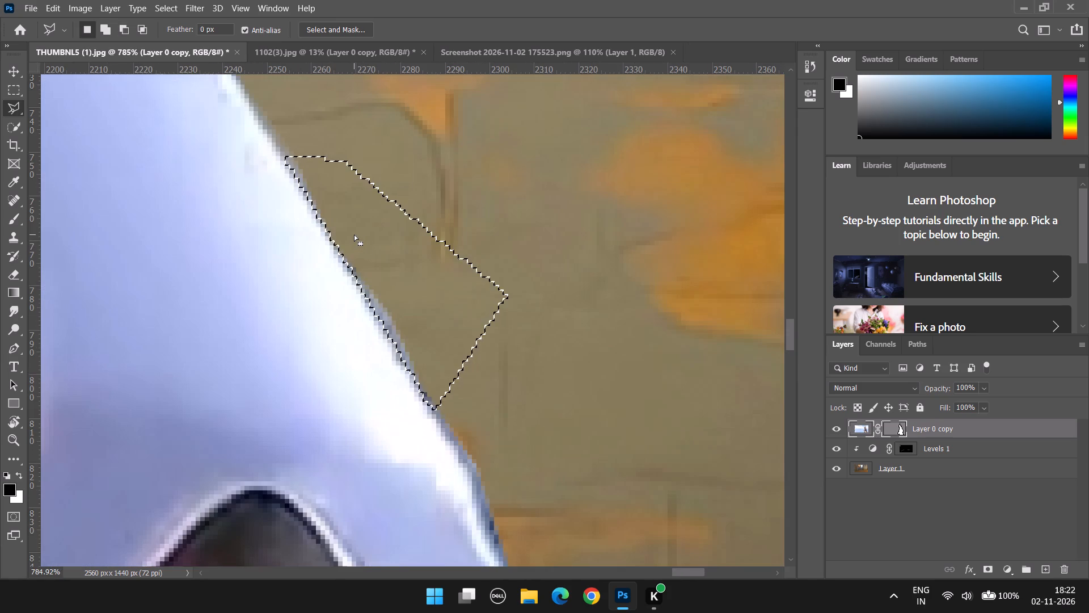
{"action": "key", "text": "e"}
{"action": "left_click_drag", "start_coordinate": [339, 234], "coordinate": [378, 295]}
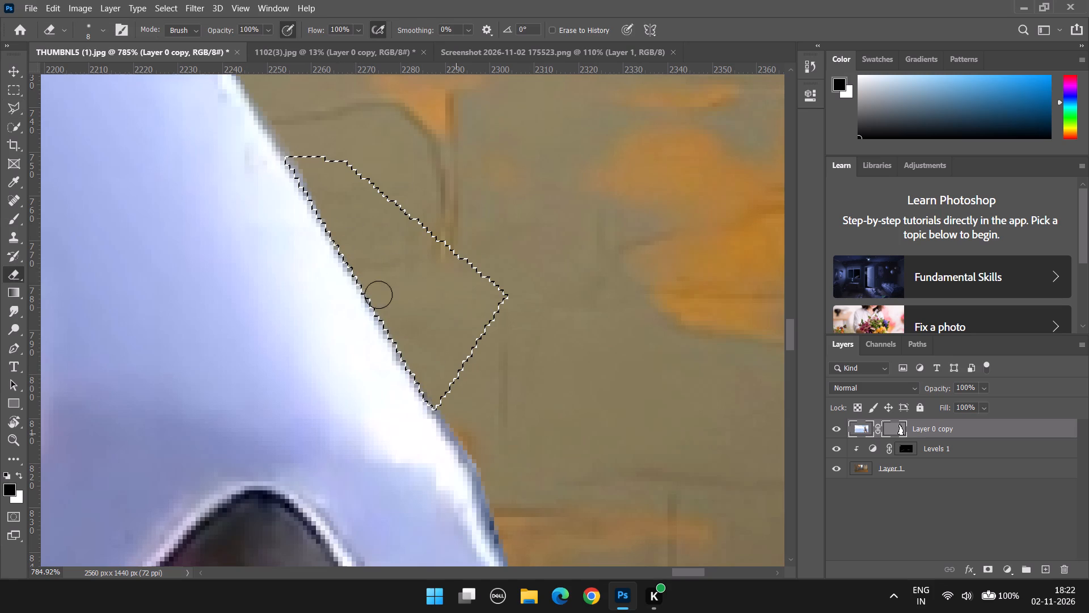
{"action": "left_click_drag", "start_coordinate": [378, 295], "coordinate": [383, 142]}
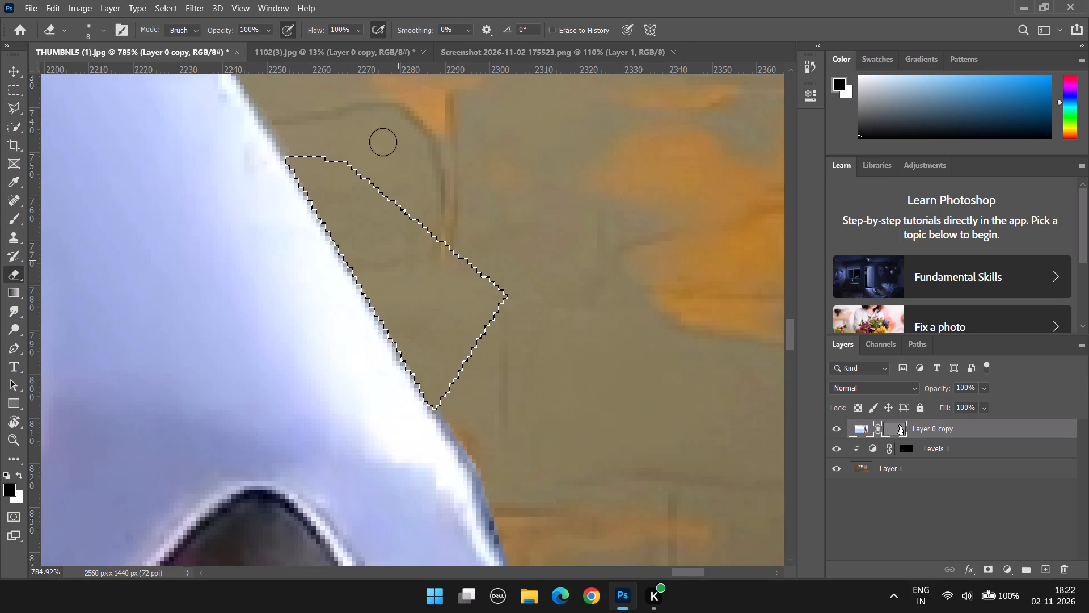
{"action": "left_click_drag", "start_coordinate": [383, 142], "coordinate": [364, 141]}
{"action": "left_click", "coordinate": [14, 110]}
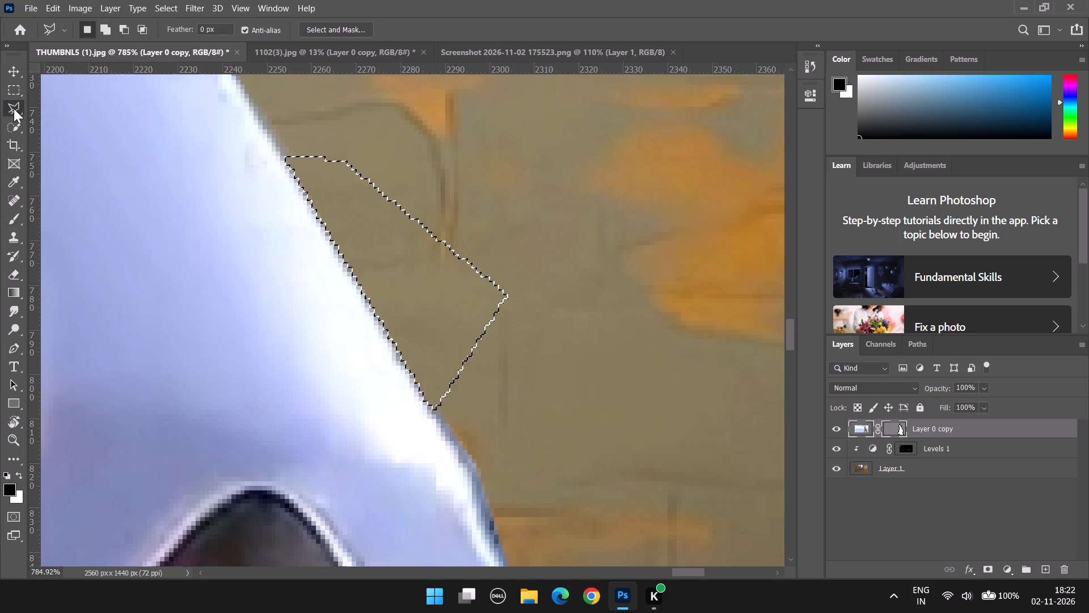
{"action": "right_click", "coordinate": [390, 283]}
{"action": "left_click", "coordinate": [422, 291]}
Examine the weapon's outline from the lavender arm up to the pink crystal for leftover fringe.
{"action": "scroll", "coordinate": [406, 309], "scroll_direction": "down", "scroll_amount": 7}
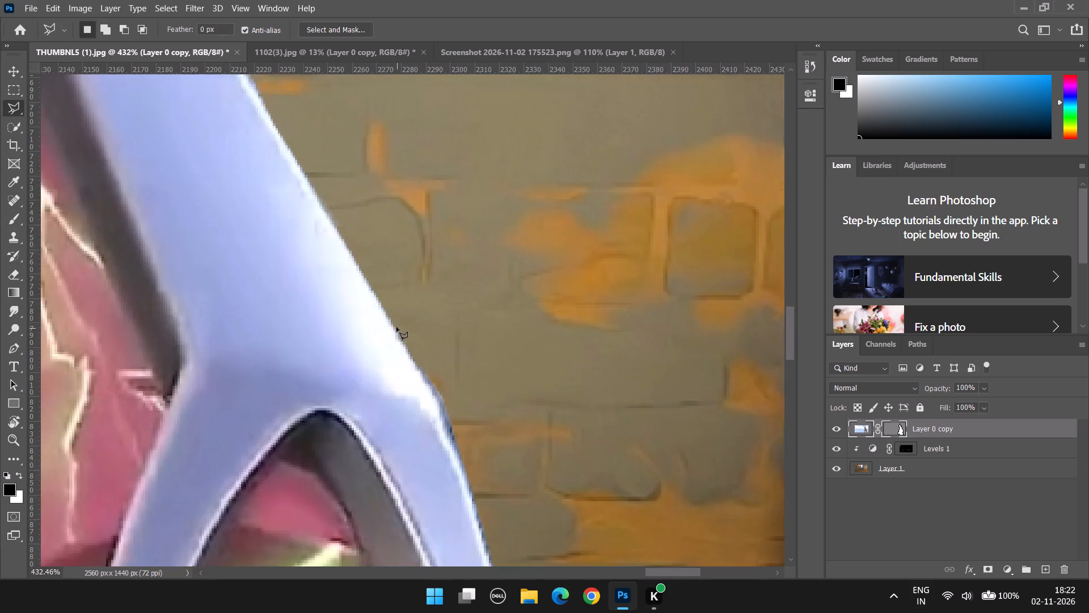
{"action": "scroll", "coordinate": [396, 327], "scroll_direction": "down", "scroll_amount": 15}
{"action": "scroll", "coordinate": [258, 131], "scroll_direction": "up", "scroll_amount": 5}
{"action": "scroll", "coordinate": [273, 154], "scroll_direction": "up", "scroll_amount": 12, "text": "alt"}
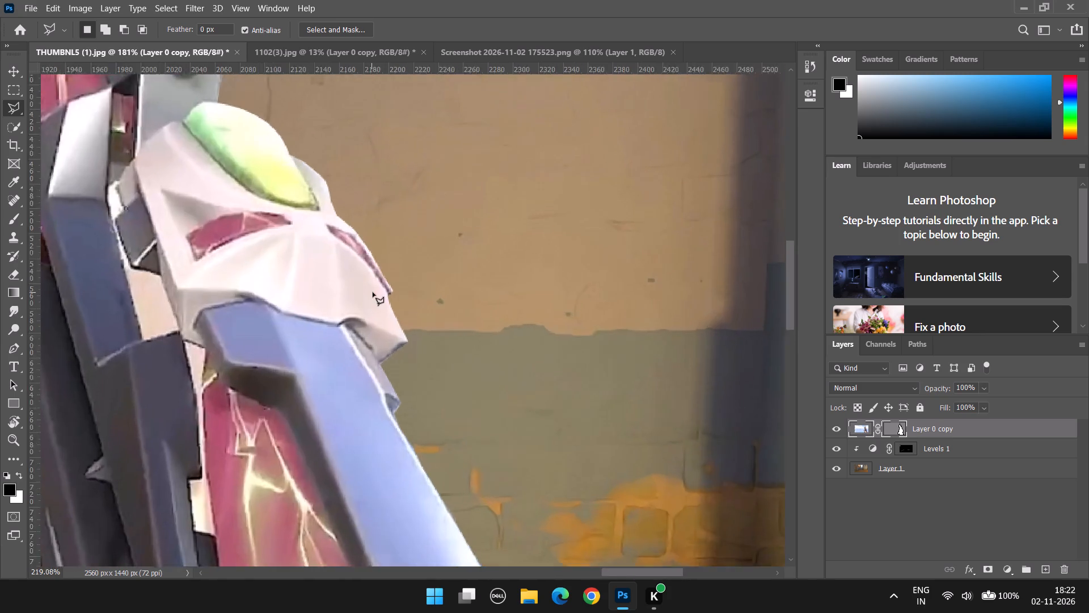
{"action": "scroll", "coordinate": [373, 292], "scroll_direction": "up", "scroll_amount": 1, "text": "alt"}
{"action": "scroll", "coordinate": [378, 309], "scroll_direction": "down", "scroll_amount": 7, "text": "alt"}
{"action": "scroll", "coordinate": [197, 197], "scroll_direction": "up", "scroll_amount": 10}
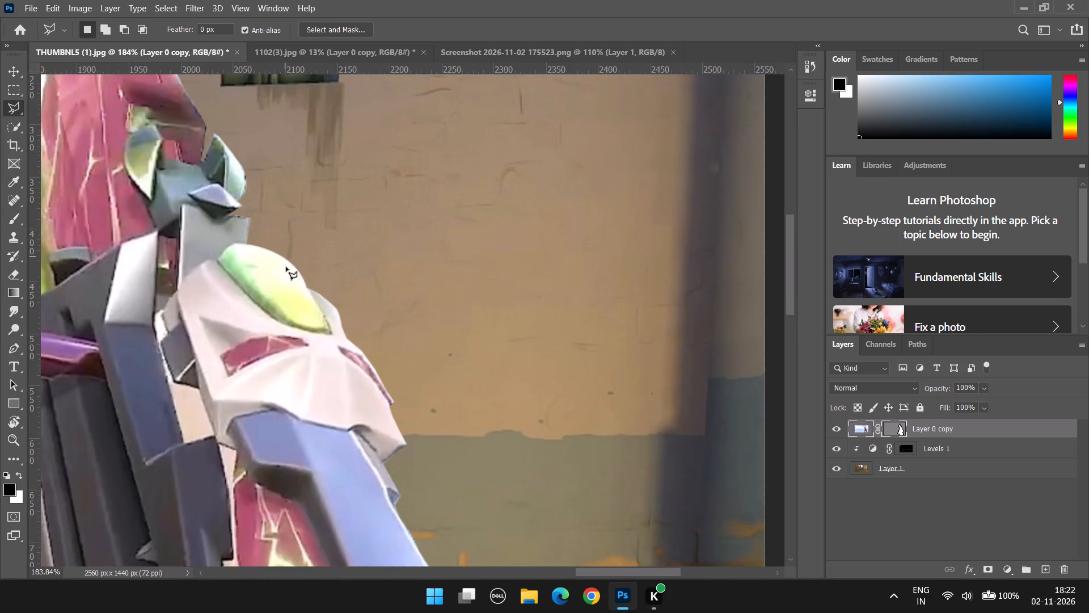
{"action": "scroll", "coordinate": [286, 267], "scroll_direction": "up", "scroll_amount": 8}
{"action": "left_click_drag", "start_coordinate": [641, 574], "coordinate": [608, 574]}
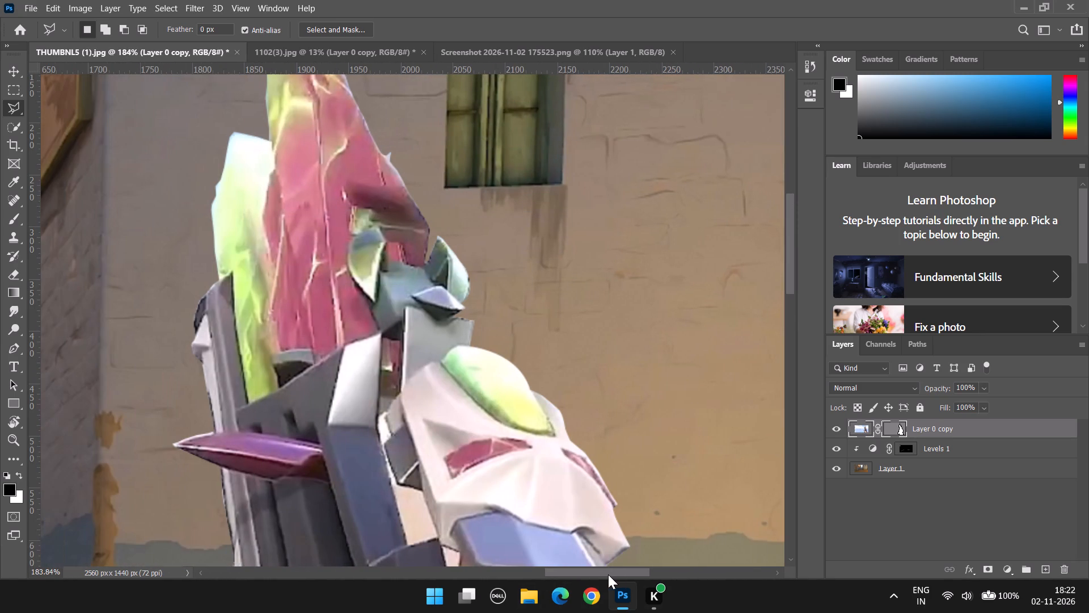
{"action": "left_click_drag", "start_coordinate": [608, 574], "coordinate": [608, 574]}
{"action": "scroll", "coordinate": [567, 345], "scroll_direction": "down", "scroll_amount": 4}
{"action": "scroll", "coordinate": [432, 186], "scroll_direction": "up", "scroll_amount": 6}
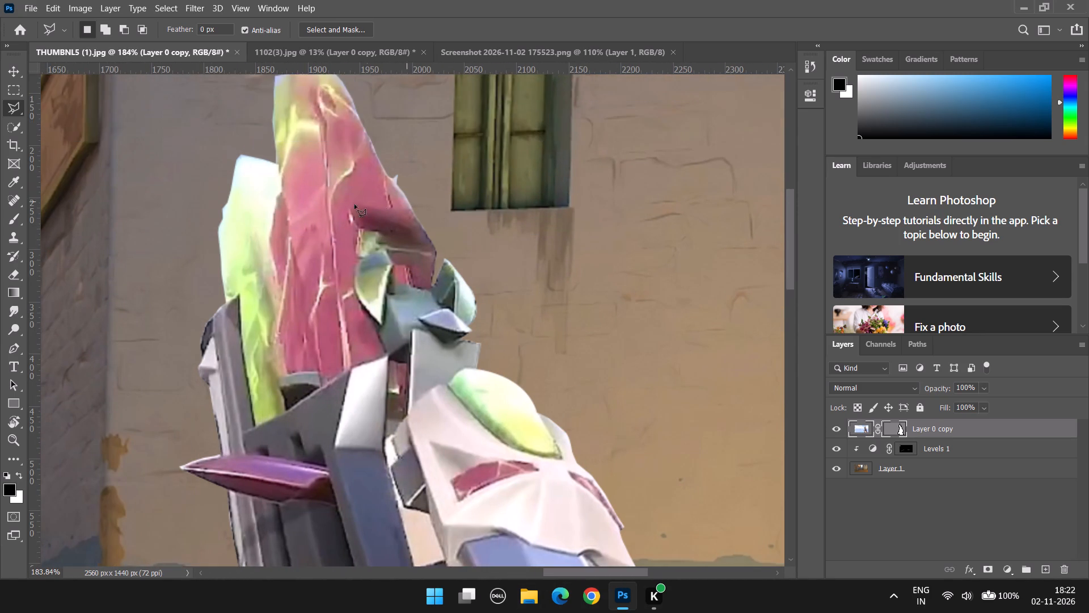
Erase the pale spike and the light fringe below it on the pink crystal's edge facing the window.
{"action": "scroll", "coordinate": [320, 190], "scroll_direction": "up", "scroll_amount": 11}
{"action": "scroll", "coordinate": [442, 163], "scroll_direction": "up", "scroll_amount": 5, "text": "alt"}
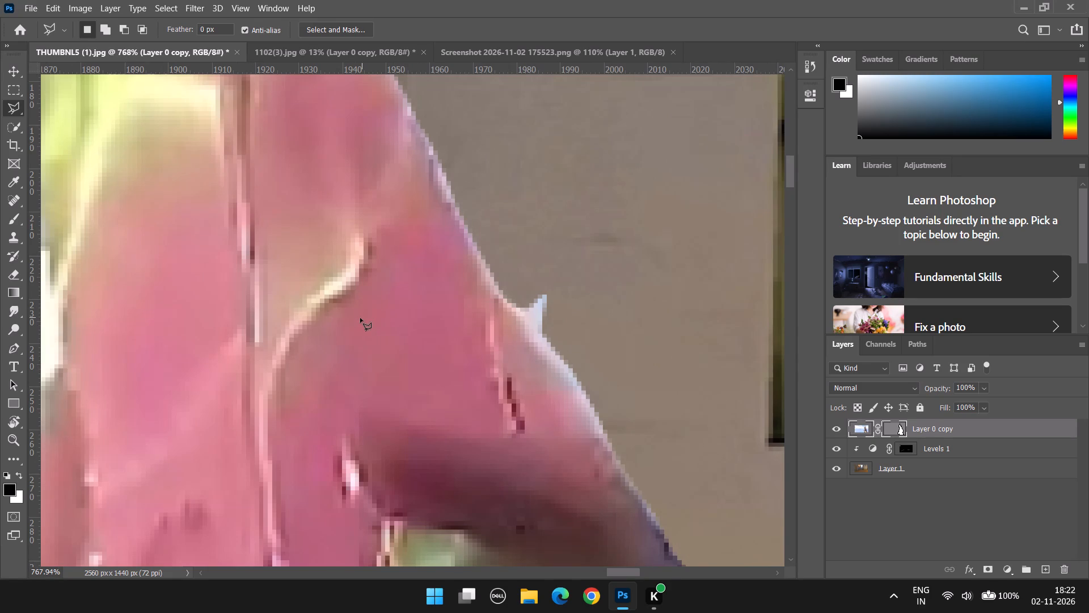
{"action": "key", "text": "e"}
{"action": "left_click_drag", "start_coordinate": [549, 293], "coordinate": [522, 291]}
{"action": "key", "text": "ctrl+z"}
{"action": "left_click_drag", "start_coordinate": [539, 285], "coordinate": [564, 331]}
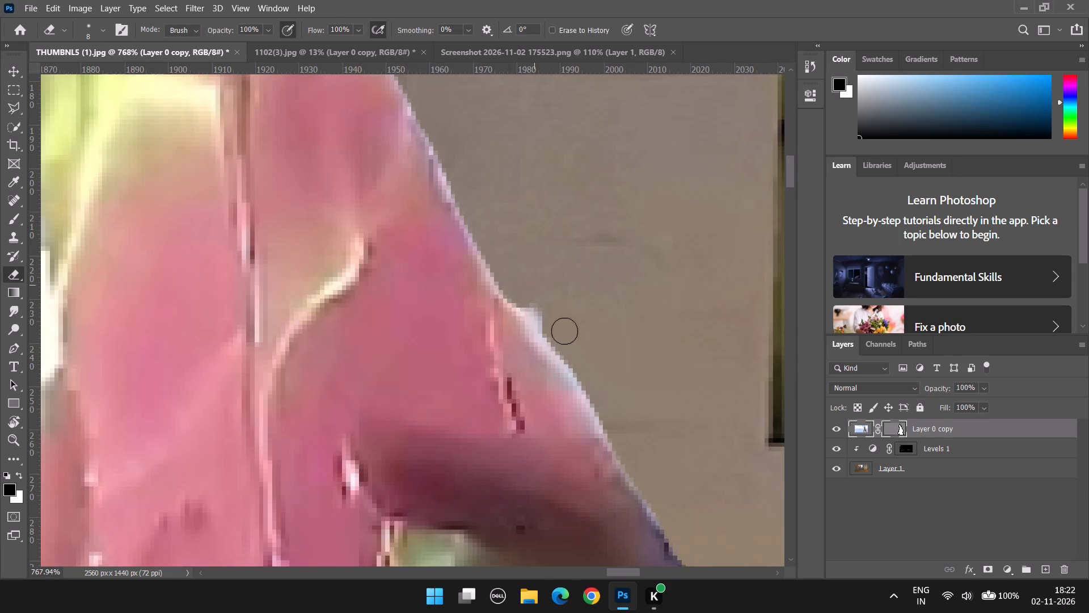
{"action": "left_click_drag", "start_coordinate": [564, 331], "coordinate": [638, 389]}
{"action": "left_click_drag", "start_coordinate": [531, 303], "coordinate": [572, 364]}
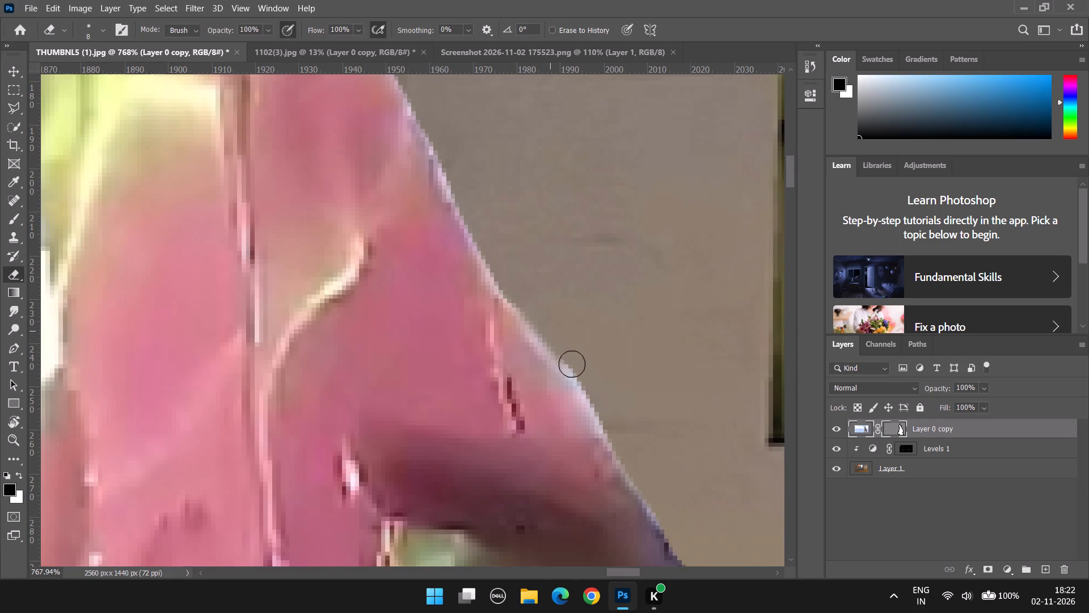
{"action": "left_click_drag", "start_coordinate": [572, 364], "coordinate": [743, 559]}
Erase the pale blue fringe along the light green crystal's outer edge and top, redoing the first stroke.
{"action": "scroll", "coordinate": [643, 367], "scroll_direction": "down", "scroll_amount": 6}
{"action": "scroll", "coordinate": [522, 215], "scroll_direction": "up", "scroll_amount": 12}
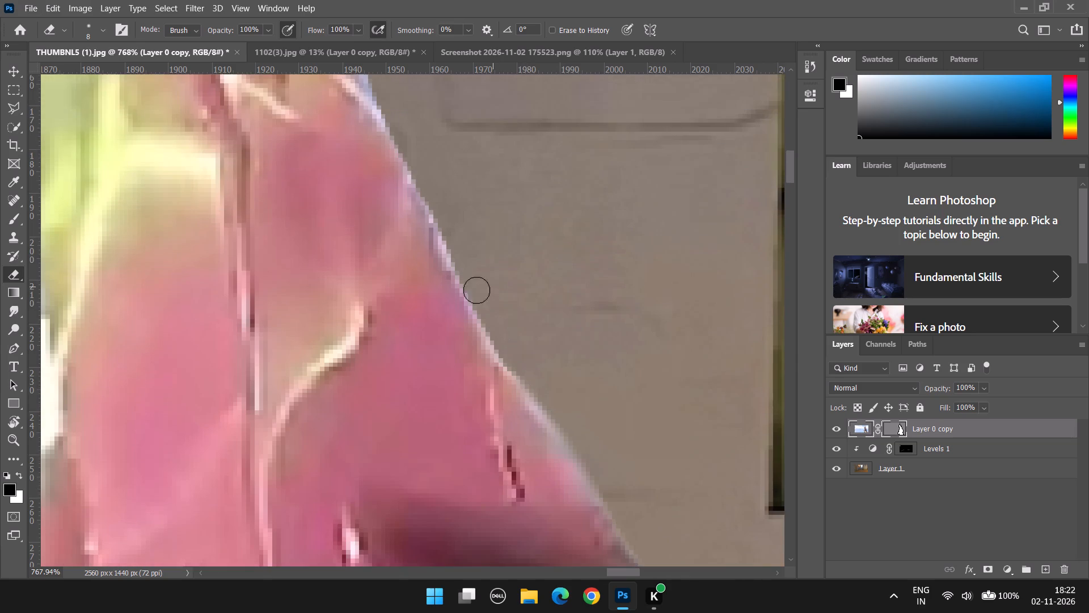
{"action": "scroll", "coordinate": [442, 330], "scroll_direction": "up", "scroll_amount": 5}
{"action": "scroll", "coordinate": [461, 449], "scroll_direction": "down", "scroll_amount": 15, "text": "alt"}
{"action": "scroll", "coordinate": [442, 612], "scroll_direction": "down", "scroll_amount": 1}
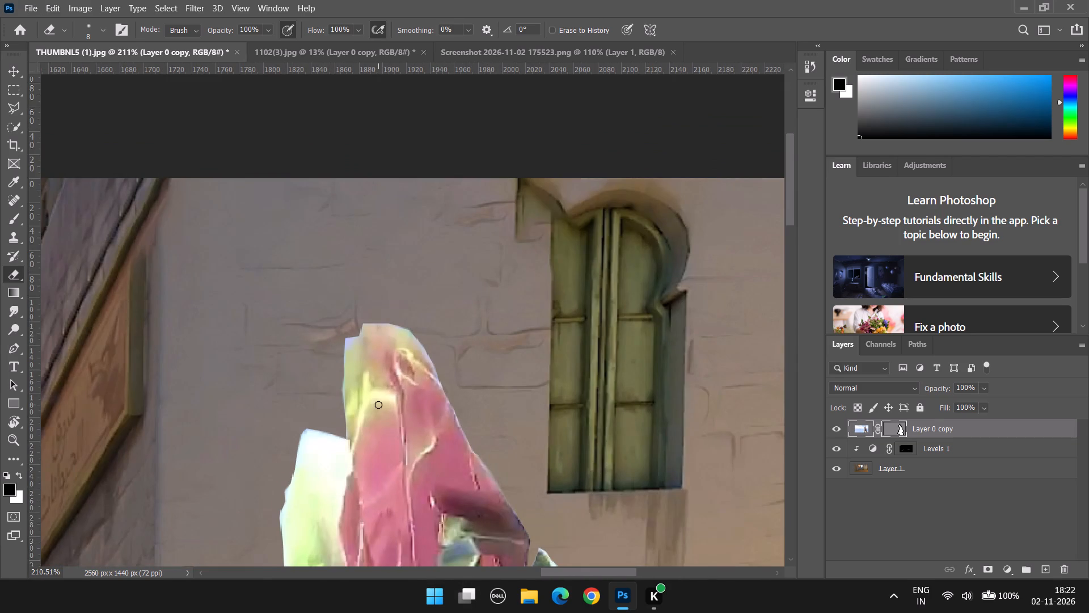
{"action": "scroll", "coordinate": [374, 418], "scroll_direction": "down", "scroll_amount": 12}
{"action": "scroll", "coordinate": [188, 373], "scroll_direction": "up", "scroll_amount": 8, "text": "alt"}
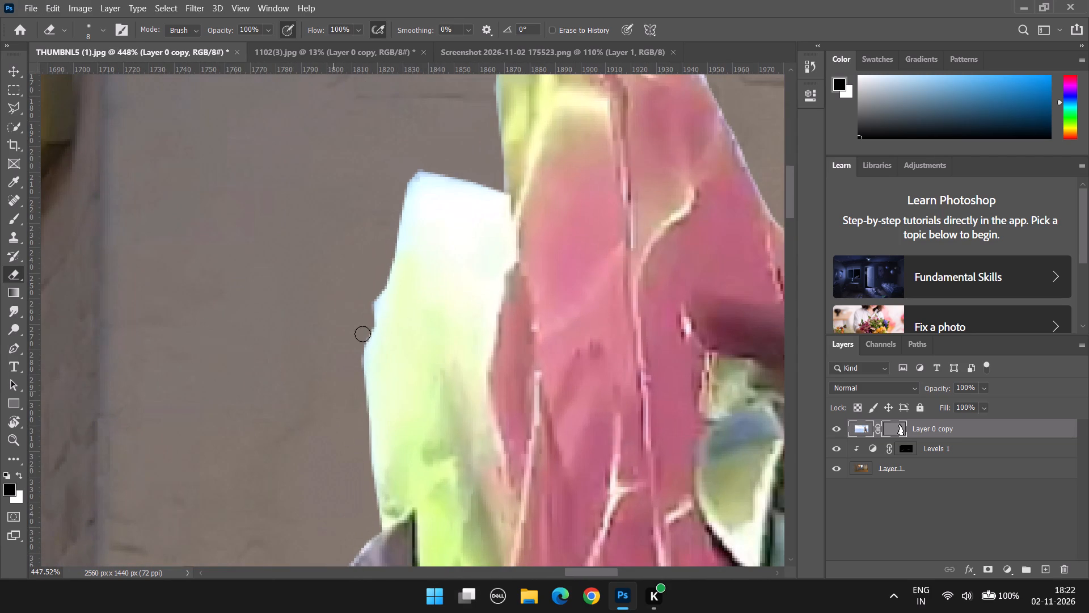
{"action": "left_click_drag", "start_coordinate": [356, 387], "coordinate": [406, 194]}
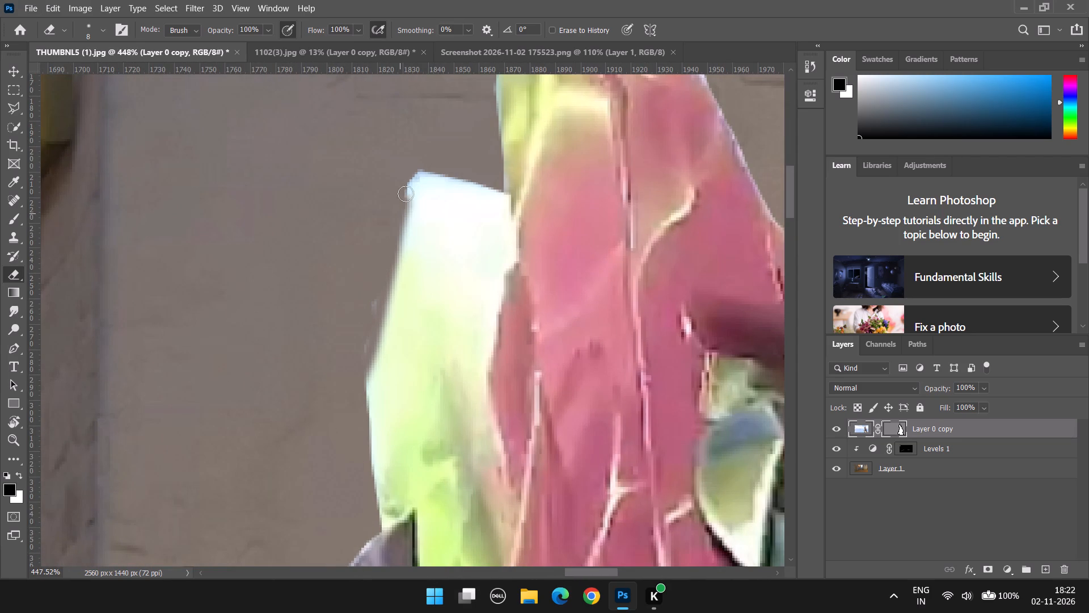
{"action": "left_click_drag", "start_coordinate": [406, 194], "coordinate": [433, 166]}
{"action": "key", "text": "ctrl+z"}
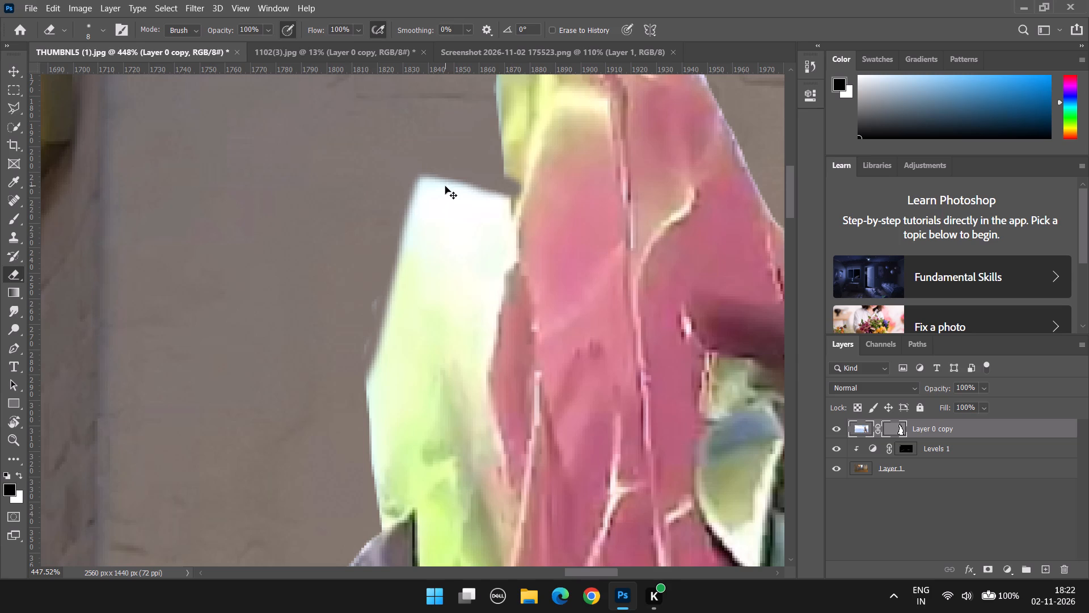
{"action": "left_click_drag", "start_coordinate": [363, 473], "coordinate": [361, 412]}
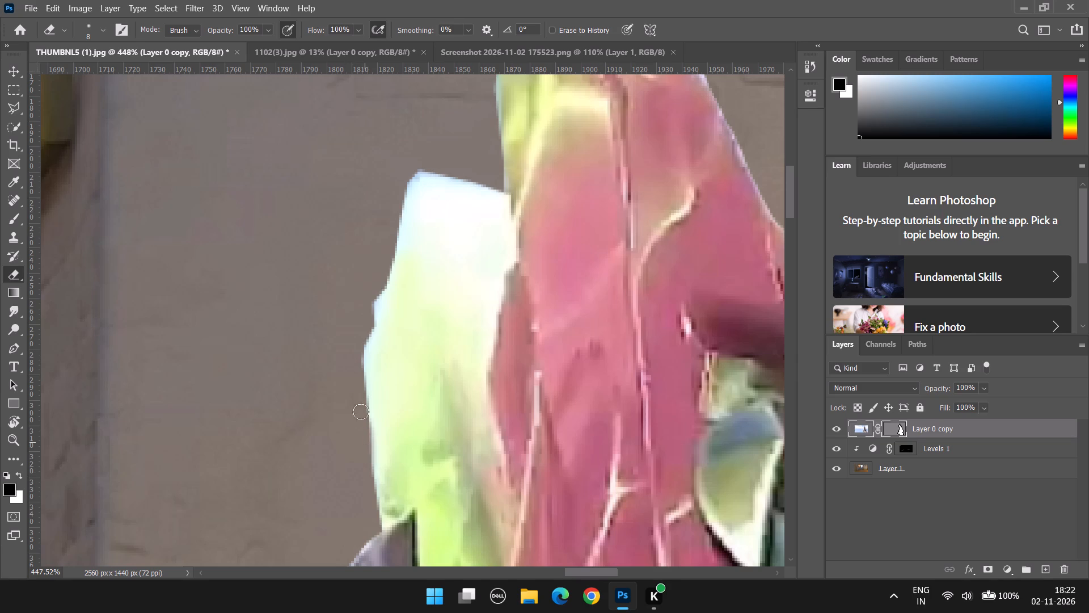
{"action": "left_click_drag", "start_coordinate": [361, 412], "coordinate": [407, 193]}
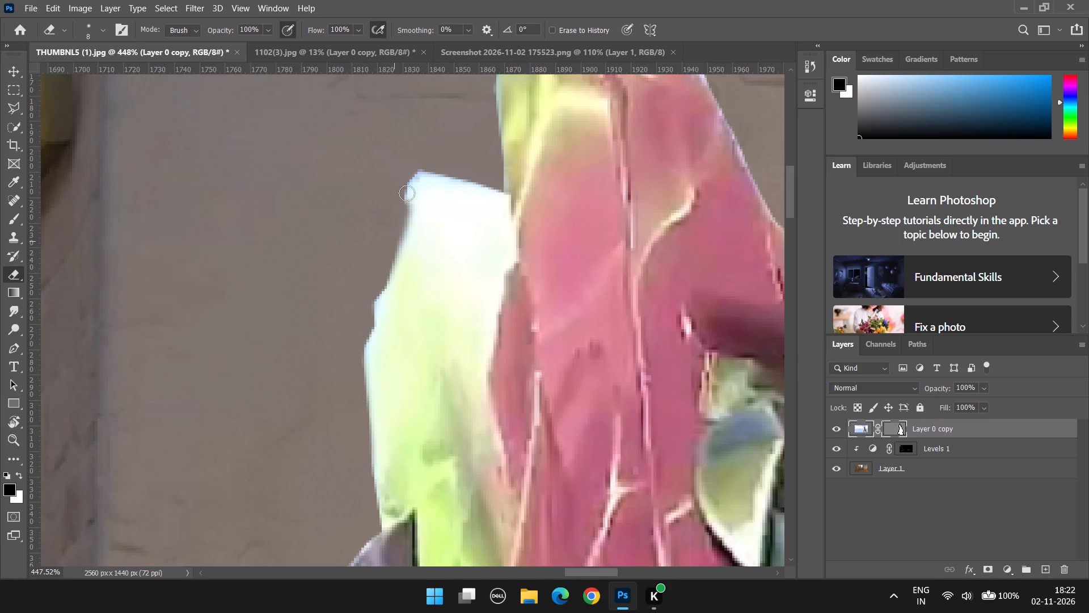
{"action": "left_click_drag", "start_coordinate": [407, 193], "coordinate": [329, 191]}
Erase the bluish fringe along the yellow-green side of the pink crystal's tip, above the light green crystal.
{"action": "scroll", "coordinate": [380, 250], "scroll_direction": "down", "scroll_amount": 5, "text": "alt"}
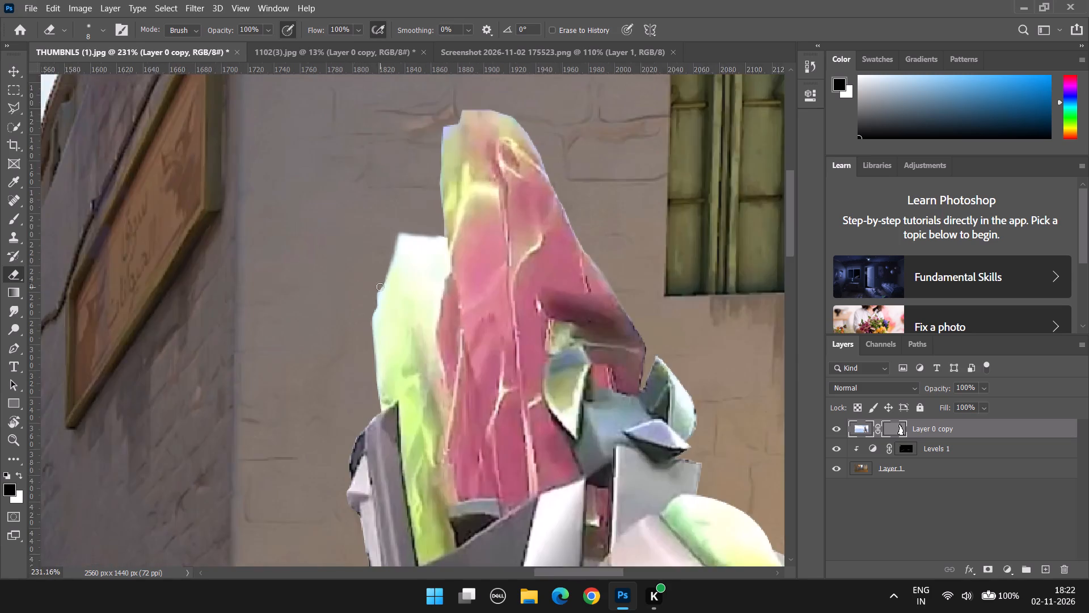
{"action": "scroll", "coordinate": [380, 287], "scroll_direction": "down", "scroll_amount": 11, "text": "alt"}
{"action": "scroll", "coordinate": [385, 271], "scroll_direction": "up", "scroll_amount": 15}
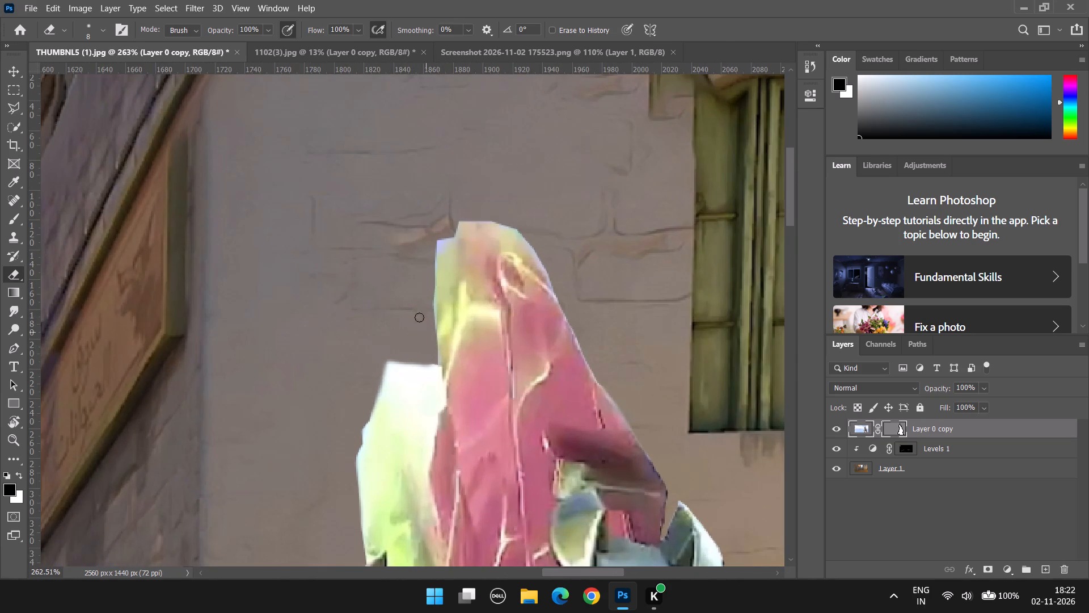
{"action": "scroll", "coordinate": [419, 311], "scroll_direction": "up", "scroll_amount": 10, "text": "alt"}
{"action": "left_click_drag", "start_coordinate": [445, 270], "coordinate": [459, 428]}
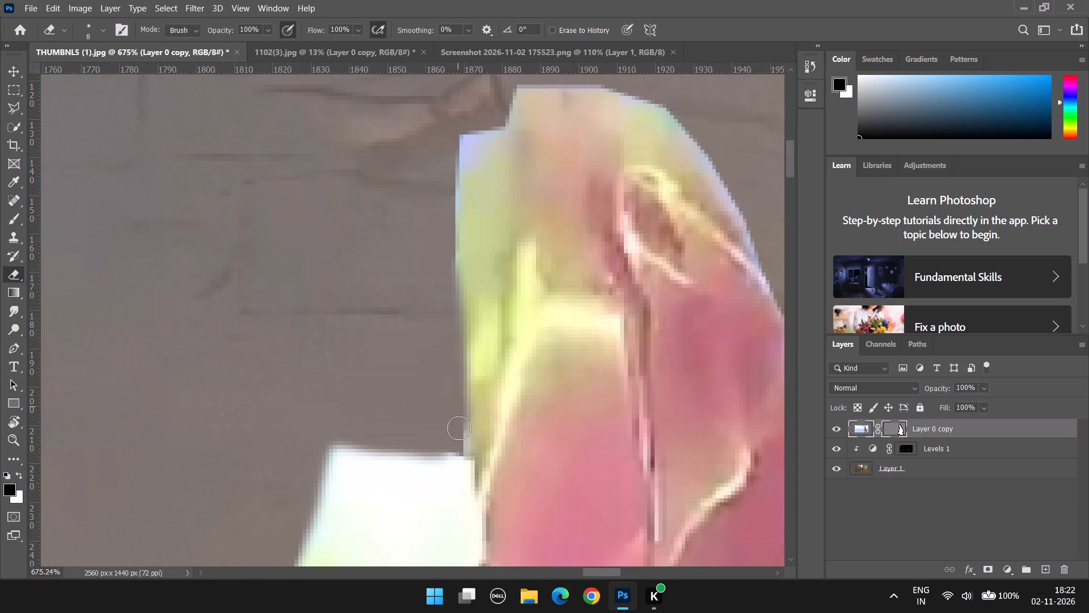
{"action": "left_click_drag", "start_coordinate": [459, 428], "coordinate": [543, 60]}
Erase the thin light fringe along the pink crystal's window-side edge, from its tip down toward the dark band.
{"action": "scroll", "coordinate": [600, 144], "scroll_direction": "down", "scroll_amount": 20, "text": "alt"}
{"action": "scroll", "coordinate": [600, 144], "scroll_direction": "down", "scroll_amount": 8, "text": "alt"}
{"action": "scroll", "coordinate": [585, 264], "scroll_direction": "down", "scroll_amount": 5, "text": "alt"}
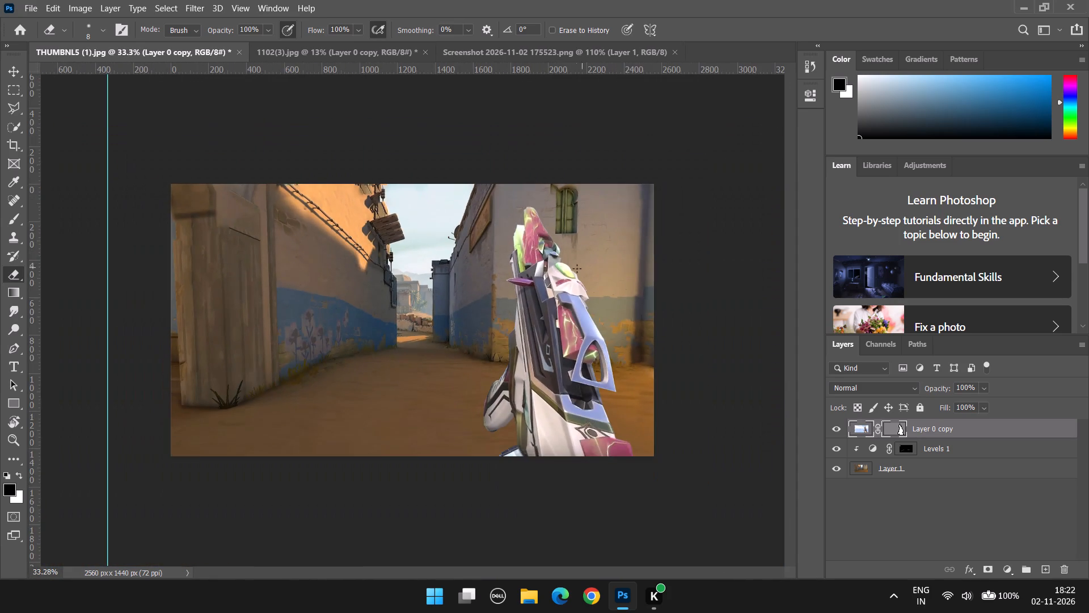
{"action": "scroll", "coordinate": [584, 215], "scroll_direction": "up", "scroll_amount": 8}
{"action": "scroll", "coordinate": [681, 162], "scroll_direction": "up", "scroll_amount": 9}
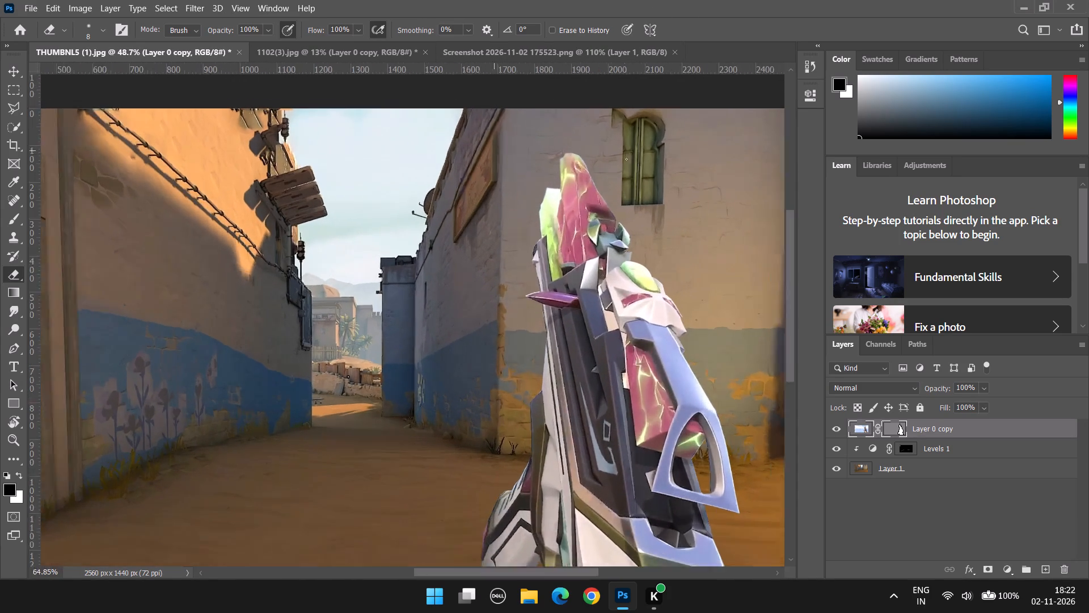
{"action": "scroll", "coordinate": [626, 159], "scroll_direction": "up", "scroll_amount": 16}
{"action": "scroll", "coordinate": [502, 83], "scroll_direction": "up", "scroll_amount": 10}
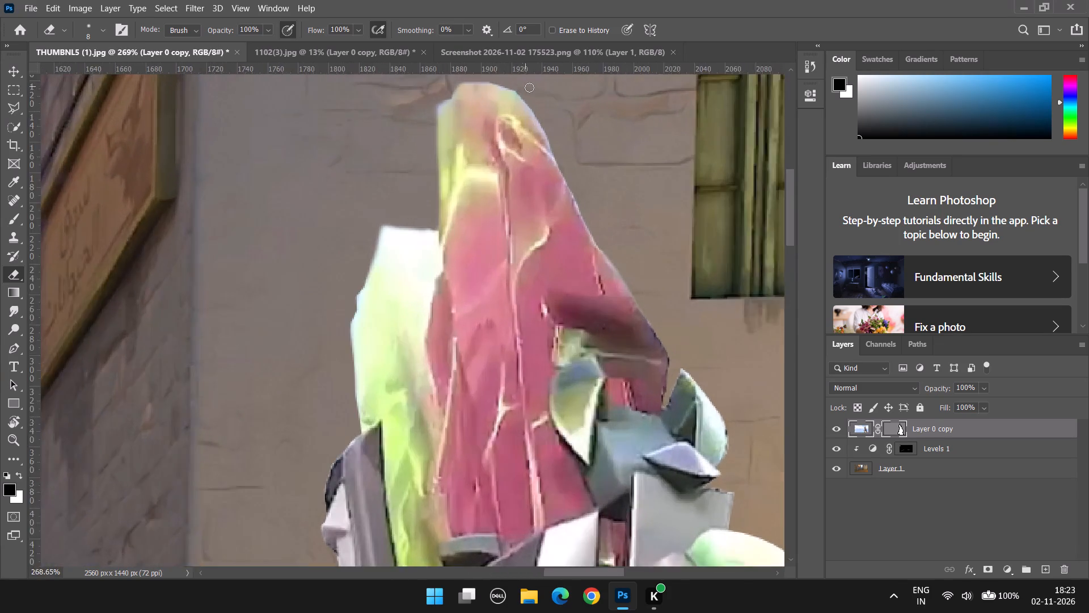
{"action": "scroll", "coordinate": [529, 87], "scroll_direction": "up", "scroll_amount": 6}
{"action": "left_click_drag", "start_coordinate": [506, 91], "coordinate": [584, 226]}
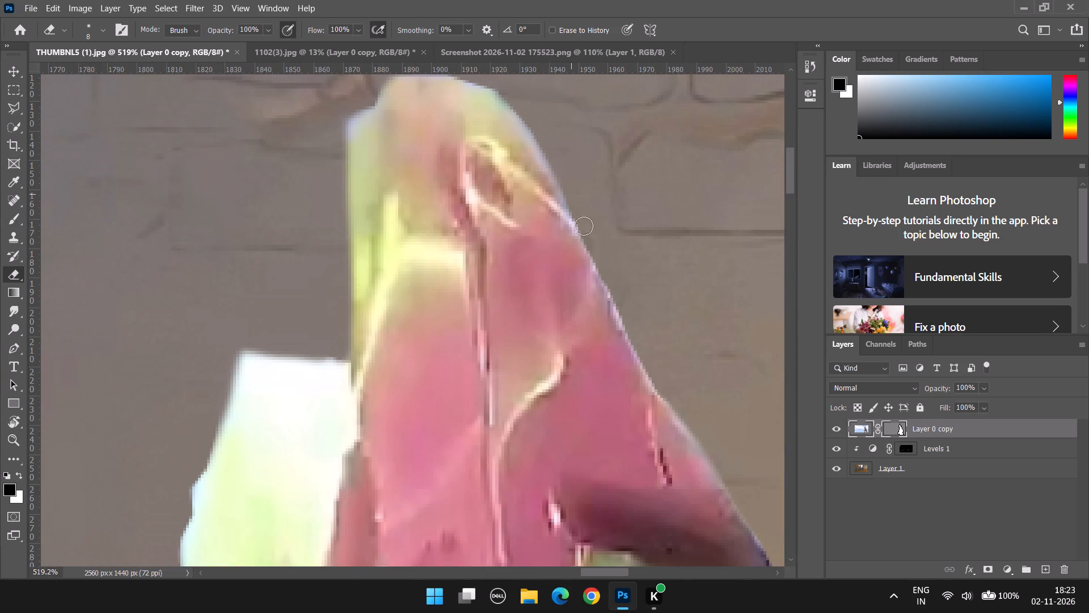
{"action": "left_click_drag", "start_coordinate": [584, 226], "coordinate": [664, 363]}
{"action": "left_click_drag", "start_coordinate": [600, 230], "coordinate": [748, 446]}
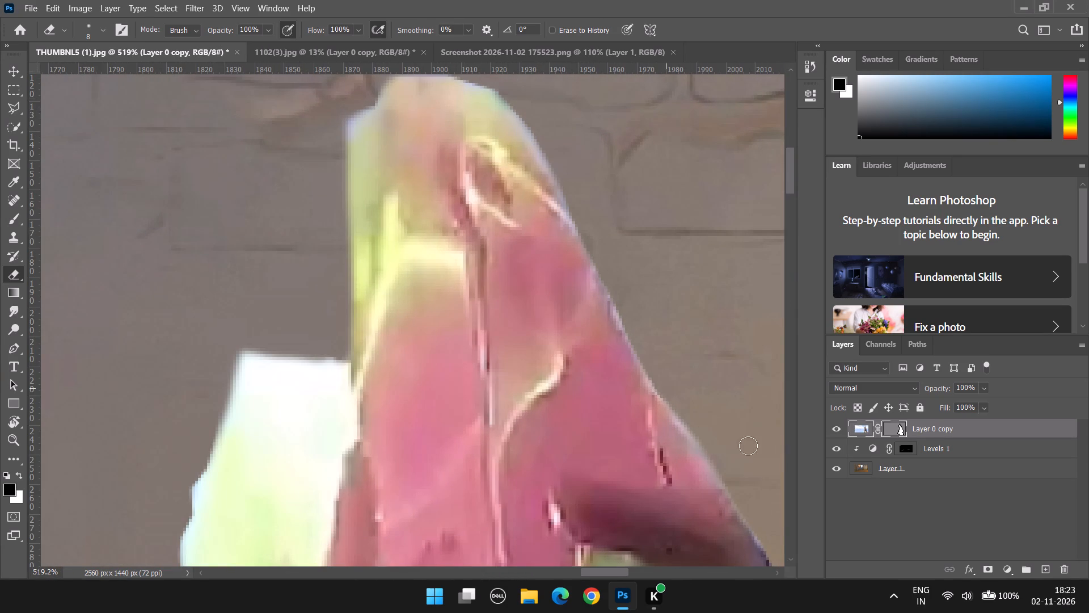
{"action": "left_click_drag", "start_coordinate": [662, 353], "coordinate": [712, 414]}
Review the cleaned weapon cutout against the alley background in the full composition.
{"action": "scroll", "coordinate": [710, 389], "scroll_direction": "down", "scroll_amount": 20, "text": "alt"}
{"action": "scroll", "coordinate": [710, 389], "scroll_direction": "down", "scroll_amount": 8, "text": "alt"}
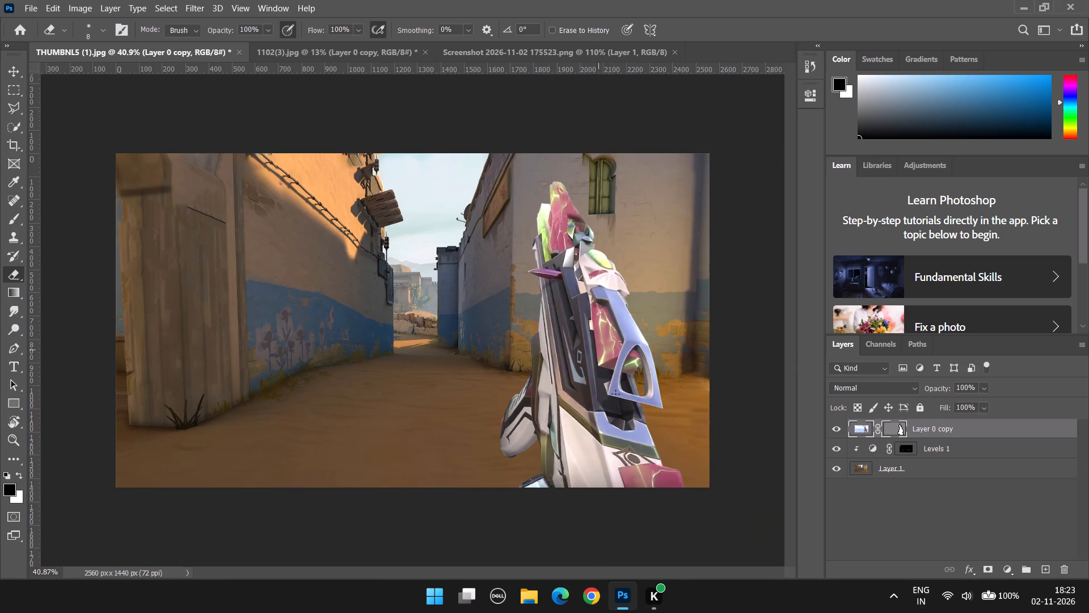
{"action": "scroll", "coordinate": [617, 400], "scroll_direction": "up", "scroll_amount": 4, "text": "alt"}
{"action": "scroll", "coordinate": [588, 447], "scroll_direction": "down", "scroll_amount": 5, "text": "alt"}
{"action": "scroll", "coordinate": [589, 453], "scroll_direction": "up", "scroll_amount": 4, "text": "alt"}
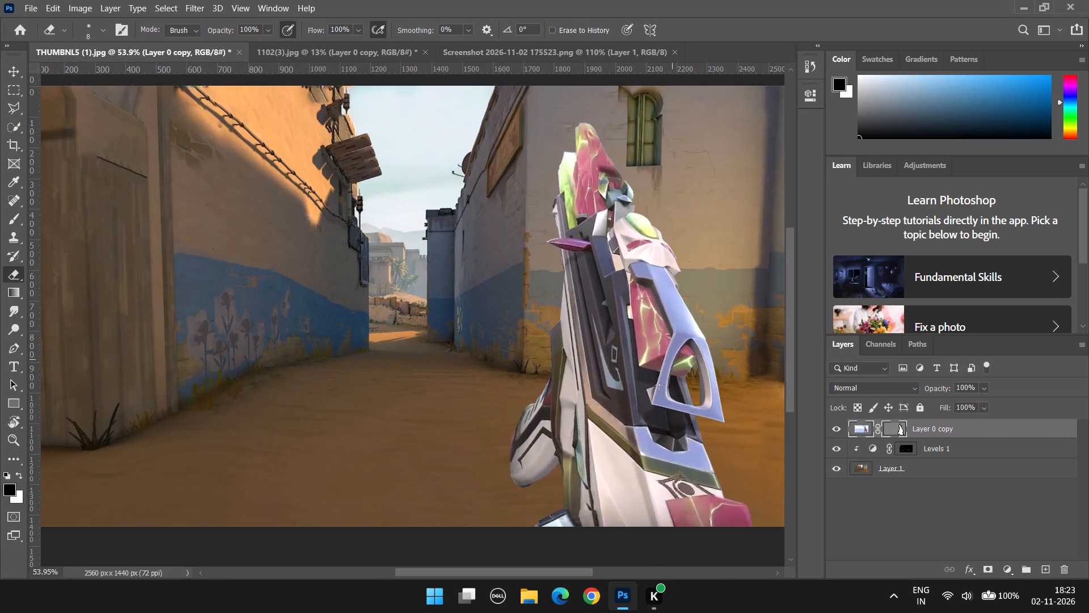
{"action": "scroll", "coordinate": [644, 476], "scroll_direction": "down", "scroll_amount": 5, "text": "alt"}
{"action": "scroll", "coordinate": [524, 423], "scroll_direction": "down", "scroll_amount": 2}
Switch to the Screenshot 2026-11-02 175523.png document and examine the character and glowing bladed weapon up close.
{"action": "left_click", "coordinate": [564, 60]}
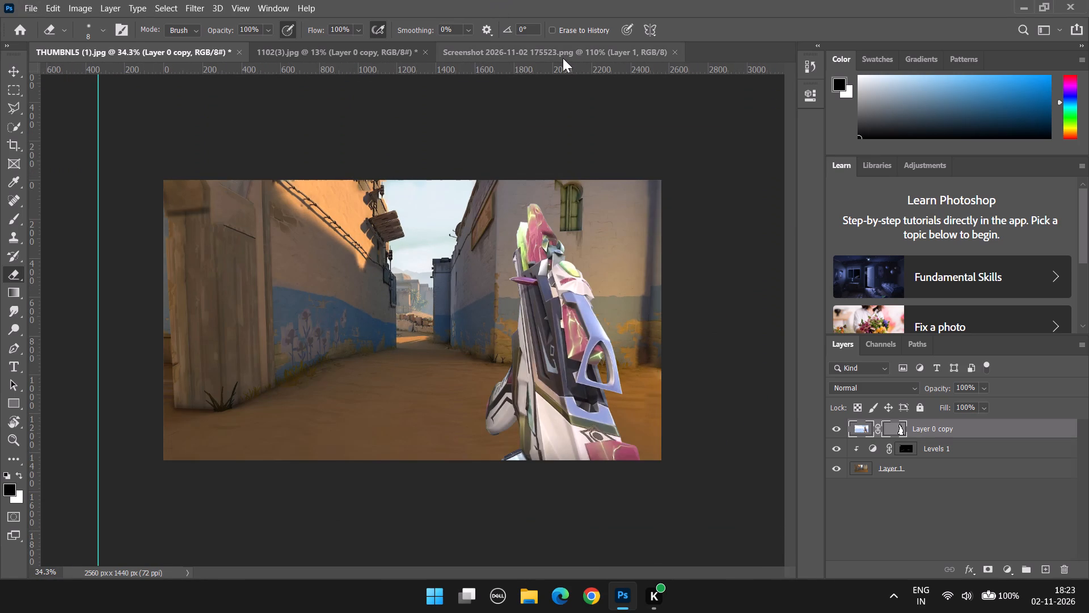
{"action": "scroll", "coordinate": [488, 337], "scroll_direction": "down", "scroll_amount": 6, "text": "alt"}
{"action": "scroll", "coordinate": [412, 377], "scroll_direction": "up", "scroll_amount": 5, "text": "alt"}
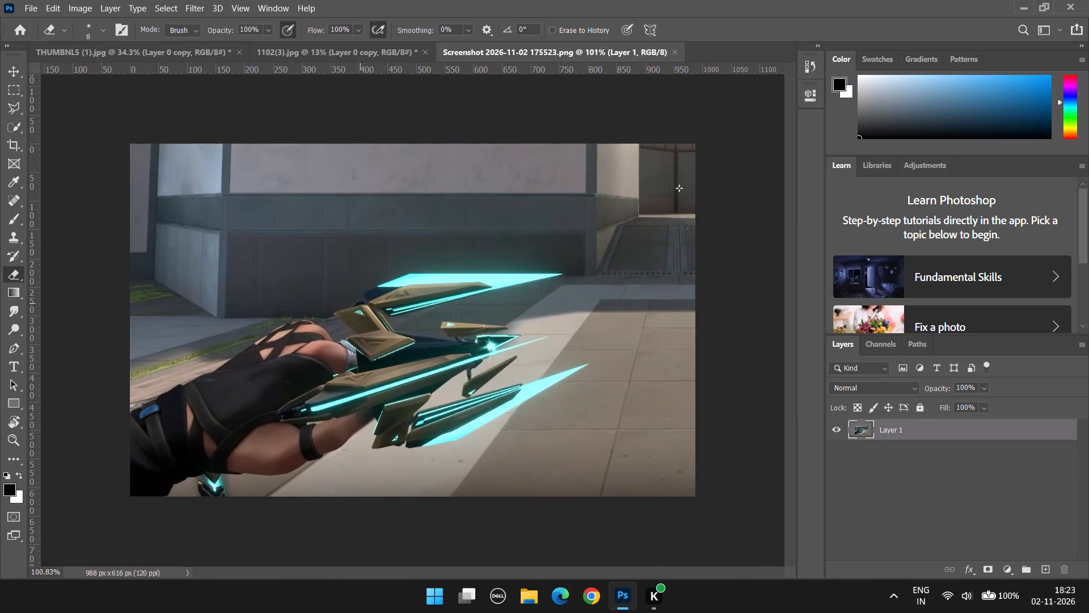
{"action": "scroll", "coordinate": [285, 447], "scroll_direction": "down", "scroll_amount": 5, "text": "alt"}
{"action": "scroll", "coordinate": [201, 392], "scroll_direction": "up", "scroll_amount": 7, "text": "alt"}
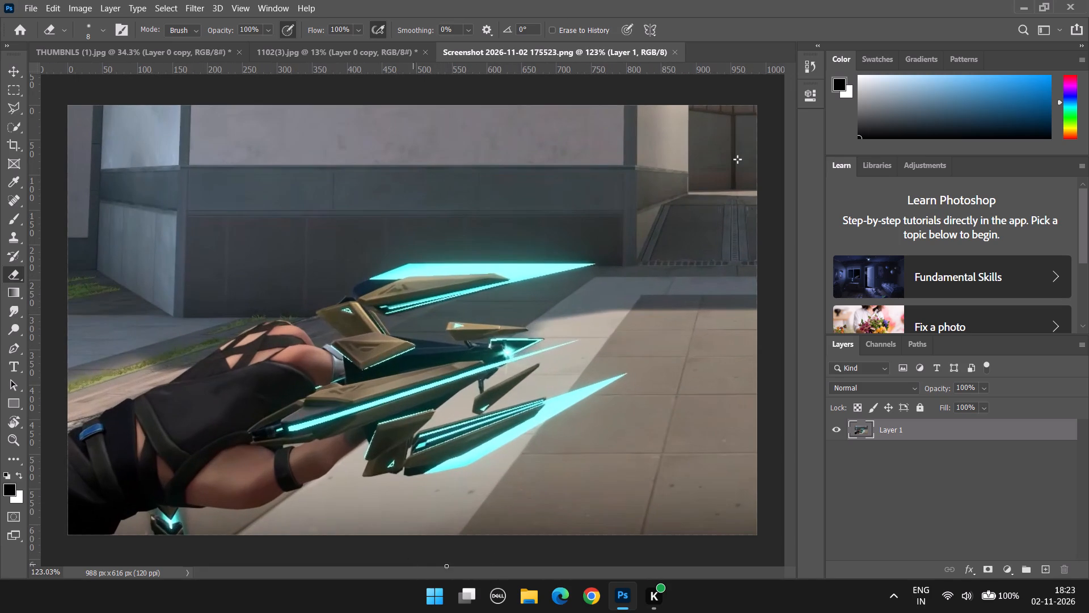
{"action": "scroll", "coordinate": [220, 477], "scroll_direction": "up", "scroll_amount": 5}
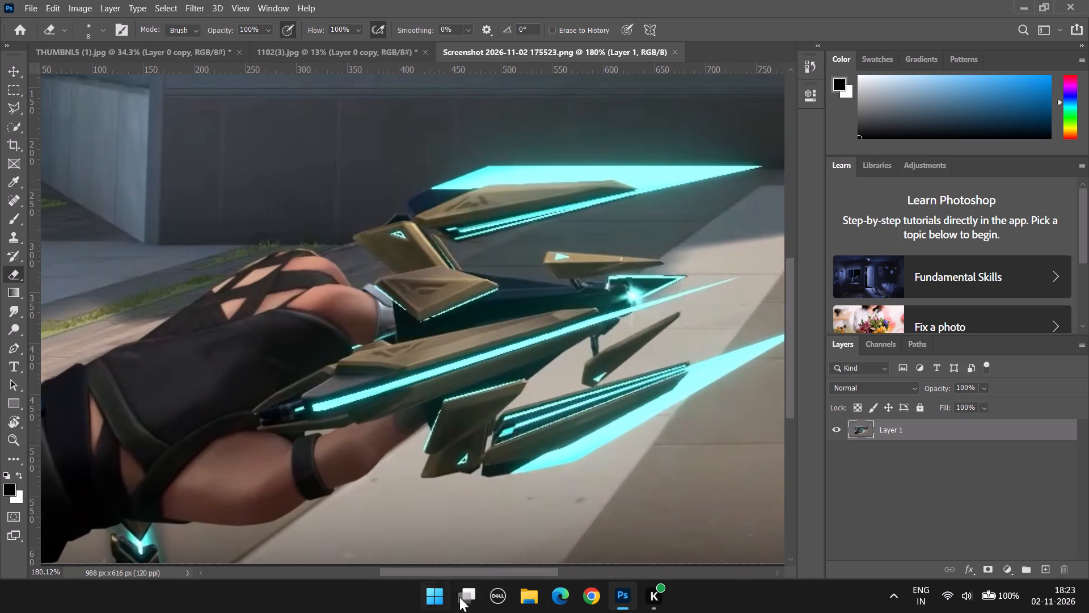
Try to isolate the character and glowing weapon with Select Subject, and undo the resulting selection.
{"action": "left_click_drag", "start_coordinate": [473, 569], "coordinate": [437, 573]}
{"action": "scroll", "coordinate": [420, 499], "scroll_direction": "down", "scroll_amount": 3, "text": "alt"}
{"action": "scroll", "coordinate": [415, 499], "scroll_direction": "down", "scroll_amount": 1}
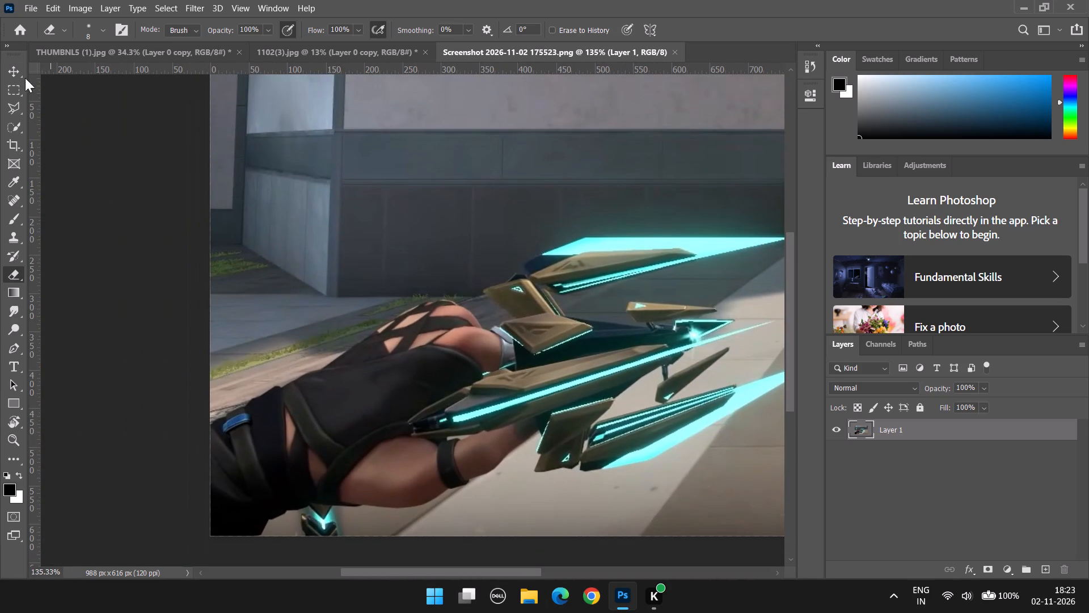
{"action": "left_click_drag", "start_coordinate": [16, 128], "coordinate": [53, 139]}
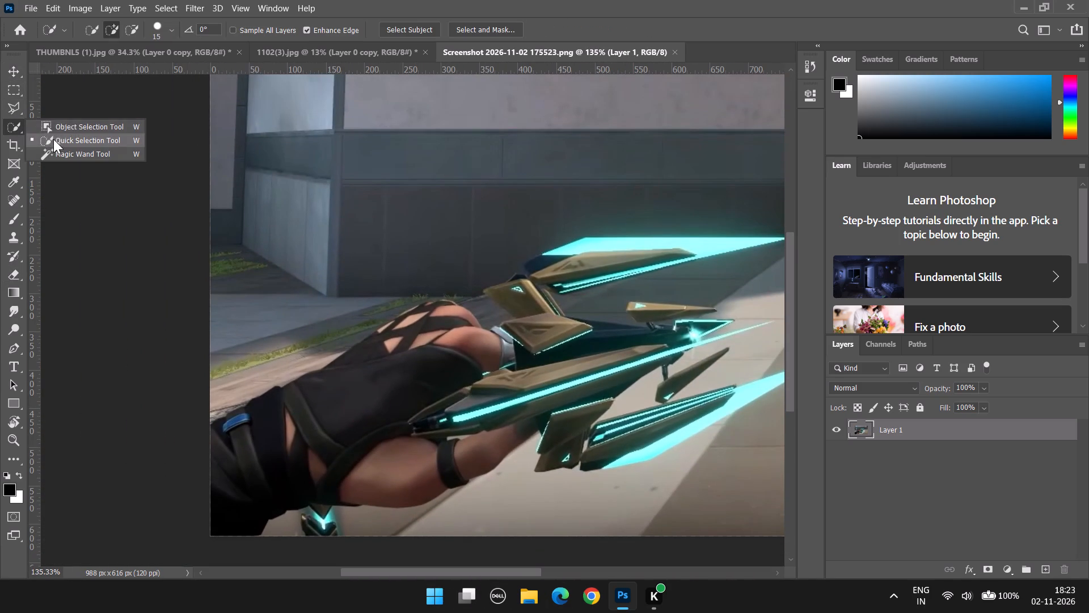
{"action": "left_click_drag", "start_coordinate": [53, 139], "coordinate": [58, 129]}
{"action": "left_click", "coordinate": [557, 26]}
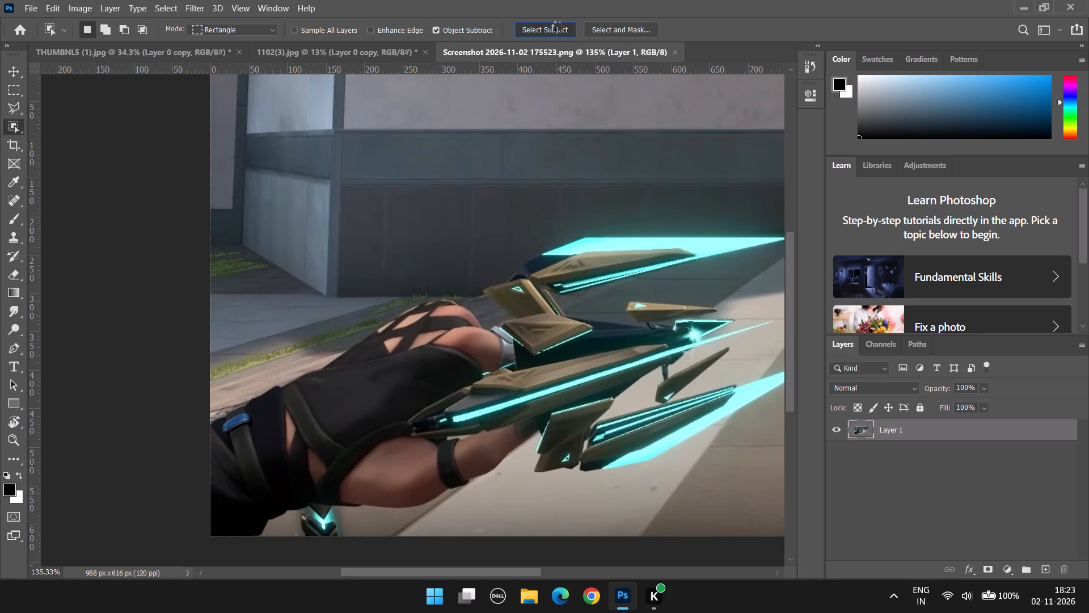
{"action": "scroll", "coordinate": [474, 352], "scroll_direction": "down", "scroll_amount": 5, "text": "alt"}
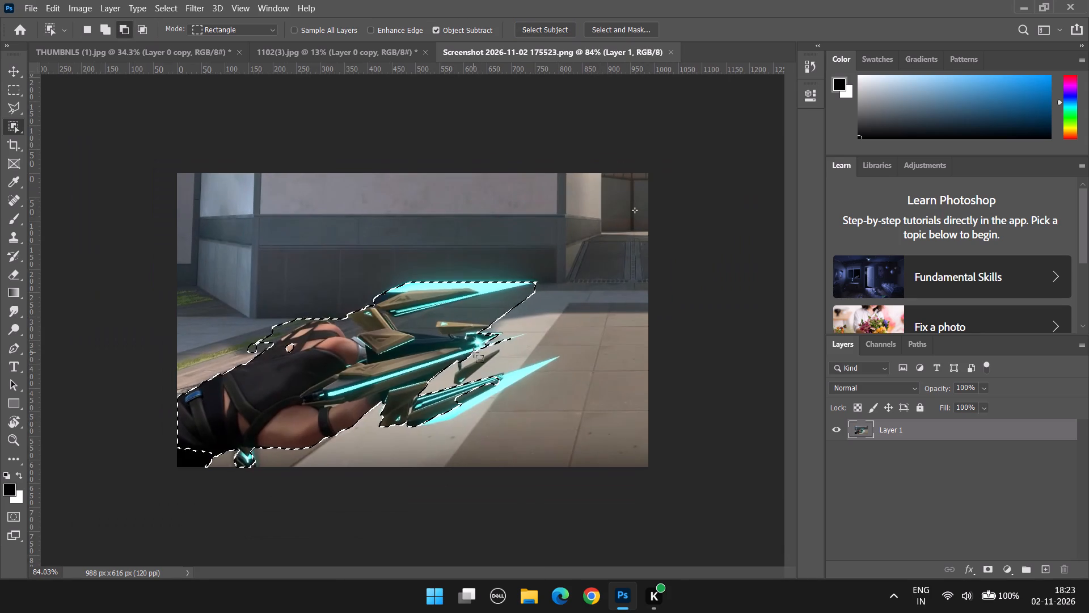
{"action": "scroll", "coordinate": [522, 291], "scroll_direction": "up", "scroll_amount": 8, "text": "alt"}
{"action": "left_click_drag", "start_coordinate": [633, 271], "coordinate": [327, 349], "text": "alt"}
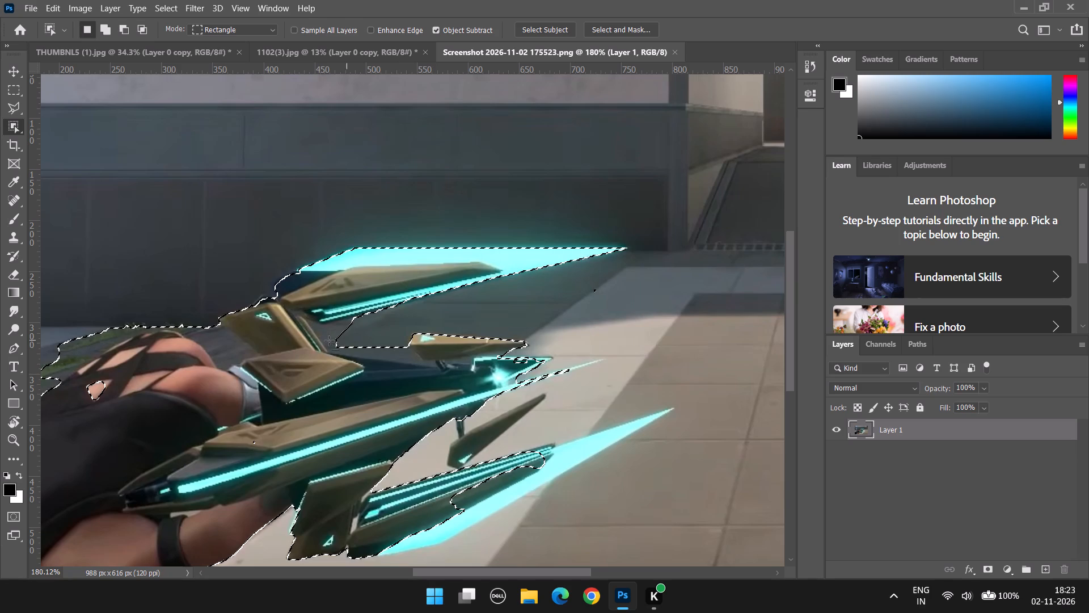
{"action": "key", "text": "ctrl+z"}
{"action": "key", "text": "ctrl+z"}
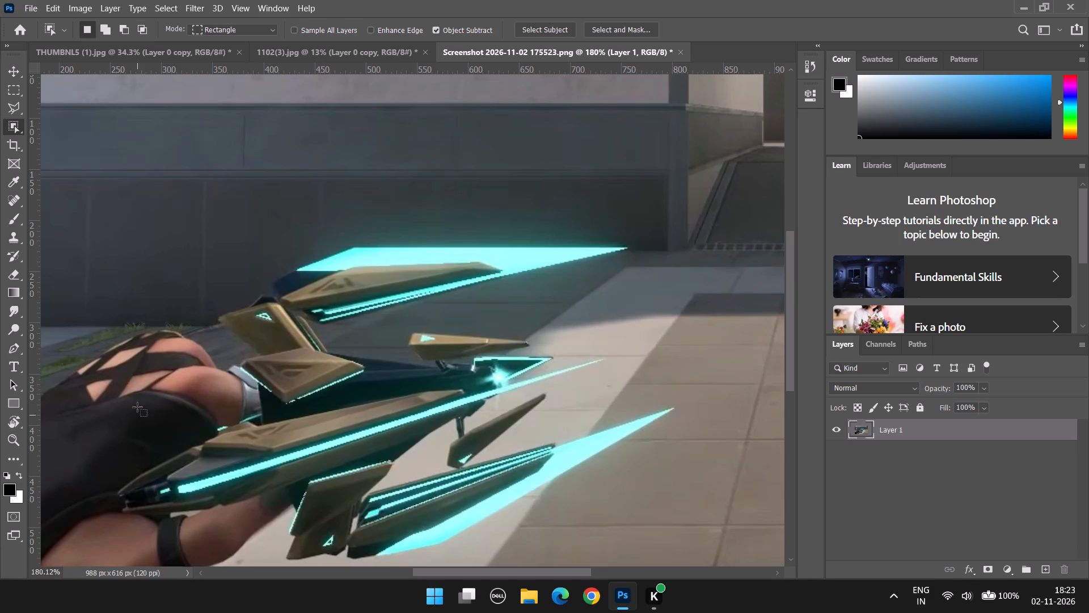
Start a Pen path at the image edge beside the character's waist and trace over the strap with the blue band.
{"action": "scroll", "coordinate": [142, 403], "scroll_direction": "down", "scroll_amount": 6, "text": "alt"}
{"action": "scroll", "coordinate": [230, 573], "scroll_direction": "down", "scroll_amount": 5, "text": "alt"}
{"action": "scroll", "coordinate": [207, 441], "scroll_direction": "up", "scroll_amount": 8}
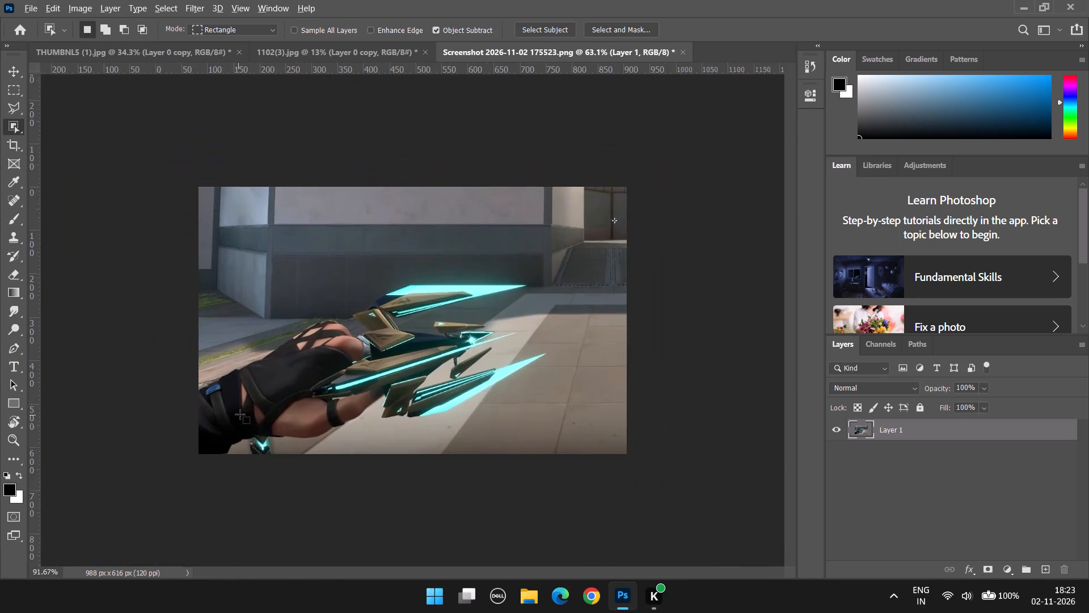
{"action": "scroll", "coordinate": [240, 414], "scroll_direction": "up", "scroll_amount": 5}
{"action": "left_click_drag", "start_coordinate": [470, 570], "coordinate": [390, 593]}
{"action": "scroll", "coordinate": [385, 486], "scroll_direction": "down", "scroll_amount": 4}
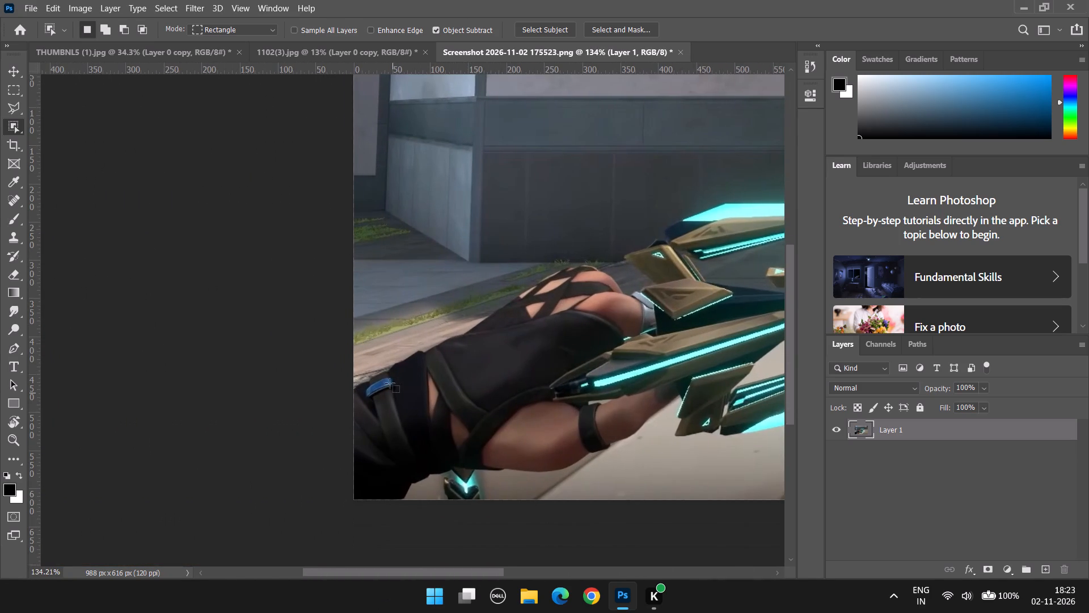
{"action": "scroll", "coordinate": [389, 383], "scroll_direction": "up", "scroll_amount": 7, "text": "alt"}
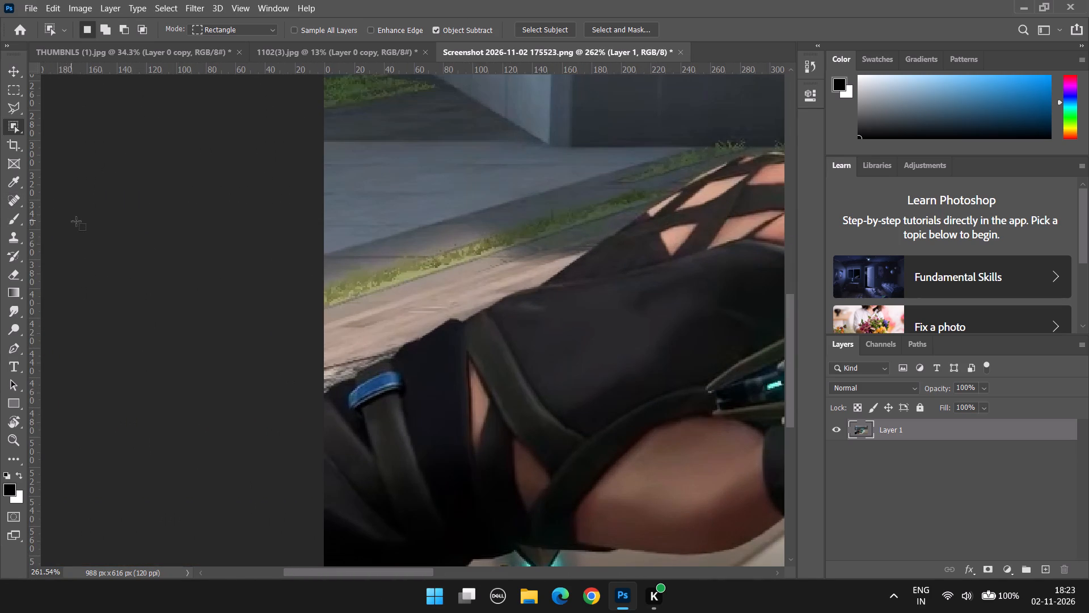
{"action": "key", "text": "p"}
{"action": "scroll", "coordinate": [368, 437], "scroll_direction": "up", "scroll_amount": 7, "text": "alt"}
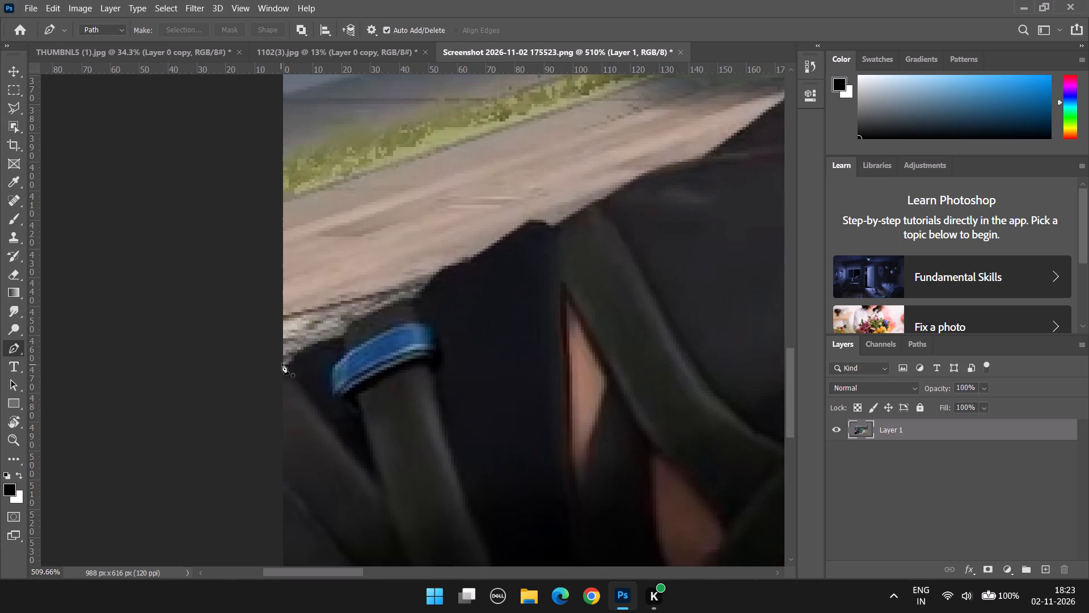
{"action": "left_click", "coordinate": [282, 363]}
{"action": "left_click", "coordinate": [294, 354]}
{"action": "left_click", "coordinate": [319, 349]}
{"action": "left_click", "coordinate": [337, 337]}
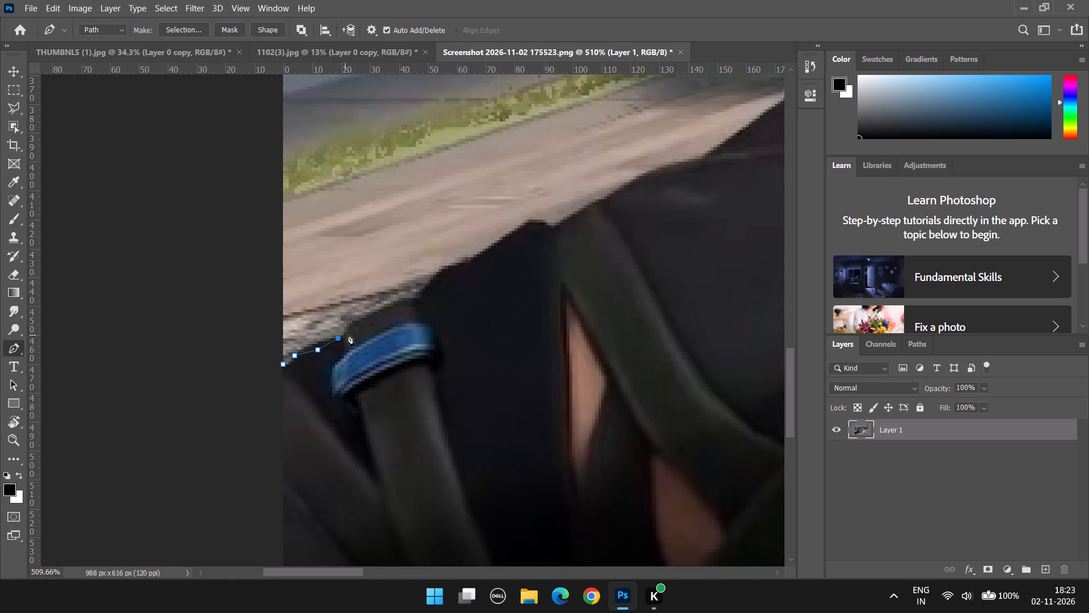
{"action": "left_click", "coordinate": [349, 330]}
{"action": "left_click", "coordinate": [356, 319]}
{"action": "left_click", "coordinate": [390, 305]}
{"action": "left_click", "coordinate": [415, 303]}
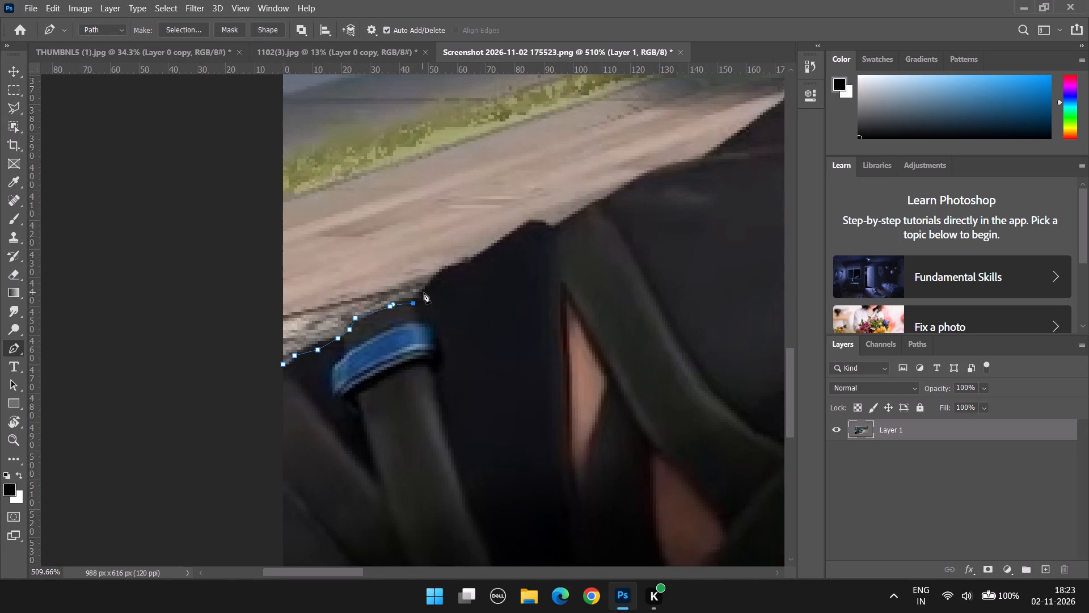
Continue the Pen path along the dark waist clothing's outer edge, from the blue-banded strap to the top of the green strap.
{"action": "left_click", "coordinate": [429, 284]}
{"action": "left_click", "coordinate": [442, 270]}
{"action": "left_click", "coordinate": [453, 261]}
{"action": "left_click", "coordinate": [462, 261]}
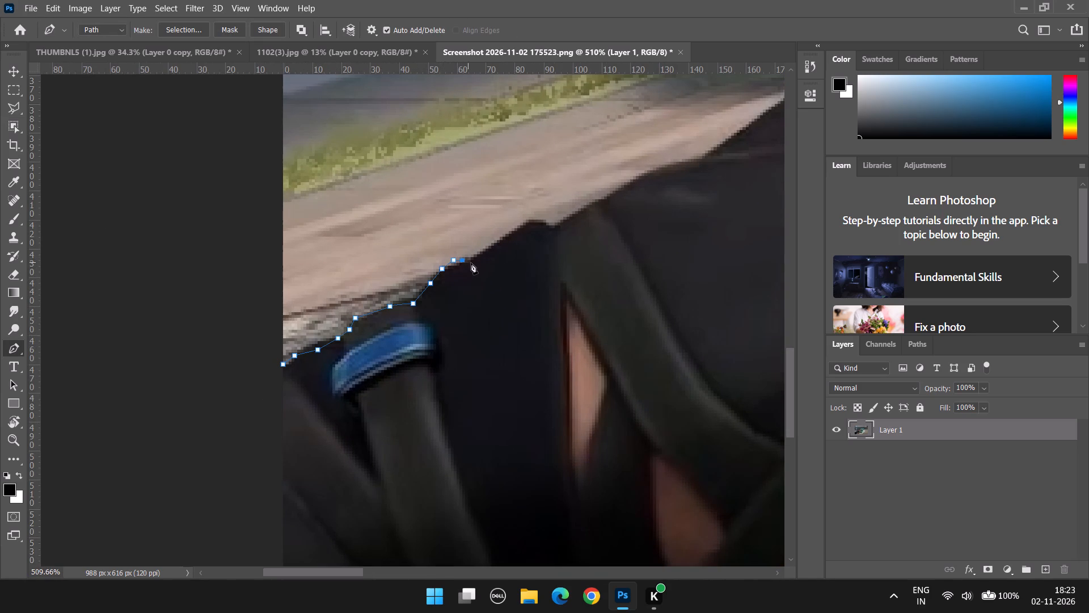
{"action": "key", "text": "ctrl+z"}
{"action": "key", "text": "ctrl+z"}
{"action": "left_click", "coordinate": [462, 263]}
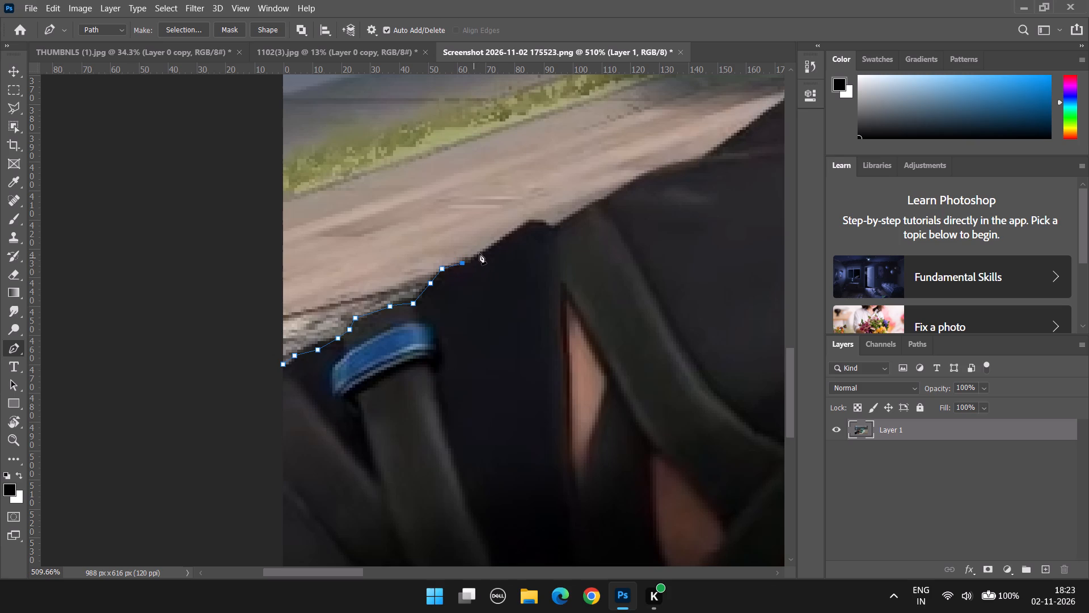
{"action": "left_click", "coordinate": [484, 248]}
{"action": "left_click", "coordinate": [508, 237]}
{"action": "left_click", "coordinate": [527, 221]}
{"action": "left_click", "coordinate": [538, 220]}
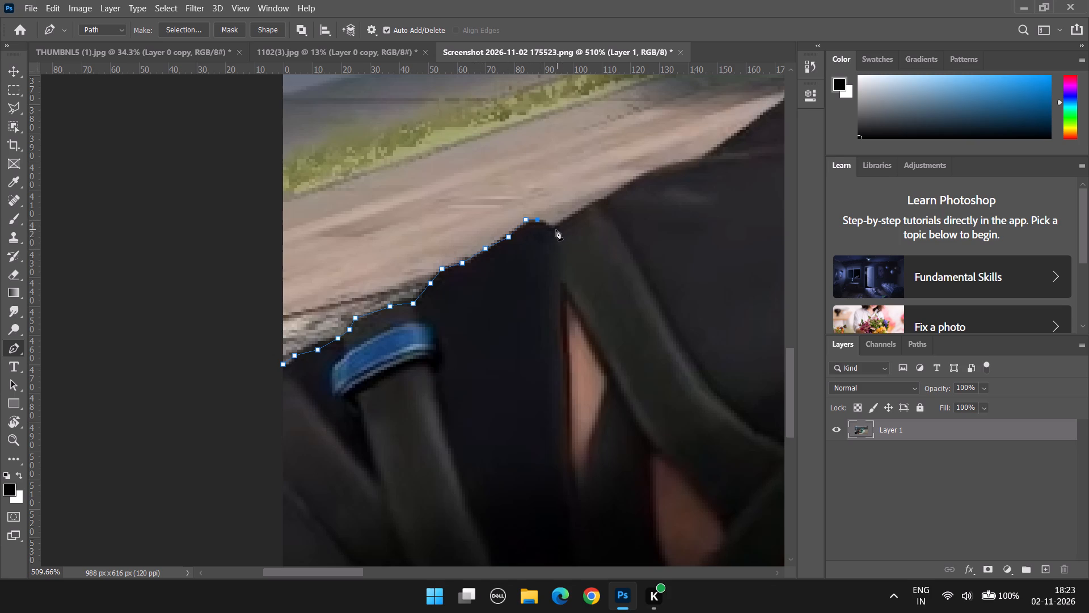
{"action": "left_click", "coordinate": [555, 229]}
{"action": "left_click", "coordinate": [597, 202]}
Extend the Pen path along the black top's back edge, from the green strap past the first narrow skin cutout.
{"action": "scroll", "coordinate": [645, 221], "scroll_direction": "down", "scroll_amount": 5, "text": "alt"}
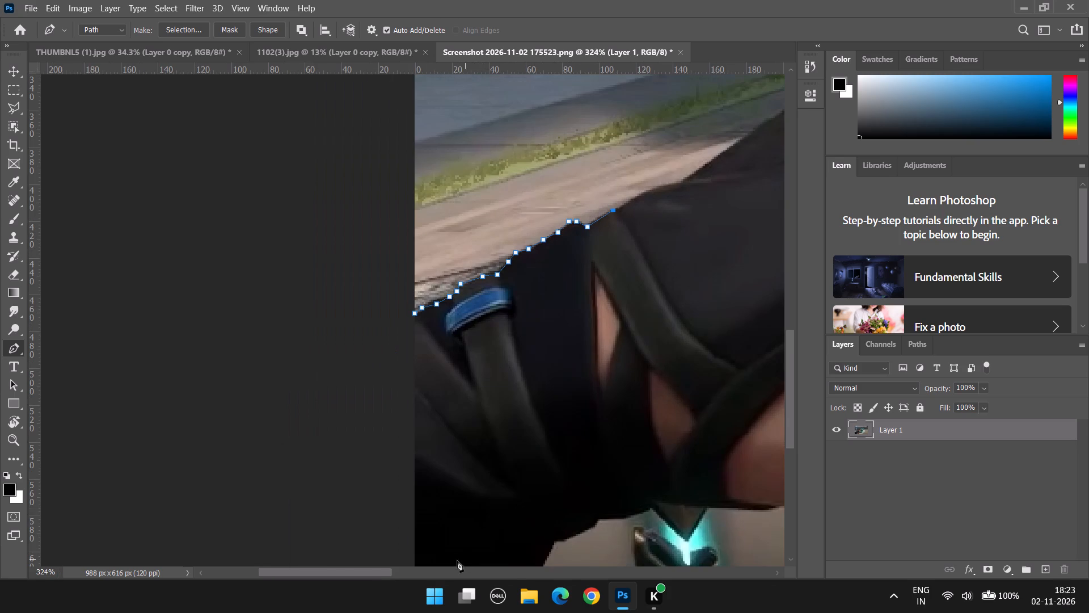
{"action": "left_click_drag", "start_coordinate": [377, 576], "coordinate": [408, 570]}
{"action": "scroll", "coordinate": [548, 191], "scroll_direction": "up", "scroll_amount": 11}
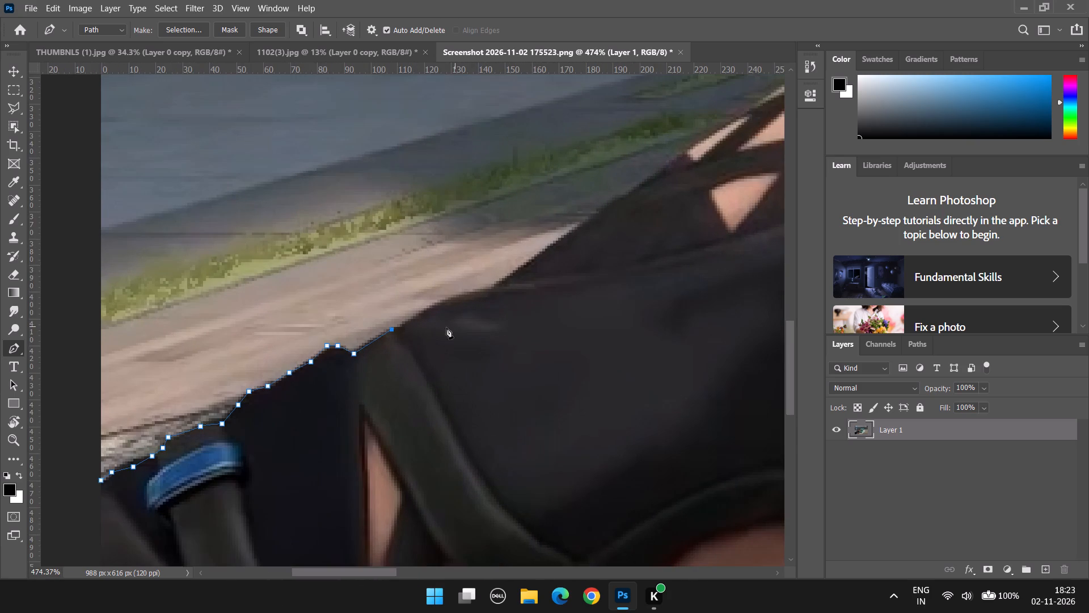
{"action": "left_click", "coordinate": [421, 313]}
{"action": "left_click", "coordinate": [448, 300]}
{"action": "left_click", "coordinate": [474, 292]}
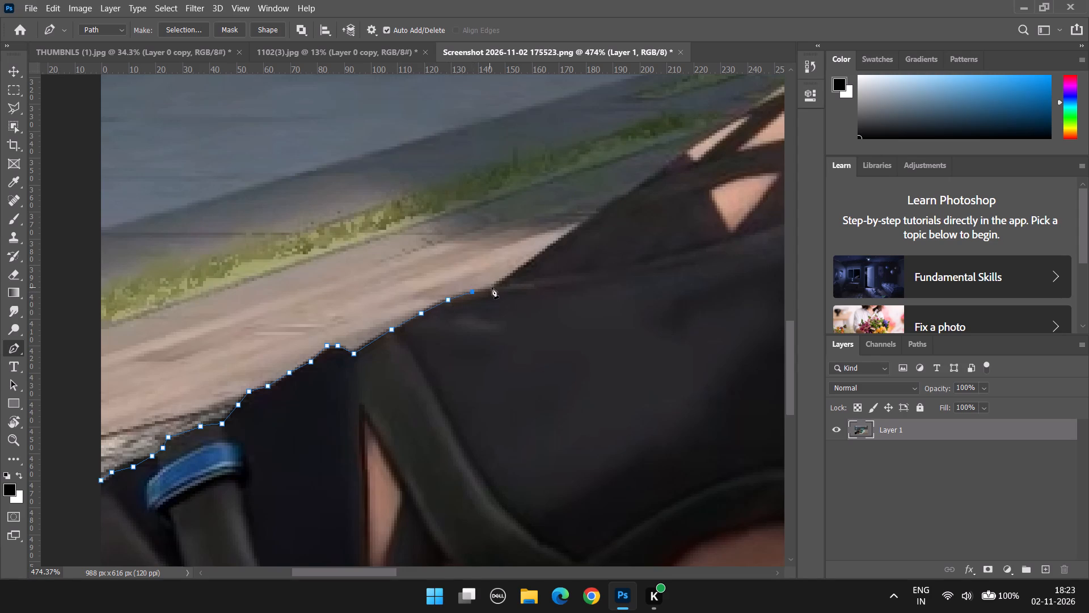
{"action": "left_click", "coordinate": [492, 287]}
{"action": "scroll", "coordinate": [526, 271], "scroll_direction": "down", "scroll_amount": 11, "text": "alt"}
{"action": "scroll", "coordinate": [589, 251], "scroll_direction": "up", "scroll_amount": 18}
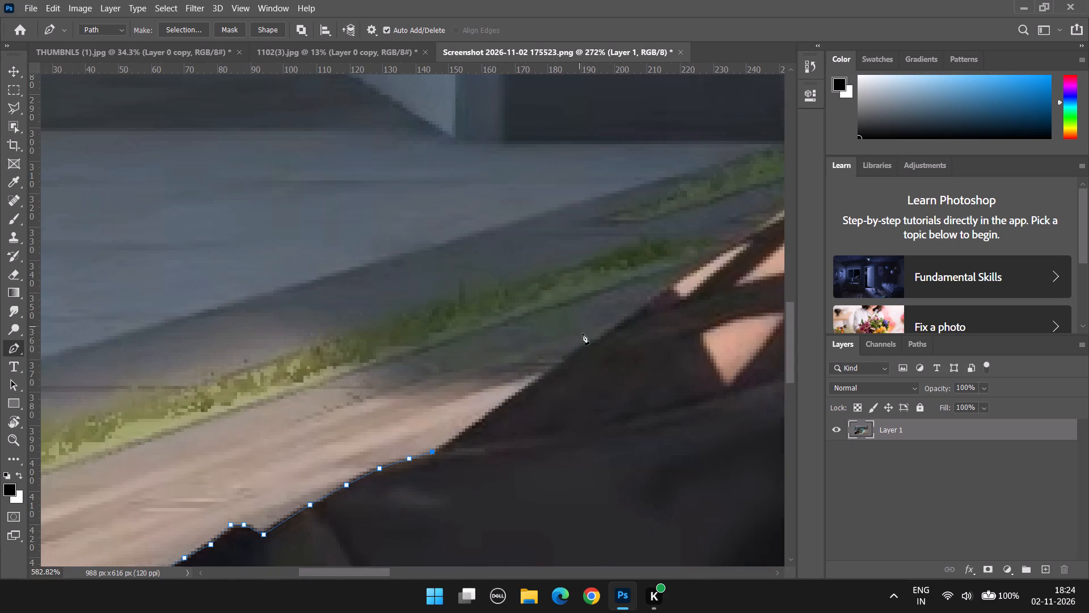
{"action": "left_click", "coordinate": [585, 346]}
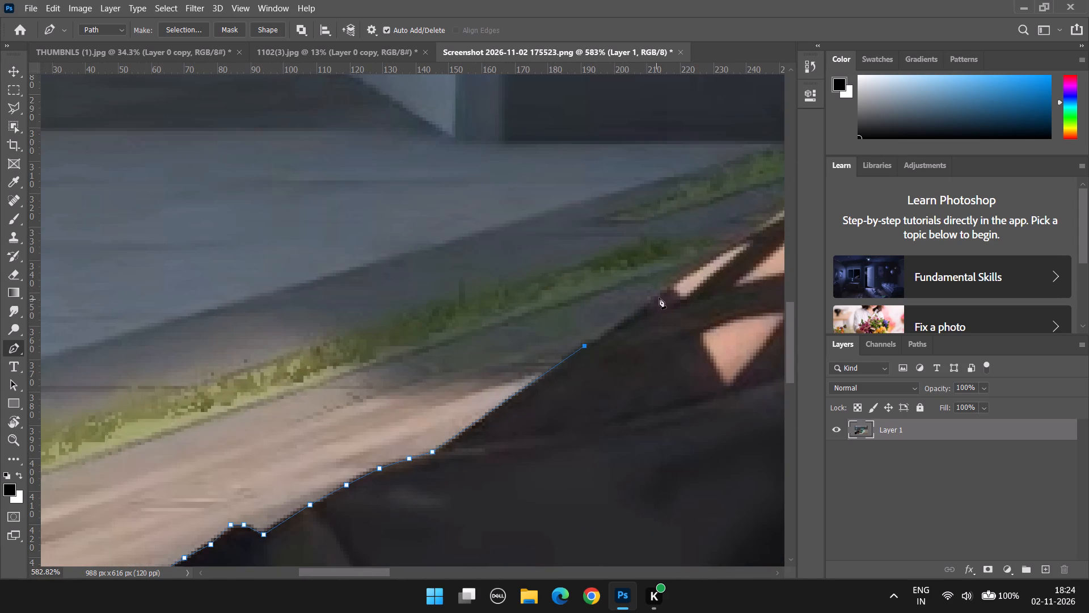
{"action": "left_click", "coordinate": [664, 290]}
{"action": "left_click", "coordinate": [691, 272]}
{"action": "left_click", "coordinate": [719, 258]}
{"action": "left_click", "coordinate": [745, 240]}
Trace the Pen path along the crisscross straps of the upper back and over their crest.
{"action": "left_click_drag", "start_coordinate": [364, 571], "coordinate": [413, 565]}
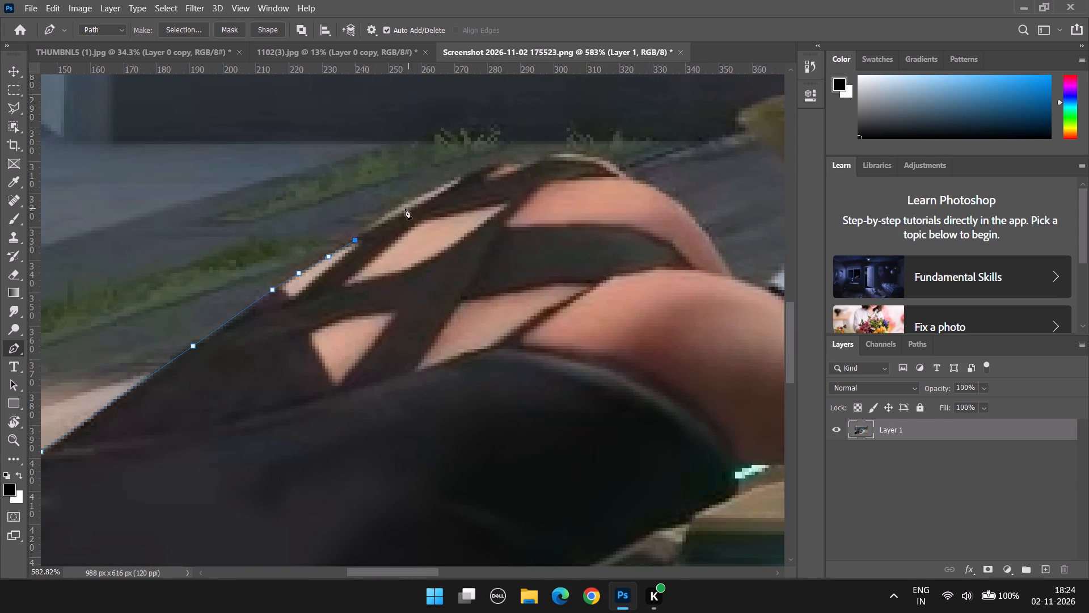
{"action": "left_click", "coordinate": [411, 198]}
{"action": "left_click", "coordinate": [458, 176]}
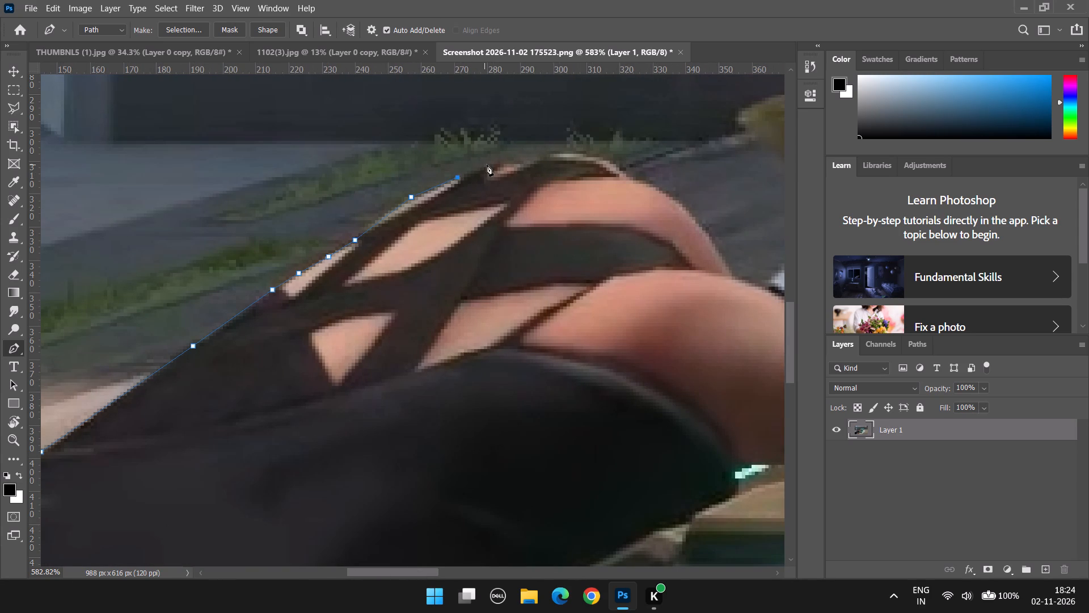
{"action": "left_click", "coordinate": [487, 165]}
{"action": "left_click", "coordinate": [508, 159]}
{"action": "left_click", "coordinate": [524, 161]}
{"action": "left_click", "coordinate": [533, 161]}
{"action": "left_click", "coordinate": [550, 156]}
{"action": "left_click", "coordinate": [564, 154]}
{"action": "left_click", "coordinate": [583, 153]}
{"action": "left_click", "coordinate": [601, 161]}
{"action": "left_click", "coordinate": [625, 167]}
{"action": "key", "text": "ctrl+z"}
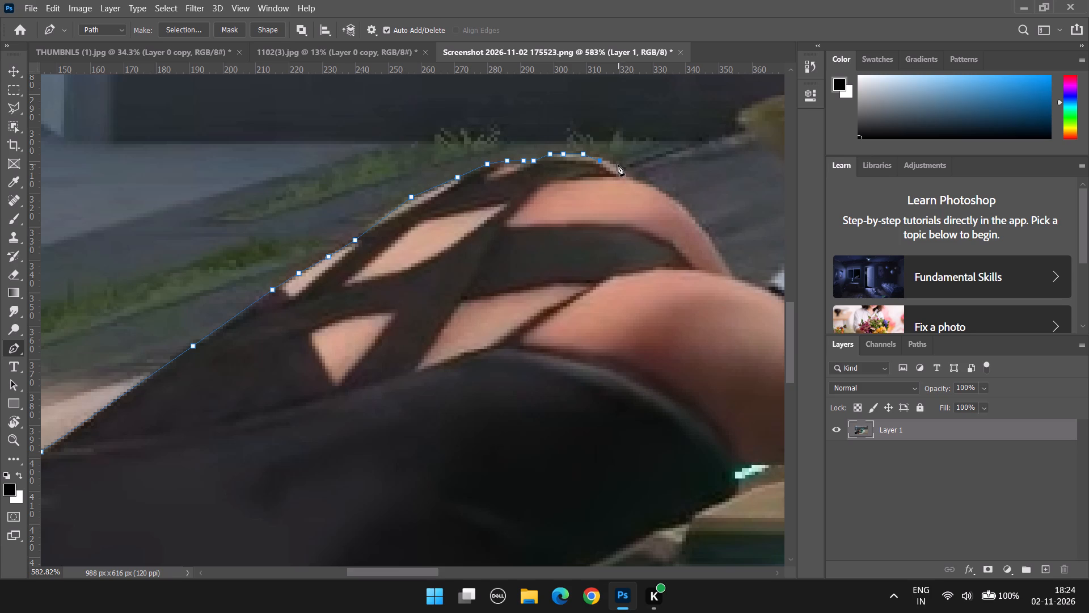
{"action": "left_click", "coordinate": [618, 165]}
Trace the Pen path down the shoulder's outer curve to the notch where it meets the rounded upper arm.
{"action": "left_click", "coordinate": [625, 175]}
{"action": "left_click", "coordinate": [632, 179]}
{"action": "left_click", "coordinate": [648, 183]}
{"action": "left_click", "coordinate": [666, 195]}
{"action": "left_click", "coordinate": [688, 212]}
{"action": "left_click", "coordinate": [707, 229]}
{"action": "key", "text": "ctrl+z"}
{"action": "scroll", "coordinate": [720, 241], "scroll_direction": "up", "scroll_amount": 4, "text": "alt"}
{"action": "left_click_drag", "start_coordinate": [692, 217], "coordinate": [706, 232]}
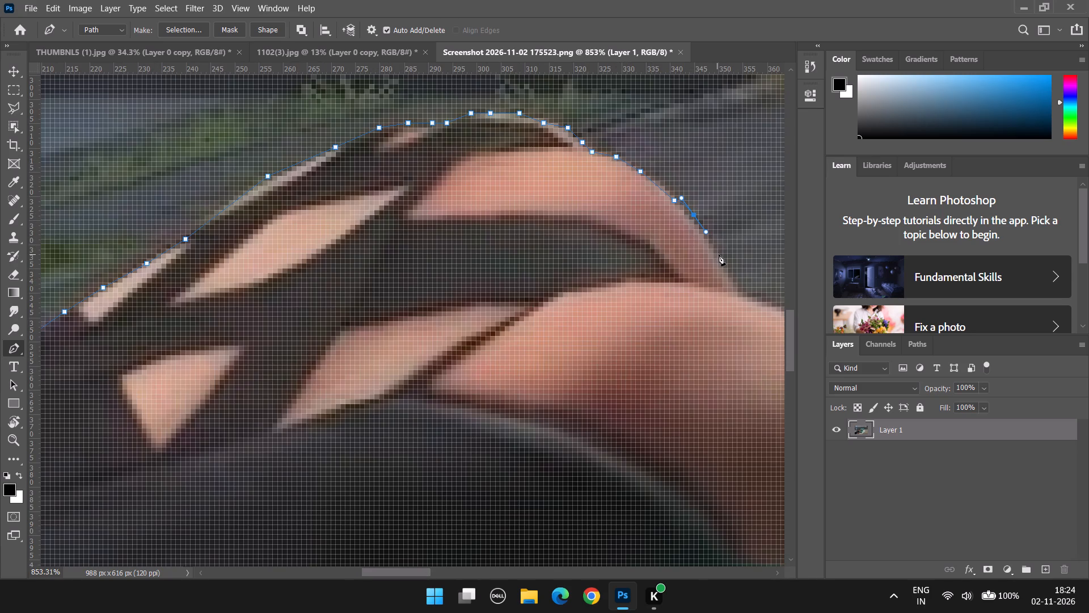
{"action": "left_click_drag", "start_coordinate": [719, 254], "coordinate": [726, 274]}
{"action": "left_click_drag", "start_coordinate": [731, 277], "coordinate": [737, 285]}
{"action": "left_click", "coordinate": [743, 293]}
Continue the Pen path across the top of the upper arm and the grey cuff to the gold weapon plate's corner.
{"action": "left_click_drag", "start_coordinate": [425, 574], "coordinate": [469, 569]}
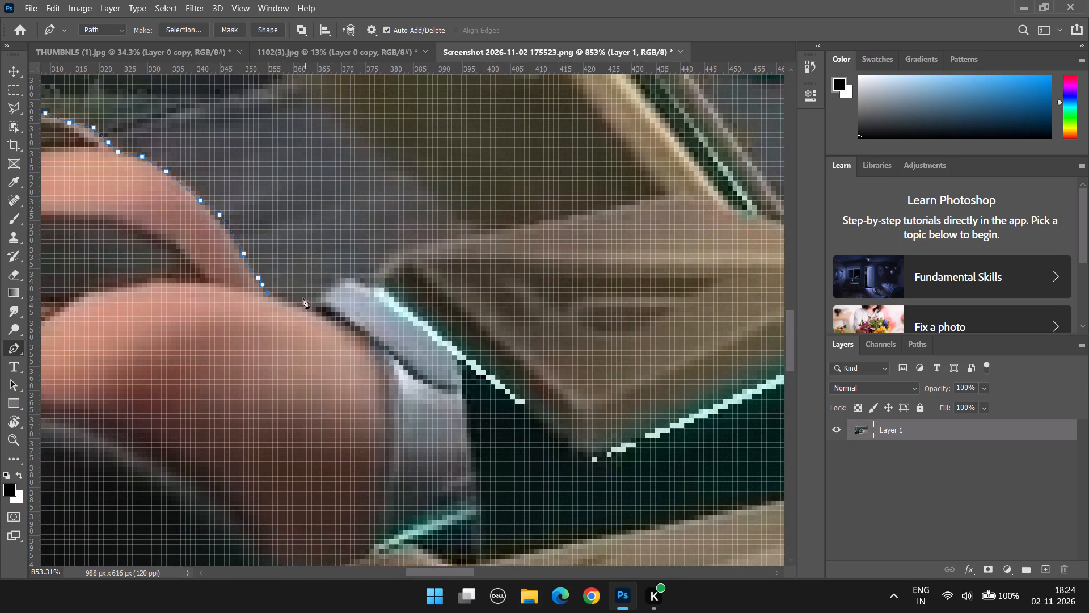
{"action": "left_click", "coordinate": [281, 299]}
{"action": "left_click", "coordinate": [308, 305]}
{"action": "left_click", "coordinate": [324, 289]}
{"action": "left_click", "coordinate": [341, 278]}
{"action": "scroll", "coordinate": [381, 271], "scroll_direction": "down", "scroll_amount": 13, "text": "alt"}
{"action": "scroll", "coordinate": [377, 284], "scroll_direction": "up", "scroll_amount": 8, "text": "alt"}
{"action": "left_click", "coordinate": [379, 269]}
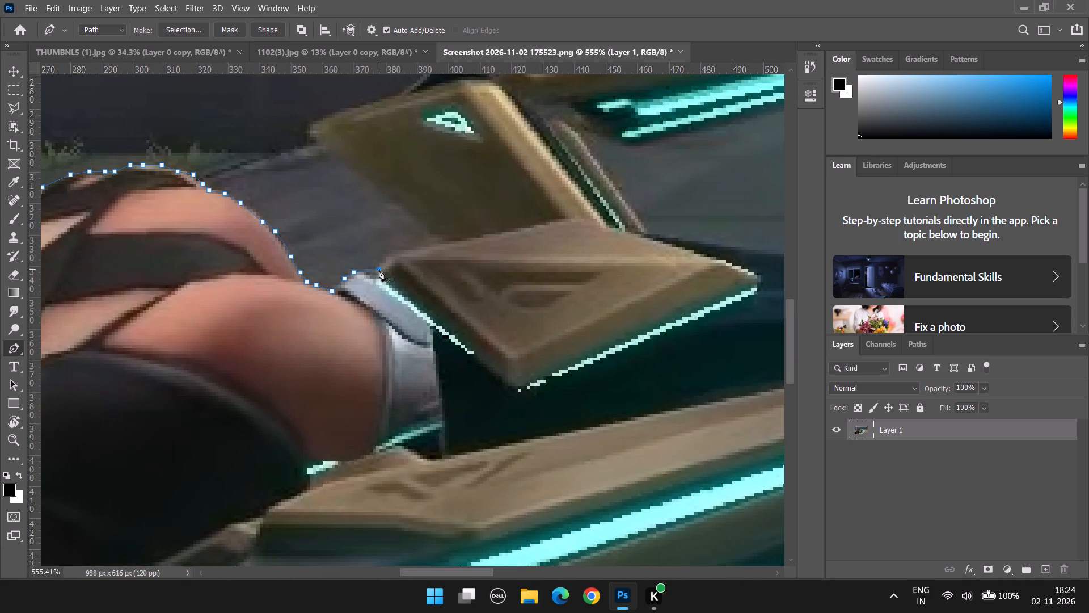
Trace the Pen path along the lower gold plate's top edge and around the tilted upper gold plate to its top edge.
{"action": "left_click", "coordinate": [390, 250]}
{"action": "left_click", "coordinate": [414, 245]}
{"action": "key", "text": "ctrl+z"}
{"action": "scroll", "coordinate": [414, 250], "scroll_direction": "up", "scroll_amount": 4, "text": "alt"}
{"action": "left_click", "coordinate": [450, 241]}
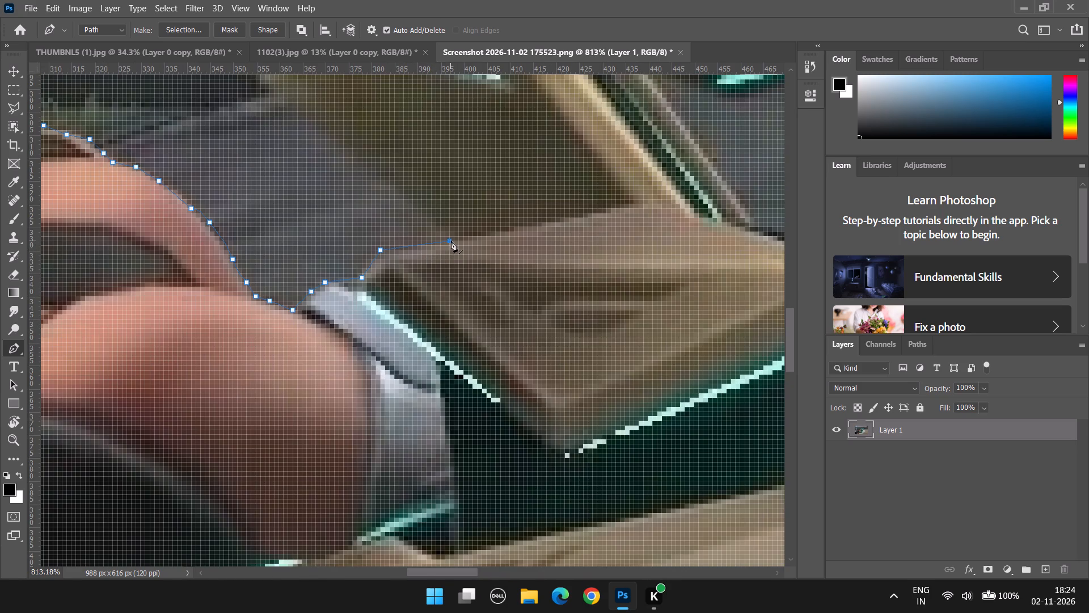
{"action": "scroll", "coordinate": [452, 241], "scroll_direction": "up", "scroll_amount": 3}
{"action": "scroll", "coordinate": [423, 250], "scroll_direction": "down", "scroll_amount": 8, "text": "alt"}
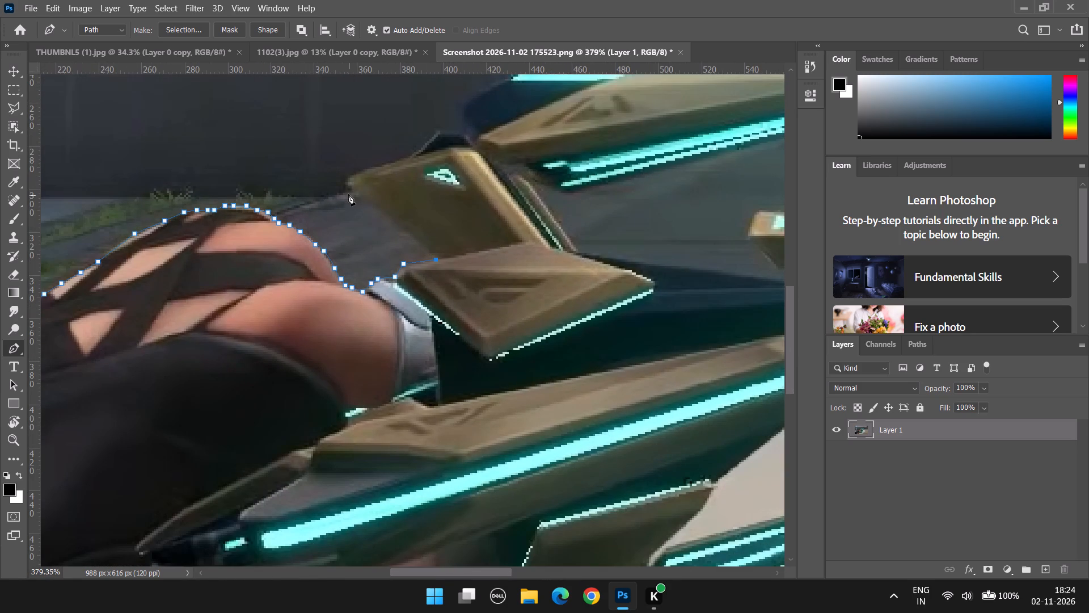
{"action": "left_click", "coordinate": [348, 188]}
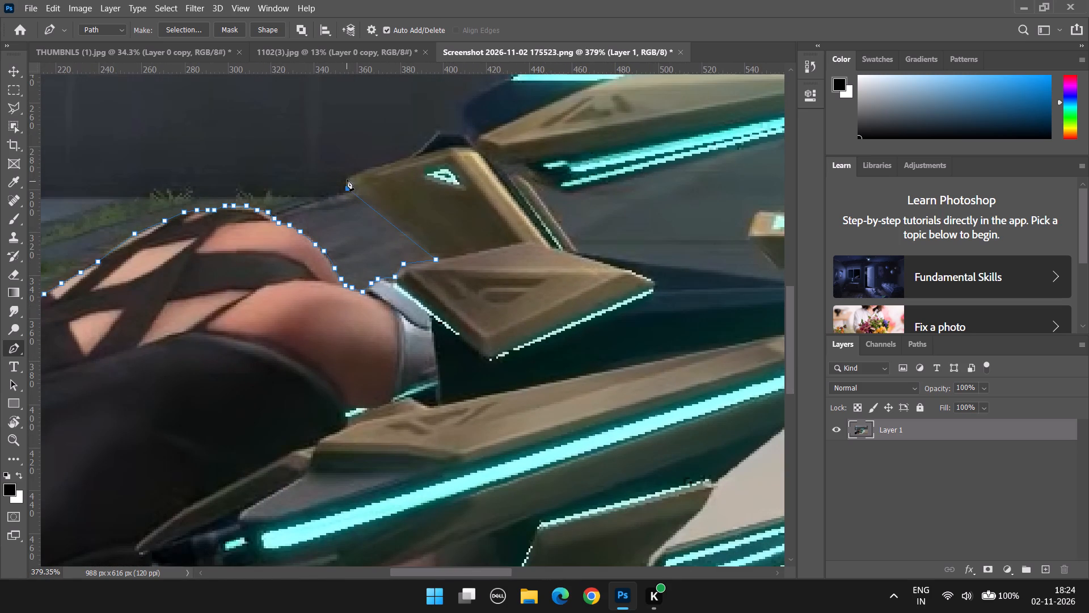
{"action": "left_click", "coordinate": [348, 179]}
{"action": "left_click", "coordinate": [354, 174]}
{"action": "left_click", "coordinate": [393, 163]}
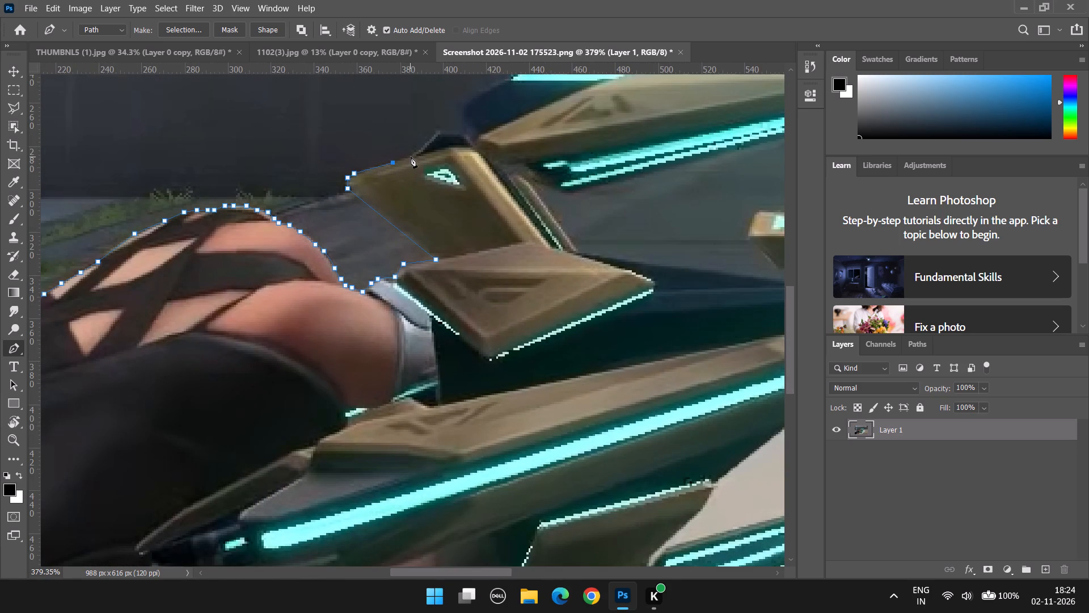
{"action": "left_click", "coordinate": [411, 157]}
Continue the Pen path around the small dark fin and through the notch to the rear corner of the upper gold blade.
{"action": "scroll", "coordinate": [430, 153], "scroll_direction": "down", "scroll_amount": 7, "text": "alt"}
{"action": "scroll", "coordinate": [462, 127], "scroll_direction": "up", "scroll_amount": 16}
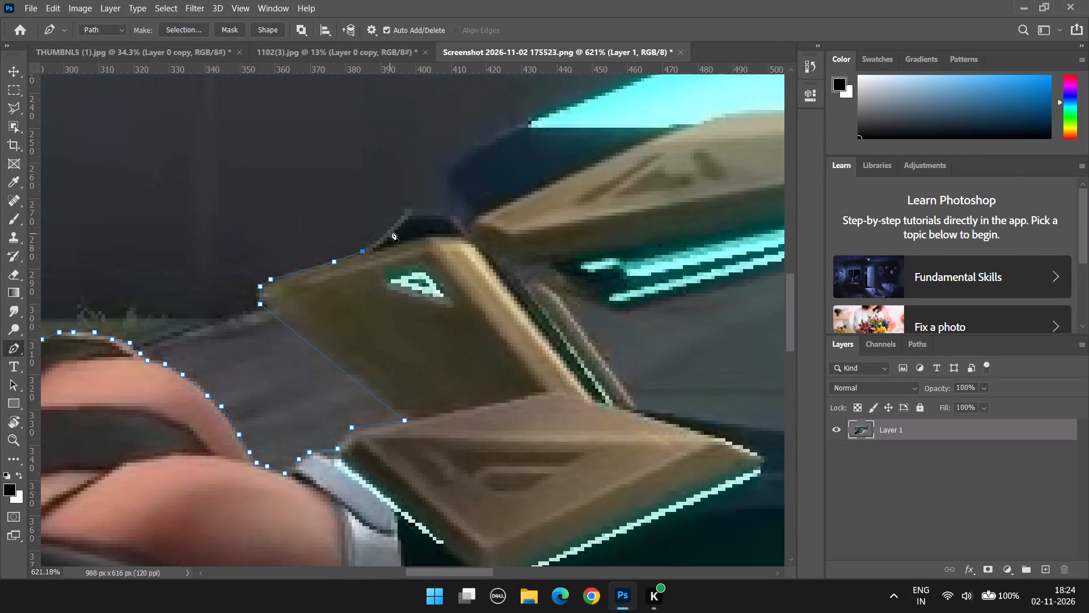
{"action": "left_click_drag", "start_coordinate": [407, 211], "coordinate": [411, 198]}
{"action": "left_click", "coordinate": [410, 211], "text": "alt"}
{"action": "left_click", "coordinate": [447, 215]}
{"action": "left_click", "coordinate": [465, 233]}
{"action": "left_click", "coordinate": [470, 222]}
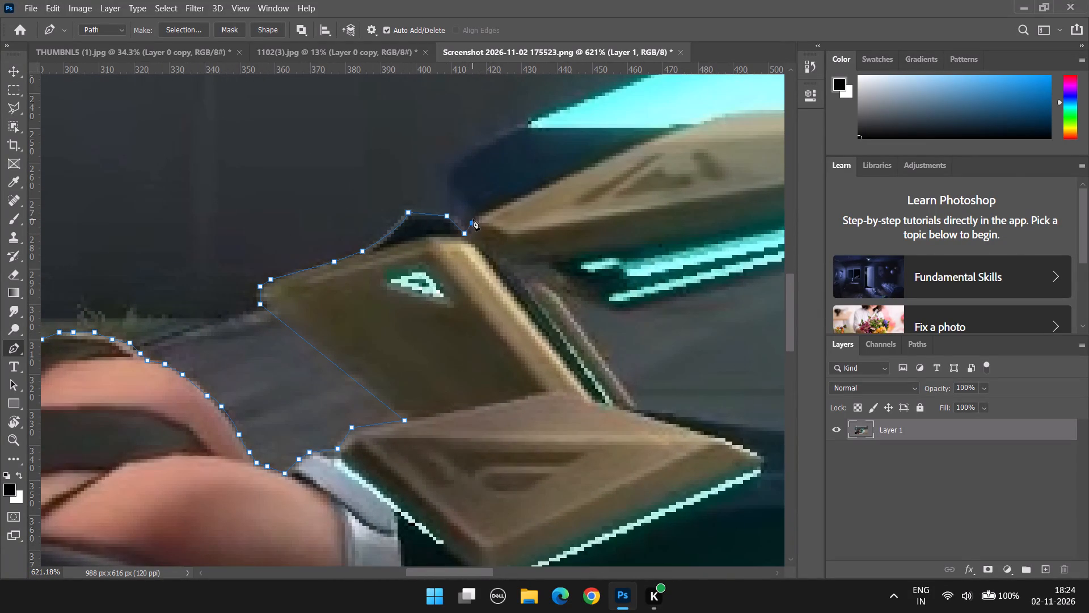
{"action": "left_click", "coordinate": [469, 213]}
{"action": "scroll", "coordinate": [595, 206], "scroll_direction": "down", "scroll_amount": 7, "text": "alt"}
{"action": "scroll", "coordinate": [580, 199], "scroll_direction": "up", "scroll_amount": 9, "text": "alt"}
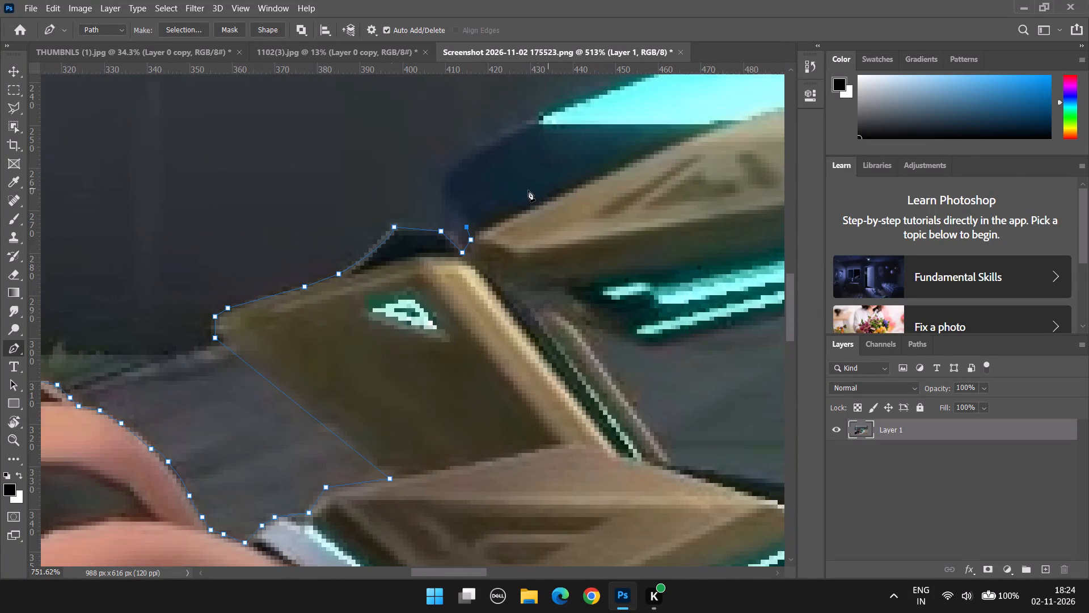
{"action": "left_click", "coordinate": [477, 230]}
{"action": "key", "text": "ctrl+z"}
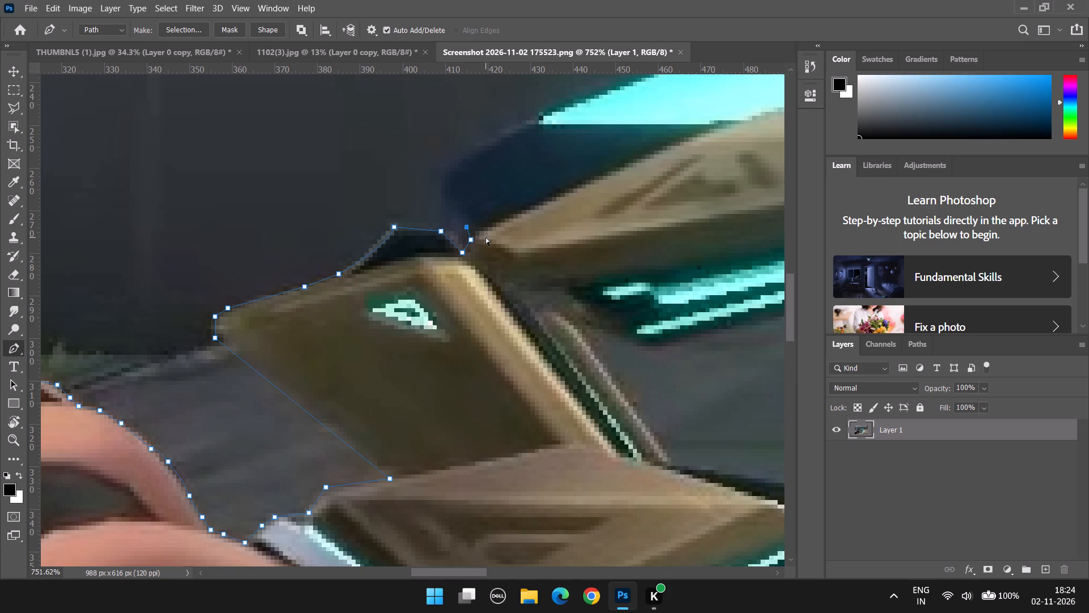
{"action": "key", "text": "ctrl+z"}
{"action": "left_click", "coordinate": [479, 229]}
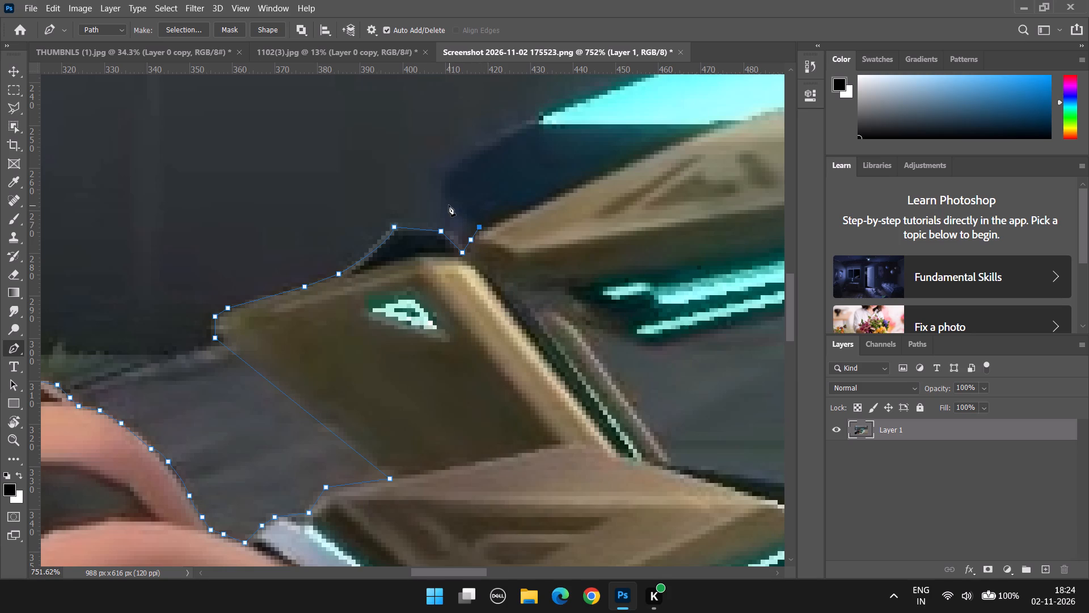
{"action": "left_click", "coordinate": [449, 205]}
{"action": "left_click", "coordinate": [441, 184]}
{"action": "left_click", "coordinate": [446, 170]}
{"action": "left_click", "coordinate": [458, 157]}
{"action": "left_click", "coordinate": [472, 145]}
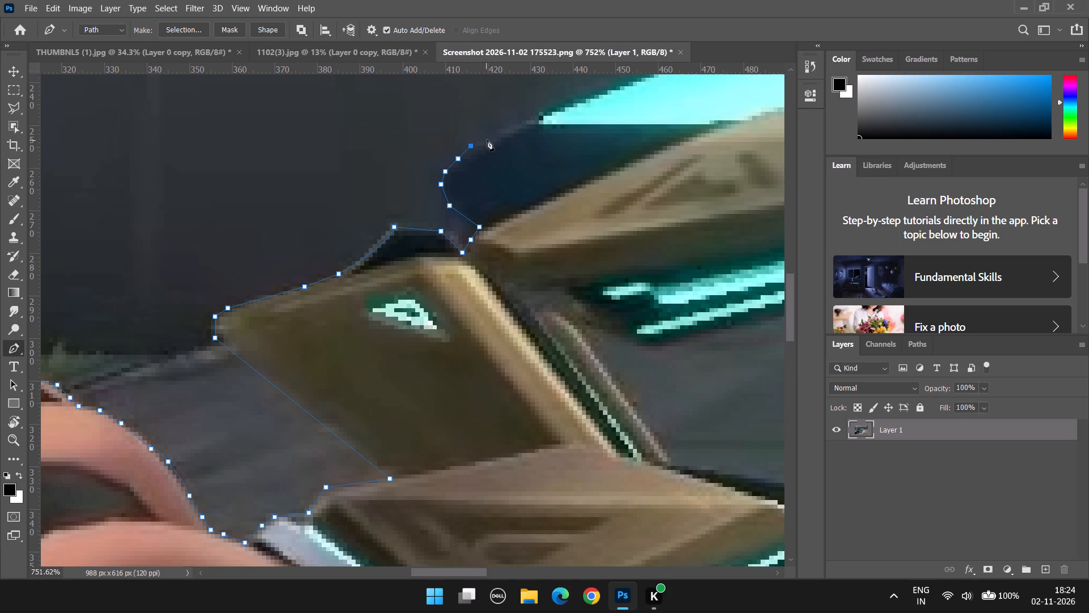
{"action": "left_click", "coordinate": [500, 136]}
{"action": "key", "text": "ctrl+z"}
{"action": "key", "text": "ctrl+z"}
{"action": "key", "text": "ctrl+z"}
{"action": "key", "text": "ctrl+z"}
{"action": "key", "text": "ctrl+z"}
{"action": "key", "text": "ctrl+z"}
Trace the Pen path around the rounded dark blue back of the upper blade to the start of its cyan glowing edge.
{"action": "scroll", "coordinate": [451, 224], "scroll_direction": "up", "scroll_amount": 7, "text": "alt"}
{"action": "scroll", "coordinate": [479, 229], "scroll_direction": "down", "scroll_amount": 4, "text": "alt"}
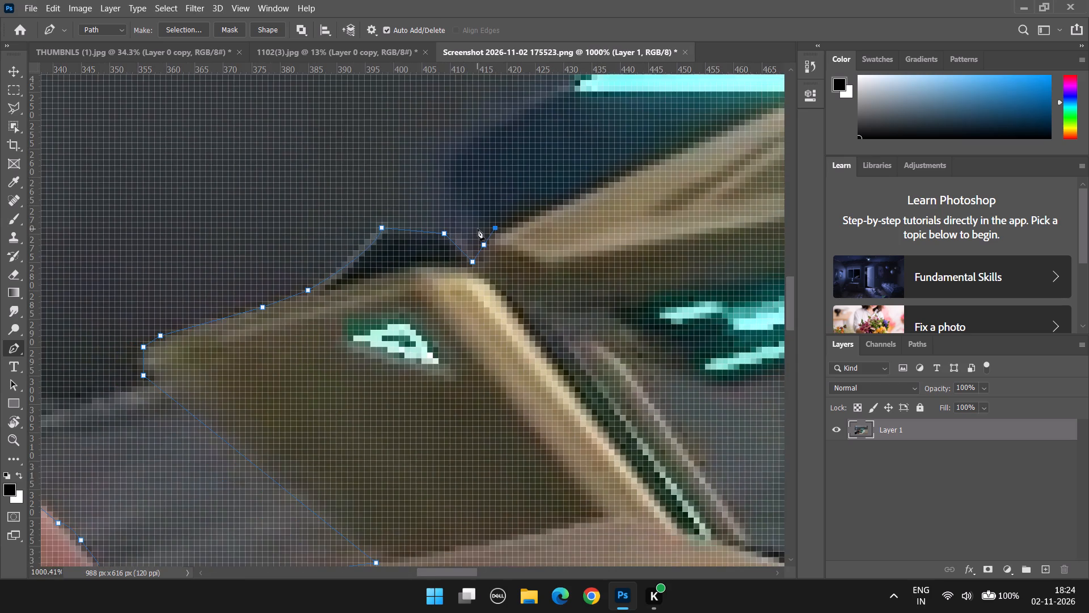
{"action": "scroll", "coordinate": [474, 221], "scroll_direction": "down", "scroll_amount": 12, "text": "alt"}
{"action": "scroll", "coordinate": [523, 195], "scroll_direction": "up", "scroll_amount": 3, "text": "alt"}
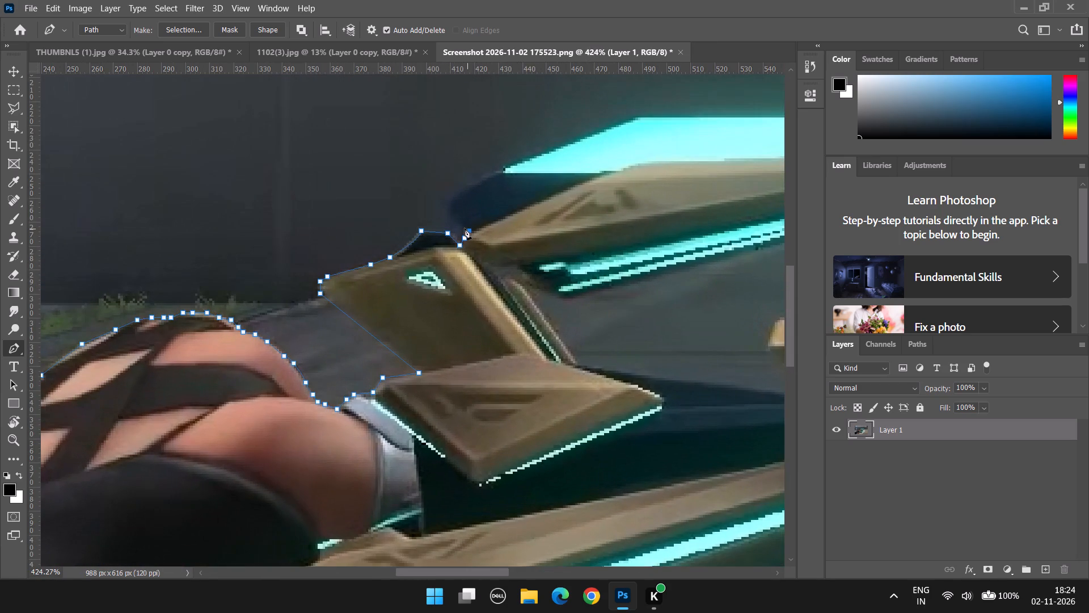
{"action": "left_click", "coordinate": [463, 227]}
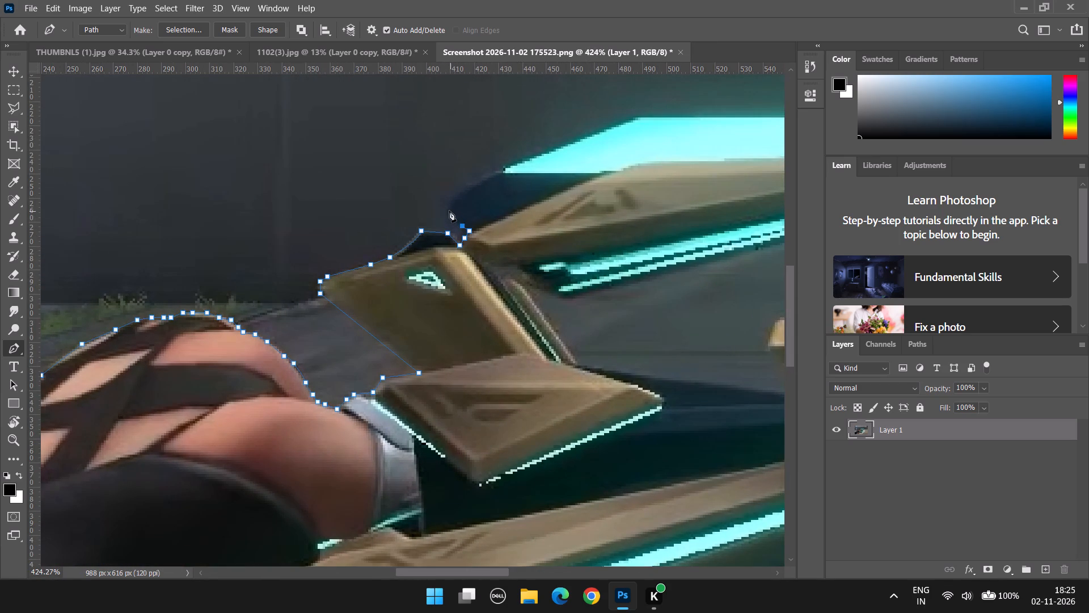
{"action": "left_click", "coordinate": [449, 211]}
{"action": "left_click", "coordinate": [450, 201]}
{"action": "left_click", "coordinate": [459, 191]}
{"action": "left_click", "coordinate": [474, 184]}
{"action": "left_click", "coordinate": [489, 177]}
{"action": "left_click", "coordinate": [504, 168]}
Extend the Pen path up the cyan blade's sloped edge and along its straight top edge, rounding the pointed tip.
{"action": "left_click", "coordinate": [534, 157]}
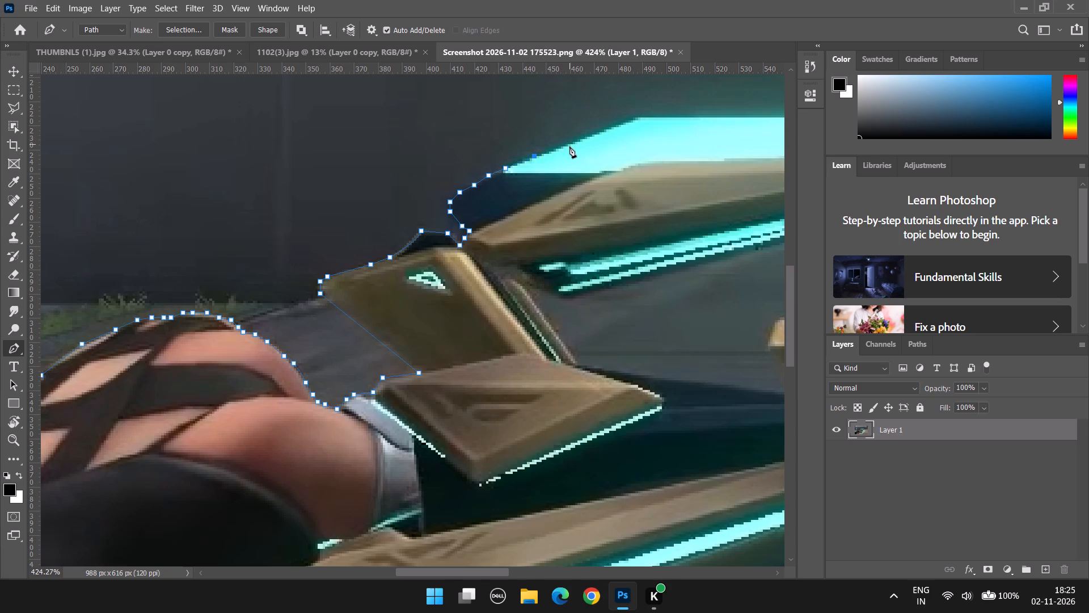
{"action": "left_click", "coordinate": [573, 142]}
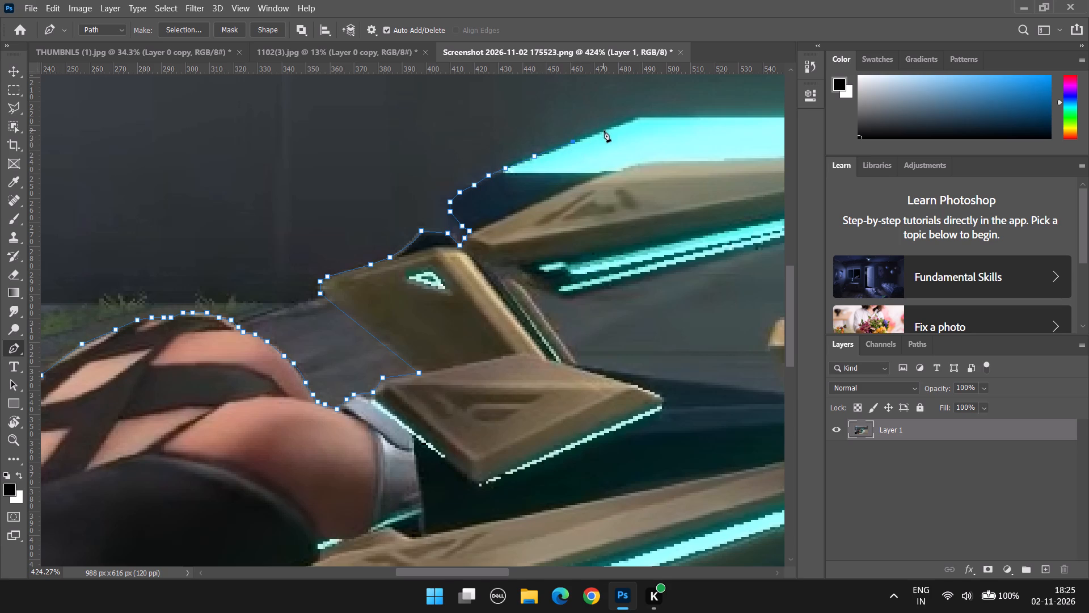
{"action": "left_click", "coordinate": [605, 132]}
{"action": "left_click", "coordinate": [634, 120]}
{"action": "left_click", "coordinate": [639, 117]}
{"action": "scroll", "coordinate": [679, 165], "scroll_direction": "down", "scroll_amount": 12, "text": "alt"}
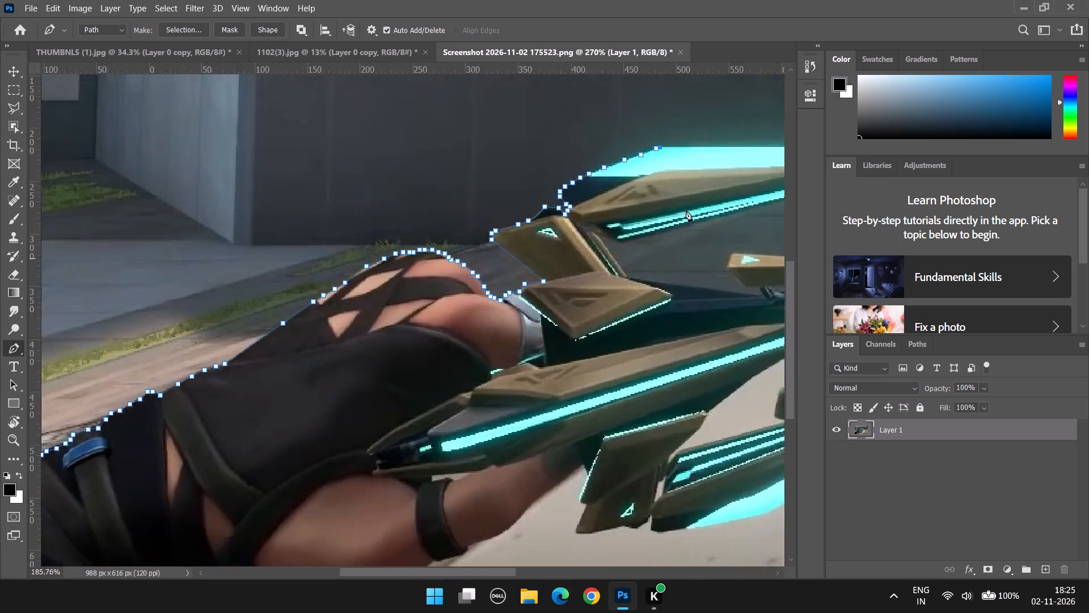
{"action": "left_click_drag", "start_coordinate": [473, 574], "coordinate": [563, 583]}
{"action": "scroll", "coordinate": [465, 138], "scroll_direction": "up", "scroll_amount": 5}
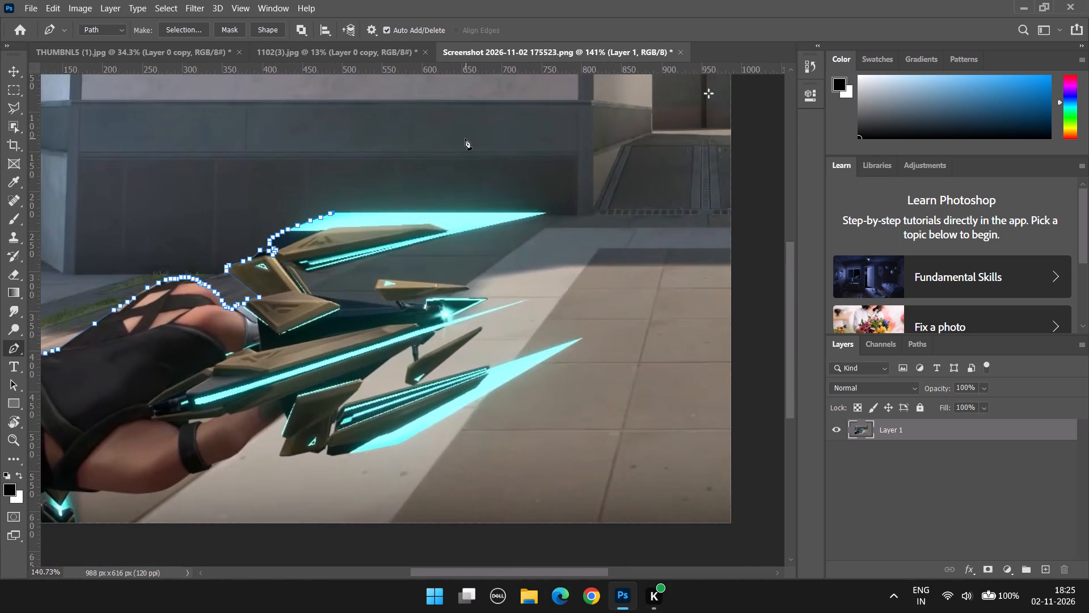
{"action": "scroll", "coordinate": [465, 138], "scroll_direction": "up", "scroll_amount": 8}
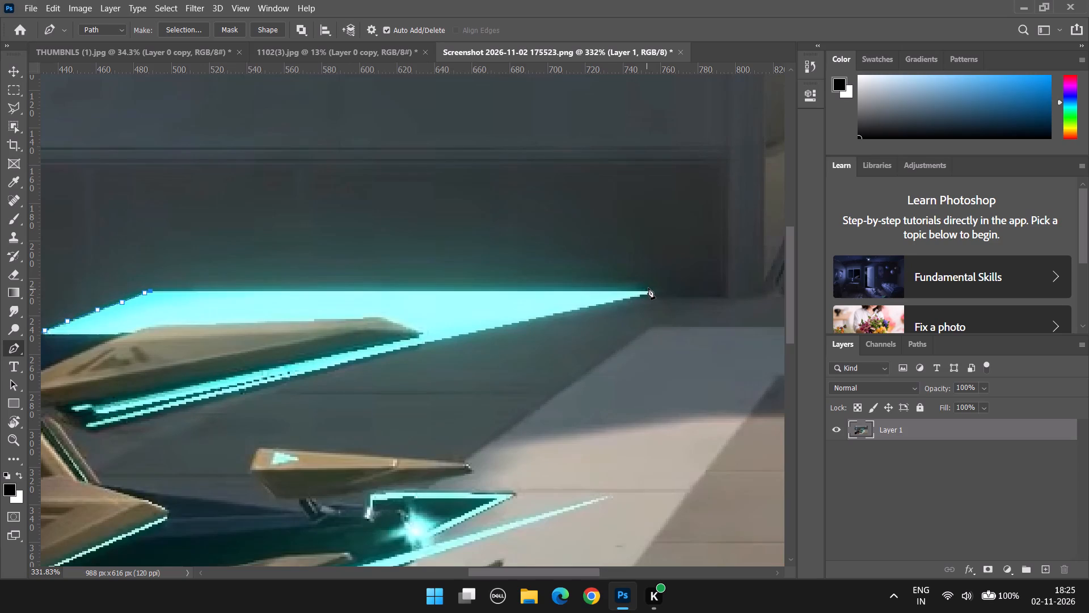
{"action": "left_click", "coordinate": [654, 291]}
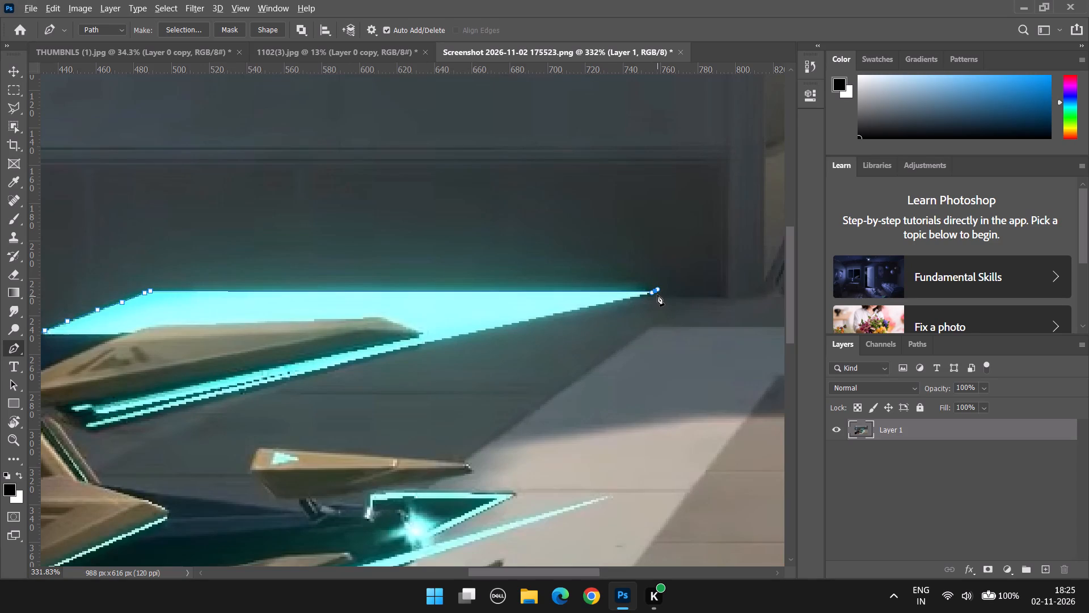
{"action": "left_click", "coordinate": [656, 291], "text": "alt"}
{"action": "scroll", "coordinate": [645, 337], "scroll_direction": "up", "scroll_amount": 20}
{"action": "scroll", "coordinate": [645, 337], "scroll_direction": "up", "scroll_amount": 3}
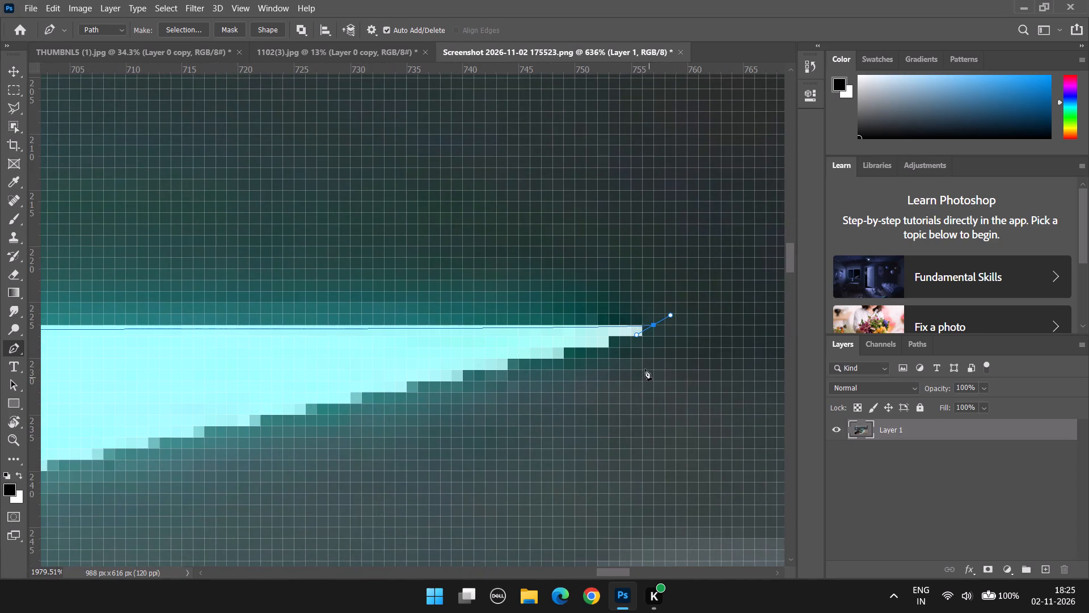
{"action": "left_click", "coordinate": [643, 339]}
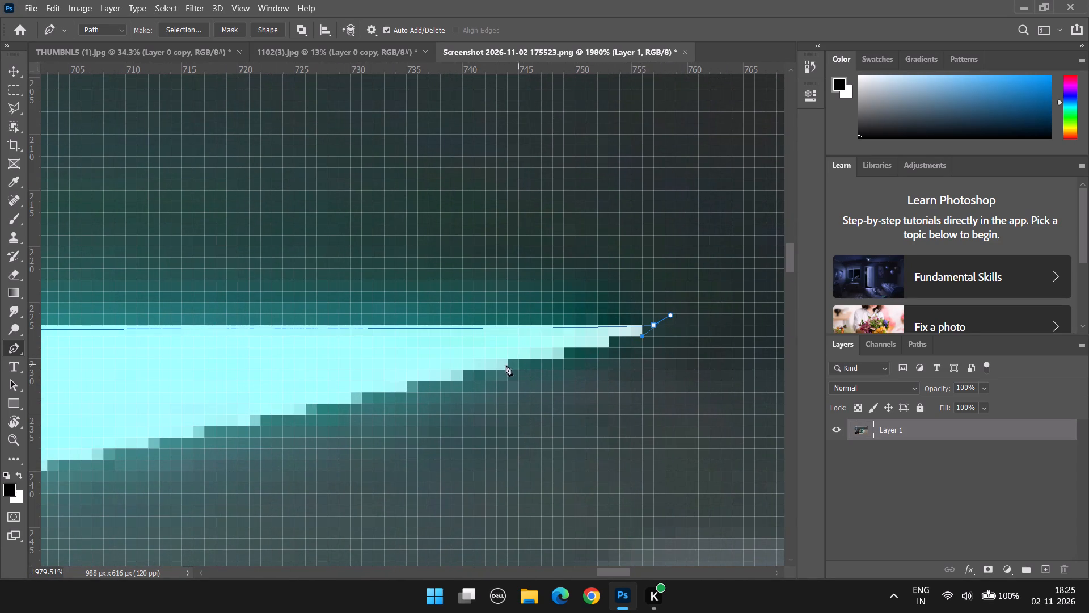
Continue the Pen path from the cyan blade's tip back along its underside to the lower glowing stripe.
{"action": "scroll", "coordinate": [494, 371], "scroll_direction": "down", "scroll_amount": 20, "text": "alt"}
{"action": "scroll", "coordinate": [494, 371], "scroll_direction": "down", "scroll_amount": 1, "text": "alt"}
{"action": "left_click_drag", "start_coordinate": [533, 572], "coordinate": [500, 570]}
{"action": "scroll", "coordinate": [418, 484], "scroll_direction": "down", "scroll_amount": 6}
{"action": "scroll", "coordinate": [332, 418], "scroll_direction": "up", "scroll_amount": 6, "text": "alt"}
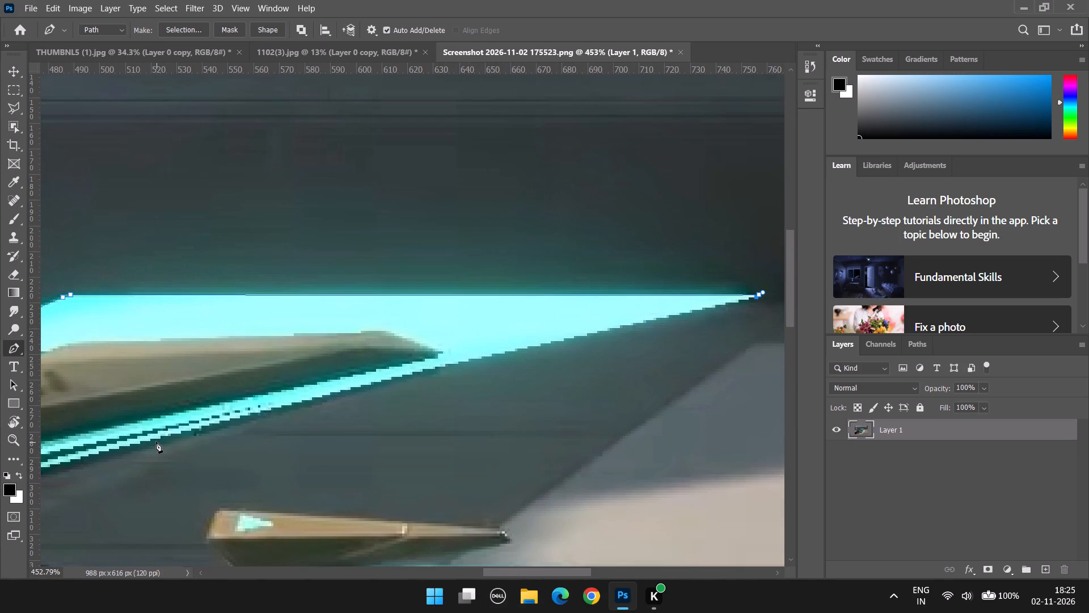
{"action": "left_click", "coordinate": [155, 441]}
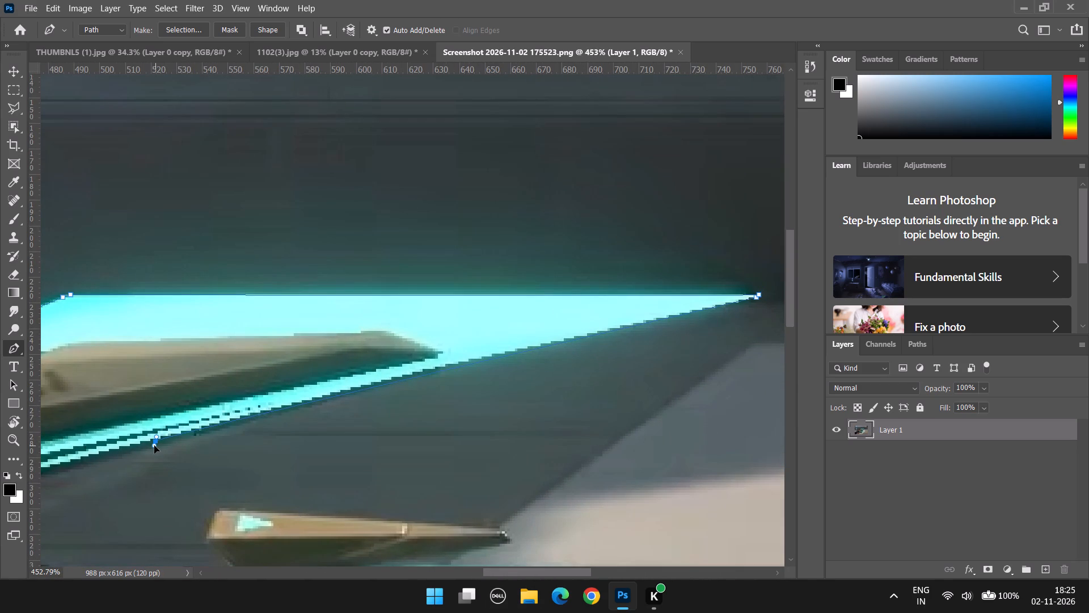
{"action": "left_click", "coordinate": [157, 444], "text": "alt"}
{"action": "key", "text": "ctrl+z"}
Trace the Pen path along the rest of the lower glowing stripe and around its rear end to the thin bronze strip.
{"action": "scroll", "coordinate": [177, 509], "scroll_direction": "down", "scroll_amount": 6}
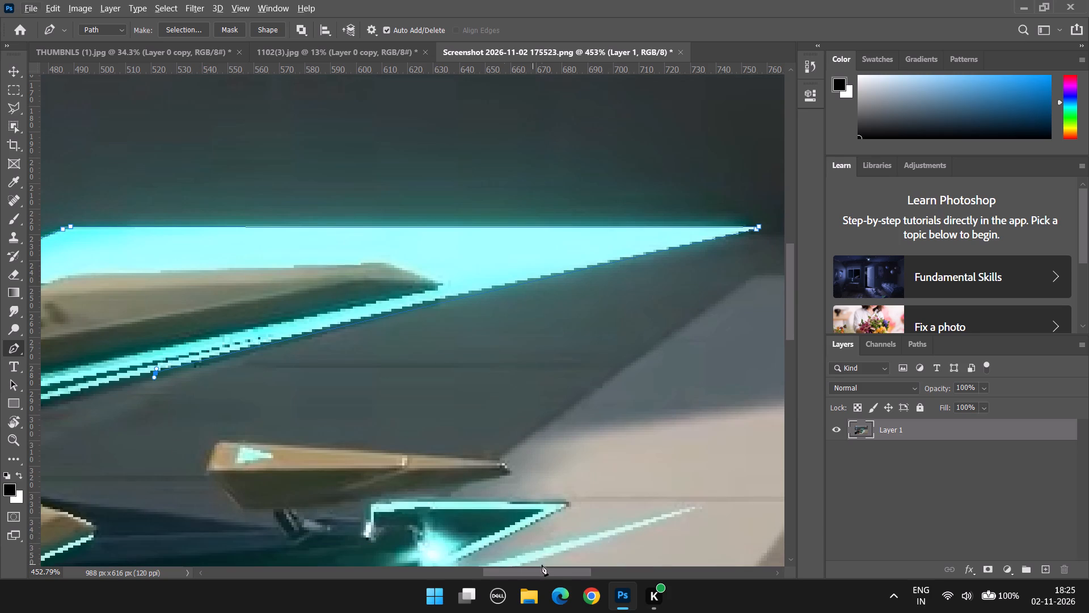
{"action": "left_click_drag", "start_coordinate": [520, 571], "coordinate": [463, 567]}
{"action": "scroll", "coordinate": [446, 443], "scroll_direction": "up", "scroll_amount": 4, "text": "alt"}
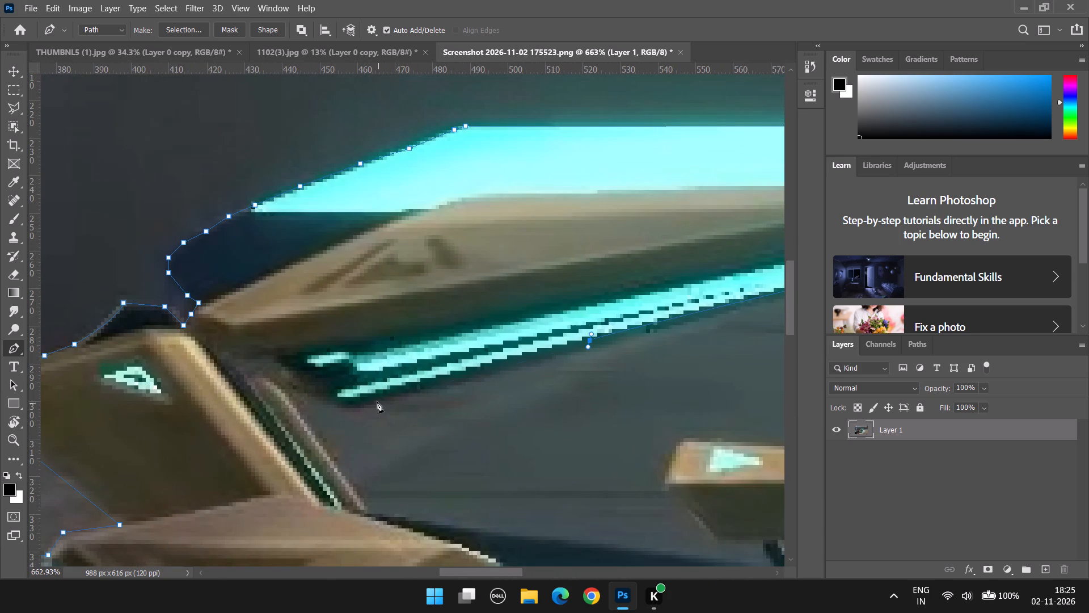
{"action": "left_click", "coordinate": [377, 401]}
{"action": "left_click", "coordinate": [337, 405]}
{"action": "key", "text": "ctrl+z"}
{"action": "left_click", "coordinate": [357, 408]}
{"action": "left_click", "coordinate": [330, 407]}
{"action": "left_click", "coordinate": [302, 393]}
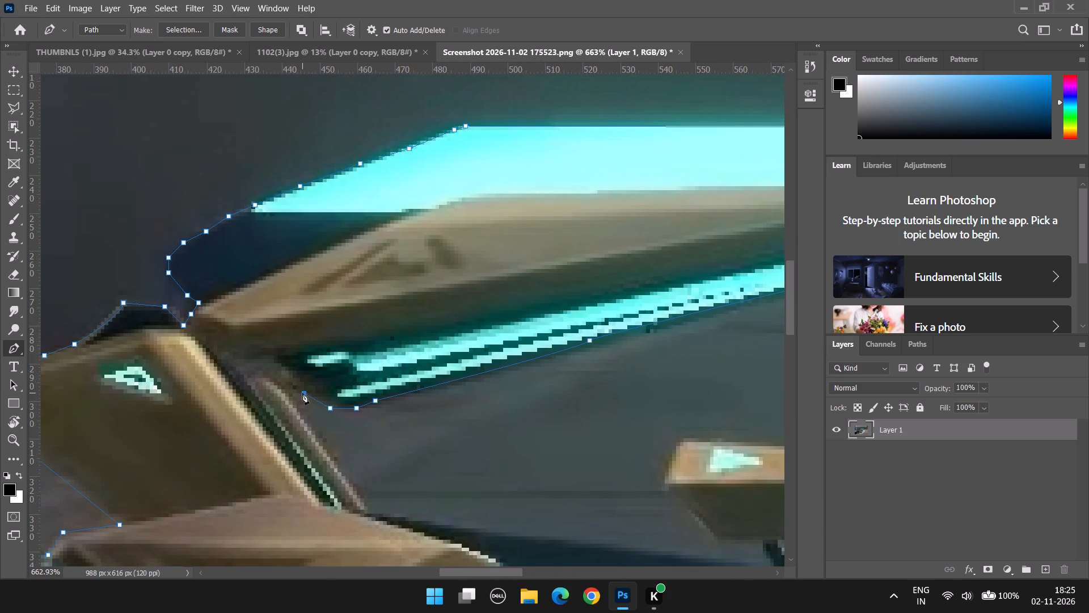
{"action": "left_click", "coordinate": [298, 391]}
Trace the Pen path down the outer edge of the thin bronze strip to where it meets the weapon's dark blue body.
{"action": "left_click", "coordinate": [306, 412]}
{"action": "left_click", "coordinate": [330, 447]}
{"action": "left_click", "coordinate": [352, 484]}
{"action": "left_click", "coordinate": [361, 505]}
{"action": "scroll", "coordinate": [374, 510], "scroll_direction": "down", "scroll_amount": 19, "text": "alt"}
{"action": "scroll", "coordinate": [512, 444], "scroll_direction": "up", "scroll_amount": 4, "text": "alt"}
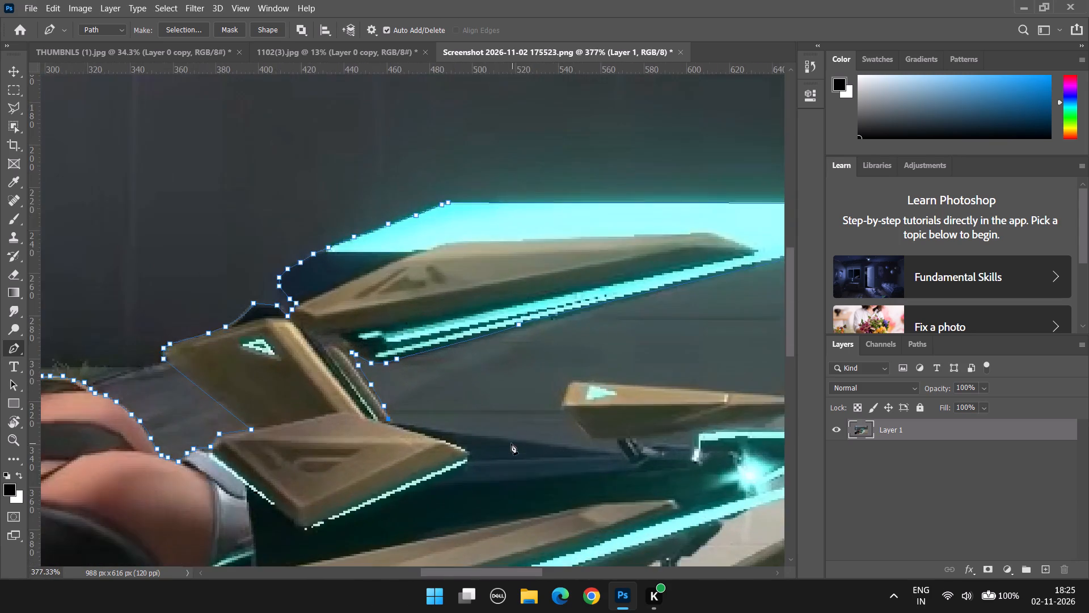
Trace the Pen path along the upper edge of the weapon's dark blue body to the dark strut beneath the small bronze fin.
{"action": "scroll", "coordinate": [511, 443], "scroll_direction": "up", "scroll_amount": 7, "text": "alt"}
{"action": "scroll", "coordinate": [322, 421], "scroll_direction": "up", "scroll_amount": 3, "text": "alt"}
{"action": "left_click", "coordinate": [299, 402]}
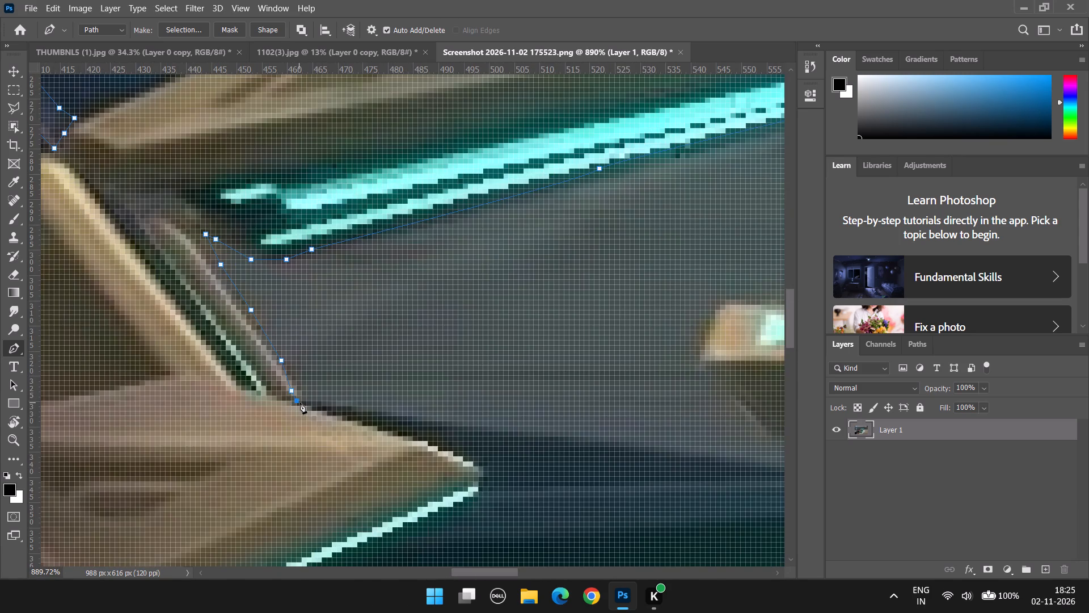
{"action": "scroll", "coordinate": [413, 419], "scroll_direction": "down", "scroll_amount": 5, "text": "alt"}
{"action": "left_click", "coordinate": [469, 430]}
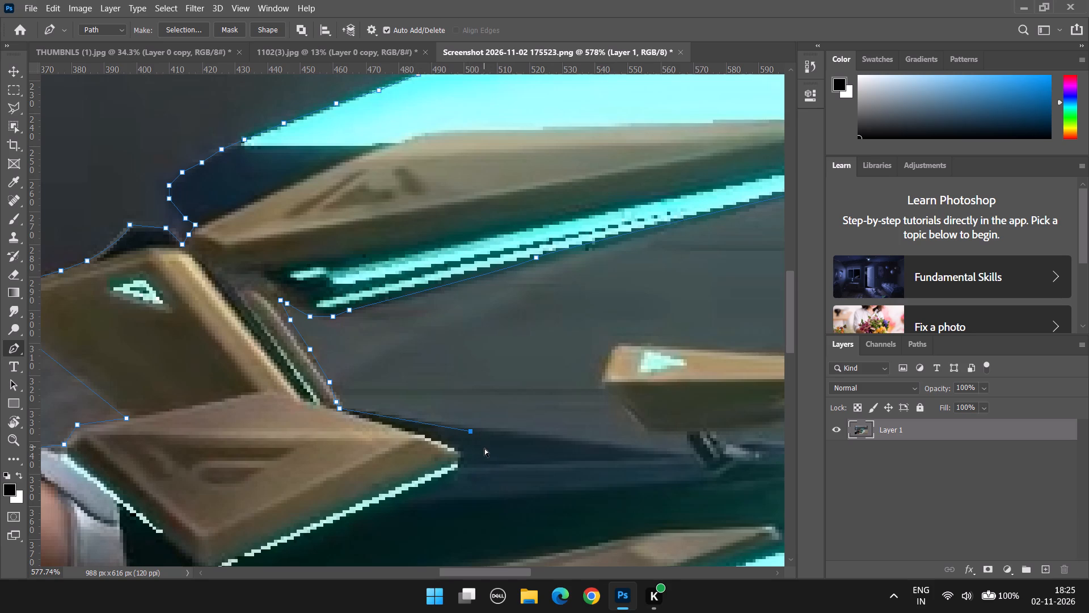
{"action": "key", "text": "ctrl+z"}
{"action": "scroll", "coordinate": [484, 448], "scroll_direction": "up", "scroll_amount": 4}
{"action": "left_click", "coordinate": [484, 436]}
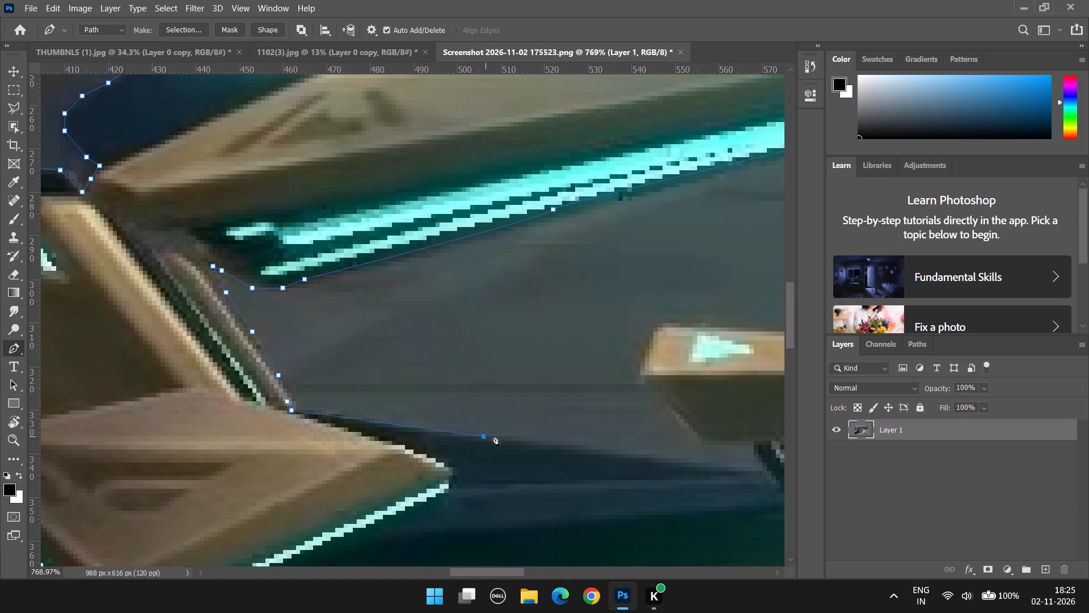
{"action": "left_click", "coordinate": [529, 440]}
{"action": "left_click", "coordinate": [558, 444]}
{"action": "left_click", "coordinate": [583, 448]}
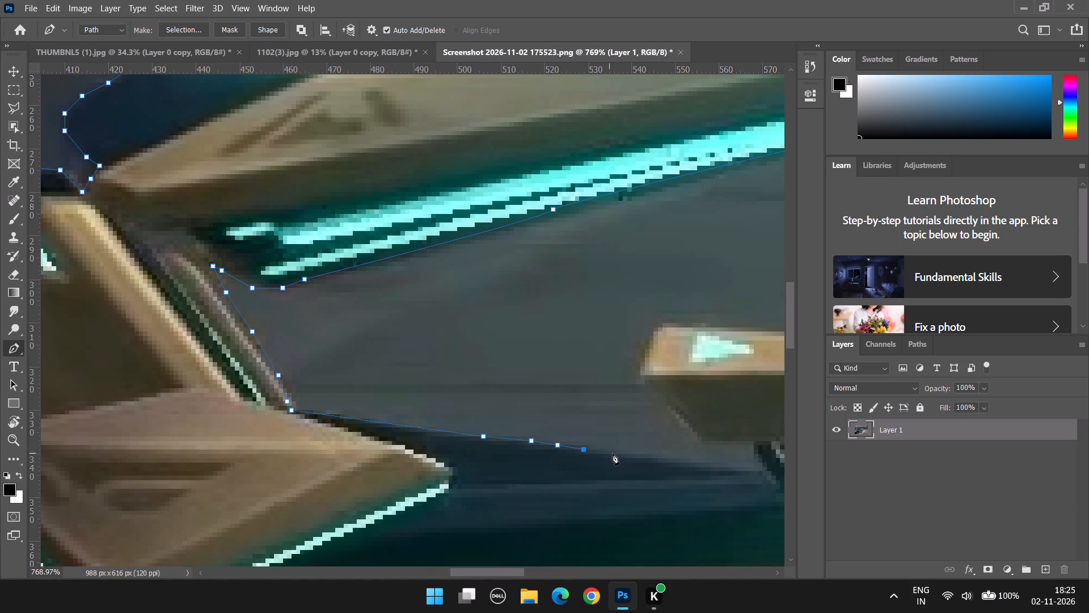
{"action": "left_click", "coordinate": [614, 454]}
{"action": "left_click", "coordinate": [652, 458]}
{"action": "left_click", "coordinate": [698, 465]}
{"action": "left_click", "coordinate": [742, 468]}
{"action": "left_click", "coordinate": [759, 468]}
Continue the Pen path up the strut and around the small bronze fin's lower slope and blunt rear end to its top corner.
{"action": "left_click", "coordinate": [751, 454]}
{"action": "left_click", "coordinate": [757, 442]}
{"action": "left_click", "coordinate": [703, 443]}
{"action": "left_click", "coordinate": [675, 414]}
{"action": "left_click", "coordinate": [655, 393]}
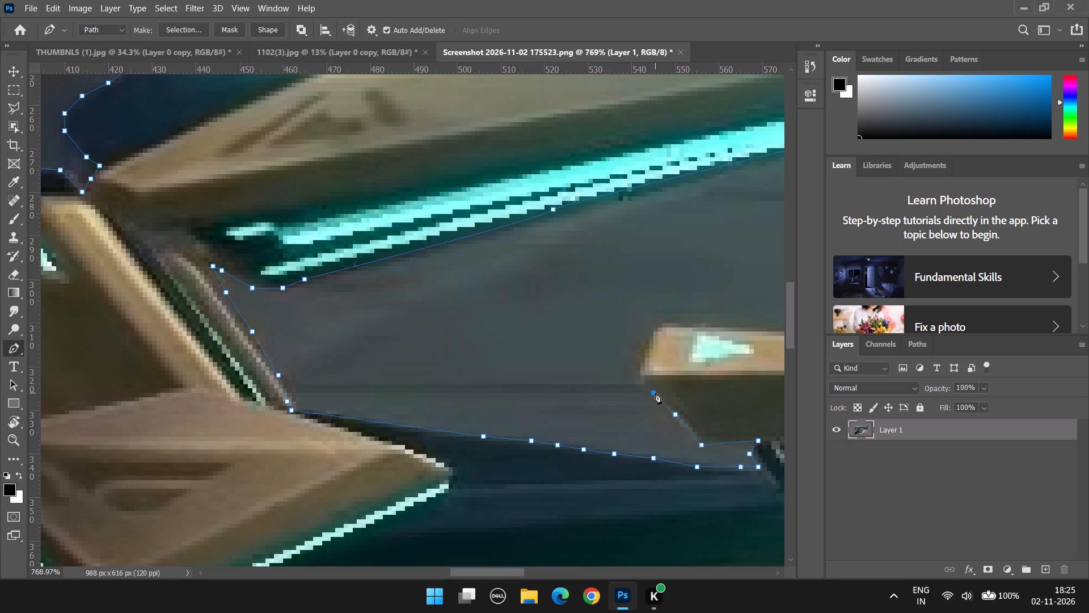
{"action": "left_click", "coordinate": [639, 377]}
{"action": "left_click", "coordinate": [645, 357]}
{"action": "left_click", "coordinate": [656, 338]}
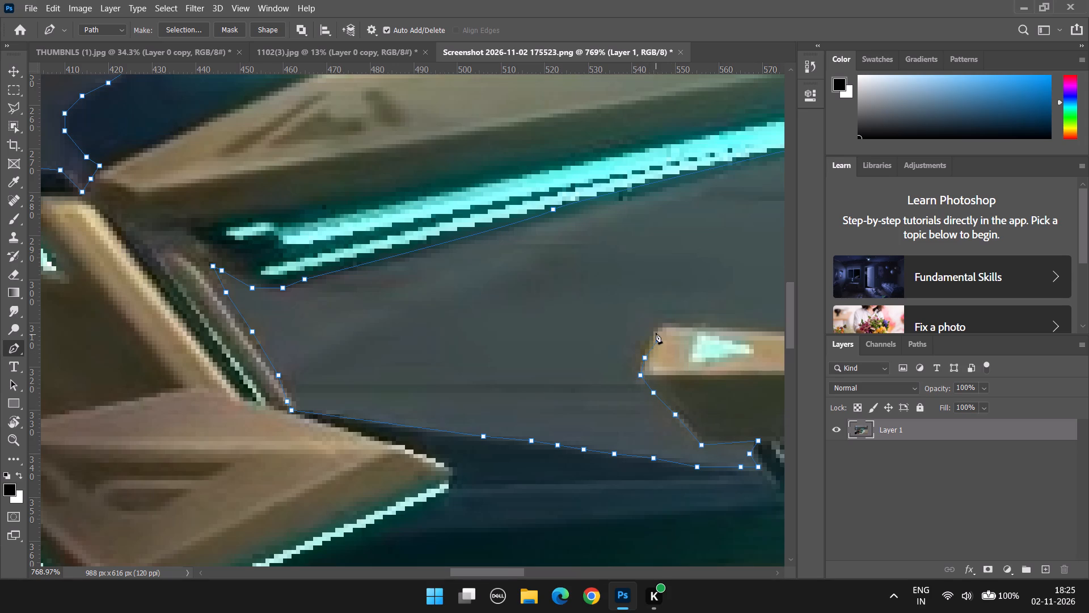
{"action": "key", "text": "ctrl+z"}
{"action": "left_click", "coordinate": [651, 340]}
{"action": "left_click", "coordinate": [656, 330]}
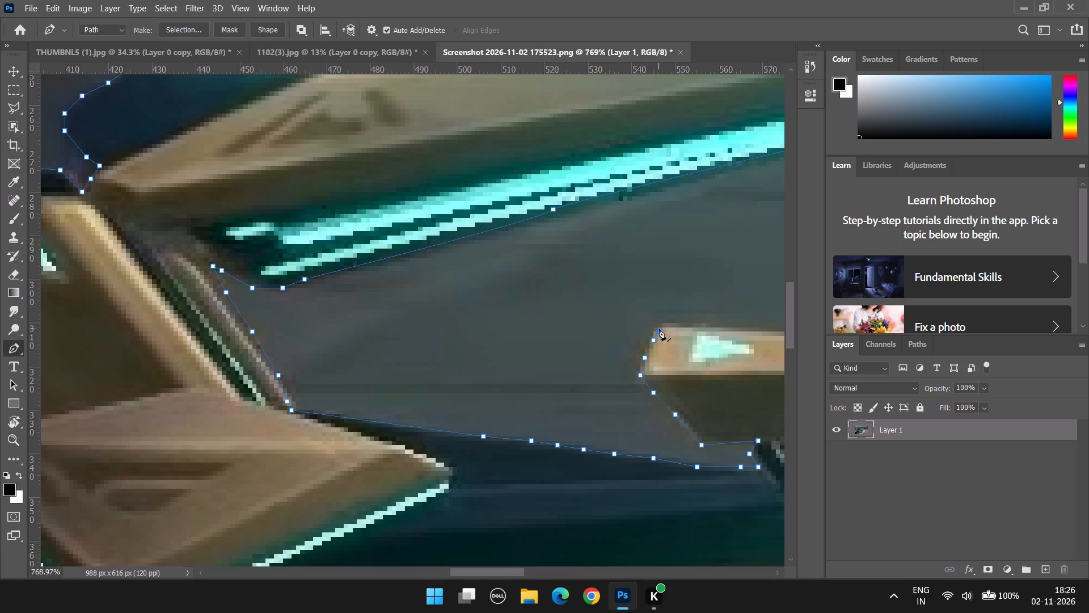
{"action": "left_click", "coordinate": [662, 326]}
Trace the Pen path along the small bronze fin's top edge to its pointed tip.
{"action": "left_click", "coordinate": [484, 570]}
{"action": "left_click_drag", "start_coordinate": [492, 570], "coordinate": [523, 567]}
{"action": "left_click_drag", "start_coordinate": [530, 567], "coordinate": [538, 567]}
{"action": "left_click", "coordinate": [250, 325]}
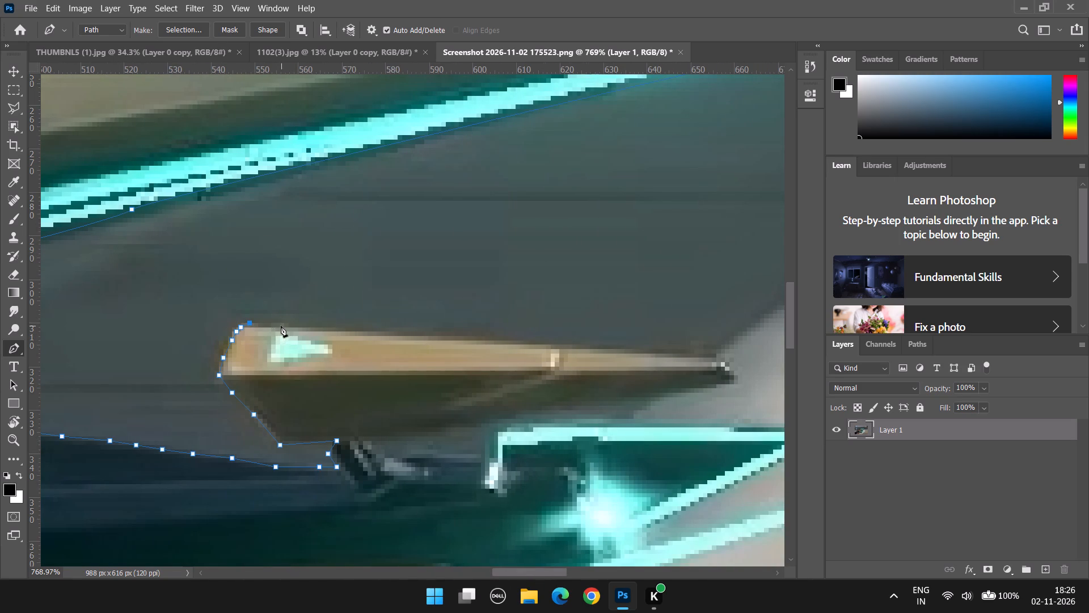
{"action": "left_click", "coordinate": [281, 326]}
{"action": "left_click", "coordinate": [319, 326]}
{"action": "left_click", "coordinate": [357, 334]}
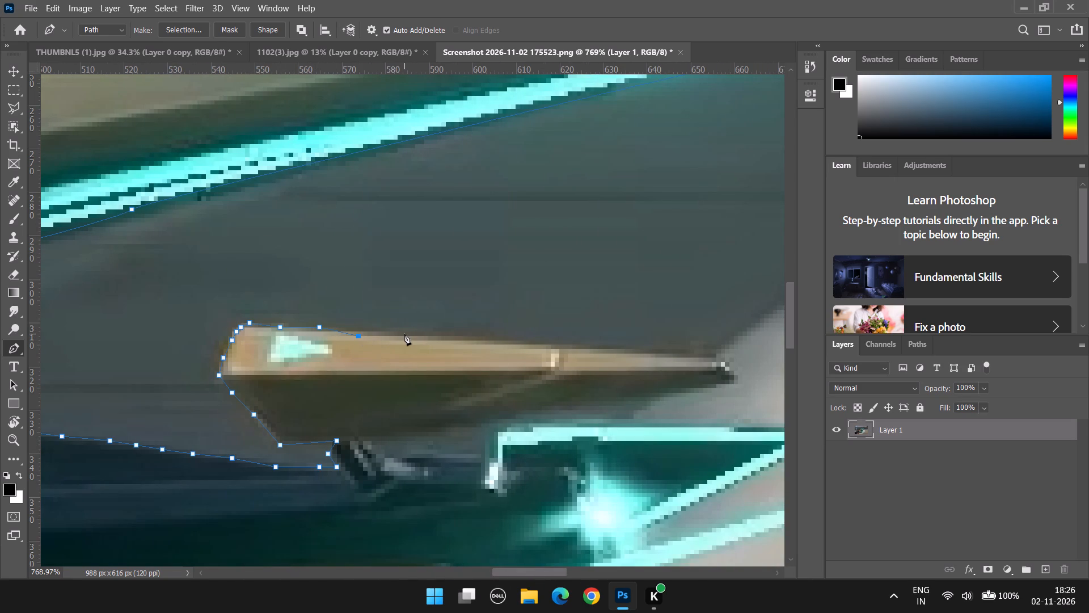
{"action": "left_click", "coordinate": [404, 334]}
{"action": "left_click", "coordinate": [449, 336]}
{"action": "left_click", "coordinate": [487, 342]}
{"action": "left_click", "coordinate": [531, 345]}
{"action": "left_click", "coordinate": [564, 349]}
{"action": "left_click", "coordinate": [626, 351]}
{"action": "left_click", "coordinate": [674, 351]}
{"action": "left_click", "coordinate": [723, 360]}
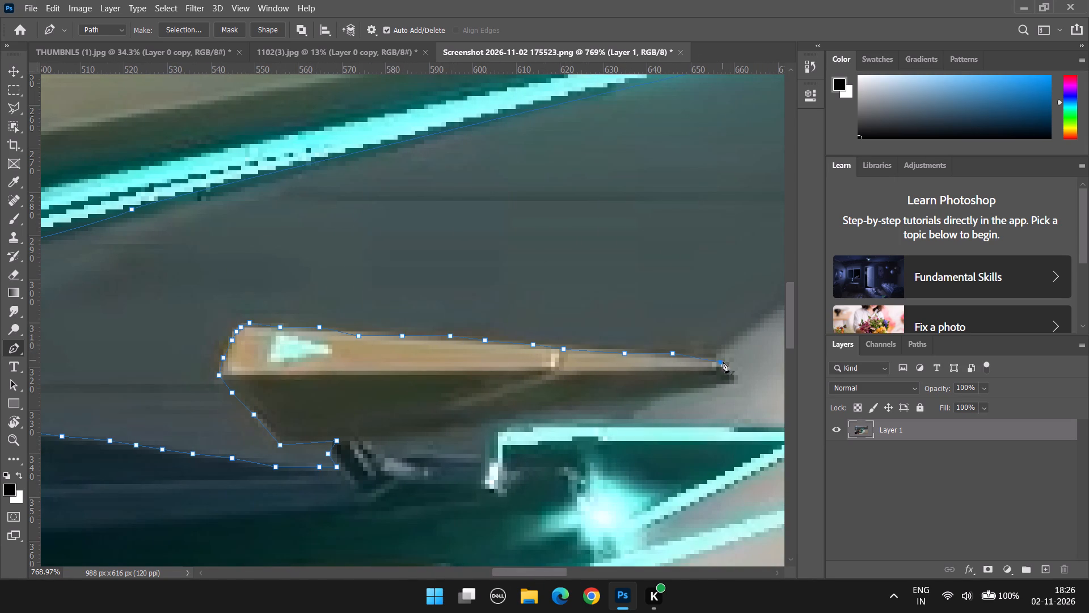
Round the small bronze fin's tip and bring the Pen path back along its underside to the dark strut.
{"action": "left_click", "coordinate": [733, 366]}
{"action": "left_click", "coordinate": [739, 380]}
{"action": "left_click", "coordinate": [715, 388]}
{"action": "left_click", "coordinate": [655, 397]}
{"action": "scroll", "coordinate": [548, 417], "scroll_direction": "down", "scroll_amount": 15, "text": "alt"}
{"action": "scroll", "coordinate": [507, 450], "scroll_direction": "up", "scroll_amount": 14, "text": "alt"}
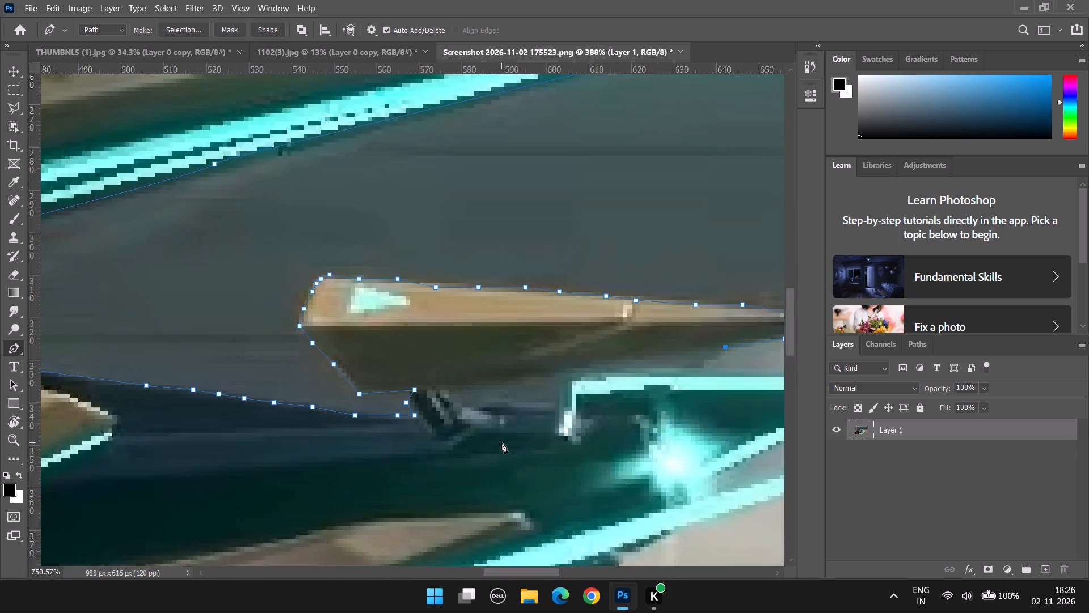
{"action": "scroll", "coordinate": [501, 442], "scroll_direction": "up", "scroll_amount": 6, "text": "alt"}
{"action": "left_click", "coordinate": [459, 342]}
{"action": "left_click", "coordinate": [401, 351]}
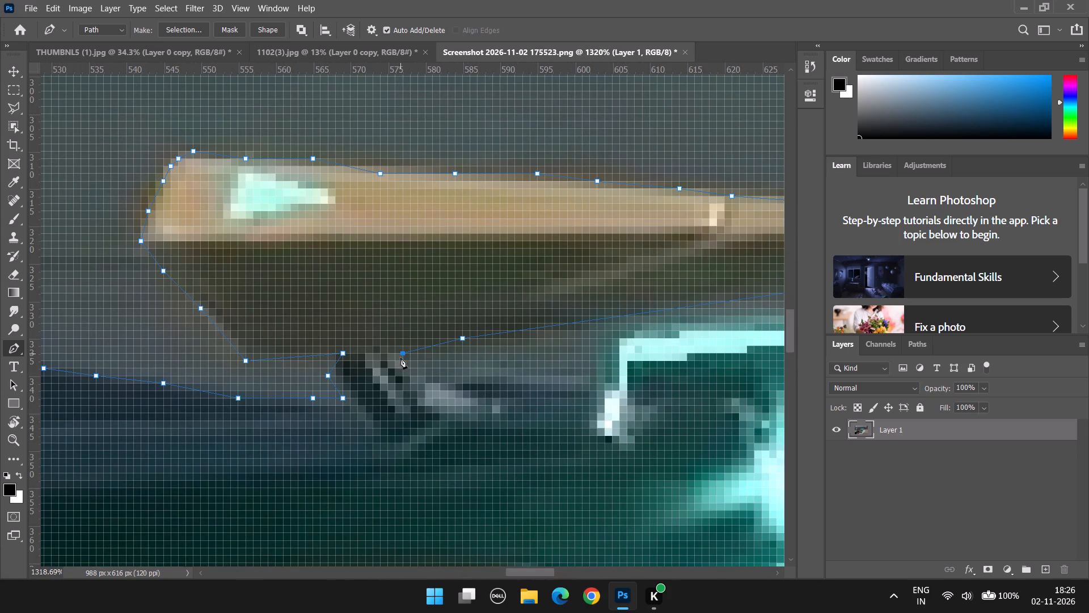
Trace the Pen path down the strut's other side and along the dark body to the cyan-edged triangle.
{"action": "left_click", "coordinate": [403, 366]}
{"action": "left_click", "coordinate": [425, 380]}
{"action": "left_click", "coordinate": [444, 384]}
{"action": "left_click", "coordinate": [476, 380]}
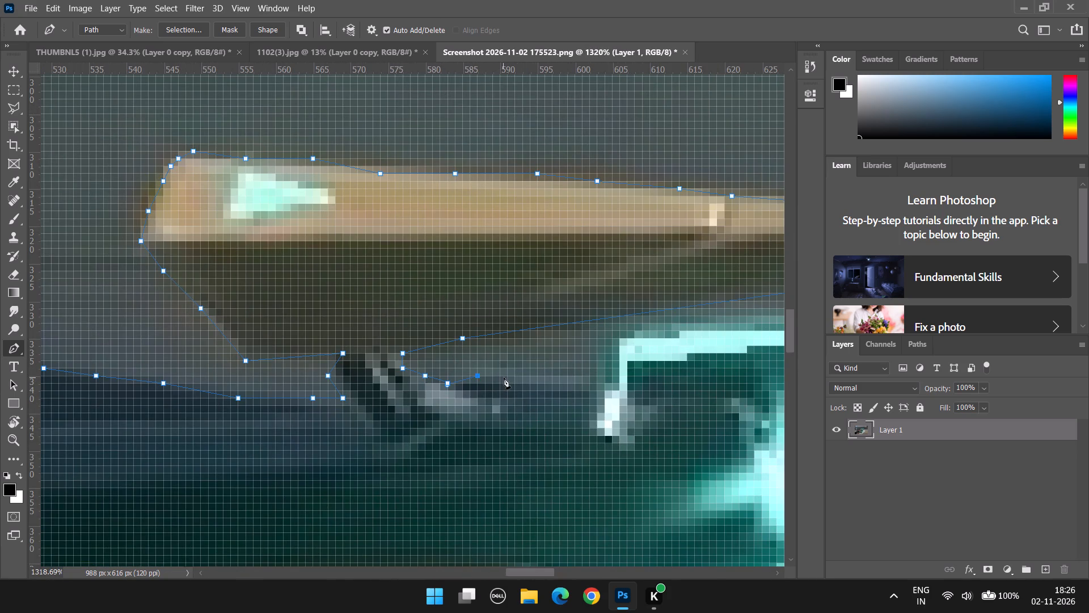
{"action": "left_click", "coordinate": [507, 377]}
{"action": "left_click", "coordinate": [549, 376]}
{"action": "left_click", "coordinate": [583, 371]}
{"action": "left_click", "coordinate": [604, 368]}
Bring the Pen path up around the rear upper corner of the cyan-edged triangle.
{"action": "scroll", "coordinate": [631, 359], "scroll_direction": "down", "scroll_amount": 14, "text": "alt"}
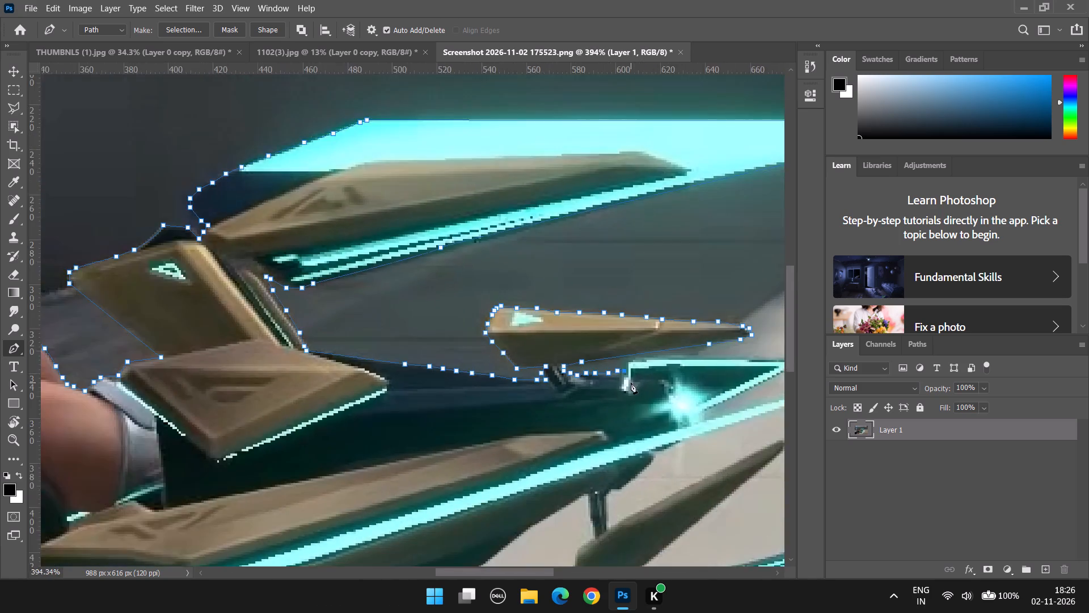
{"action": "scroll", "coordinate": [631, 383], "scroll_direction": "down", "scroll_amount": 6, "text": "alt"}
{"action": "scroll", "coordinate": [637, 397], "scroll_direction": "down", "scroll_amount": 12}
{"action": "left_click_drag", "start_coordinate": [530, 574], "coordinate": [541, 575]}
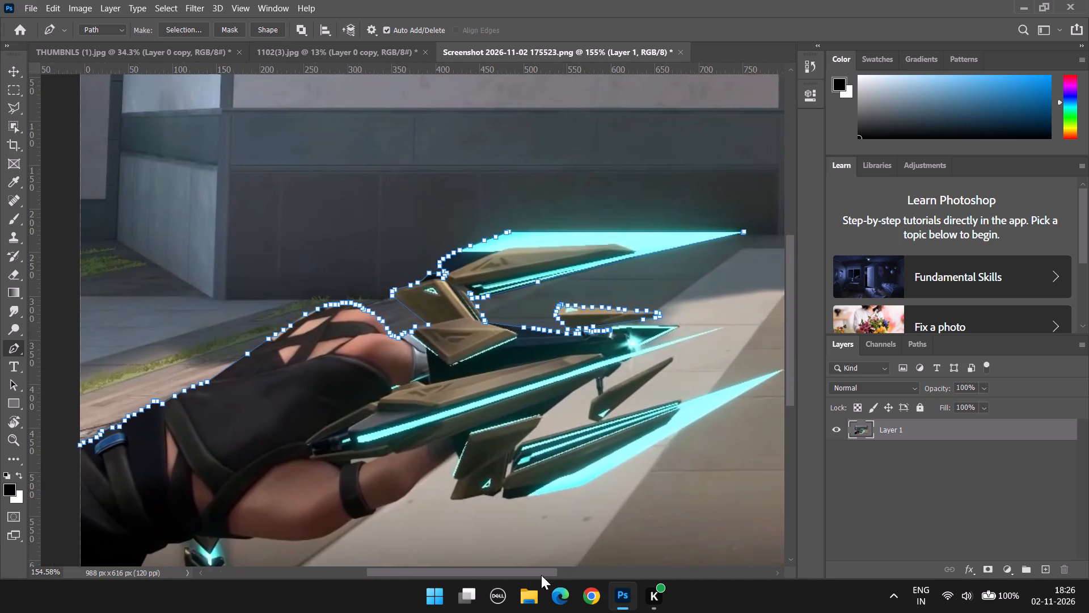
{"action": "left_click_drag", "start_coordinate": [541, 575], "coordinate": [564, 572]}
{"action": "scroll", "coordinate": [556, 309], "scroll_direction": "up", "scroll_amount": 7}
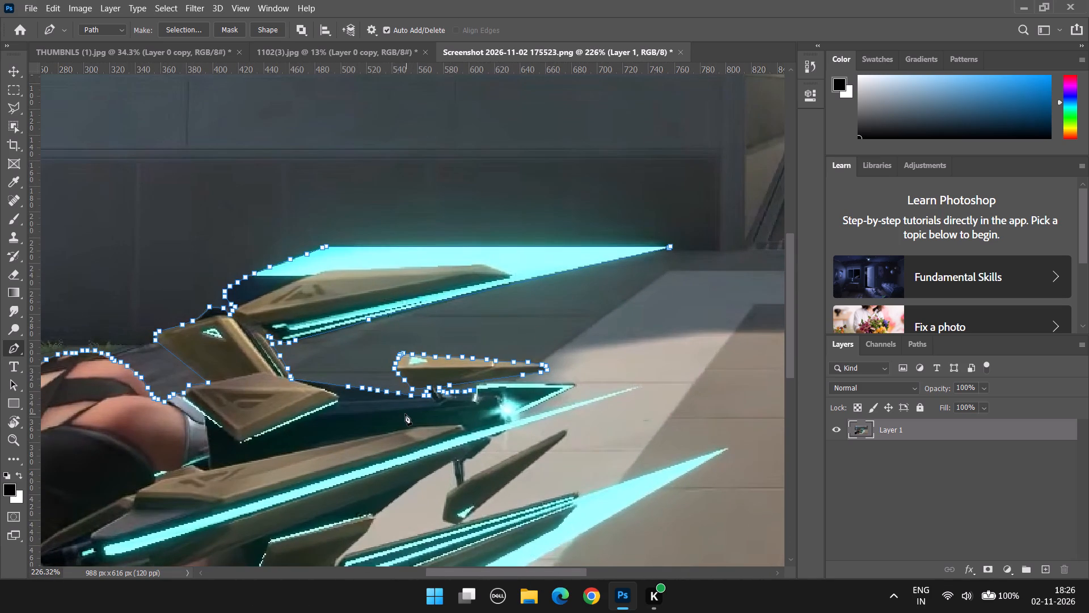
{"action": "scroll", "coordinate": [403, 413], "scroll_direction": "up", "scroll_amount": 12, "text": "alt"}
{"action": "scroll", "coordinate": [606, 358], "scroll_direction": "up", "scroll_amount": 3, "text": "alt"}
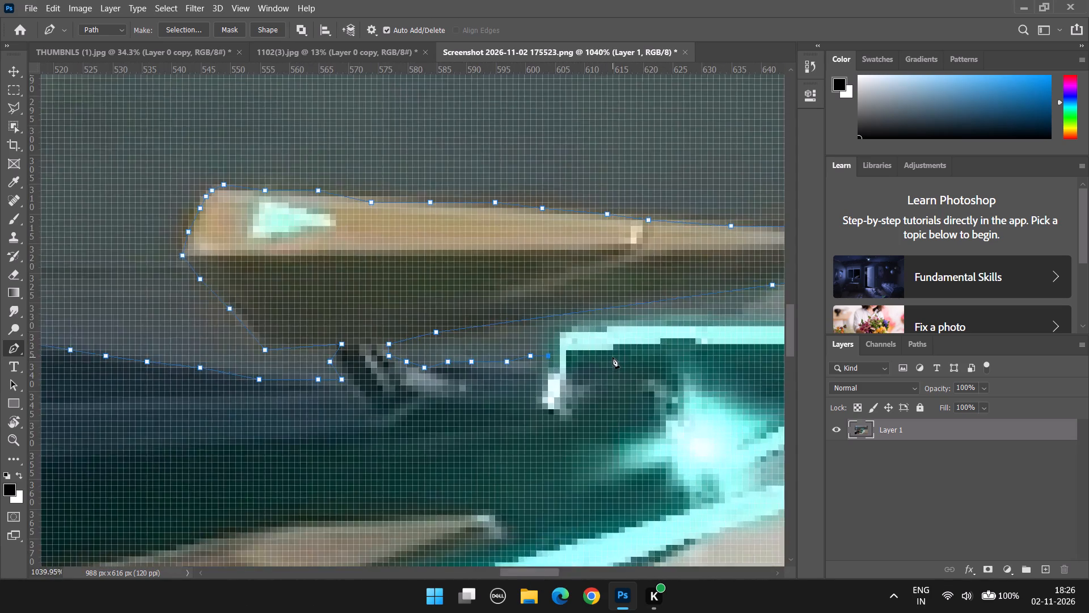
{"action": "scroll", "coordinate": [613, 357], "scroll_direction": "up", "scroll_amount": 3, "text": "alt"}
{"action": "scroll", "coordinate": [594, 369], "scroll_direction": "down", "scroll_amount": 9, "text": "alt"}
{"action": "left_click", "coordinate": [576, 349]}
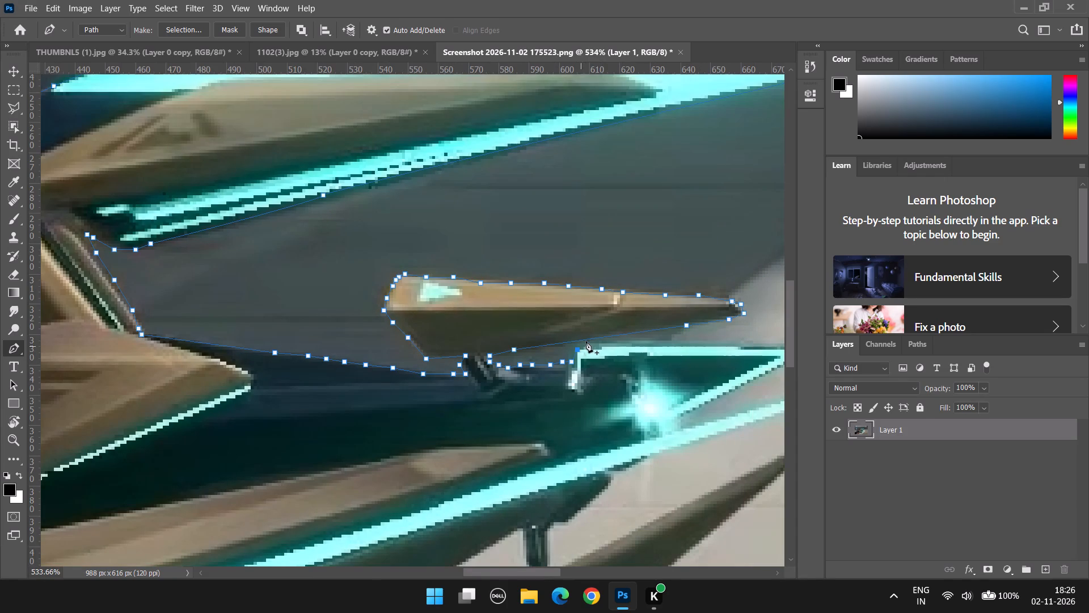
{"action": "left_click", "coordinate": [589, 338]}
{"action": "key", "text": "ctrl+z"}
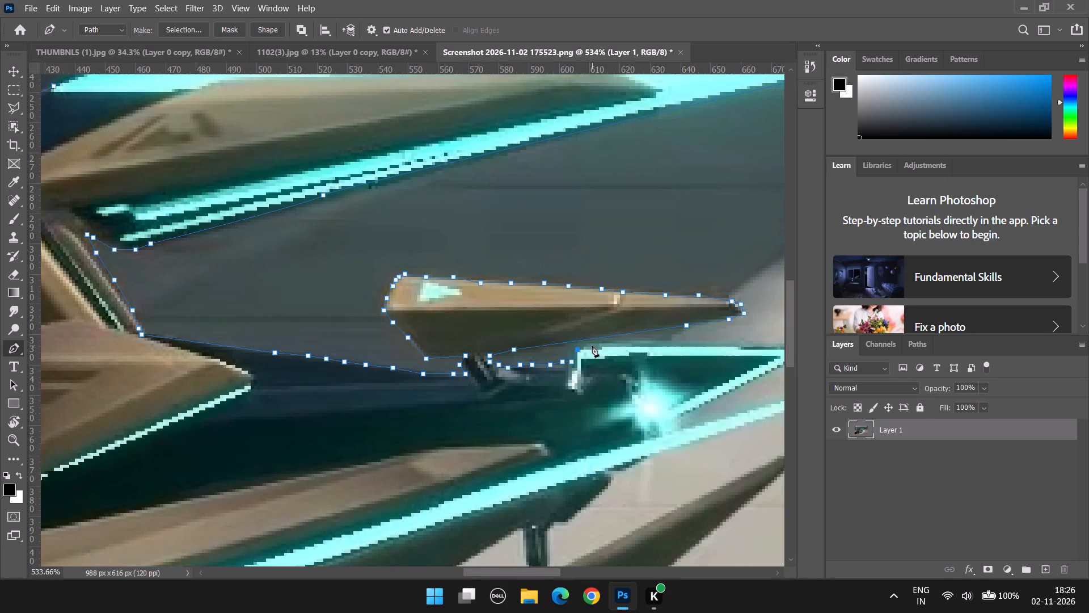
{"action": "left_click", "coordinate": [590, 344]}
Trace the Pen path along the cyan triangle's straight top edge to its pointed tip.
{"action": "left_click", "coordinate": [620, 341]}
{"action": "left_click", "coordinate": [646, 346]}
{"action": "left_click", "coordinate": [699, 346]}
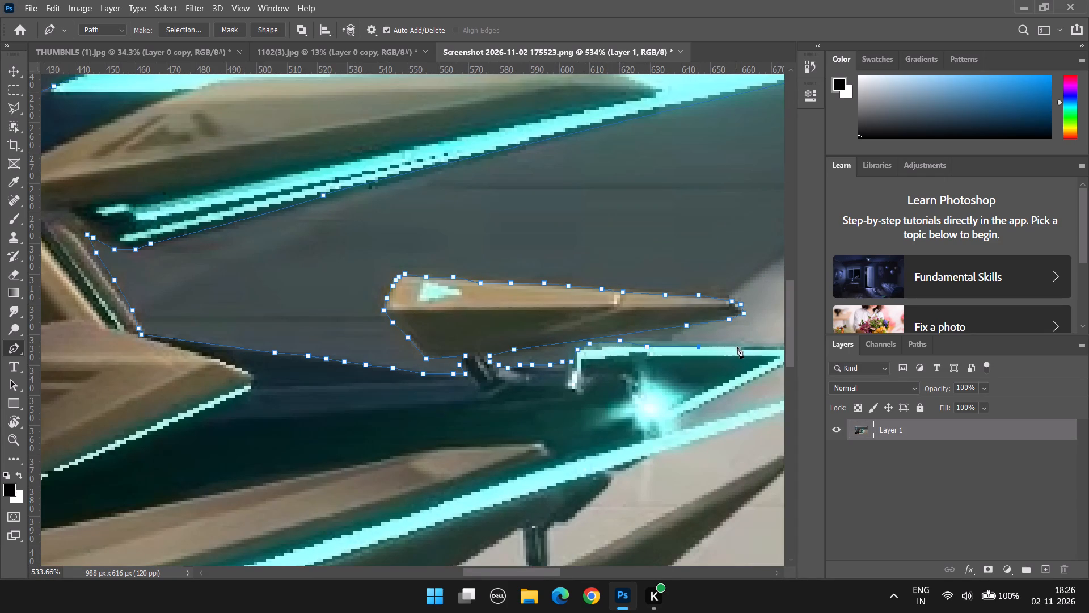
{"action": "left_click", "coordinate": [745, 347]}
{"action": "left_click", "coordinate": [769, 347]}
{"action": "left_click_drag", "start_coordinate": [522, 574], "coordinate": [526, 574]}
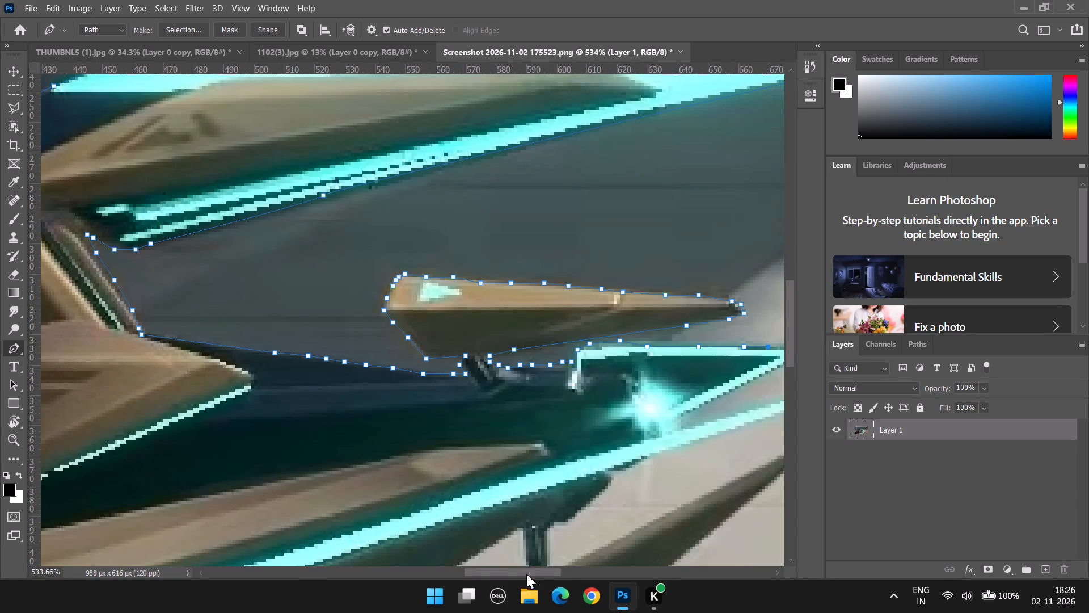
{"action": "left_click_drag", "start_coordinate": [526, 574], "coordinate": [557, 570]}
{"action": "scroll", "coordinate": [546, 398], "scroll_direction": "up", "scroll_amount": 4, "text": "alt"}
{"action": "left_click", "coordinate": [534, 325]}
{"action": "left_click", "coordinate": [547, 324]}
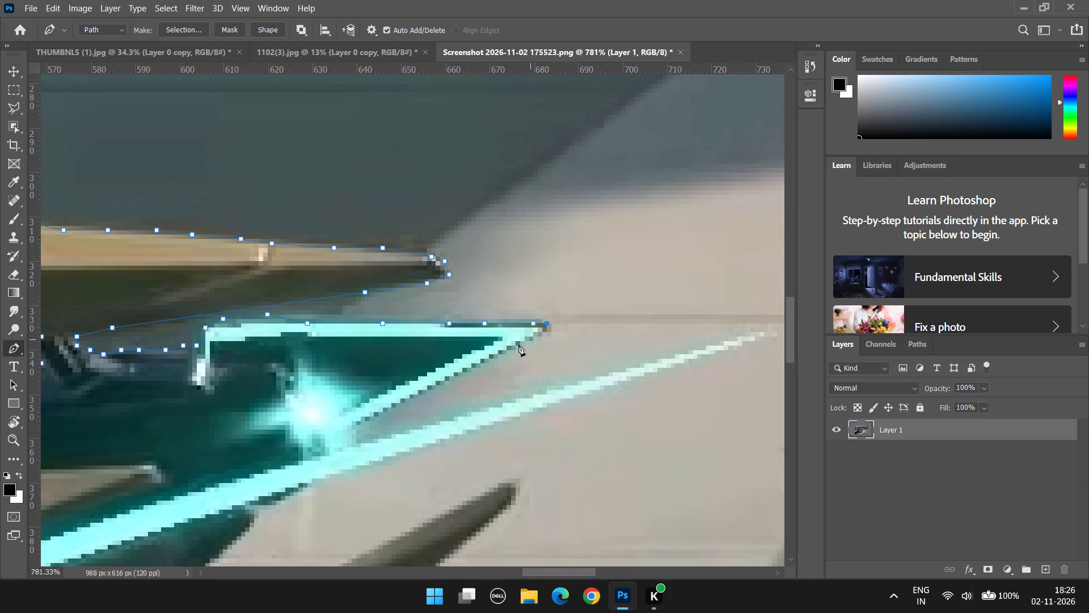
Undo the last Pen points and place new anchors closely around the cyan triangle's pointed tip.
{"action": "left_click", "coordinate": [482, 360]}
{"action": "left_click", "coordinate": [420, 385]}
{"action": "key", "text": "ctrl+z"}
{"action": "key", "text": "ctrl+z"}
{"action": "key", "text": "ctrl+z"}
{"action": "left_click", "coordinate": [548, 323]}
{"action": "left_click", "coordinate": [544, 332]}
Trace the Pen path back along the cyan triangle's sloped lower edge into the notch above the long cyan beam.
{"action": "left_click", "coordinate": [513, 341]}
{"action": "key", "text": "ctrl+z"}
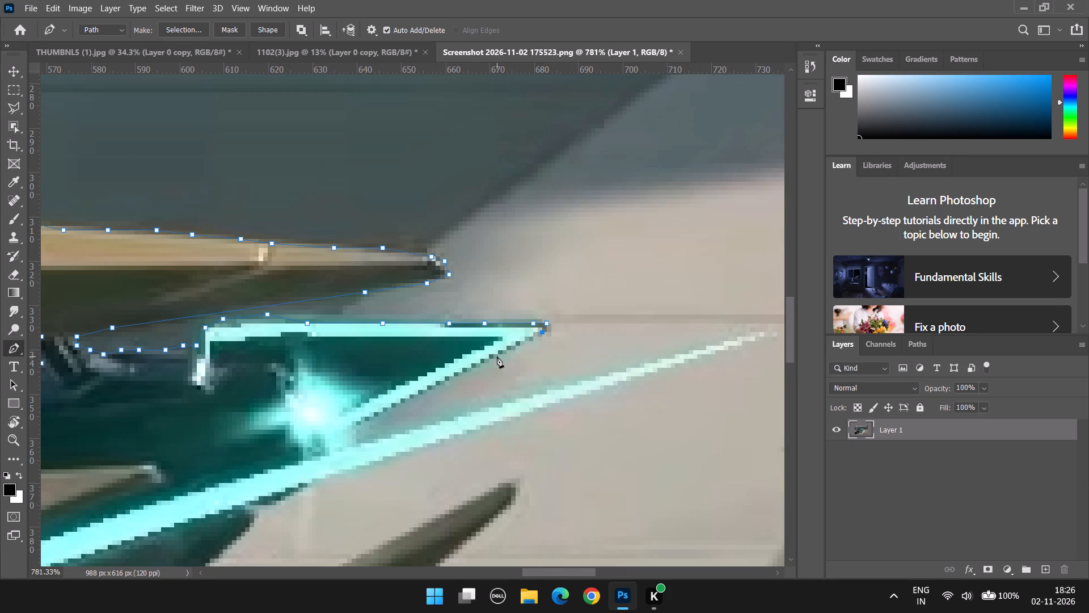
{"action": "left_click", "coordinate": [497, 356]}
{"action": "left_click", "coordinate": [462, 375]}
{"action": "left_click", "coordinate": [421, 390]}
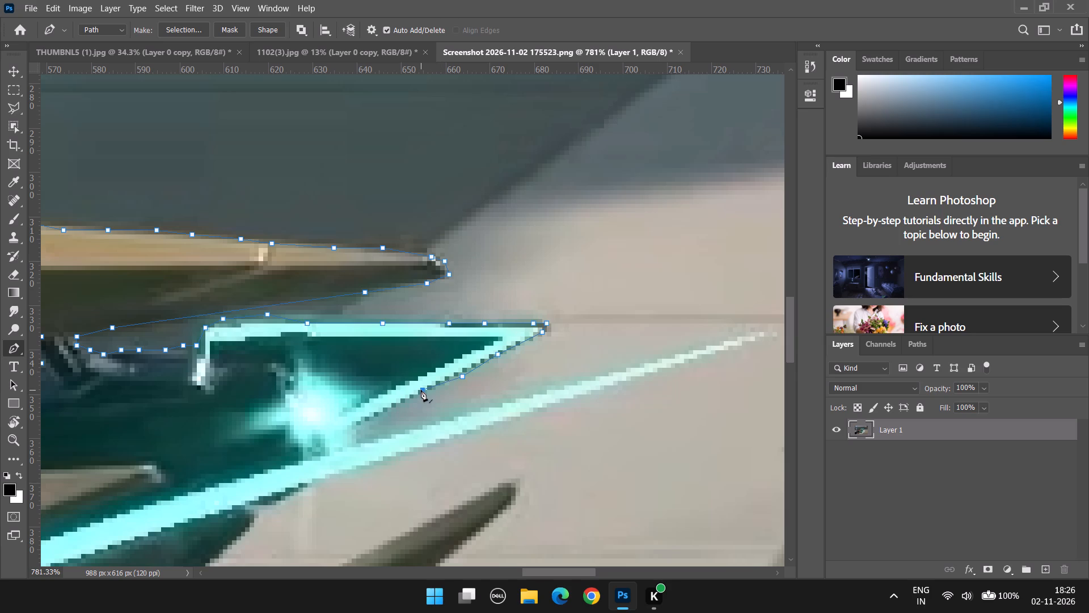
{"action": "key", "text": "ctrl+z"}
{"action": "key", "text": "ctrl+z"}
{"action": "left_click", "coordinate": [427, 389]}
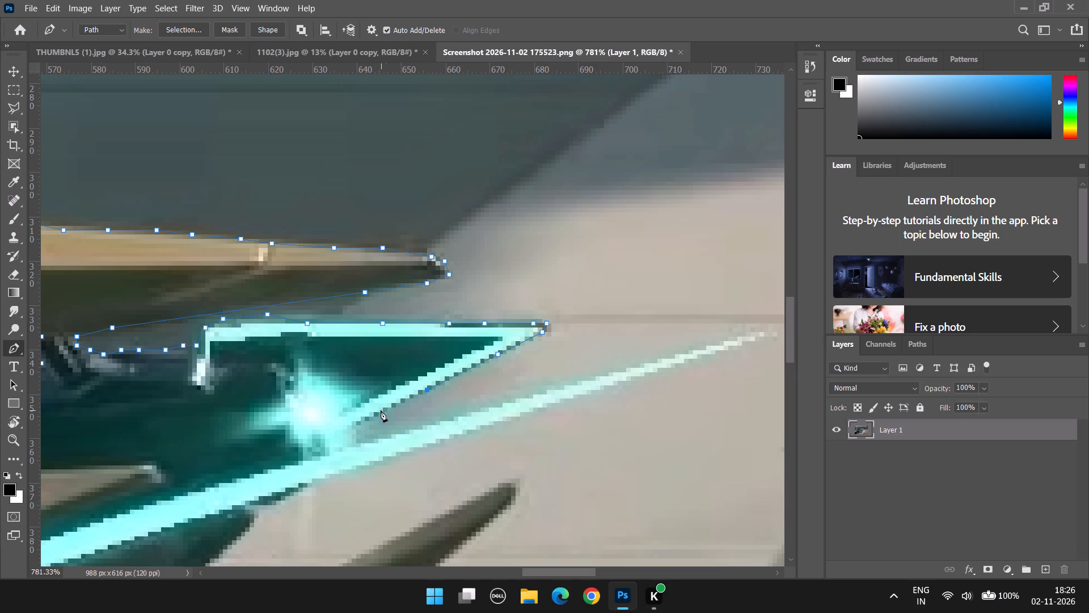
{"action": "left_click", "coordinate": [381, 410]}
{"action": "left_click", "coordinate": [354, 426]}
{"action": "left_click", "coordinate": [354, 438]}
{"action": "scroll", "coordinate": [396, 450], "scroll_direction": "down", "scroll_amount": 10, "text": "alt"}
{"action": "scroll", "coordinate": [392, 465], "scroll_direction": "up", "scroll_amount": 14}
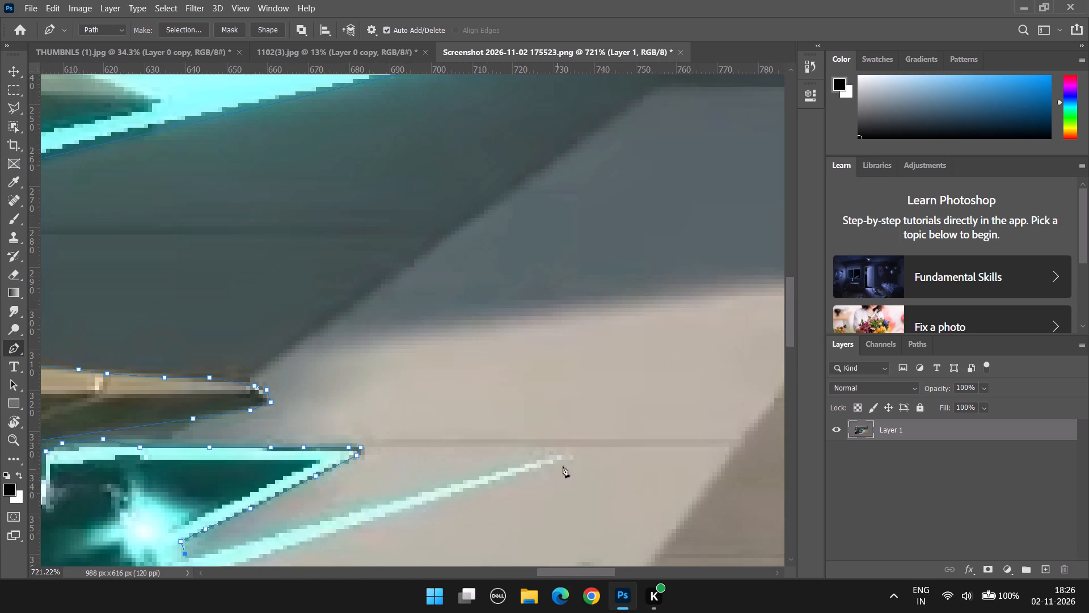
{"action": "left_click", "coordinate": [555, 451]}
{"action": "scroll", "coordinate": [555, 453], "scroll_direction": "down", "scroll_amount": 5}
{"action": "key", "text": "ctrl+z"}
Trace the Pen path from the notch along the first half of the long cyan beam's upper edge with closely spaced anchors.
{"action": "scroll", "coordinate": [255, 490], "scroll_direction": "up", "scroll_amount": 5, "text": "alt"}
{"action": "left_click", "coordinate": [150, 509]}
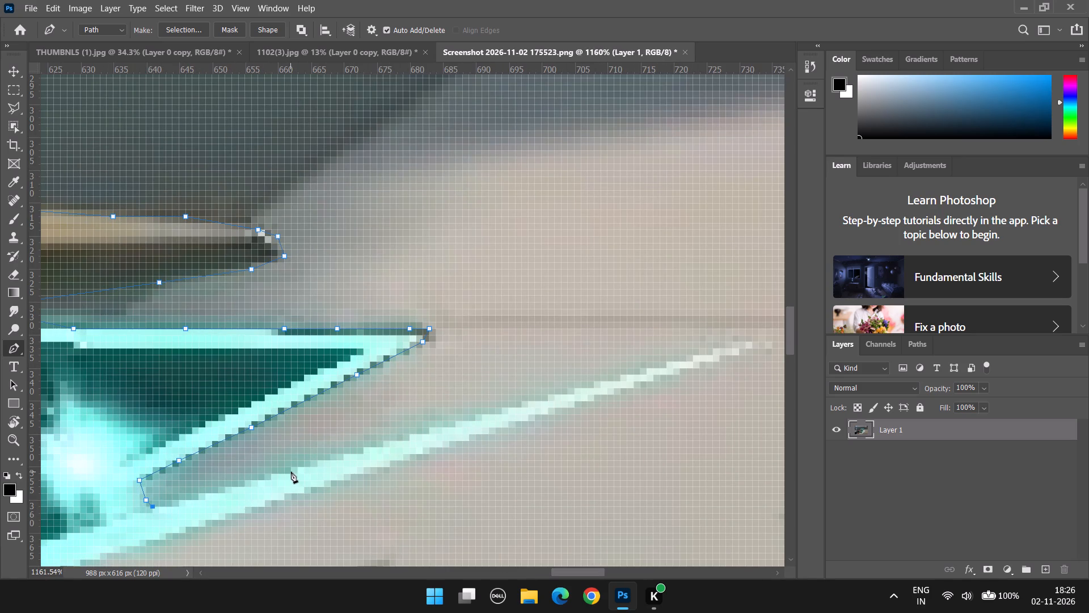
{"action": "left_click", "coordinate": [291, 471]}
{"action": "left_click", "coordinate": [351, 457]}
{"action": "left_click", "coordinate": [421, 439]}
{"action": "left_click", "coordinate": [461, 422]}
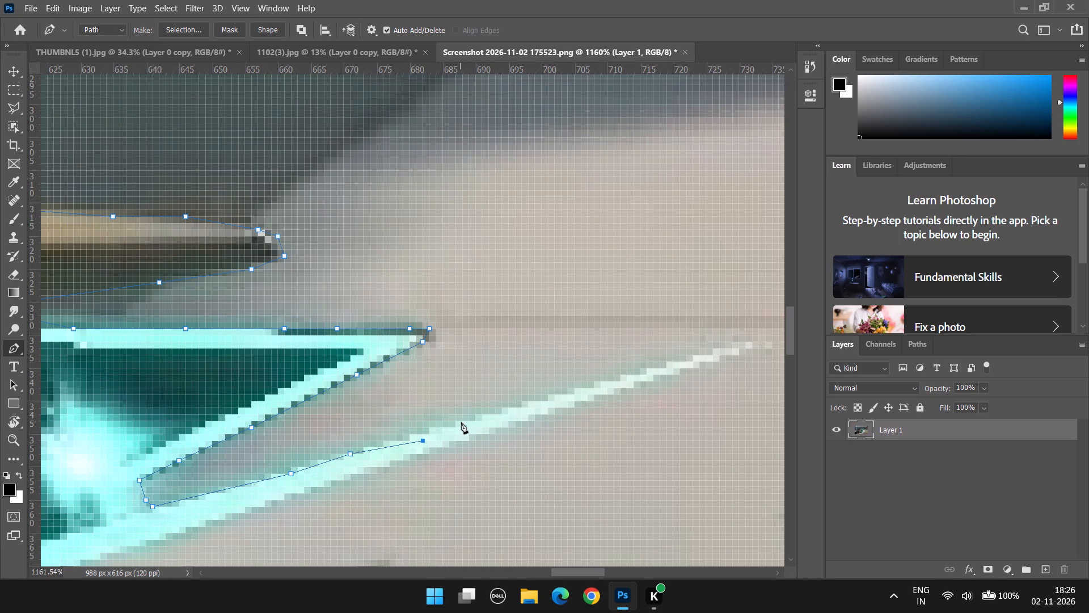
{"action": "key", "text": "ctrl+z"}
{"action": "key", "text": "ctrl+z"}
{"action": "left_click", "coordinate": [425, 434]}
{"action": "left_click", "coordinate": [470, 420]}
Continue the Pen path along the remaining upper edge of the long cyan beam to its thin tip.
{"action": "left_click", "coordinate": [498, 412]}
{"action": "left_click", "coordinate": [543, 404]}
{"action": "left_click", "coordinate": [601, 387]}
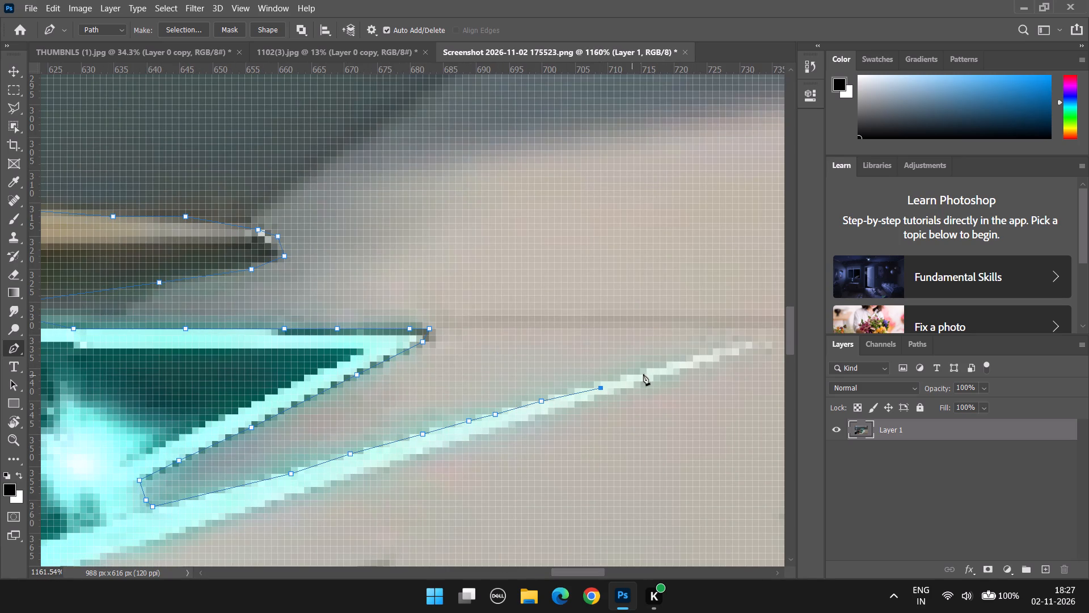
{"action": "left_click", "coordinate": [645, 374]}
{"action": "left_click", "coordinate": [686, 363]}
{"action": "left_click", "coordinate": [706, 363]}
Bring the Pen path back from the beam's tip along its lower edge toward the dark weapon body.
{"action": "left_click", "coordinate": [320, 485]}
{"action": "scroll", "coordinate": [320, 485], "scroll_direction": "down", "scroll_amount": 6}
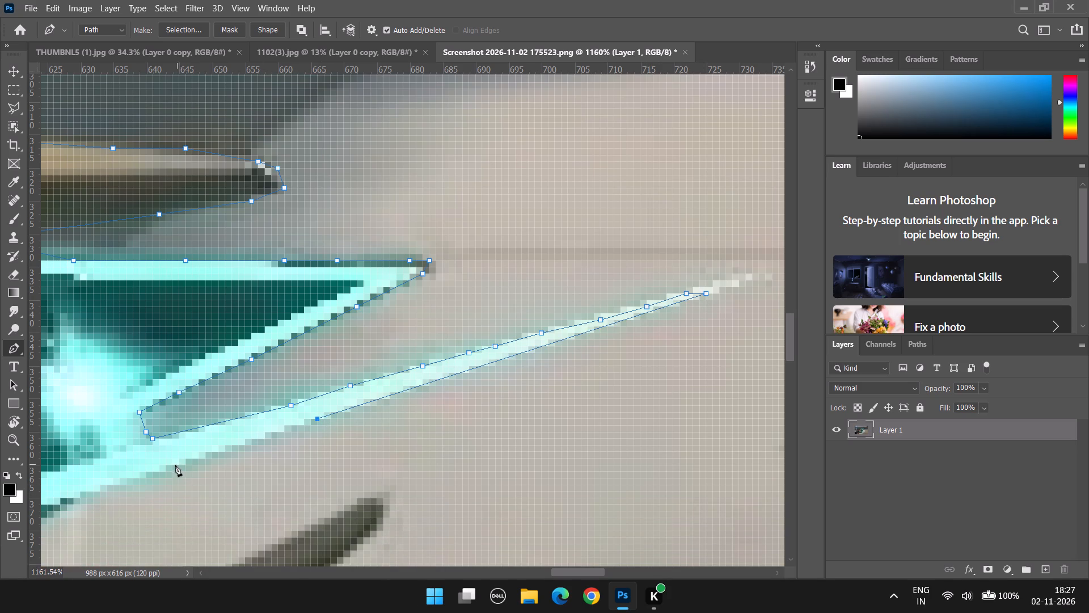
{"action": "left_click", "coordinate": [171, 463]}
{"action": "left_click", "coordinate": [111, 484]}
Trace the Pen path along the dark body's underside below the beam and down the thin strut's outer edge to the lower brown fin.
{"action": "scroll", "coordinate": [111, 488], "scroll_direction": "down", "scroll_amount": 12, "text": "alt"}
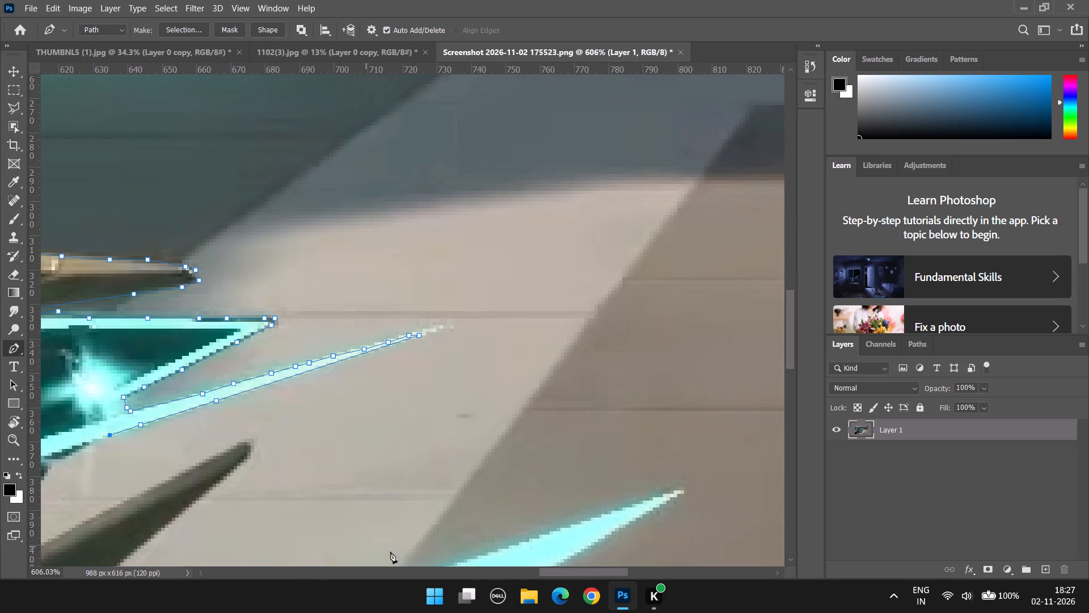
{"action": "left_click_drag", "start_coordinate": [547, 570], "coordinate": [506, 573]}
{"action": "scroll", "coordinate": [417, 519], "scroll_direction": "down", "scroll_amount": 7}
{"action": "scroll", "coordinate": [391, 426], "scroll_direction": "up", "scroll_amount": 4, "text": "alt"}
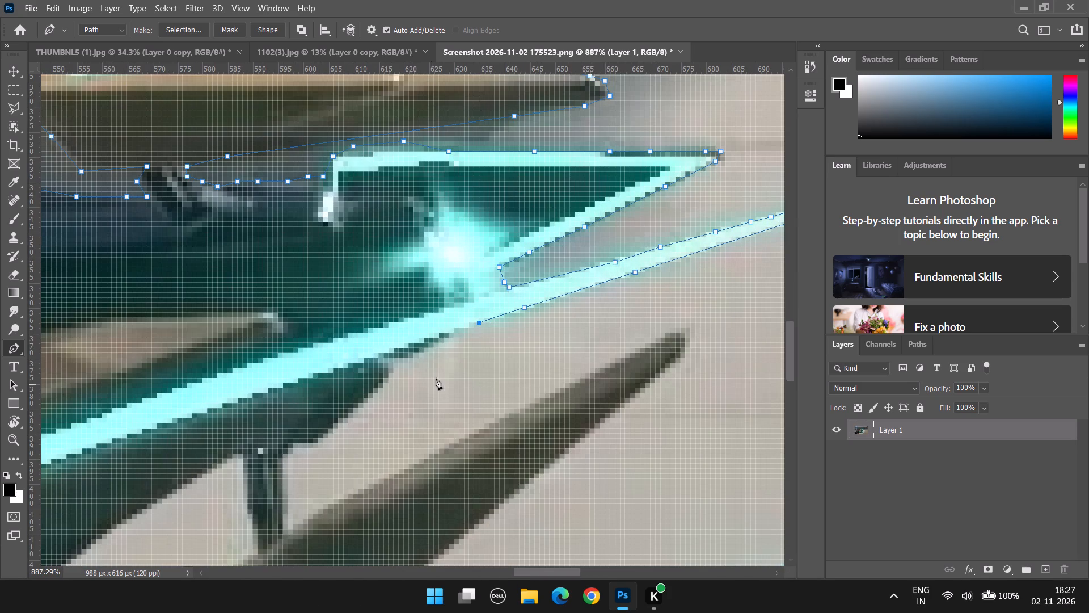
{"action": "left_click", "coordinate": [455, 332]}
{"action": "left_click", "coordinate": [413, 356]}
{"action": "left_click", "coordinate": [388, 380]}
{"action": "left_click", "coordinate": [347, 414]}
{"action": "left_click", "coordinate": [322, 434]}
{"action": "left_click", "coordinate": [314, 444]}
{"action": "left_click", "coordinate": [285, 444]}
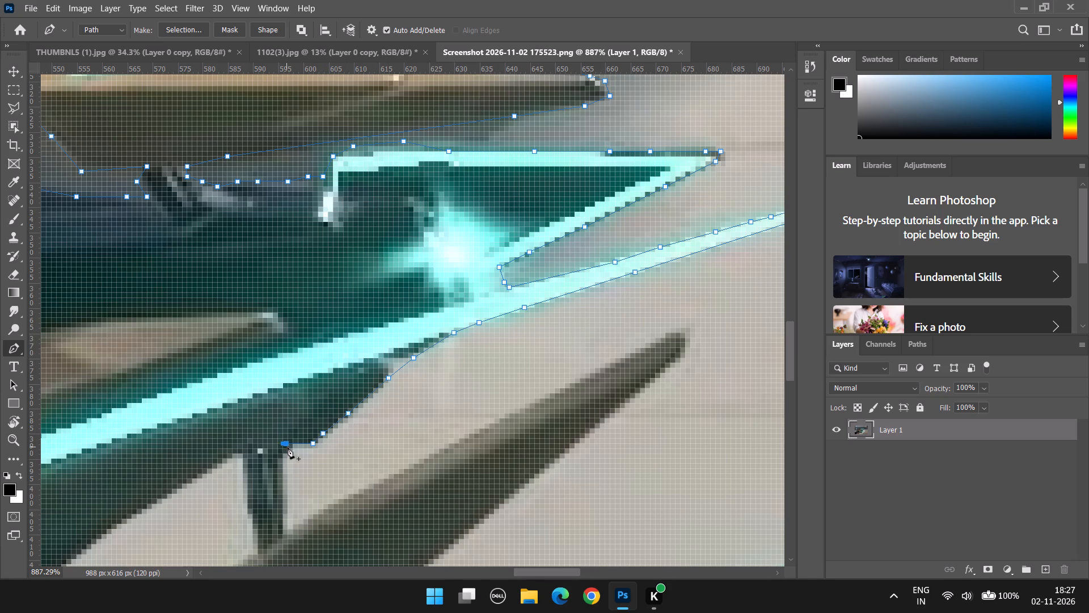
{"action": "scroll", "coordinate": [294, 468], "scroll_direction": "down", "scroll_amount": 11}
{"action": "left_click", "coordinate": [284, 411]}
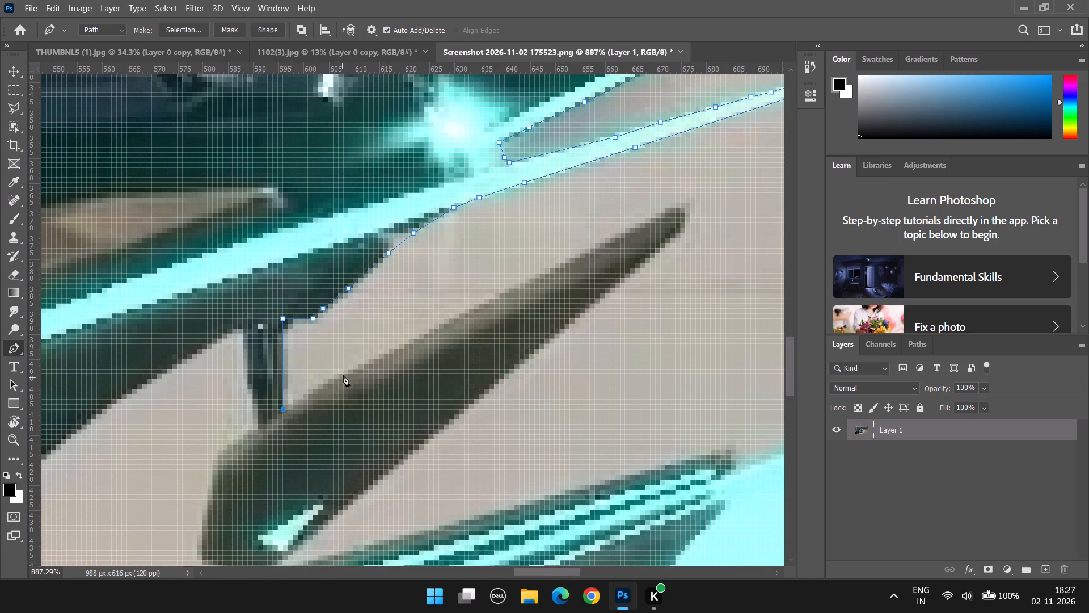
Trace the Pen path along the lower brown fin's upper edge from the strut to its pointed tip.
{"action": "left_click", "coordinate": [344, 375]}
{"action": "left_click", "coordinate": [374, 360]}
{"action": "left_click", "coordinate": [425, 341]}
{"action": "left_click", "coordinate": [466, 319]}
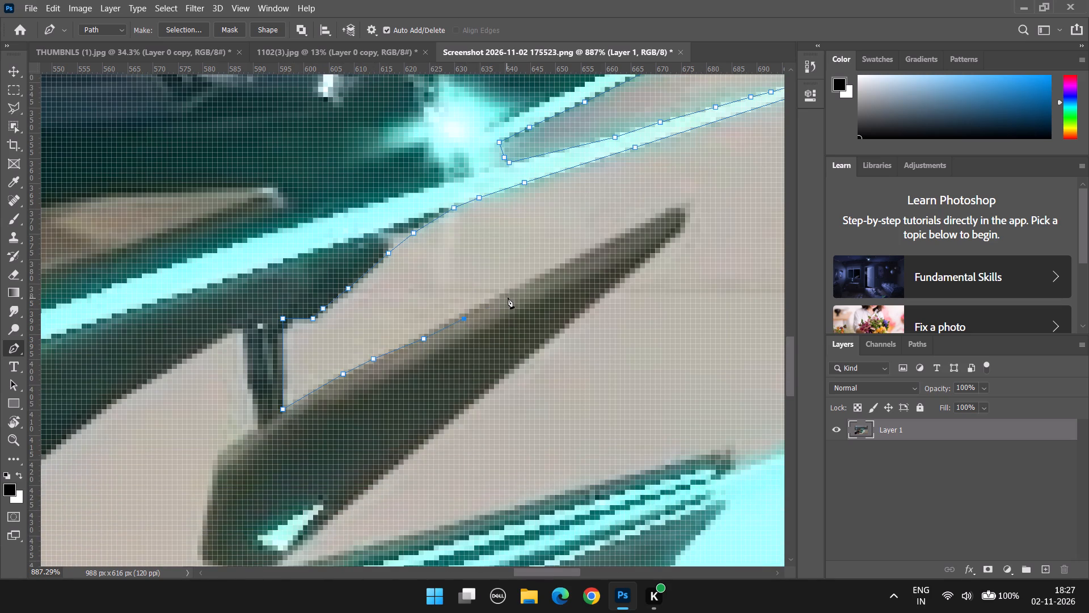
{"action": "left_click", "coordinate": [507, 297]}
{"action": "left_click", "coordinate": [537, 280]}
{"action": "left_click", "coordinate": [560, 266]}
{"action": "left_click", "coordinate": [597, 252]}
{"action": "left_click", "coordinate": [624, 236]}
{"action": "left_click", "coordinate": [654, 219]}
{"action": "left_click", "coordinate": [668, 211]}
{"action": "left_click", "coordinate": [681, 207]}
{"action": "left_click", "coordinate": [688, 207]}
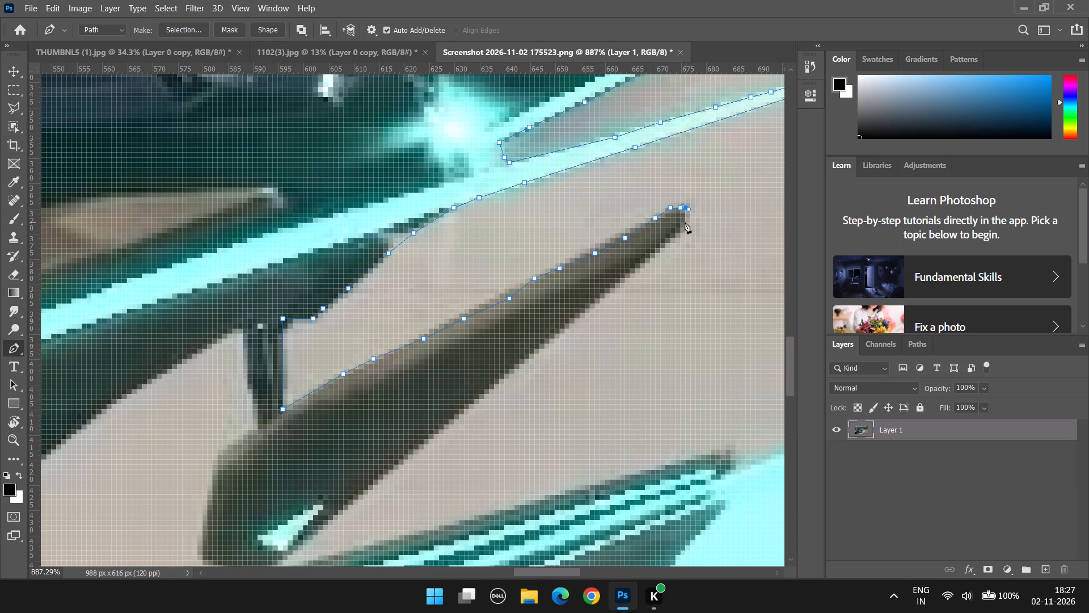
Round the brown fin's tip and trace the Pen path back along its lower edge to its base beside the striped cyan blade.
{"action": "left_click", "coordinate": [685, 221]}
{"action": "left_click", "coordinate": [680, 234]}
{"action": "left_click", "coordinate": [652, 255]}
{"action": "left_click", "coordinate": [593, 306]}
{"action": "key", "text": "ctrl+z"}
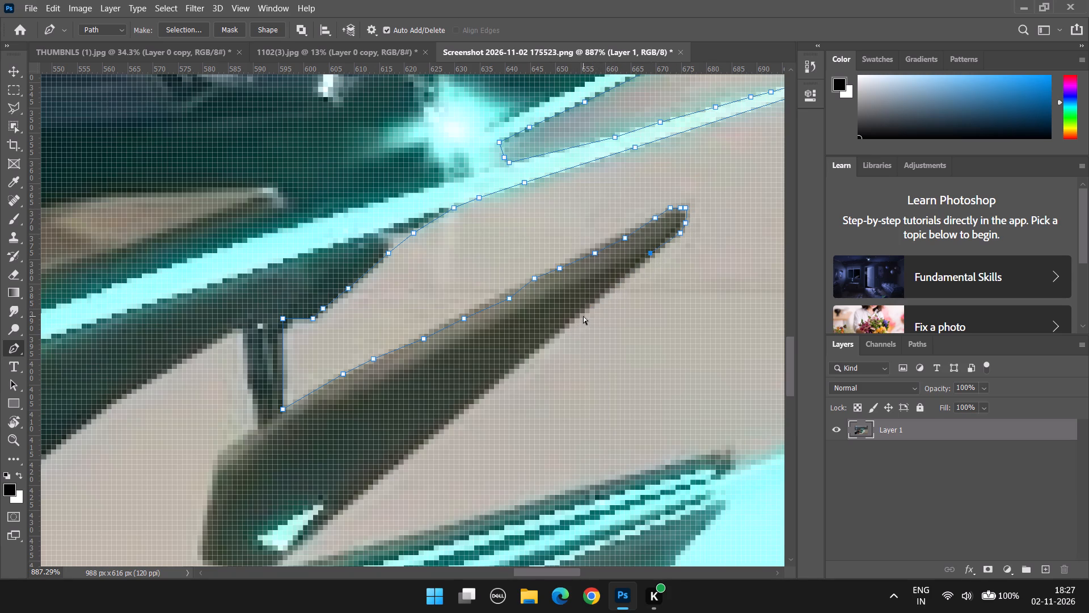
{"action": "left_click", "coordinate": [571, 320]}
{"action": "left_click", "coordinate": [491, 387]}
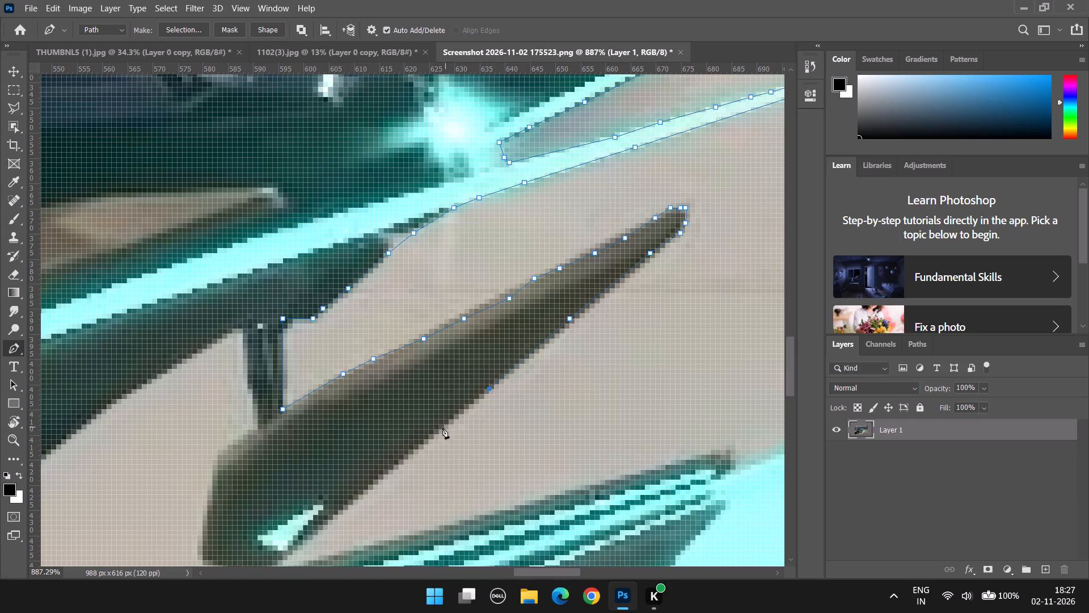
{"action": "left_click", "coordinate": [435, 435]}
{"action": "scroll", "coordinate": [434, 435], "scroll_direction": "down", "scroll_amount": 7}
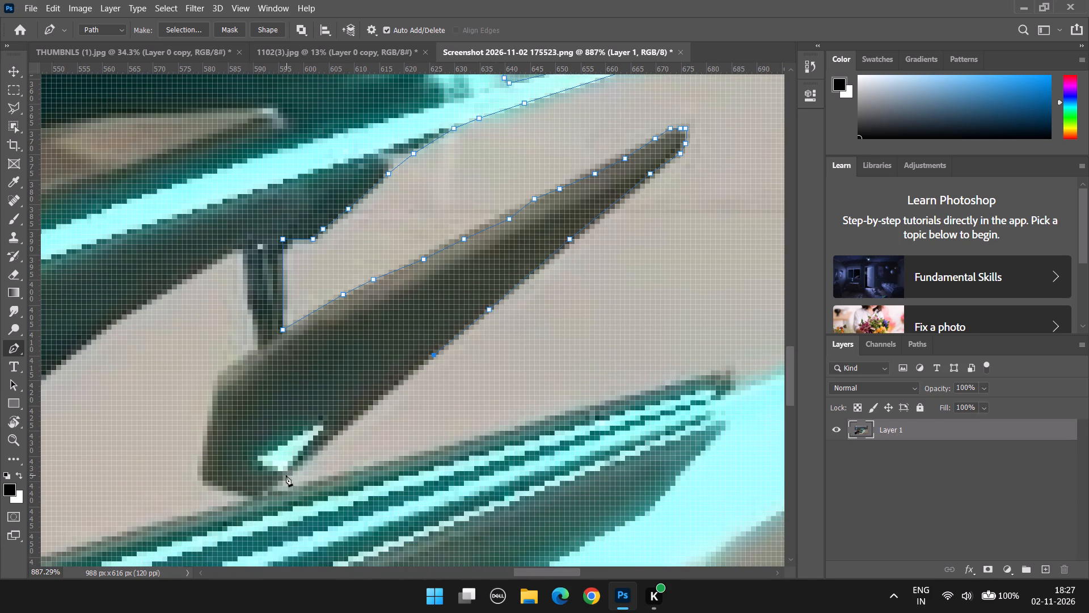
{"action": "left_click", "coordinate": [285, 475]}
{"action": "left_click", "coordinate": [266, 488]}
{"action": "left_click", "coordinate": [264, 496]}
Trace the Pen path along the first half of the striped cyan blade's upper edge, undoing and replacing misplaced anchors.
{"action": "left_click", "coordinate": [288, 494]}
{"action": "left_click", "coordinate": [319, 485]}
{"action": "left_click", "coordinate": [341, 473]}
{"action": "key", "text": "ctrl+z"}
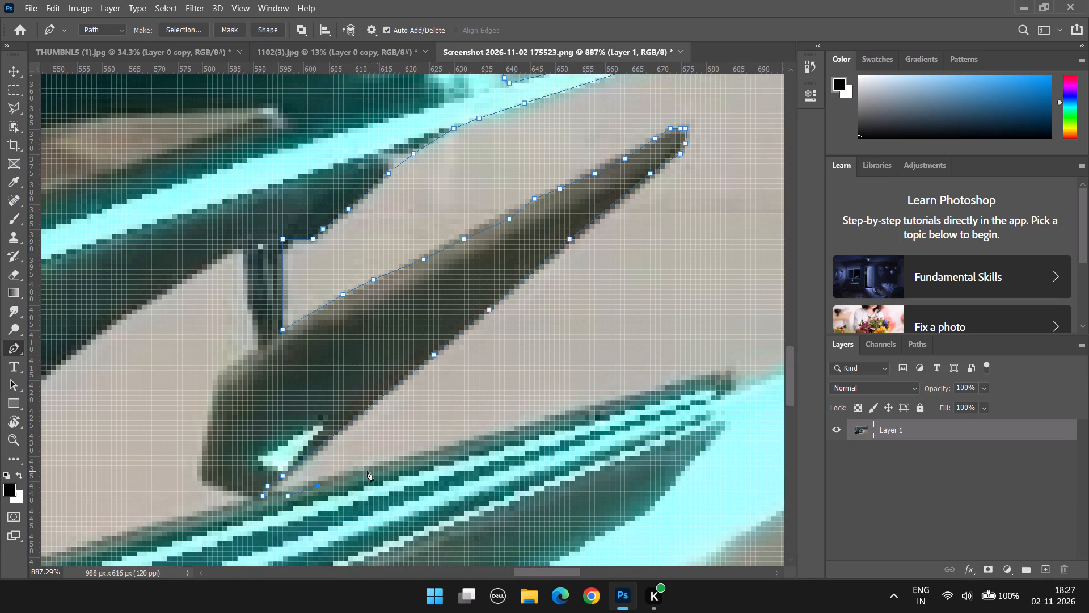
{"action": "key", "text": "ctrl+z"}
{"action": "left_click", "coordinate": [309, 486]}
{"action": "left_click", "coordinate": [354, 477]}
{"action": "left_click", "coordinate": [387, 467]}
{"action": "left_click", "coordinate": [423, 460]}
{"action": "key", "text": "ctrl+z"}
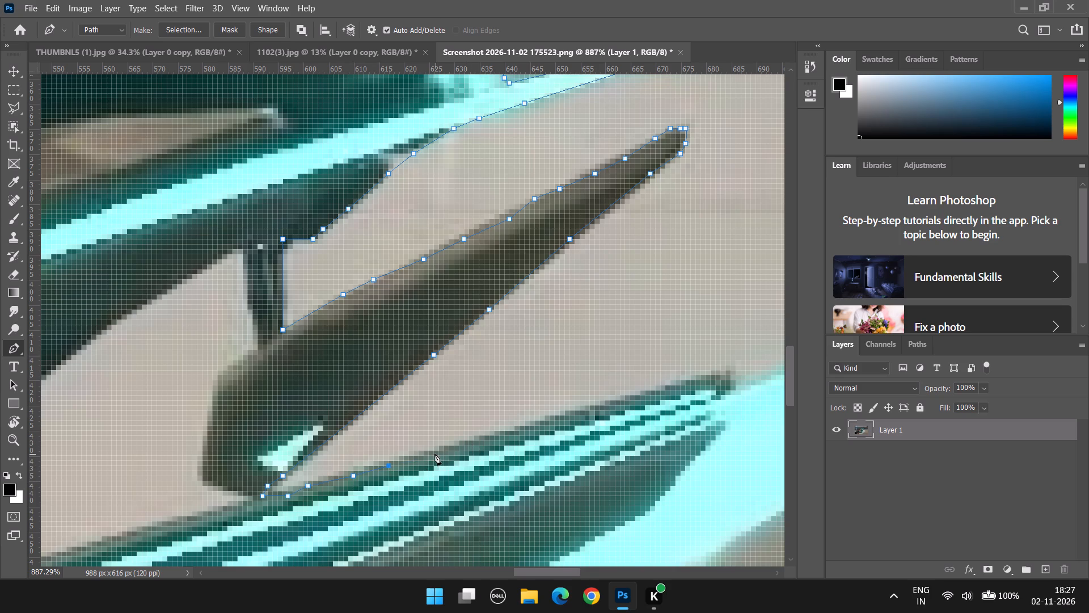
{"action": "left_click", "coordinate": [434, 454]}
{"action": "key", "text": "ctrl+z"}
{"action": "left_click", "coordinate": [448, 447]}
Continue the Pen path along the rest of the striped blade's upper edge and around its dark end corner.
{"action": "left_click", "coordinate": [496, 432]}
{"action": "key", "text": "ctrl+z"}
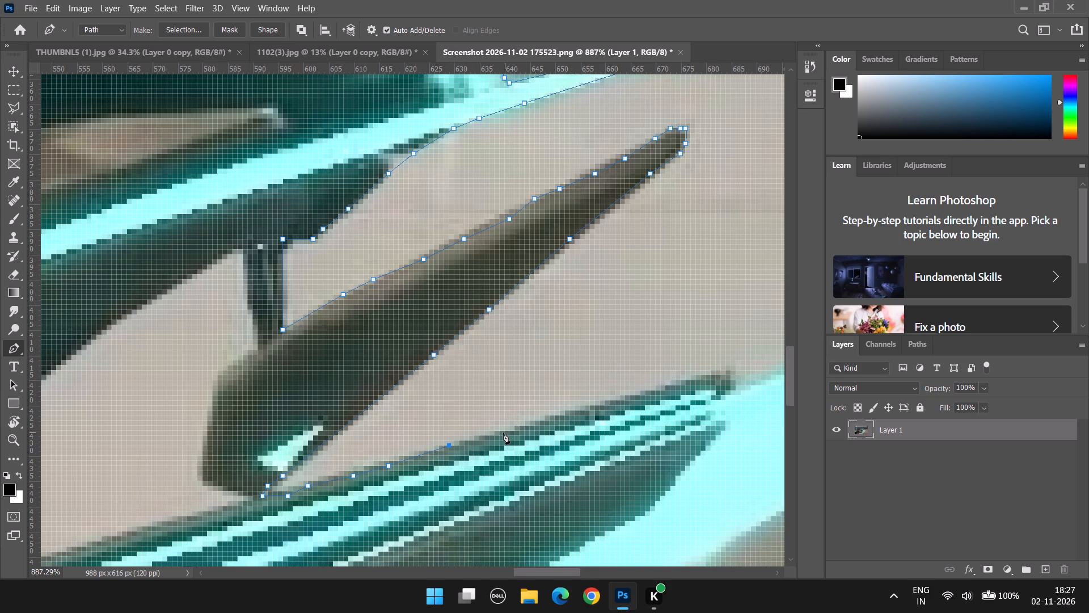
{"action": "left_click", "coordinate": [503, 433]}
{"action": "left_click", "coordinate": [550, 418]}
{"action": "left_click", "coordinate": [584, 406]}
{"action": "key", "text": "ctrl+z"}
{"action": "left_click", "coordinate": [600, 406]}
{"action": "left_click", "coordinate": [632, 398]}
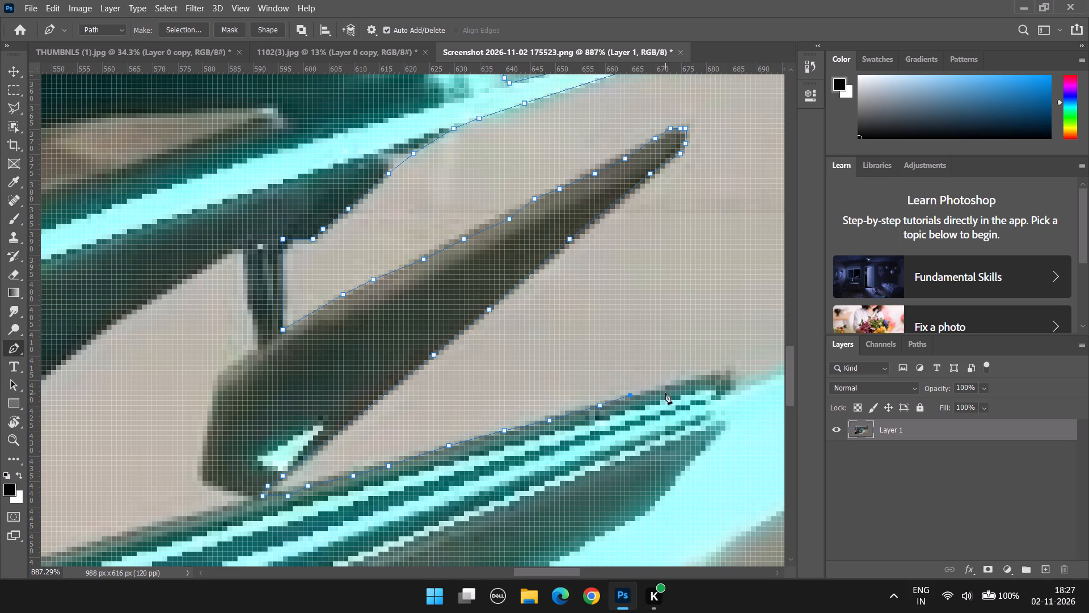
{"action": "left_click", "coordinate": [673, 387]}
{"action": "left_click", "coordinate": [717, 371]}
{"action": "left_click", "coordinate": [737, 362]}
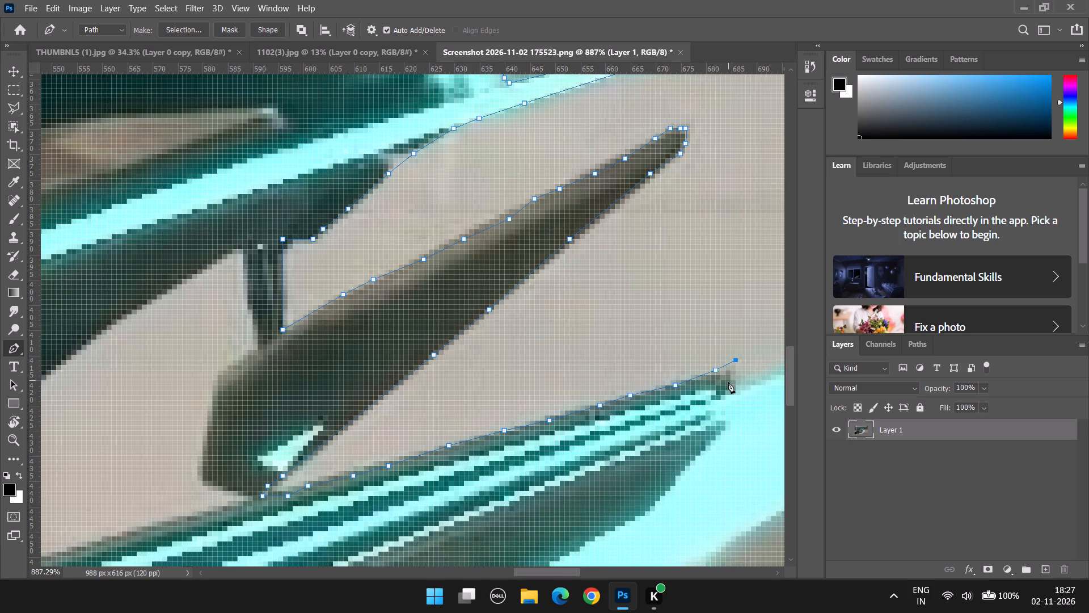
{"action": "left_click", "coordinate": [733, 384]}
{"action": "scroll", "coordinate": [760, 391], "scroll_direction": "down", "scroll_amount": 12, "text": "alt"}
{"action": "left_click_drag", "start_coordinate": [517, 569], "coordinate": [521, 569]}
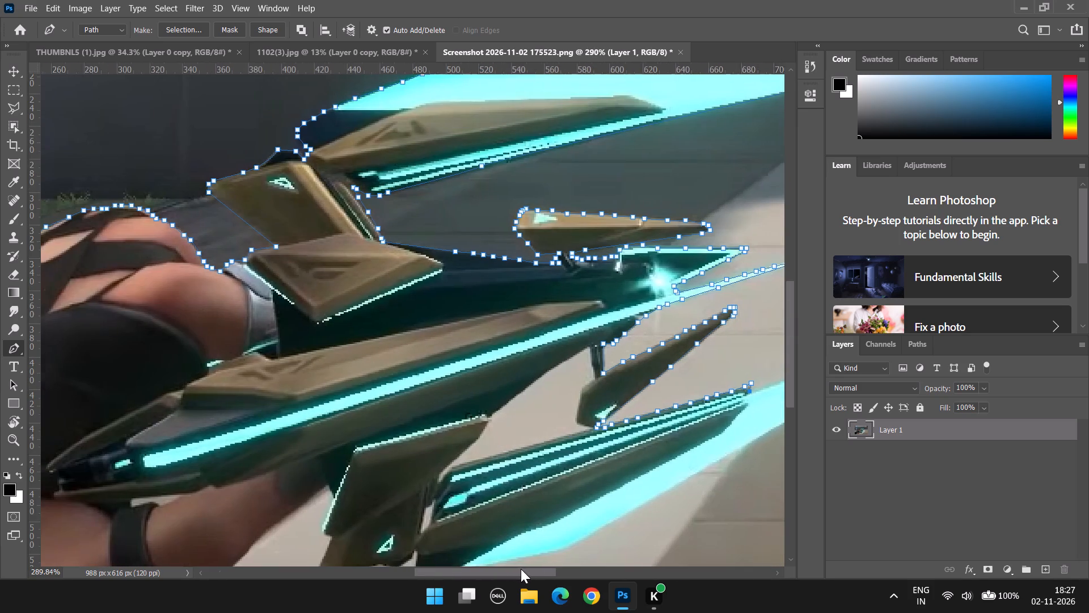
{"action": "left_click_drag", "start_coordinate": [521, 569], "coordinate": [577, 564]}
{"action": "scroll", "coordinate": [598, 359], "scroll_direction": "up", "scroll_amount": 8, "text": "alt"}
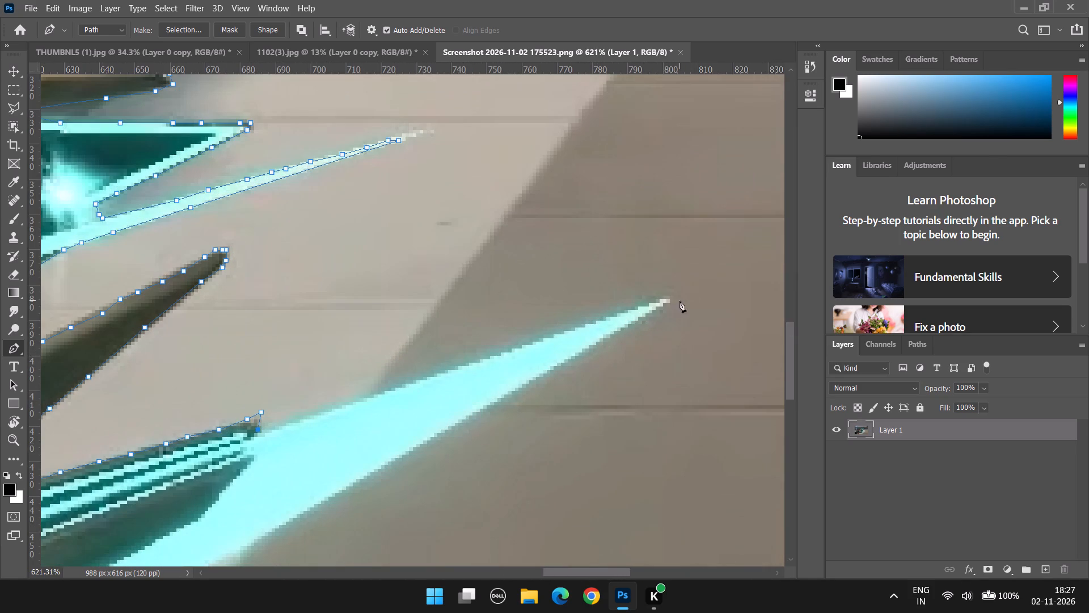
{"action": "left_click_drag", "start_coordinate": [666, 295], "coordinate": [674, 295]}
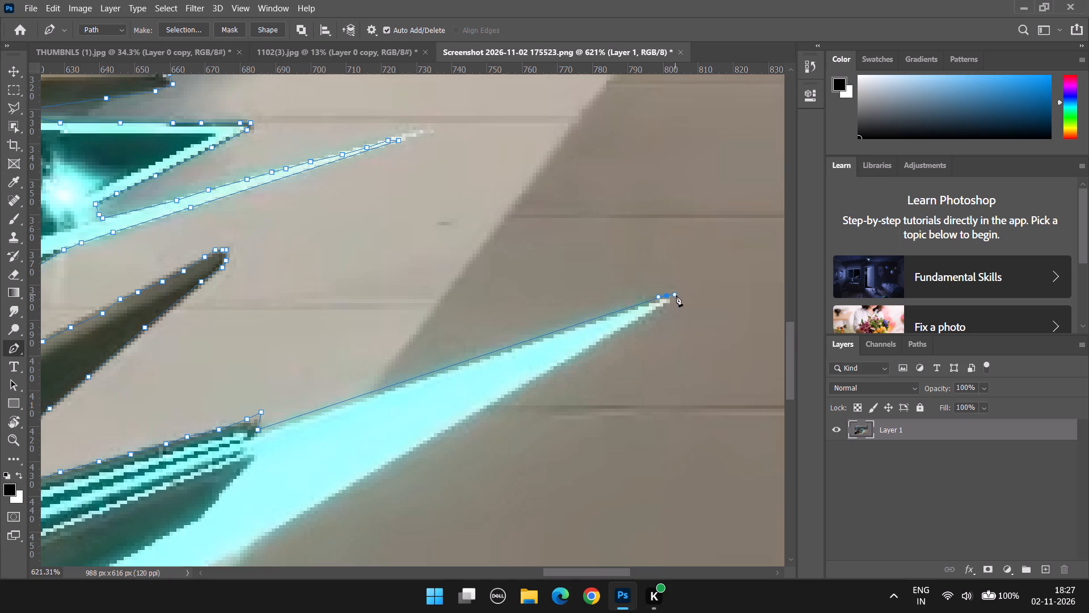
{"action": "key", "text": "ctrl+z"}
Trace the Pen path along the large glowing cyan blade's upper edge from the dark end corner towards its far tip.
{"action": "scroll", "coordinate": [387, 400], "scroll_direction": "up", "scroll_amount": 4, "text": "alt"}
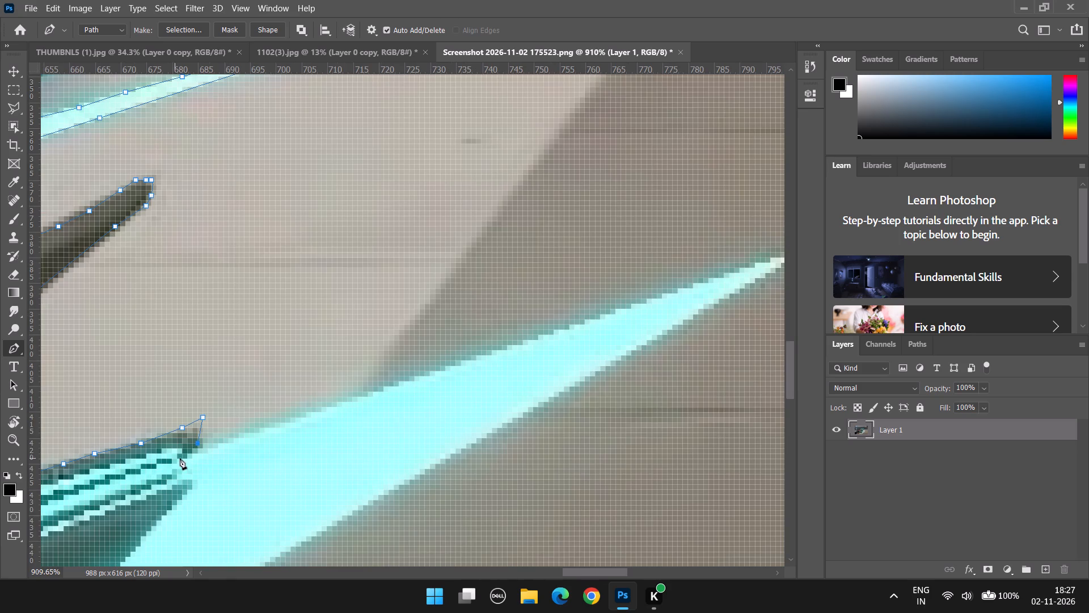
{"action": "double_click", "coordinate": [193, 454]}
{"action": "left_click", "coordinate": [305, 418]}
{"action": "left_click", "coordinate": [377, 389]}
{"action": "left_click", "coordinate": [452, 367]}
{"action": "left_click", "coordinate": [509, 347]}
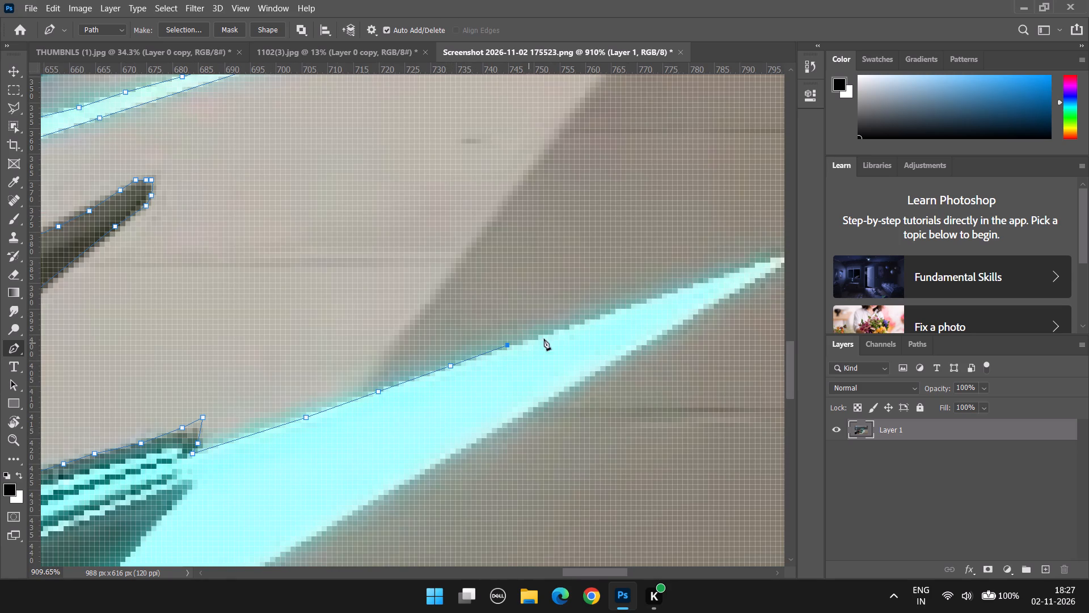
{"action": "left_click", "coordinate": [570, 329]}
{"action": "left_click", "coordinate": [626, 308]}
{"action": "left_click", "coordinate": [669, 292]}
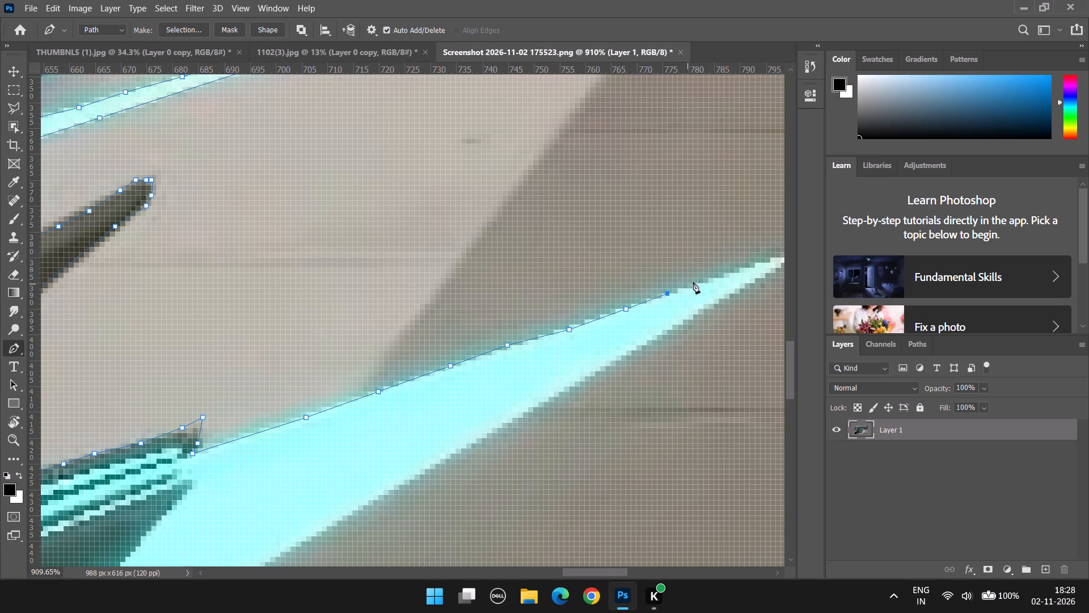
{"action": "left_click", "coordinate": [706, 279]}
{"action": "left_click", "coordinate": [751, 266]}
{"action": "left_click", "coordinate": [782, 256]}
Round the large cyan blade's pointed tip and trace the Pen path back along the outer half of its lower edge.
{"action": "left_click_drag", "start_coordinate": [594, 570], "coordinate": [613, 565]}
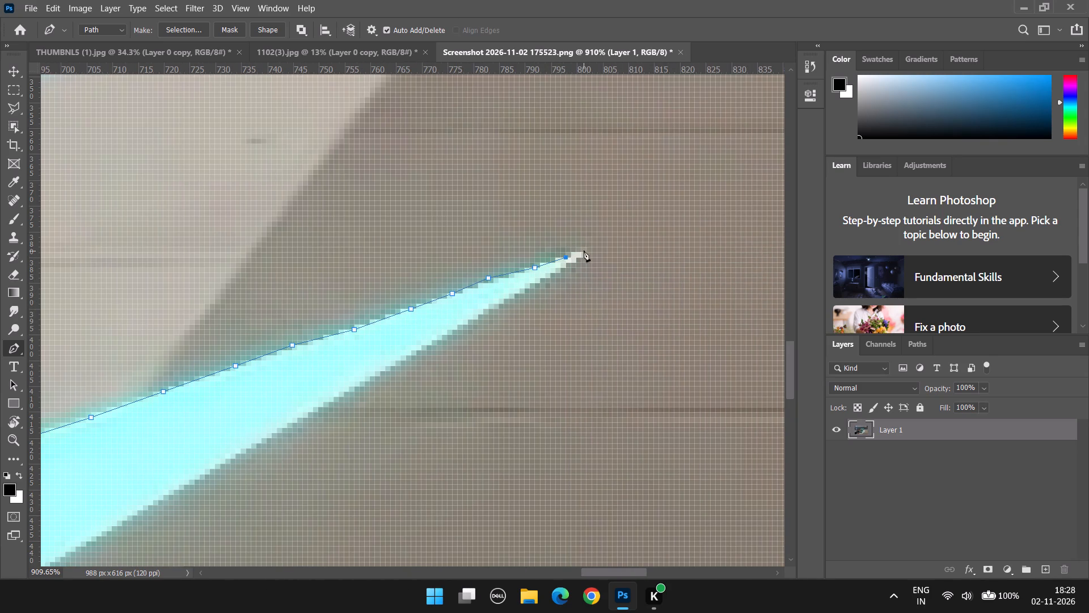
{"action": "left_click", "coordinate": [587, 249]}
{"action": "left_click", "coordinate": [586, 255]}
{"action": "left_click", "coordinate": [452, 330]}
{"action": "left_click", "coordinate": [276, 431]}
{"action": "scroll", "coordinate": [277, 436], "scroll_direction": "down", "scroll_amount": 5}
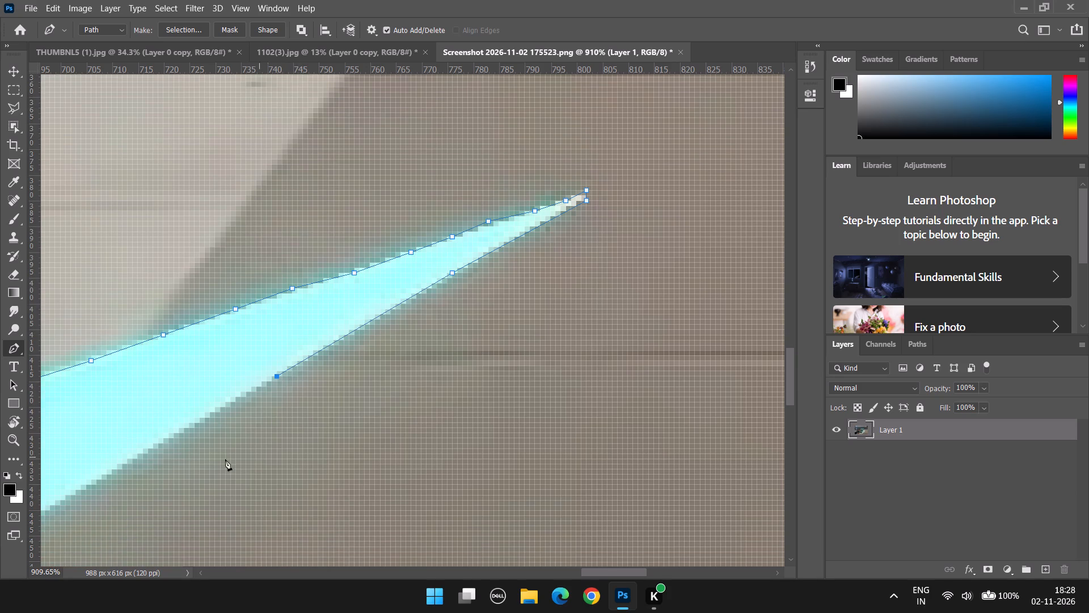
{"action": "left_click", "coordinate": [94, 481]}
{"action": "left_click_drag", "start_coordinate": [615, 569], "coordinate": [558, 571]}
{"action": "scroll", "coordinate": [544, 537], "scroll_direction": "down", "scroll_amount": 10}
{"action": "left_click", "coordinate": [599, 454]}
Continue the Pen path along the large cyan blade's lower edge to its bend, replacing one misplaced anchor.
{"action": "scroll", "coordinate": [601, 461], "scroll_direction": "down", "scroll_amount": 5}
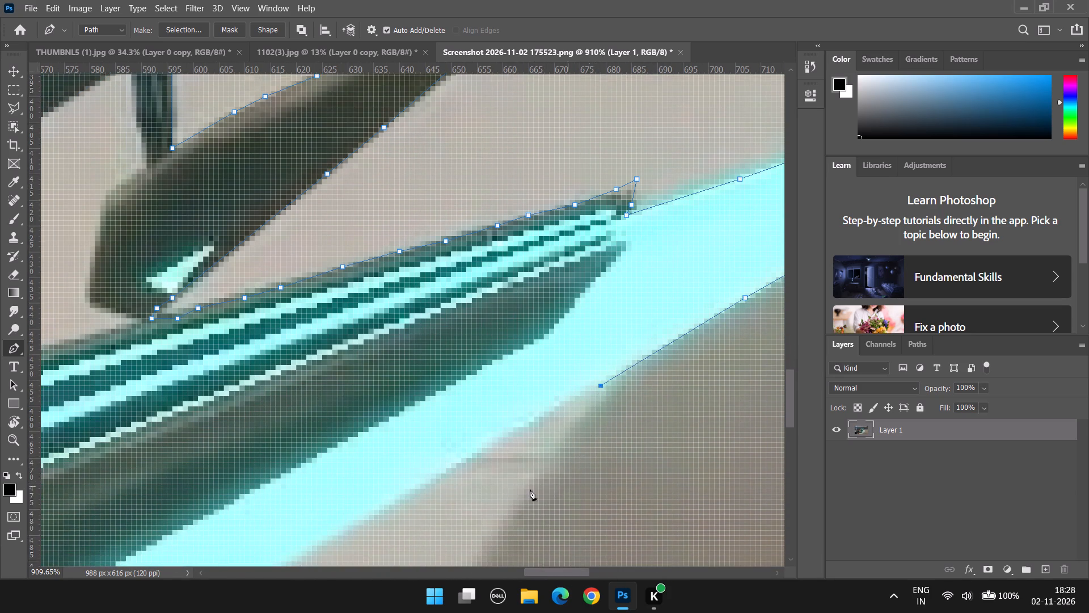
{"action": "scroll", "coordinate": [530, 489], "scroll_direction": "down", "scroll_amount": 5}
{"action": "left_click", "coordinate": [281, 518]}
{"action": "key", "text": "ctrl+z"}
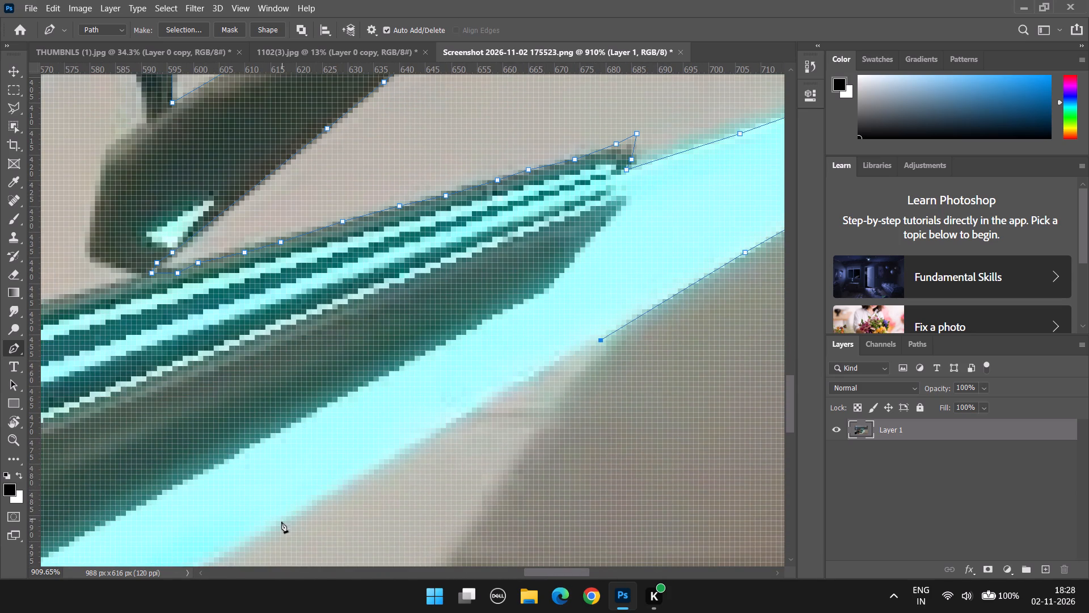
{"action": "left_click", "coordinate": [273, 527]}
{"action": "scroll", "coordinate": [277, 527], "scroll_direction": "down", "scroll_amount": 6}
{"action": "left_click_drag", "start_coordinate": [564, 580], "coordinate": [562, 581]}
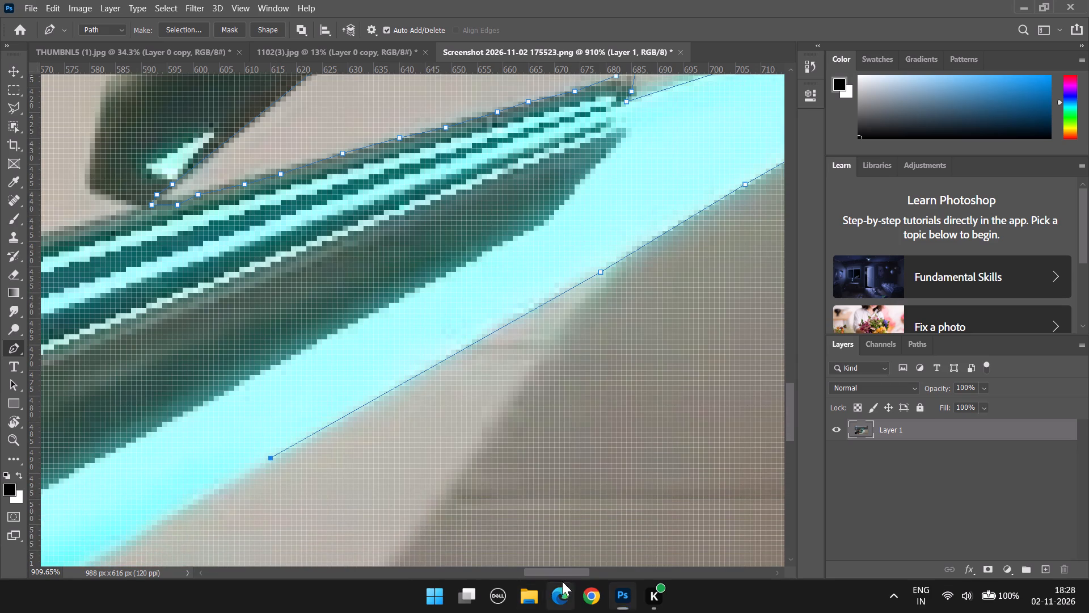
{"action": "left_click_drag", "start_coordinate": [562, 581], "coordinate": [531, 587]}
{"action": "left_click_drag", "start_coordinate": [543, 573], "coordinate": [485, 578]}
{"action": "left_click_drag", "start_coordinate": [530, 570], "coordinate": [506, 572]}
{"action": "scroll", "coordinate": [480, 486], "scroll_direction": "down", "scroll_amount": 5}
{"action": "left_click", "coordinate": [394, 493]}
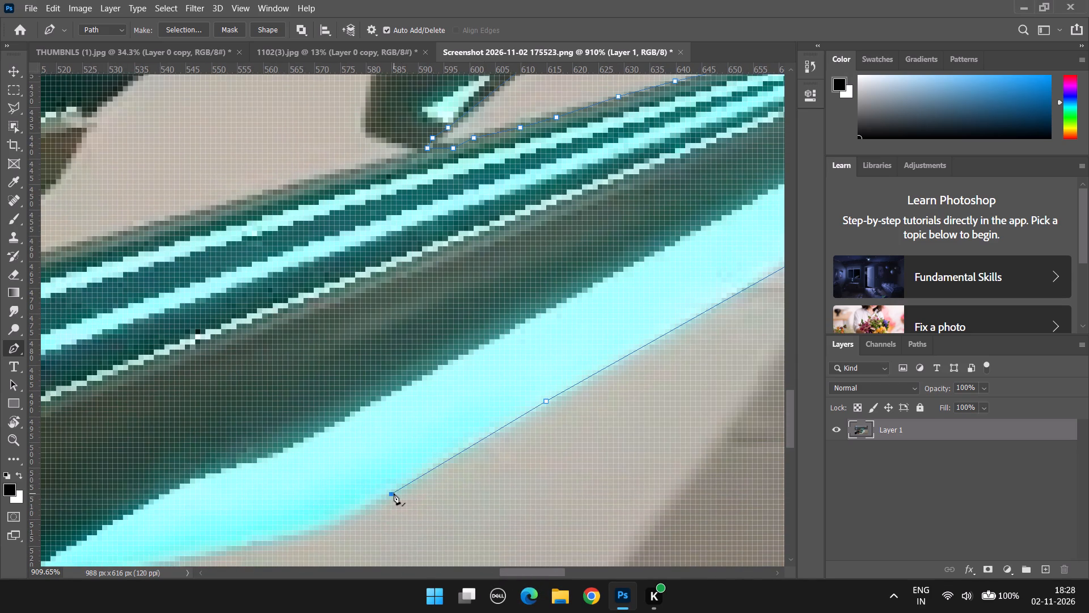
{"action": "scroll", "coordinate": [394, 496], "scroll_direction": "down", "scroll_amount": 6}
{"action": "left_click", "coordinate": [329, 460]}
Trace the cyan blade's lower edge from the bend to where it meets the dark base, undoing and replacing two misplaced anchors.
{"action": "left_click", "coordinate": [254, 474]}
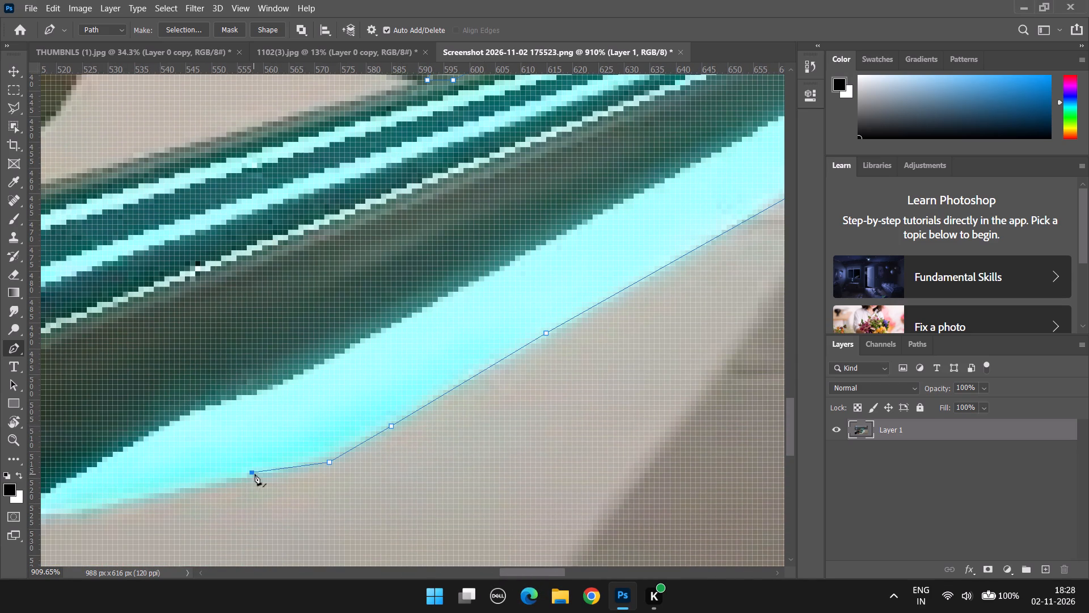
{"action": "left_click", "coordinate": [162, 495]}
{"action": "scroll", "coordinate": [79, 510], "scroll_direction": "down", "scroll_amount": 2}
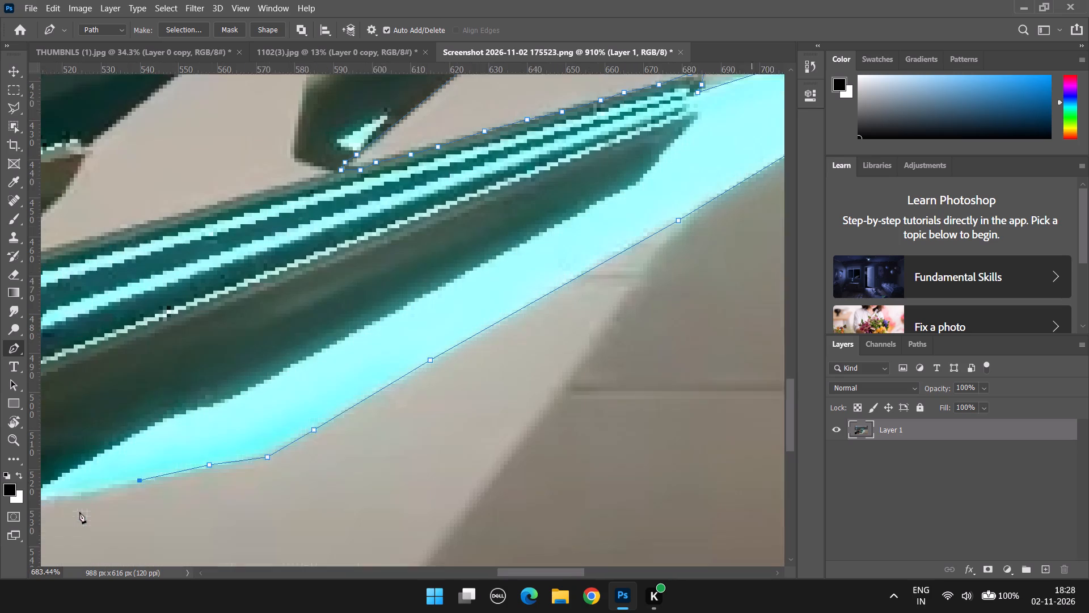
{"action": "scroll", "coordinate": [79, 512], "scroll_direction": "down", "scroll_amount": 6}
{"action": "left_click_drag", "start_coordinate": [537, 574], "coordinate": [514, 577]}
{"action": "scroll", "coordinate": [374, 503], "scroll_direction": "down", "scroll_amount": 5}
{"action": "scroll", "coordinate": [205, 449], "scroll_direction": "up", "scroll_amount": 4}
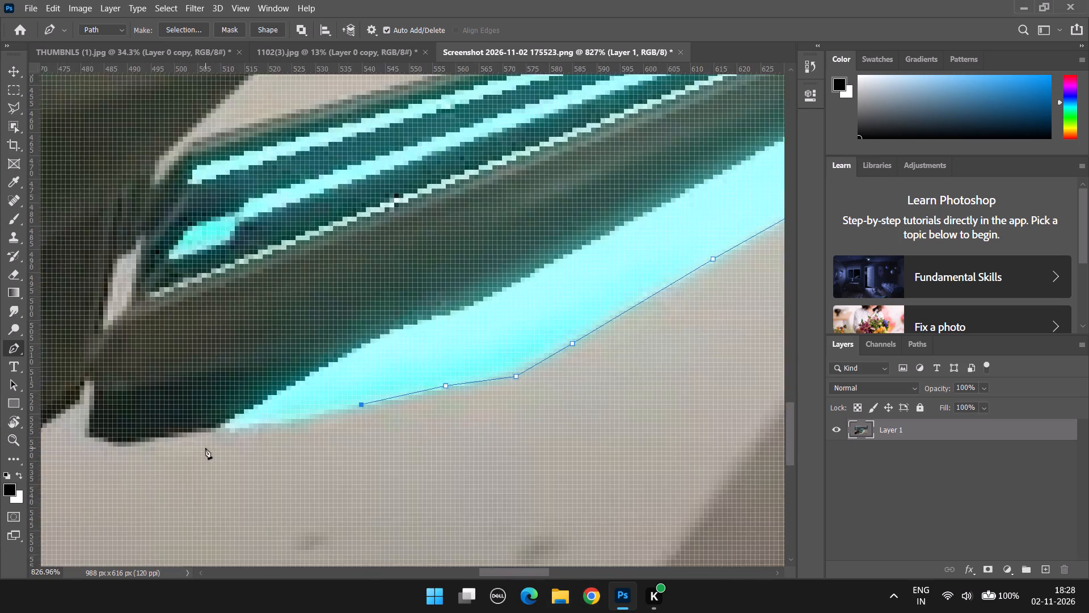
{"action": "scroll", "coordinate": [205, 448], "scroll_direction": "up", "scroll_amount": 4}
{"action": "key", "text": "ctrl+z"}
{"action": "key", "text": "ctrl+z"}
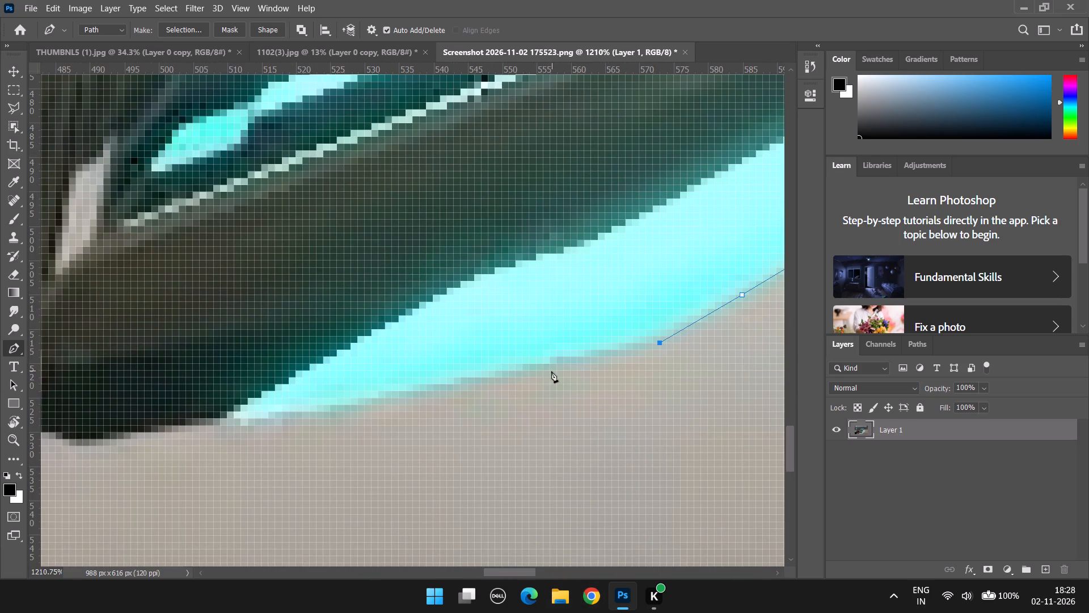
{"action": "left_click", "coordinate": [546, 366]}
{"action": "left_click", "coordinate": [251, 415]}
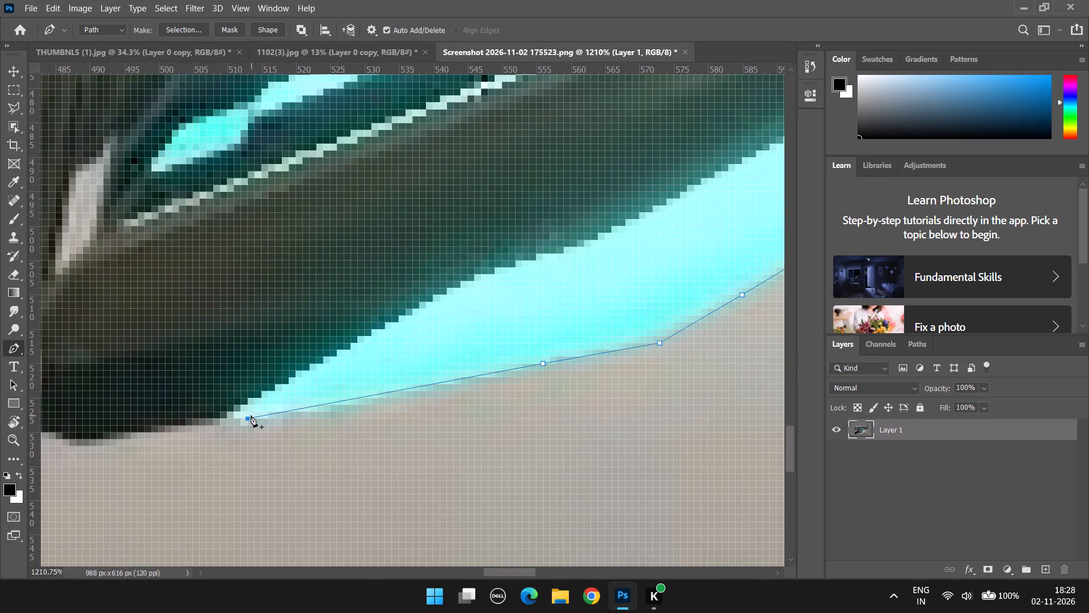
{"action": "left_click", "coordinate": [231, 415]}
{"action": "left_click", "coordinate": [222, 418]}
Trace the Pen path along the underside of the dark blade base to its bottom corner at the narrow notch.
{"action": "scroll", "coordinate": [226, 422], "scroll_direction": "down", "scroll_amount": 6, "text": "alt"}
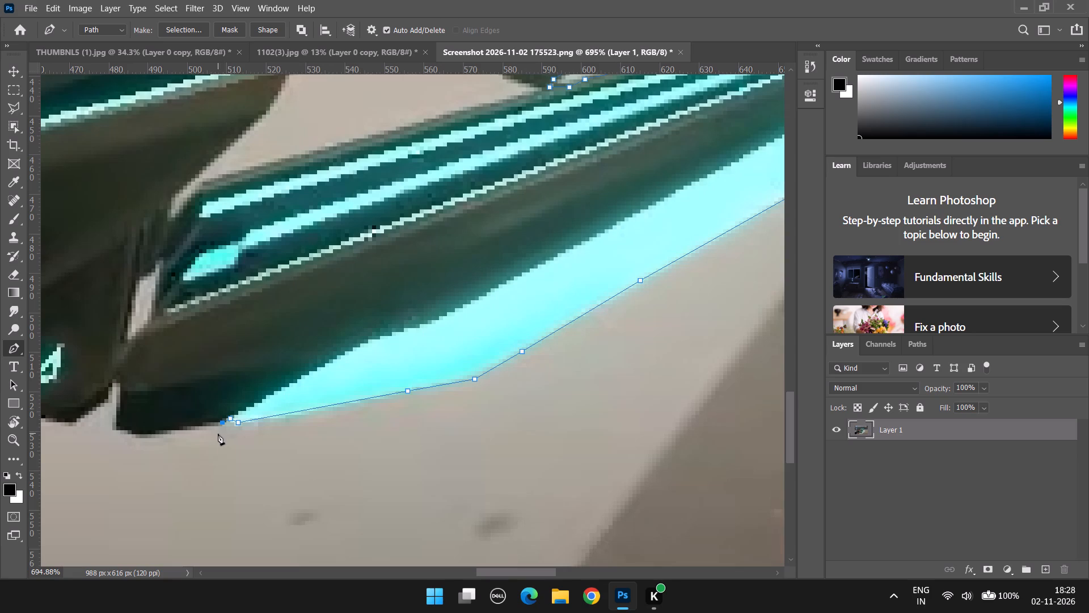
{"action": "scroll", "coordinate": [458, 518], "scroll_direction": "down", "scroll_amount": 3}
{"action": "left_click_drag", "start_coordinate": [493, 574], "coordinate": [434, 574]}
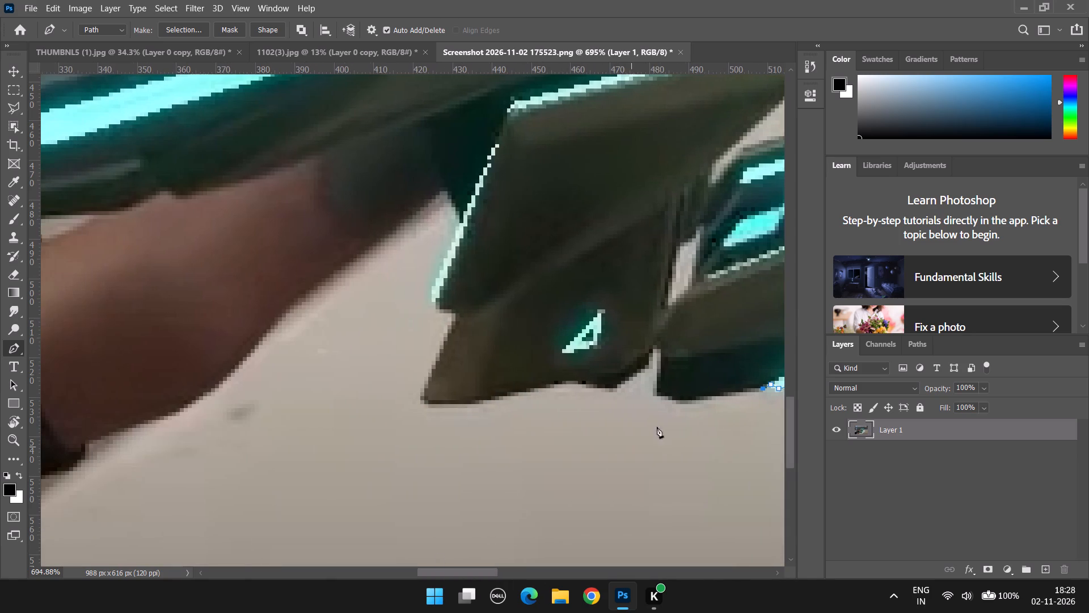
{"action": "scroll", "coordinate": [674, 417], "scroll_direction": "up", "scroll_amount": 1}
{"action": "scroll", "coordinate": [669, 427], "scroll_direction": "down", "scroll_amount": 4, "text": "alt"}
{"action": "scroll", "coordinate": [719, 420], "scroll_direction": "up", "scroll_amount": 10, "text": "alt"}
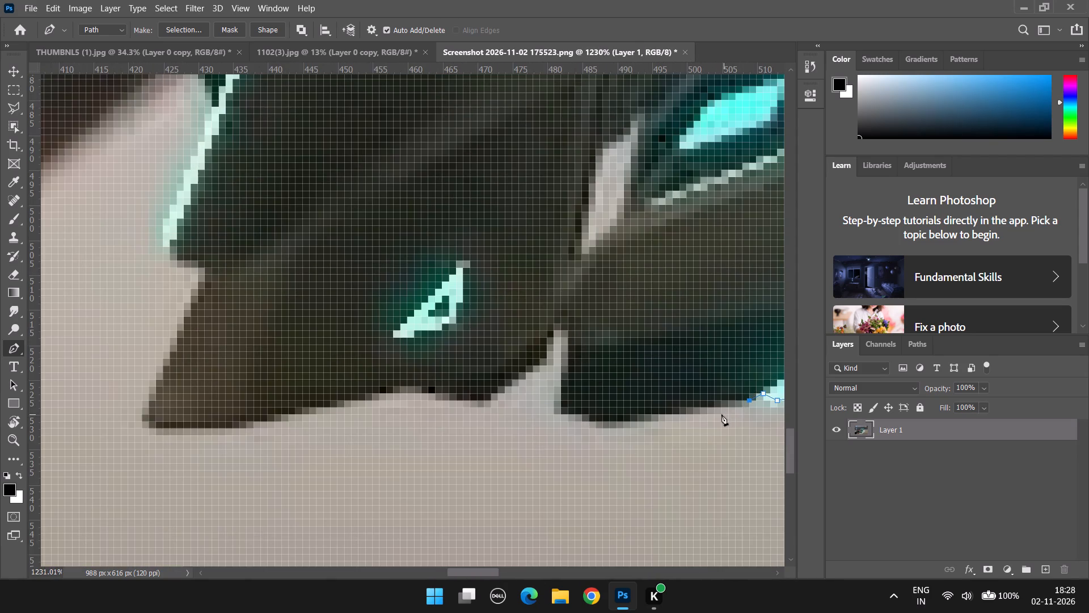
{"action": "left_click", "coordinate": [731, 400]}
{"action": "left_click", "coordinate": [680, 410]}
{"action": "left_click", "coordinate": [648, 422]}
{"action": "left_click", "coordinate": [611, 425]}
{"action": "left_click", "coordinate": [576, 423]}
{"action": "left_click", "coordinate": [558, 413]}
Trace the Pen path up one side of the narrow notch, over its top and down the other side.
{"action": "left_click", "coordinate": [565, 384]}
{"action": "left_click", "coordinate": [572, 359]}
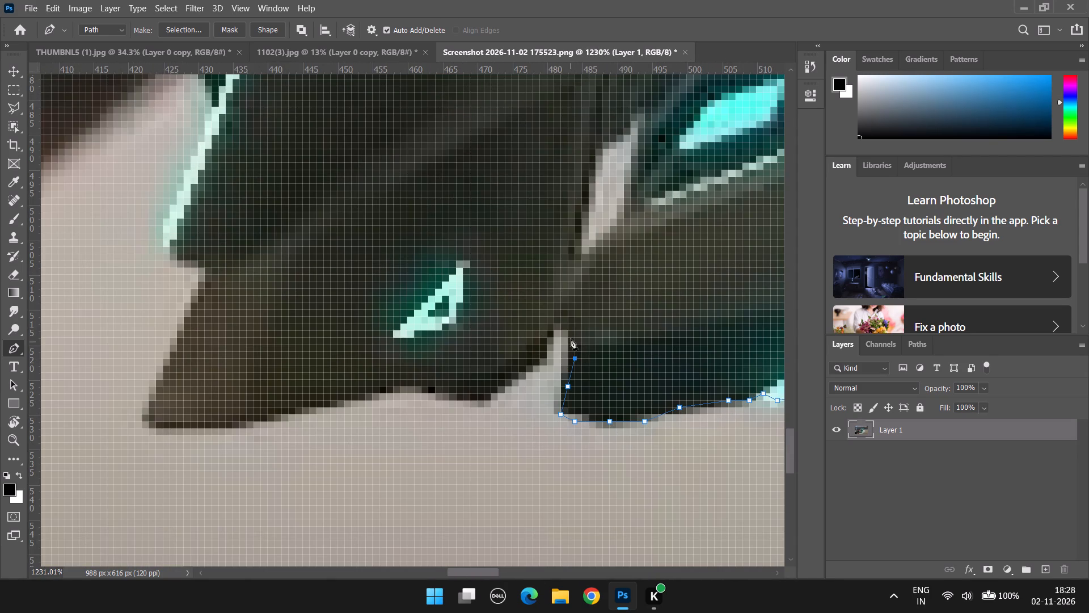
{"action": "left_click", "coordinate": [571, 338]}
{"action": "left_click", "coordinate": [558, 330]}
{"action": "left_click", "coordinate": [539, 351]}
{"action": "left_click", "coordinate": [530, 368]}
{"action": "left_click", "coordinate": [500, 393]}
Trace the Pen path along the wavy lower edge of the brown weapon panel to its far bottom corner.
{"action": "left_click", "coordinate": [479, 404]}
{"action": "left_click", "coordinate": [449, 401]}
{"action": "left_click", "coordinate": [415, 387]}
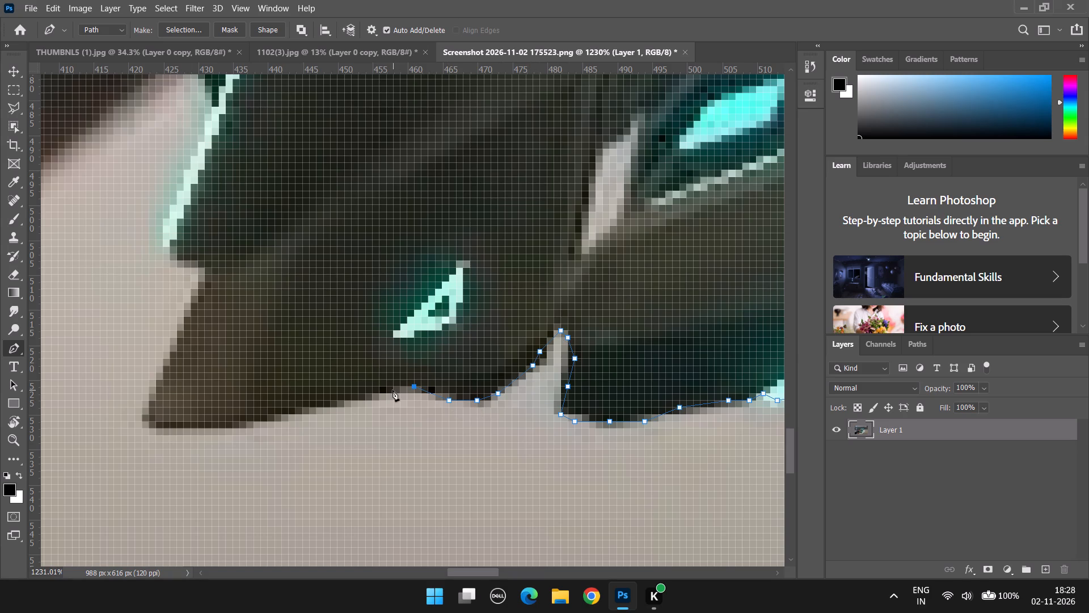
{"action": "left_click", "coordinate": [392, 390]}
{"action": "left_click", "coordinate": [358, 396]}
{"action": "left_click", "coordinate": [323, 405]}
{"action": "left_click", "coordinate": [267, 416]}
{"action": "left_click", "coordinate": [242, 425]}
{"action": "left_click", "coordinate": [191, 424]}
{"action": "left_click", "coordinate": [154, 423]}
Trace the Pen path up the brown panel's slanted side and across the small step below the cyan-lit edge.
{"action": "left_click", "coordinate": [145, 415]}
{"action": "left_click", "coordinate": [153, 388]}
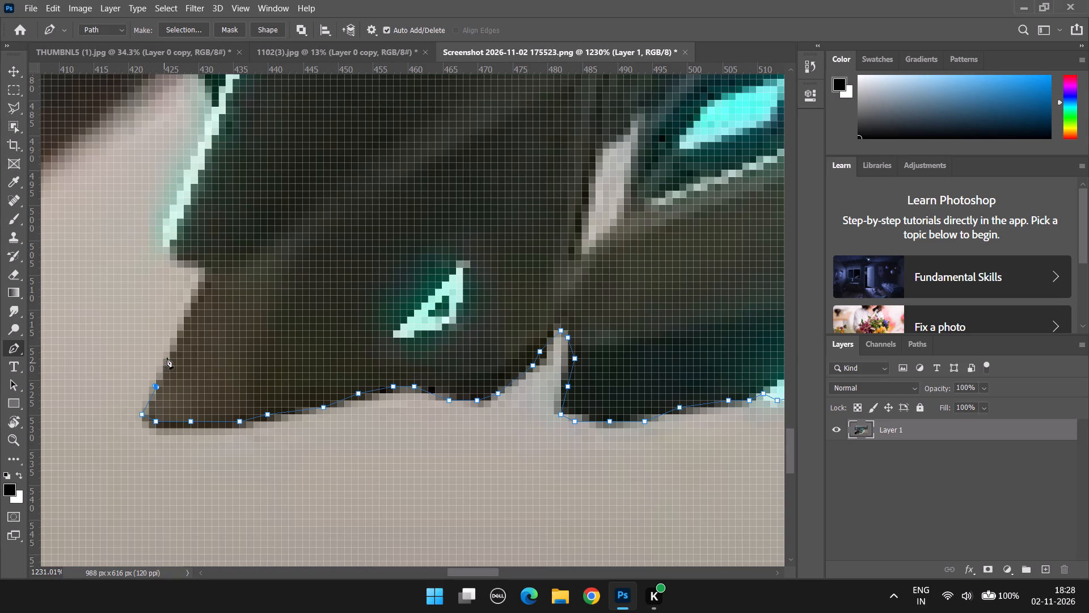
{"action": "left_click", "coordinate": [167, 357]}
{"action": "left_click", "coordinate": [187, 321]}
{"action": "left_click", "coordinate": [200, 299]}
{"action": "left_click", "coordinate": [207, 279]}
{"action": "left_click", "coordinate": [209, 264]}
{"action": "left_click", "coordinate": [189, 255]}
{"action": "left_click", "coordinate": [174, 255]}
Trace the Pen path up the thin cyan-lit edge and around the peak of the background gap beside the forearm.
{"action": "left_click", "coordinate": [168, 242]}
{"action": "left_click", "coordinate": [169, 224]}
{"action": "scroll", "coordinate": [178, 224], "scroll_direction": "up", "scroll_amount": 5}
{"action": "scroll", "coordinate": [163, 250], "scroll_direction": "down", "scroll_amount": 4, "text": "alt"}
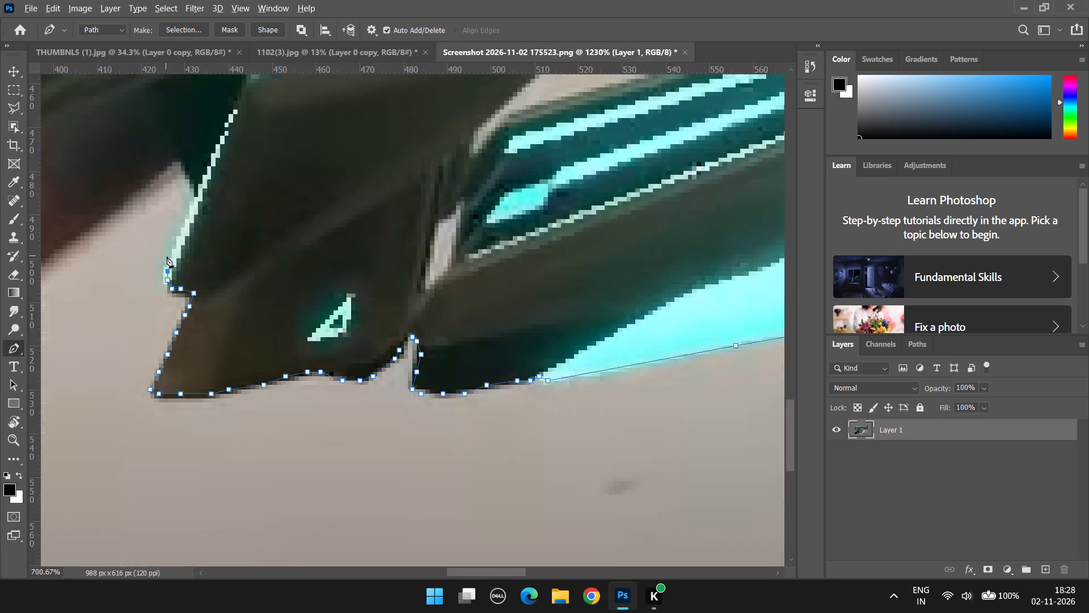
{"action": "scroll", "coordinate": [167, 257], "scroll_direction": "down", "scroll_amount": 9, "text": "alt"}
{"action": "scroll", "coordinate": [162, 263], "scroll_direction": "up", "scroll_amount": 15}
{"action": "scroll", "coordinate": [172, 360], "scroll_direction": "up", "scroll_amount": 4, "text": "alt"}
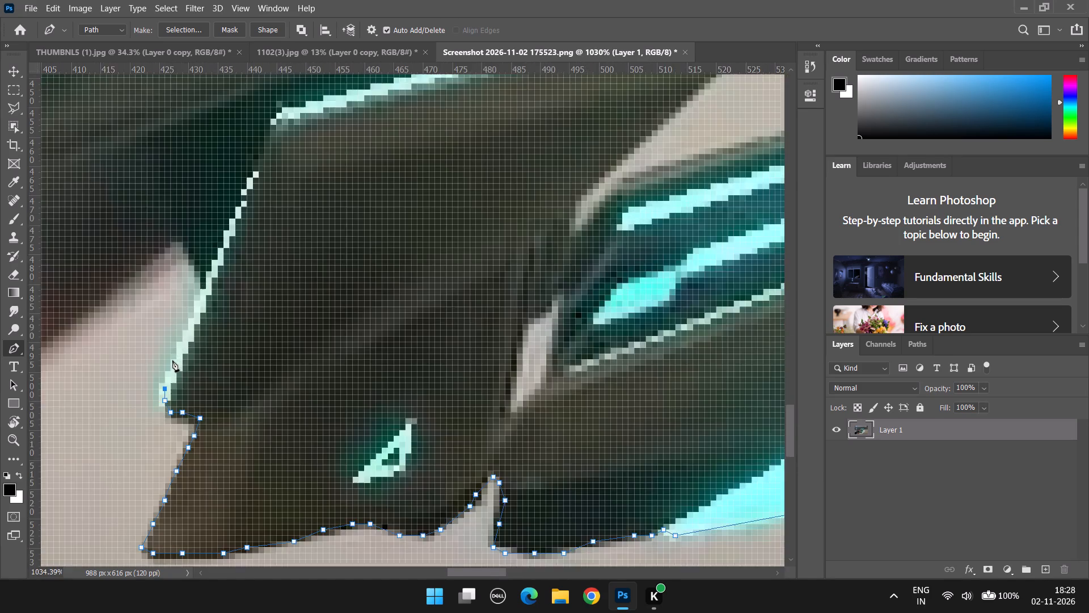
{"action": "scroll", "coordinate": [172, 360], "scroll_direction": "up", "scroll_amount": 8, "text": "alt"}
{"action": "left_click", "coordinate": [175, 343]}
{"action": "left_click", "coordinate": [191, 303]}
{"action": "left_click", "coordinate": [209, 271]}
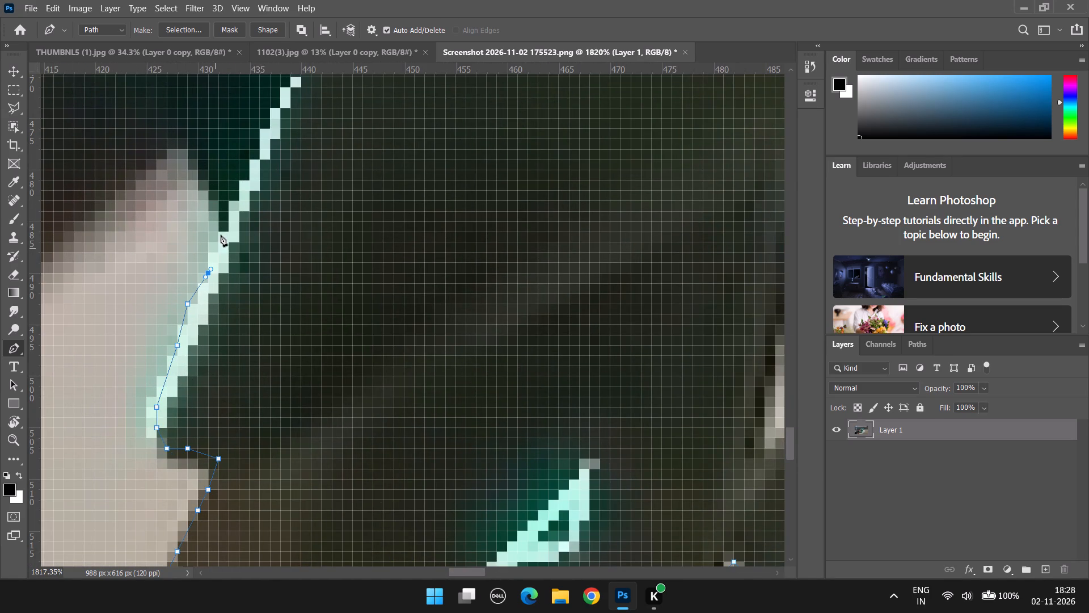
{"action": "left_click", "coordinate": [221, 234]}
{"action": "left_click", "coordinate": [213, 203]}
{"action": "left_click", "coordinate": [184, 156]}
{"action": "left_click", "coordinate": [171, 148]}
Trace the Pen path from the peak of the background gap along the upper half of the forearm's underside.
{"action": "scroll", "coordinate": [121, 222], "scroll_direction": "down", "scroll_amount": 14, "text": "alt"}
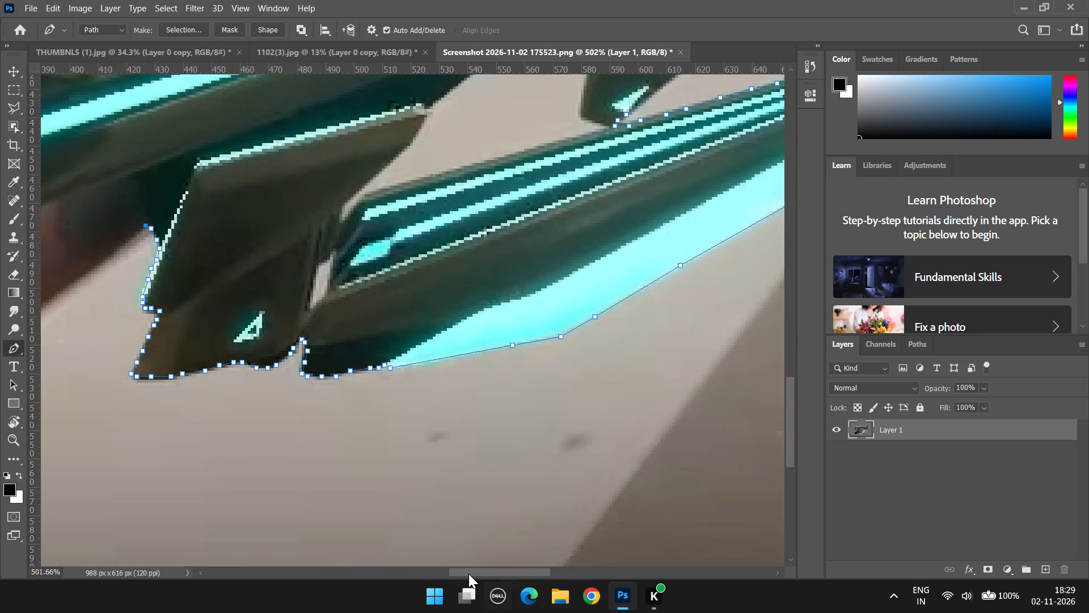
{"action": "left_click_drag", "start_coordinate": [467, 574], "coordinate": [385, 580]}
{"action": "scroll", "coordinate": [763, 295], "scroll_direction": "up", "scroll_amount": 5, "text": "alt"}
{"action": "scroll", "coordinate": [699, 256], "scroll_direction": "up", "scroll_amount": 3, "text": "alt"}
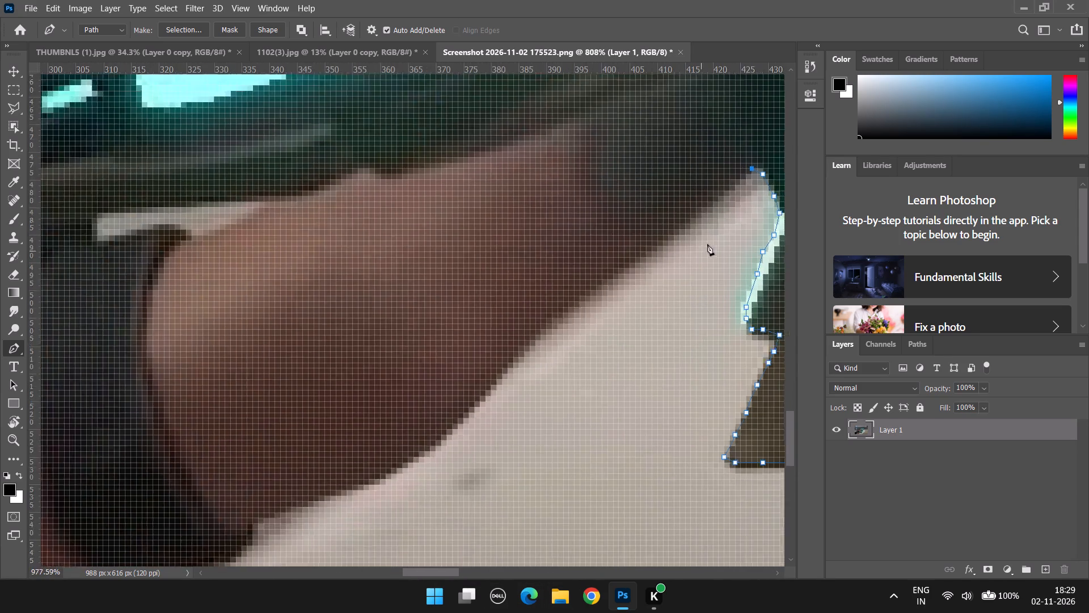
{"action": "left_click_drag", "start_coordinate": [715, 198], "coordinate": [702, 209]}
{"action": "left_click_drag", "start_coordinate": [676, 229], "coordinate": [646, 250]}
{"action": "left_click_drag", "start_coordinate": [636, 255], "coordinate": [624, 263]}
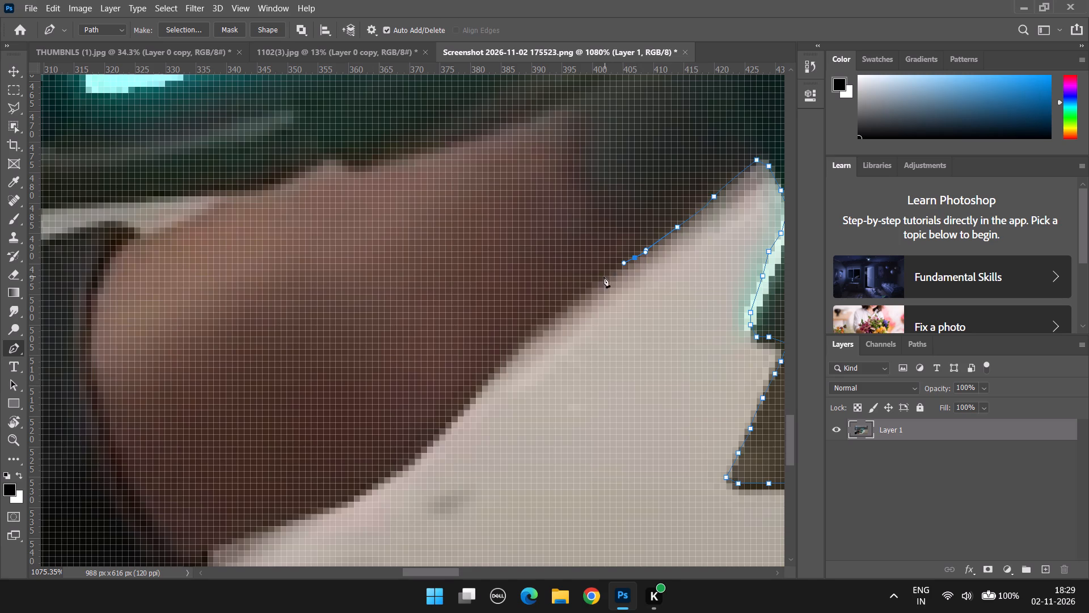
{"action": "left_click_drag", "start_coordinate": [603, 276], "coordinate": [584, 286]}
{"action": "left_click_drag", "start_coordinate": [556, 311], "coordinate": [543, 322]}
{"action": "left_click_drag", "start_coordinate": [522, 343], "coordinate": [508, 359]}
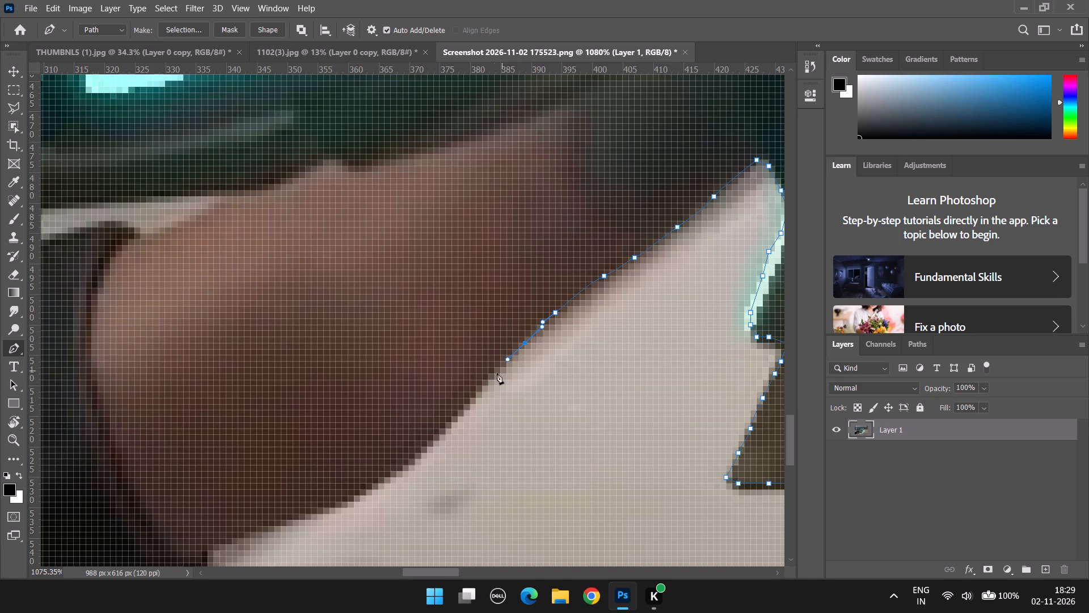
Trace the Pen path along the rest of the forearm's underside to the corner of the black armband.
{"action": "left_click_drag", "start_coordinate": [488, 380], "coordinate": [474, 393]}
{"action": "left_click_drag", "start_coordinate": [450, 420], "coordinate": [439, 429]}
{"action": "left_click_drag", "start_coordinate": [411, 460], "coordinate": [397, 468]}
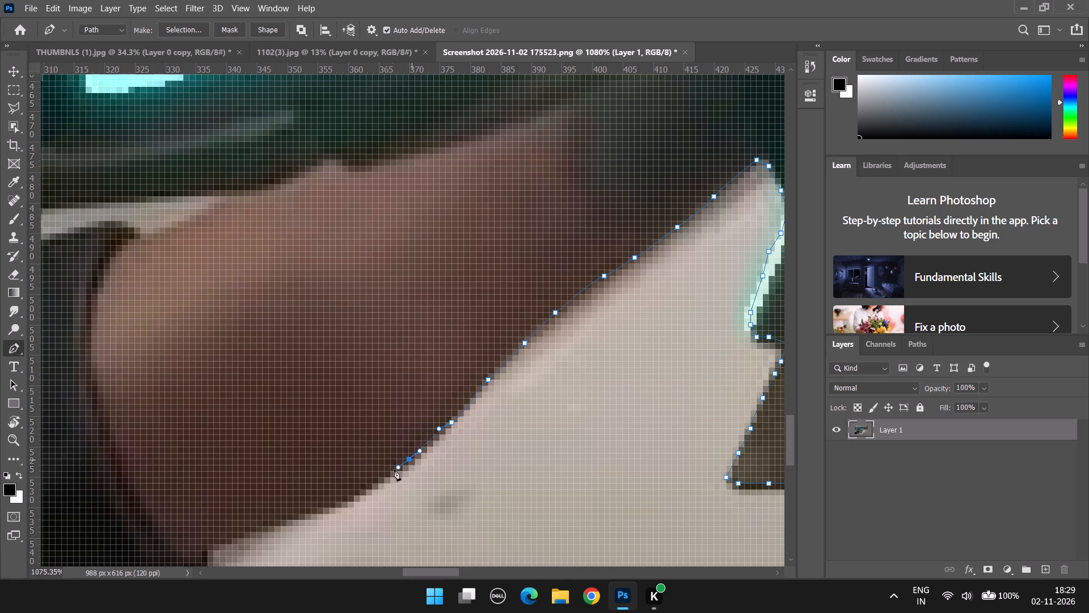
{"action": "left_click_drag", "start_coordinate": [374, 480], "coordinate": [368, 485]}
{"action": "left_click_drag", "start_coordinate": [339, 499], "coordinate": [319, 502]}
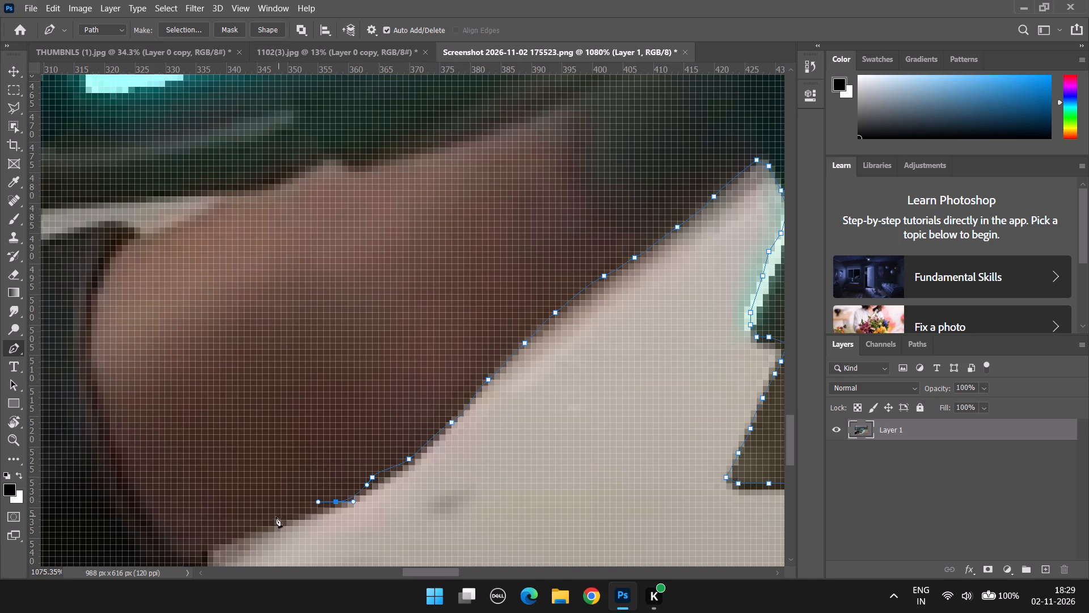
{"action": "left_click_drag", "start_coordinate": [272, 519], "coordinate": [265, 523]}
{"action": "left_click_drag", "start_coordinate": [230, 536], "coordinate": [219, 542]}
{"action": "left_click", "coordinate": [204, 550]}
Trace the Pen path around the black armband's corner and along its bottom edge to the upper arm.
{"action": "scroll", "coordinate": [207, 549], "scroll_direction": "down", "scroll_amount": 5}
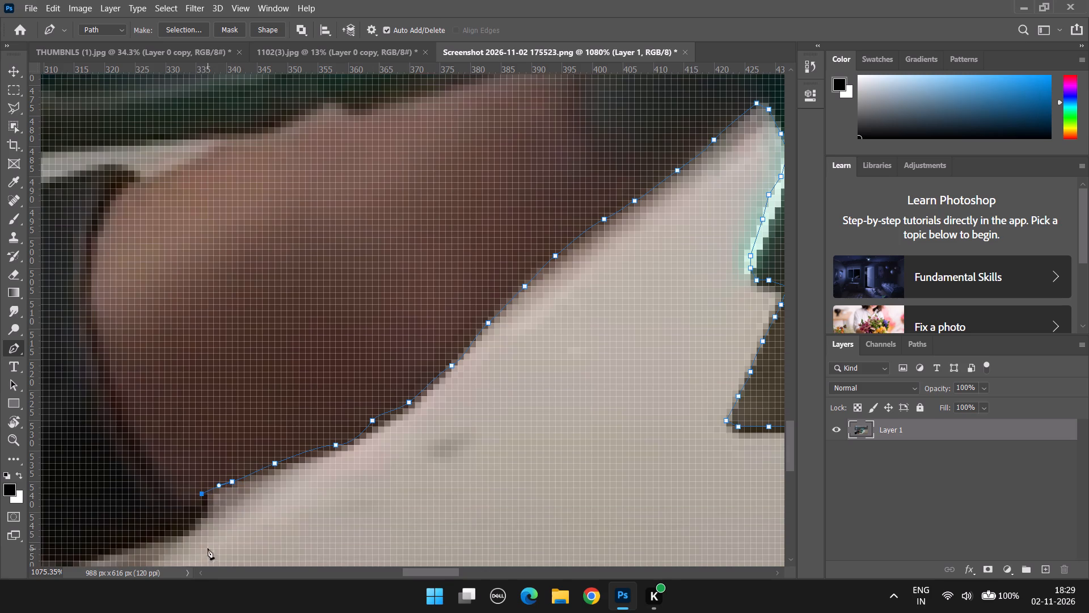
{"action": "scroll", "coordinate": [211, 522], "scroll_direction": "down", "scroll_amount": 1}
{"action": "left_click", "coordinate": [206, 494]}
{"action": "left_click", "coordinate": [200, 511]}
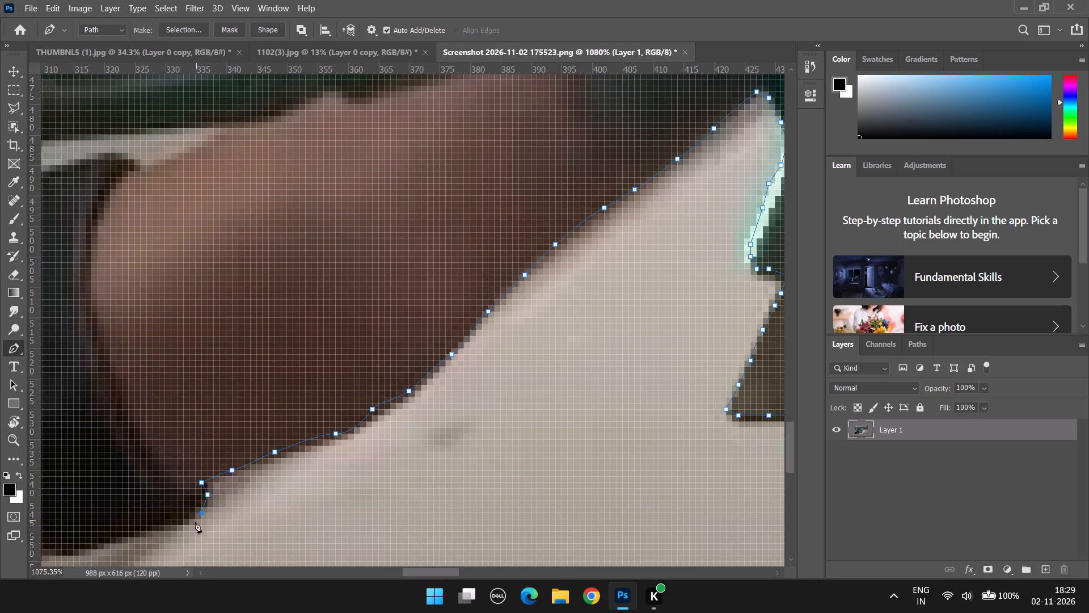
{"action": "left_click", "coordinate": [185, 524]}
{"action": "left_click", "coordinate": [155, 531]}
{"action": "left_click", "coordinate": [122, 541]}
{"action": "left_click", "coordinate": [105, 549]}
{"action": "left_click", "coordinate": [78, 548]}
{"action": "left_click_drag", "start_coordinate": [431, 576], "coordinate": [396, 580]}
{"action": "scroll", "coordinate": [482, 423], "scroll_direction": "down", "scroll_amount": 7}
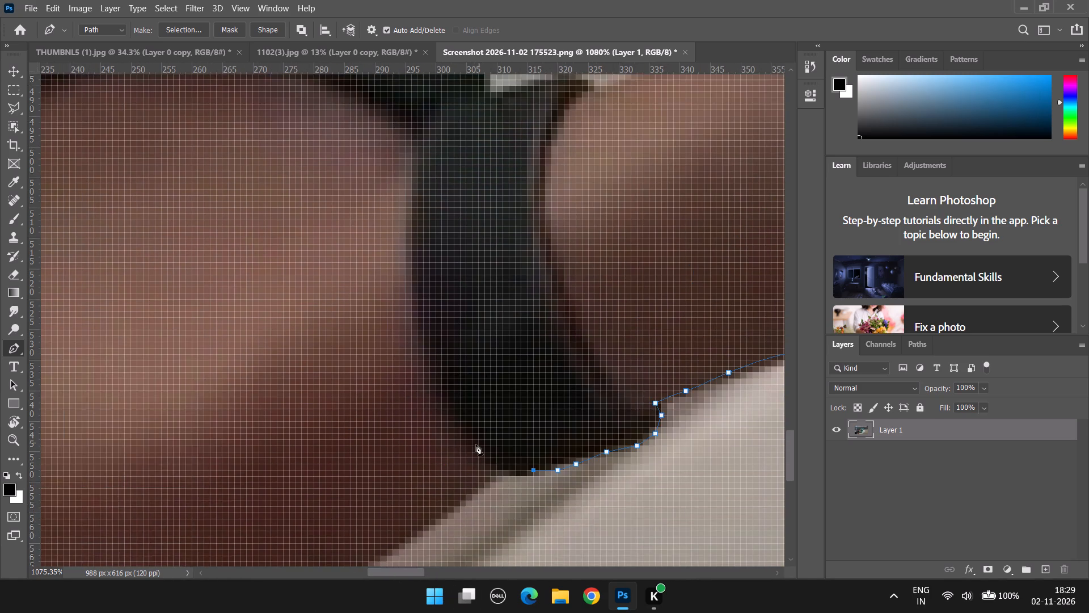
{"action": "scroll", "coordinate": [476, 444], "scroll_direction": "down", "scroll_amount": 14}
{"action": "scroll", "coordinate": [436, 488], "scroll_direction": "down", "scroll_amount": 20, "text": "alt"}
{"action": "scroll", "coordinate": [436, 488], "scroll_direction": "down", "scroll_amount": 1, "text": "alt"}
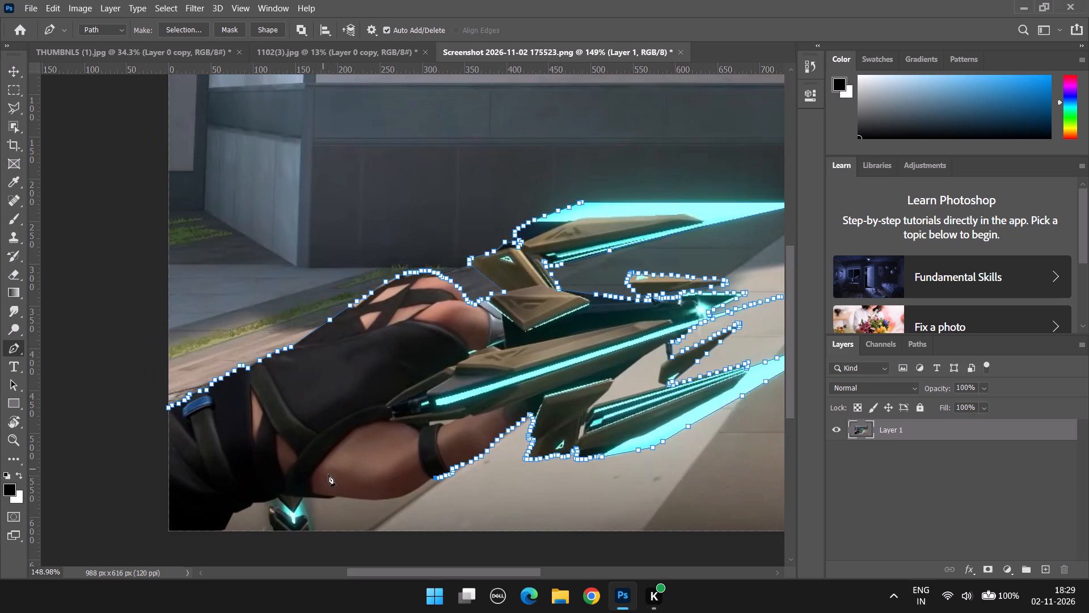
{"action": "scroll", "coordinate": [339, 496], "scroll_direction": "down", "scroll_amount": 6}
{"action": "scroll", "coordinate": [314, 436], "scroll_direction": "up", "scroll_amount": 9, "text": "alt"}
{"action": "scroll", "coordinate": [567, 399], "scroll_direction": "up", "scroll_amount": 8, "text": "alt"}
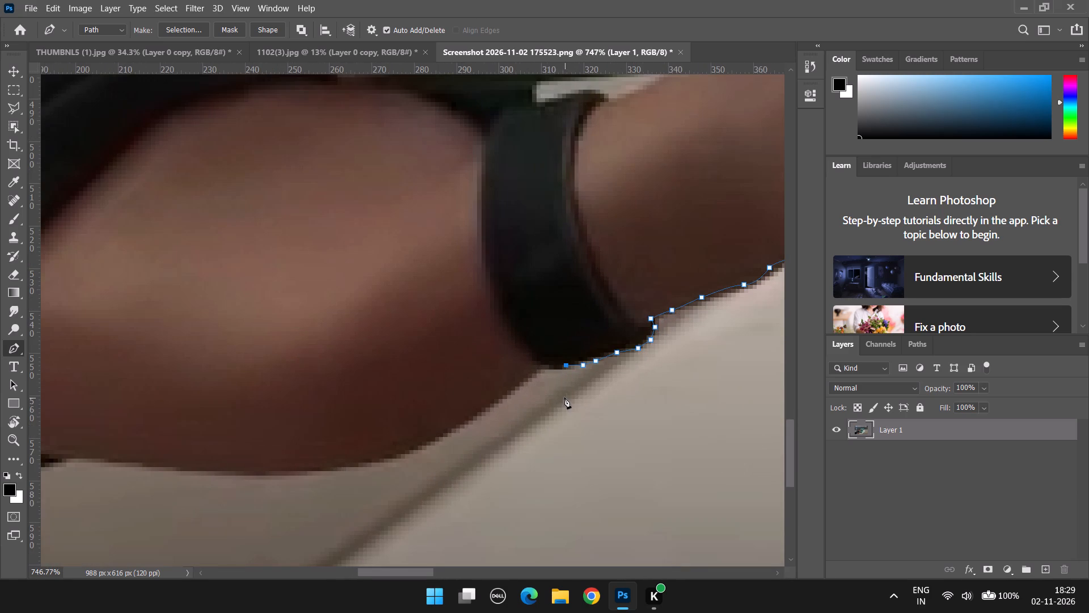
{"action": "left_click", "coordinate": [545, 367]}
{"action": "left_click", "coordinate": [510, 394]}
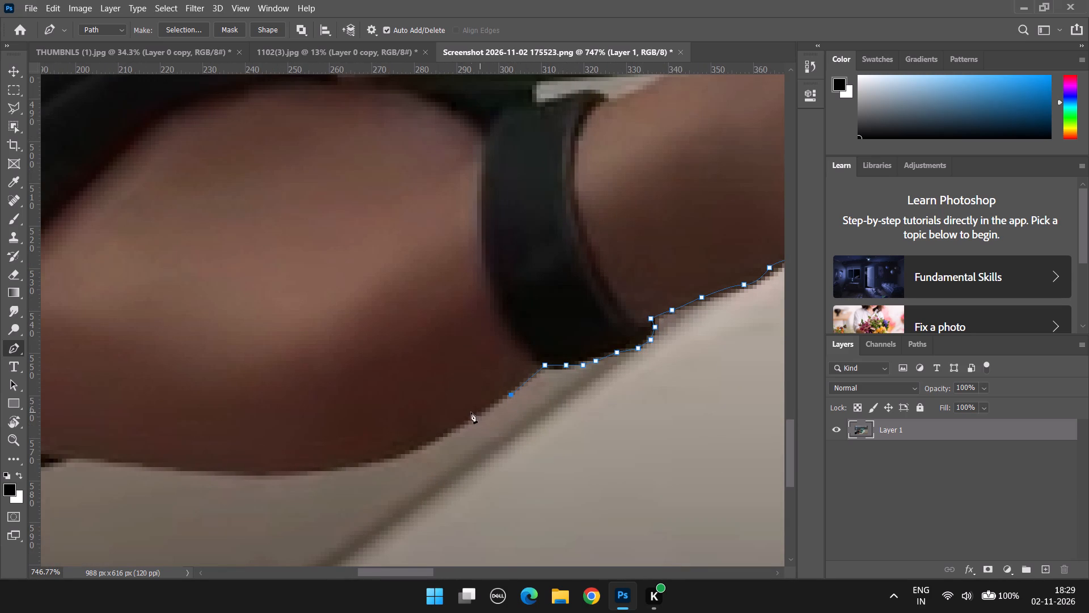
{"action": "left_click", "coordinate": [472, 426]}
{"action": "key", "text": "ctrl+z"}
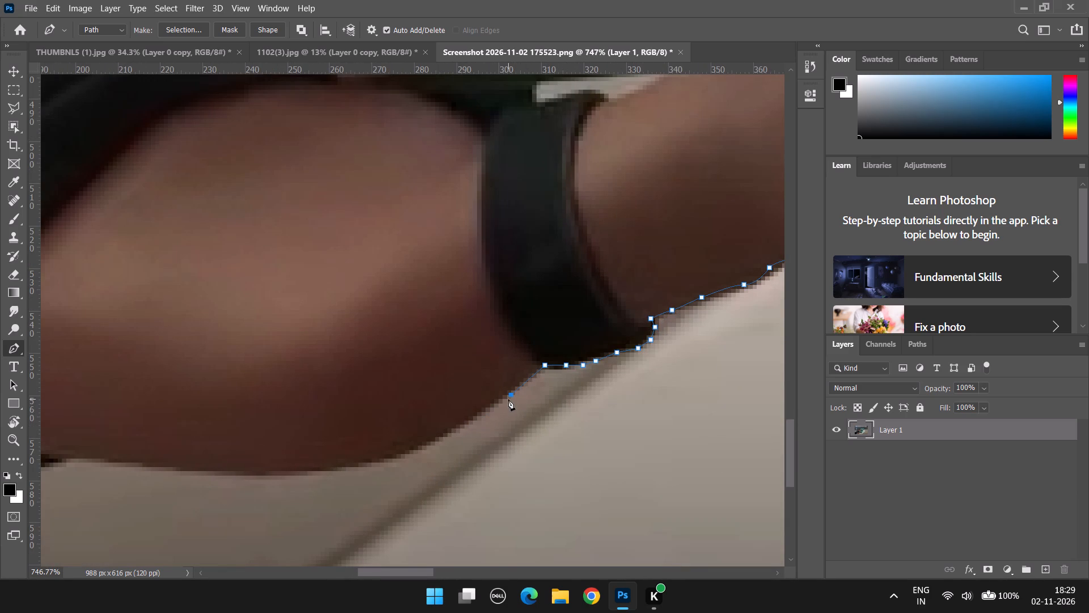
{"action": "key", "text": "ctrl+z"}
Trace the Pen path along the curved underside of the upper arm to the tip of the dark strap.
{"action": "left_click", "coordinate": [504, 398]}
{"action": "left_click", "coordinate": [454, 430]}
{"action": "left_click", "coordinate": [412, 453]}
{"action": "left_click", "coordinate": [357, 466]}
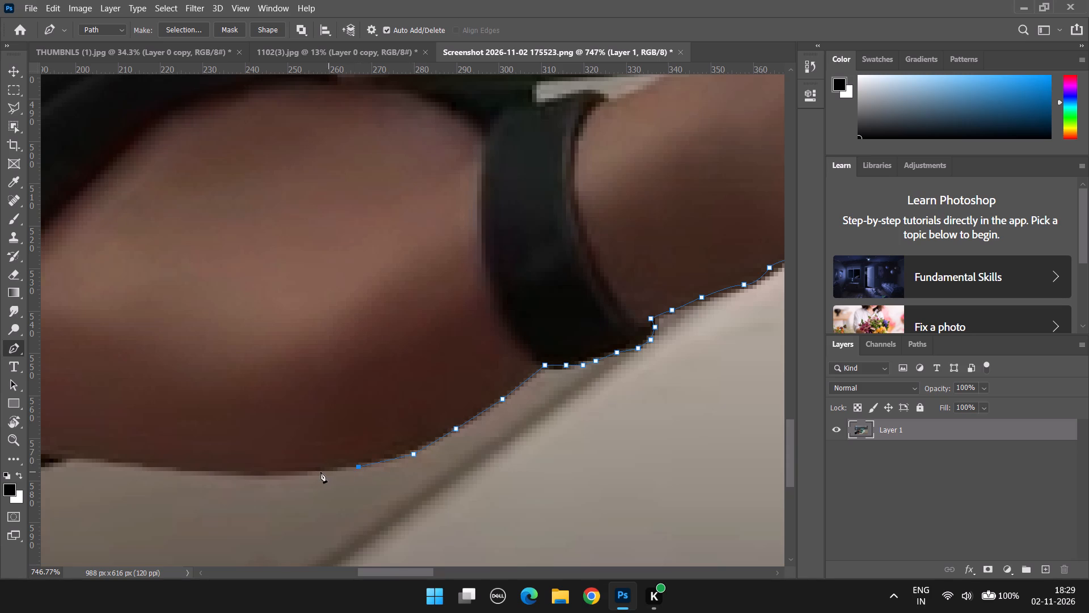
{"action": "left_click", "coordinate": [310, 472]}
{"action": "left_click", "coordinate": [248, 475]}
{"action": "left_click", "coordinate": [192, 470]}
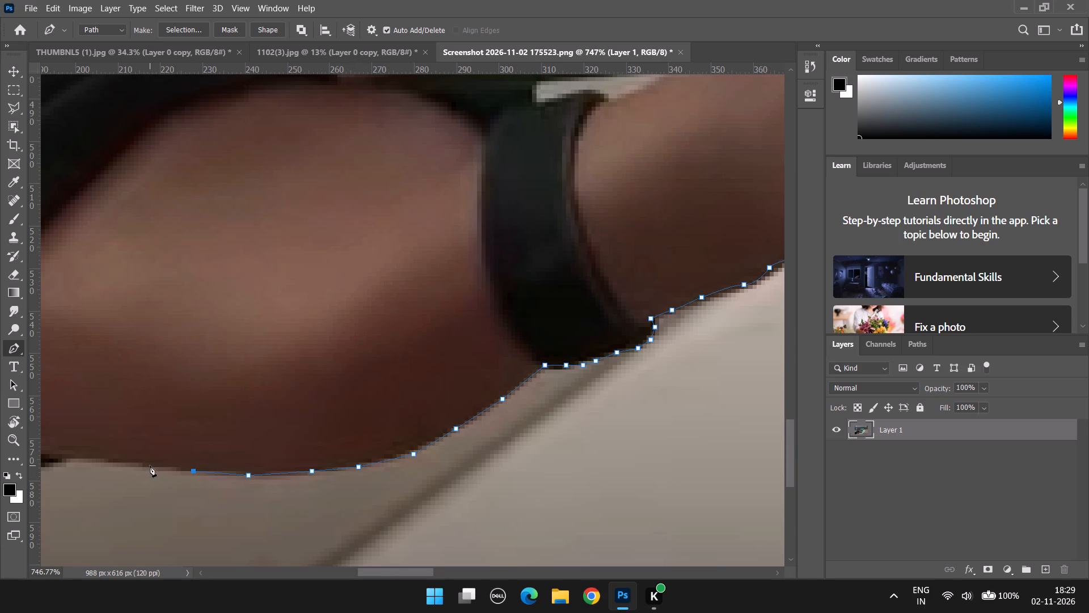
{"action": "left_click", "coordinate": [150, 465]}
{"action": "left_click", "coordinate": [117, 461]}
{"action": "double_click", "coordinate": [86, 459]}
{"action": "left_click", "coordinate": [66, 459]}
Trace the Pen path along the dark strap's lower edge to the V-shaped point above the cyan glow.
{"action": "left_click_drag", "start_coordinate": [411, 571], "coordinate": [377, 576]}
{"action": "scroll", "coordinate": [389, 483], "scroll_direction": "down", "scroll_amount": 5}
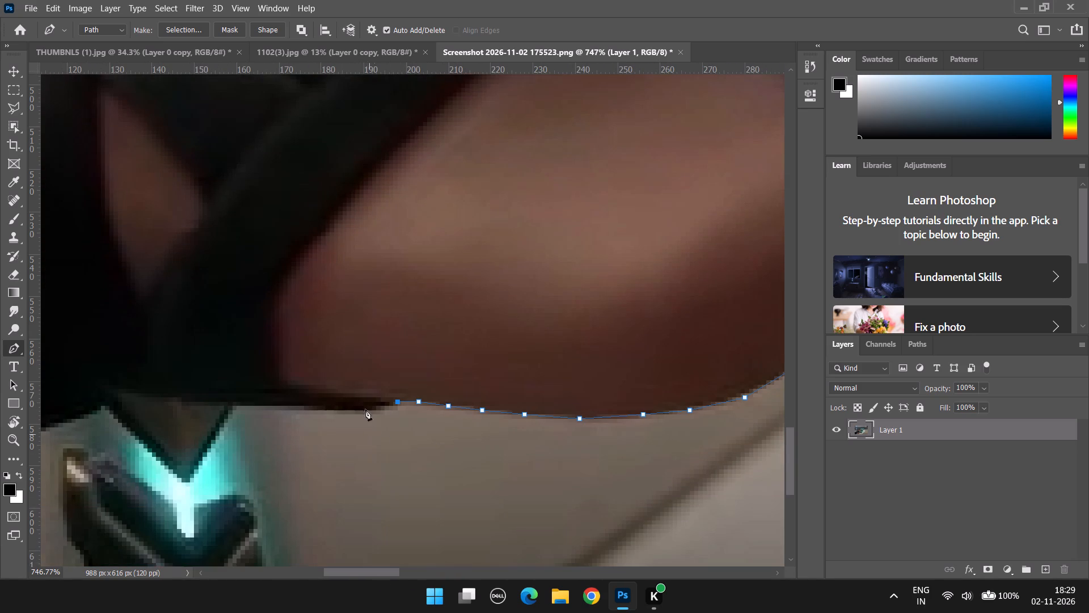
{"action": "left_click", "coordinate": [375, 412]}
{"action": "left_click", "coordinate": [317, 409]}
{"action": "left_click", "coordinate": [264, 406]}
{"action": "left_click", "coordinate": [237, 405]}
Trace the Pen path down one side of the V-shaped point above the cyan glow and up the other.
{"action": "scroll", "coordinate": [254, 425], "scroll_direction": "down", "scroll_amount": 20}
{"action": "scroll", "coordinate": [250, 451], "scroll_direction": "down", "scroll_amount": 1, "text": "alt"}
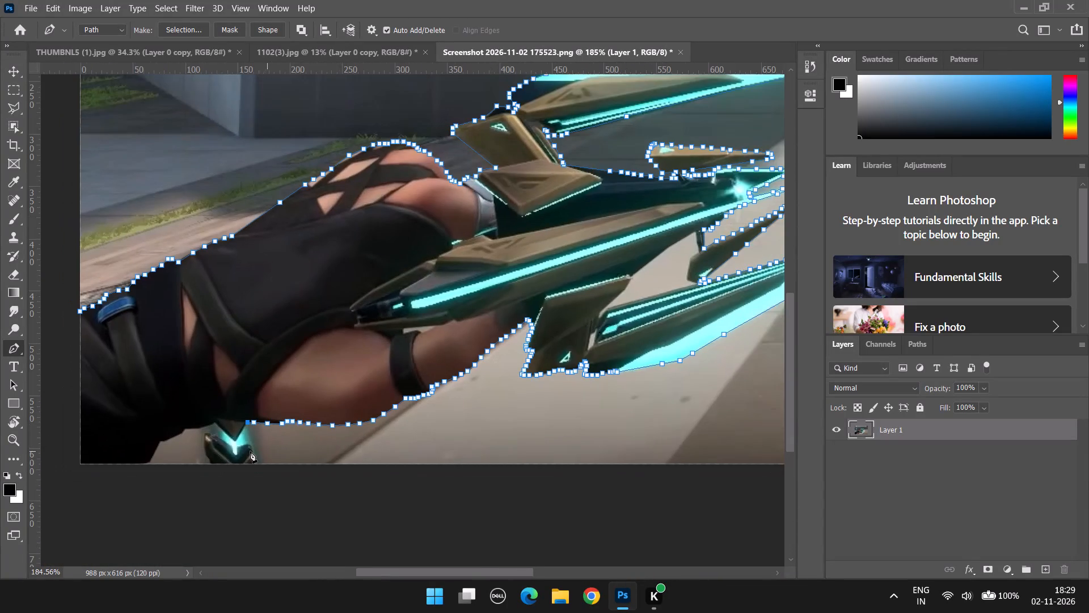
{"action": "scroll", "coordinate": [170, 447], "scroll_direction": "up", "scroll_amount": 8}
{"action": "scroll", "coordinate": [218, 451], "scroll_direction": "down", "scroll_amount": 12}
{"action": "scroll", "coordinate": [219, 454], "scroll_direction": "down", "scroll_amount": 7, "text": "alt"}
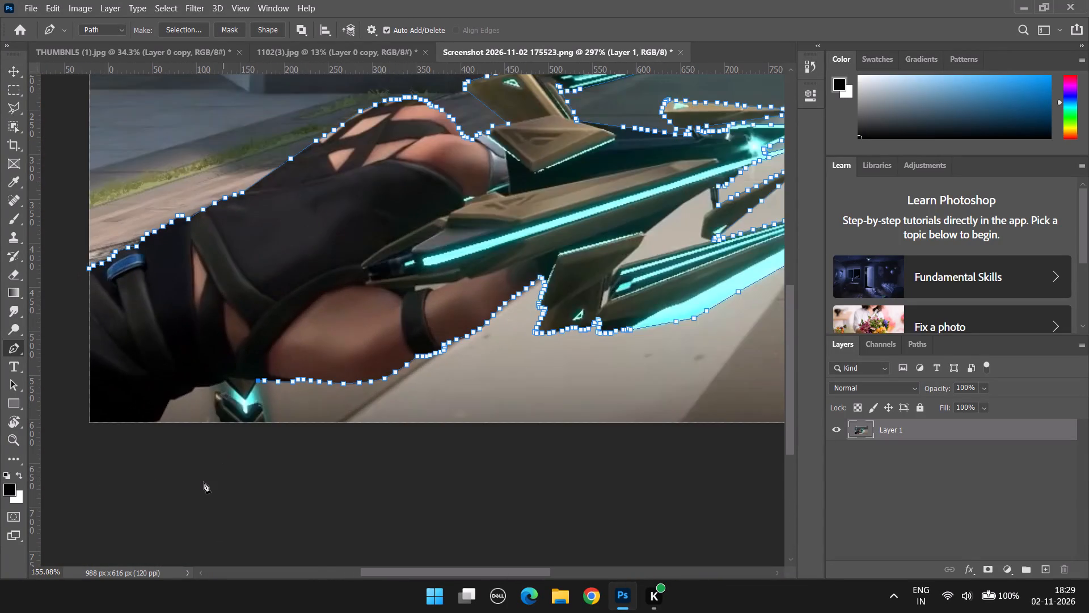
{"action": "scroll", "coordinate": [209, 474], "scroll_direction": "up", "scroll_amount": 11, "text": "alt"}
{"action": "left_click", "coordinate": [273, 303]}
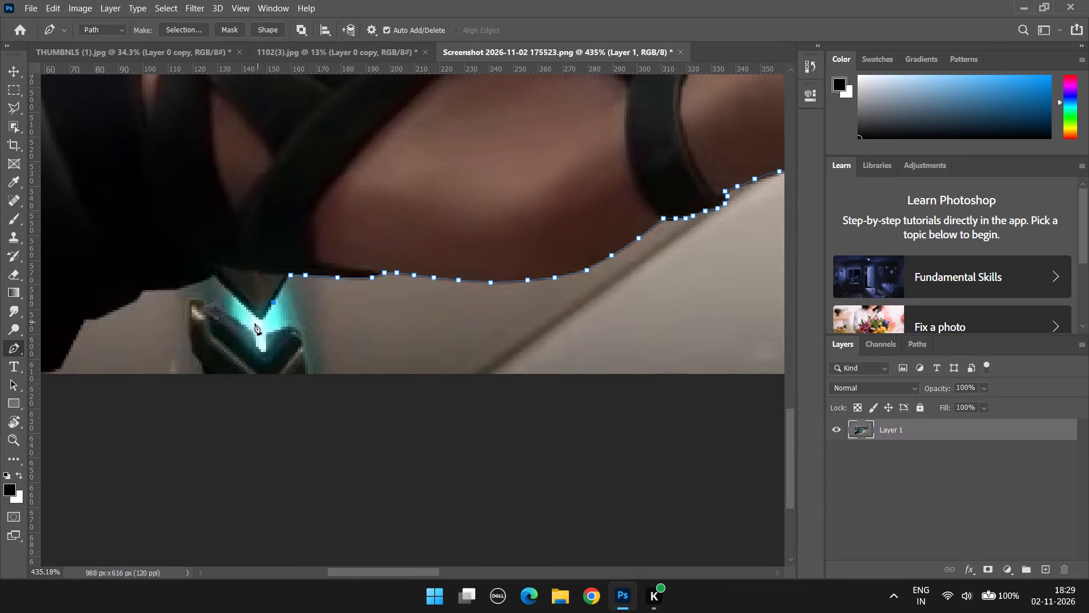
{"action": "left_click", "coordinate": [261, 321]}
{"action": "left_click", "coordinate": [242, 304]}
{"action": "left_click", "coordinate": [224, 284]}
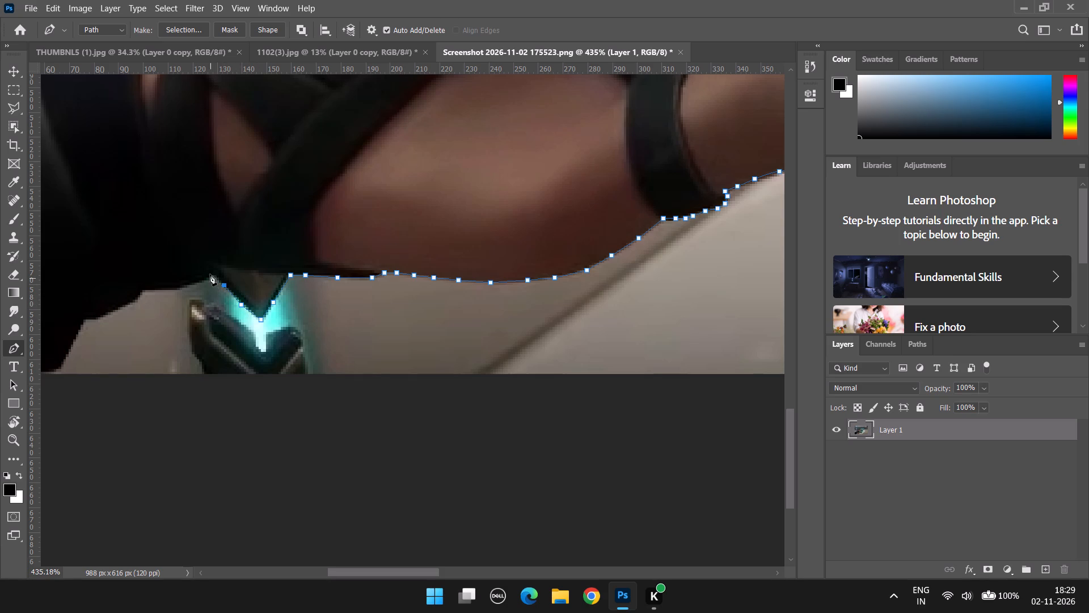
{"action": "left_click", "coordinate": [215, 277]}
Trace the Pen path along the stepped lower edge of the black clothing down to the image's bottom border.
{"action": "left_click", "coordinate": [194, 283]}
{"action": "left_click", "coordinate": [175, 291]}
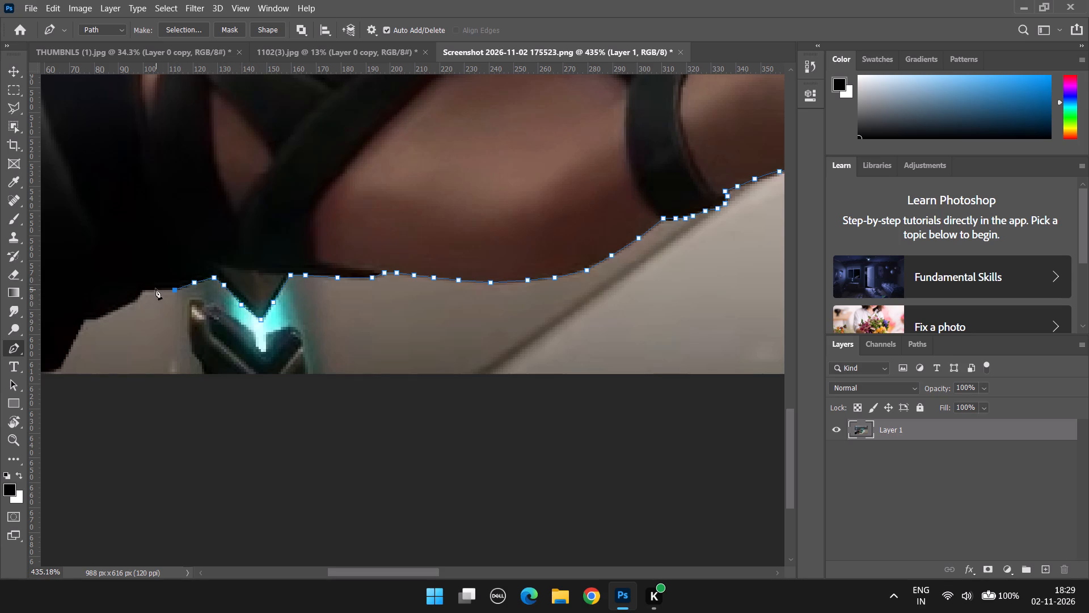
{"action": "left_click", "coordinate": [155, 288]}
{"action": "left_click", "coordinate": [141, 285]}
{"action": "left_click", "coordinate": [137, 299]}
{"action": "left_click", "coordinate": [123, 306]}
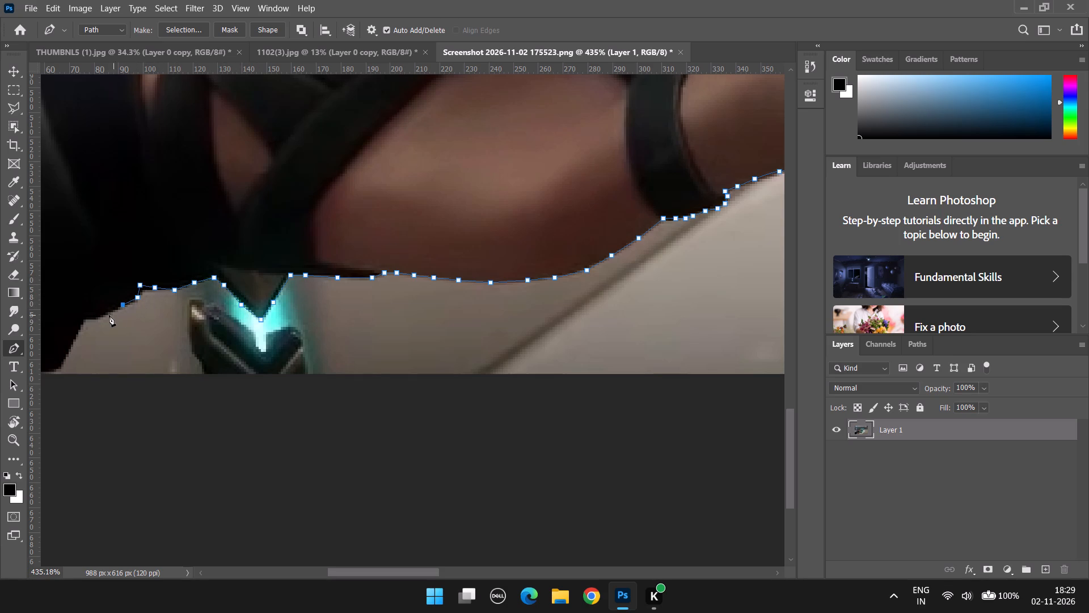
{"action": "left_click", "coordinate": [107, 315]}
{"action": "left_click", "coordinate": [93, 318]}
{"action": "left_click", "coordinate": [82, 317]}
{"action": "scroll", "coordinate": [91, 348], "scroll_direction": "down", "scroll_amount": 1}
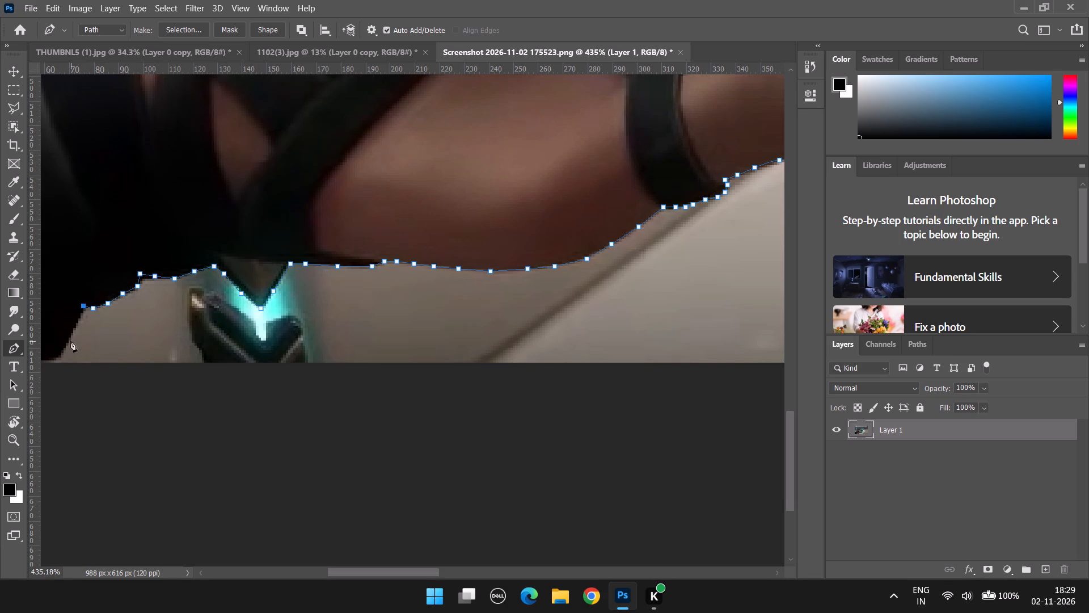
{"action": "left_click", "coordinate": [69, 338]}
{"action": "scroll", "coordinate": [70, 342], "scroll_direction": "down", "scroll_amount": 2}
{"action": "left_click", "coordinate": [63, 334]}
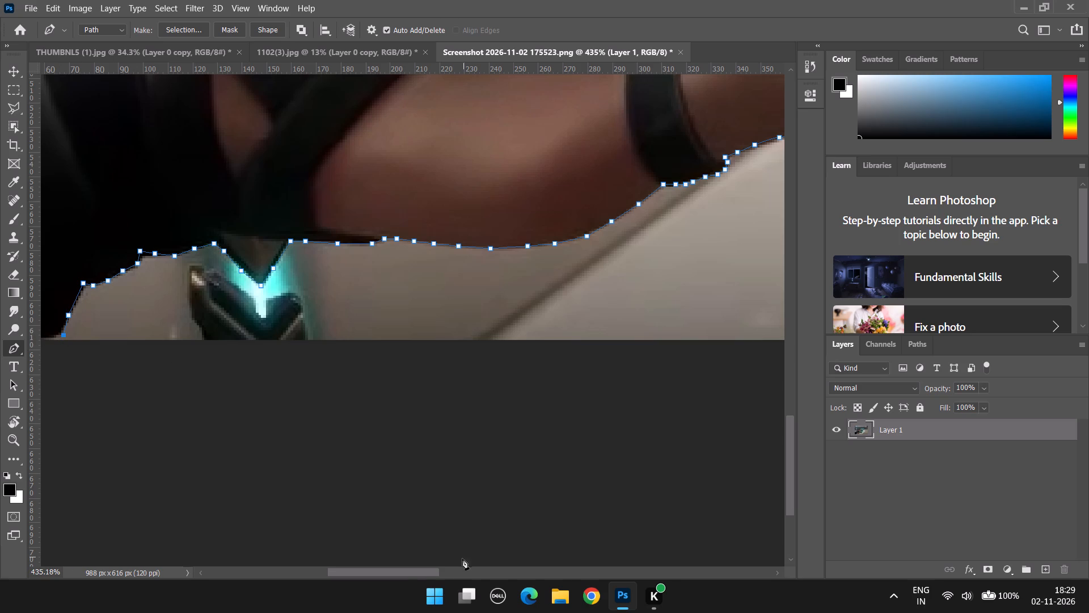
Run the Pen path along the image's bottom and left borders and close it at its starting anchor by the waist.
{"action": "left_click_drag", "start_coordinate": [414, 571], "coordinate": [354, 580]}
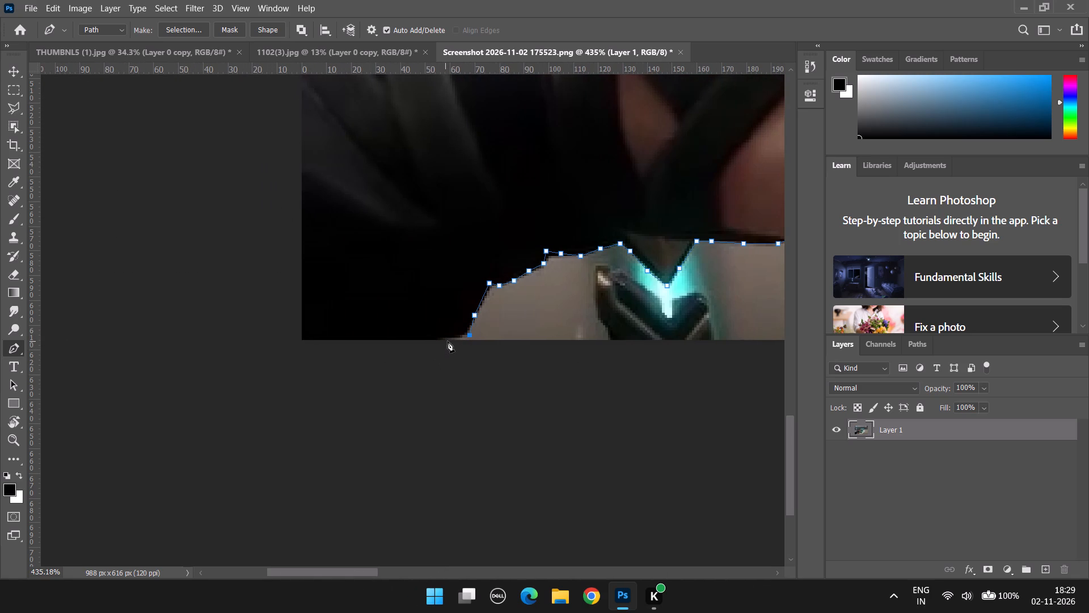
{"action": "left_click", "coordinate": [446, 338]}
{"action": "left_click", "coordinate": [303, 342]}
{"action": "scroll", "coordinate": [316, 343], "scroll_direction": "up", "scroll_amount": 3}
{"action": "scroll", "coordinate": [316, 344], "scroll_direction": "down", "scroll_amount": 2, "text": "alt"}
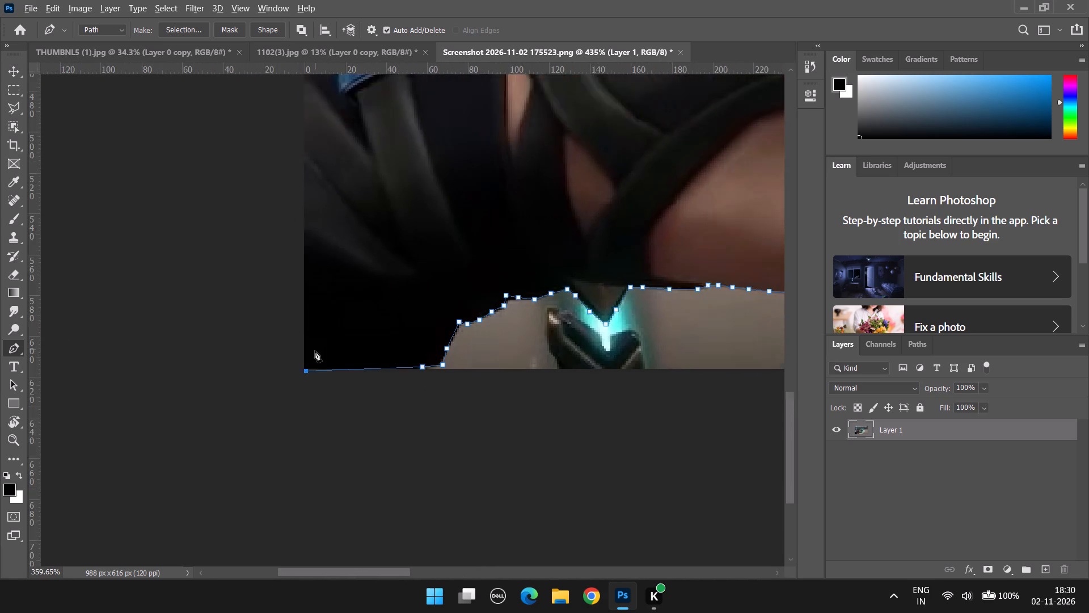
{"action": "scroll", "coordinate": [315, 351], "scroll_direction": "down", "scroll_amount": 10, "text": "alt"}
{"action": "scroll", "coordinate": [296, 324], "scroll_direction": "up", "scroll_amount": 7, "text": "alt"}
{"action": "left_click", "coordinate": [320, 294]}
{"action": "scroll", "coordinate": [329, 287], "scroll_direction": "up", "scroll_amount": 6}
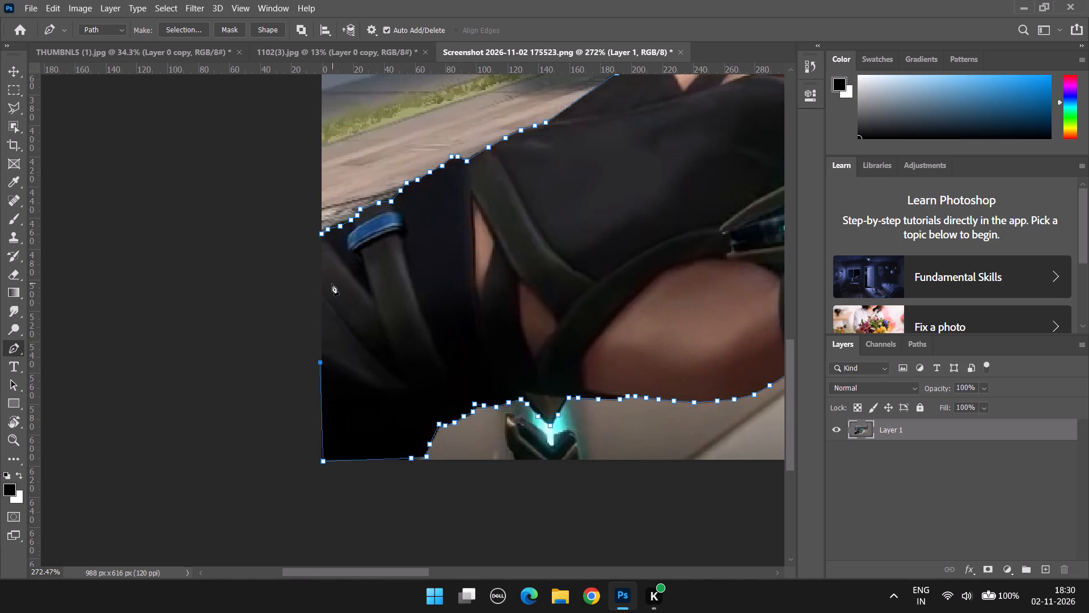
{"action": "left_click", "coordinate": [323, 271]}
{"action": "left_click", "coordinate": [319, 234]}
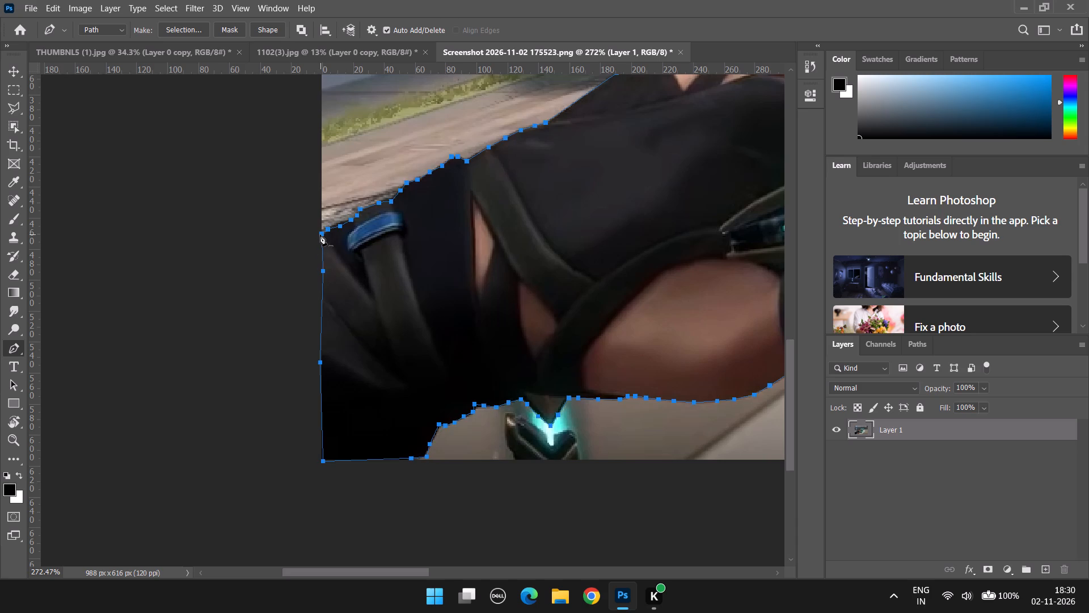
Make a vector mask on Layer 1 from the closed path to hide the background around the character and weapon.
{"action": "scroll", "coordinate": [428, 283], "scroll_direction": "down", "scroll_amount": 12, "text": "alt"}
{"action": "scroll", "coordinate": [397, 432], "scroll_direction": "down", "scroll_amount": 2, "text": "alt"}
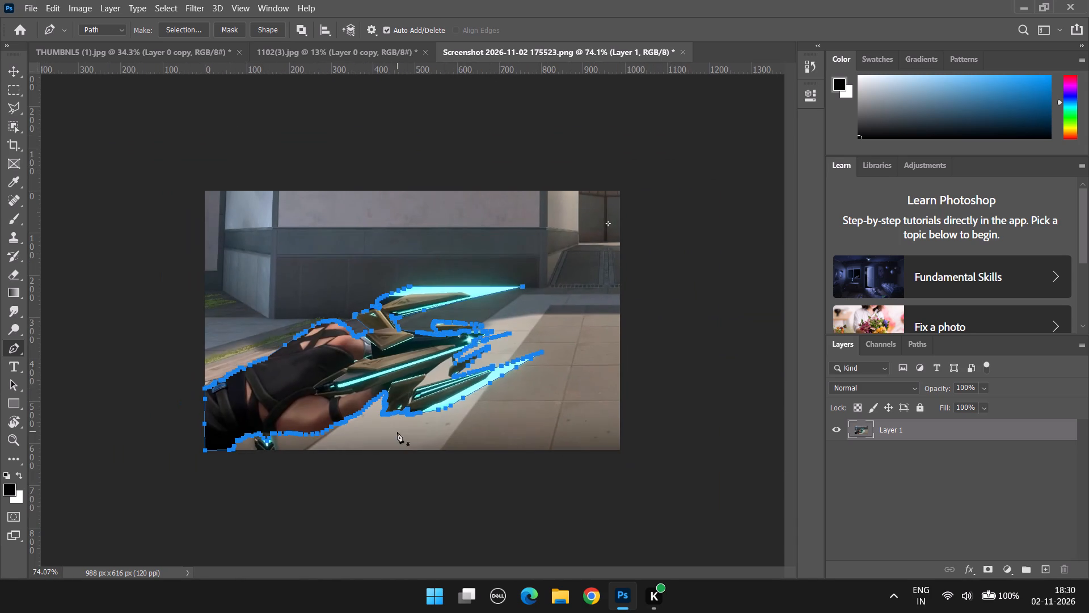
{"action": "scroll", "coordinate": [401, 429], "scroll_direction": "up", "scroll_amount": 10, "text": "alt"}
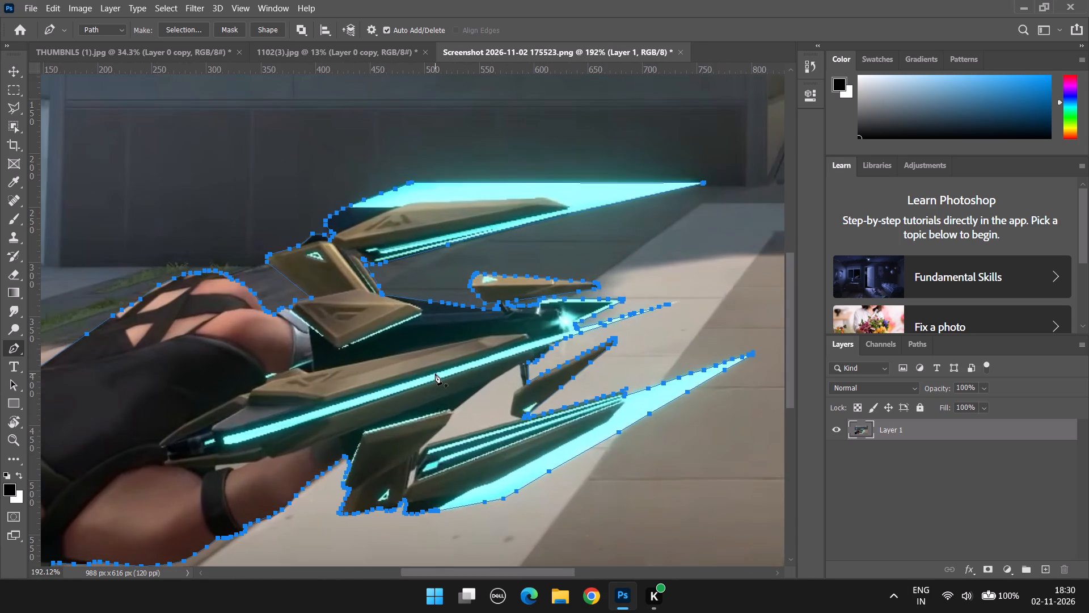
{"action": "left_click", "coordinate": [228, 30]}
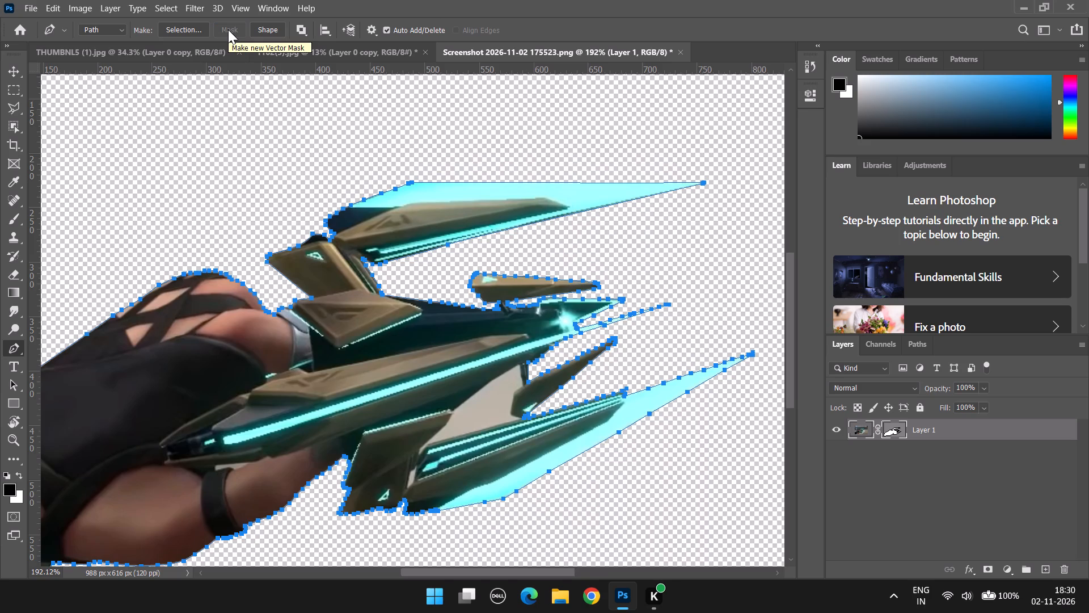
Make a new anti-aliased selection with 0 px feather from the vector path and copy it to a new layer.
{"action": "scroll", "coordinate": [286, 169], "scroll_direction": "down", "scroll_amount": 5, "text": "alt"}
{"action": "right_click_drag", "start_coordinate": [374, 379], "coordinate": [369, 379]}
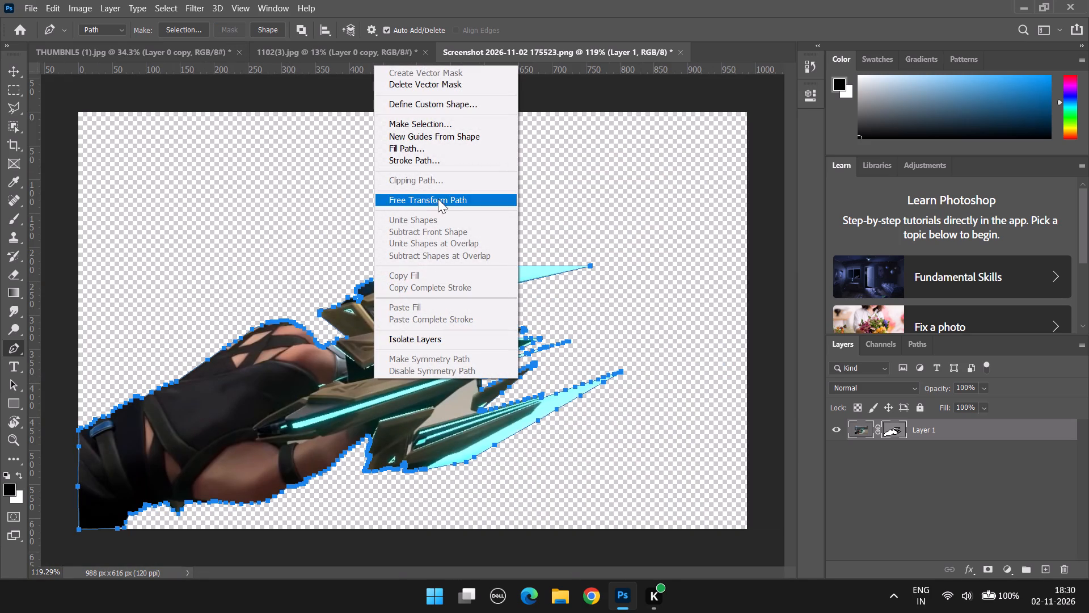
{"action": "left_click", "coordinate": [478, 124]}
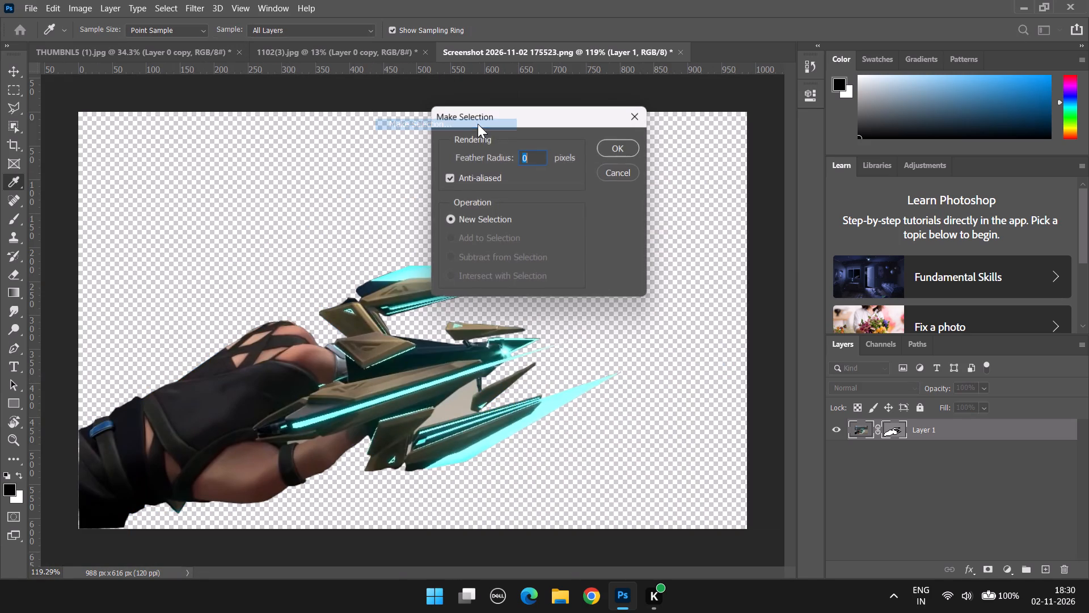
{"action": "left_click", "coordinate": [635, 145]}
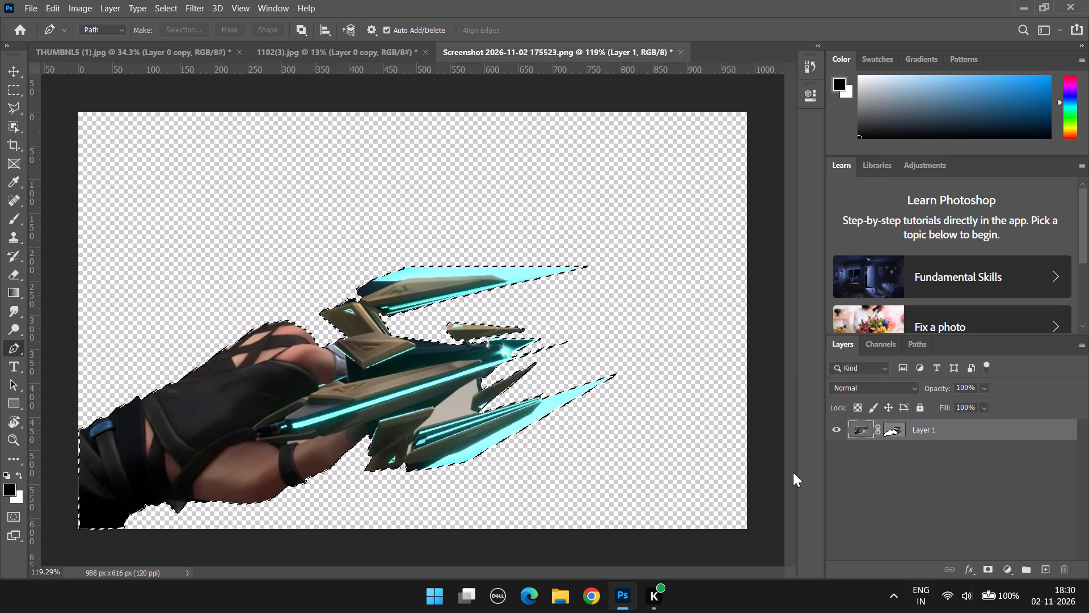
{"action": "key", "text": "ctrl+j"}
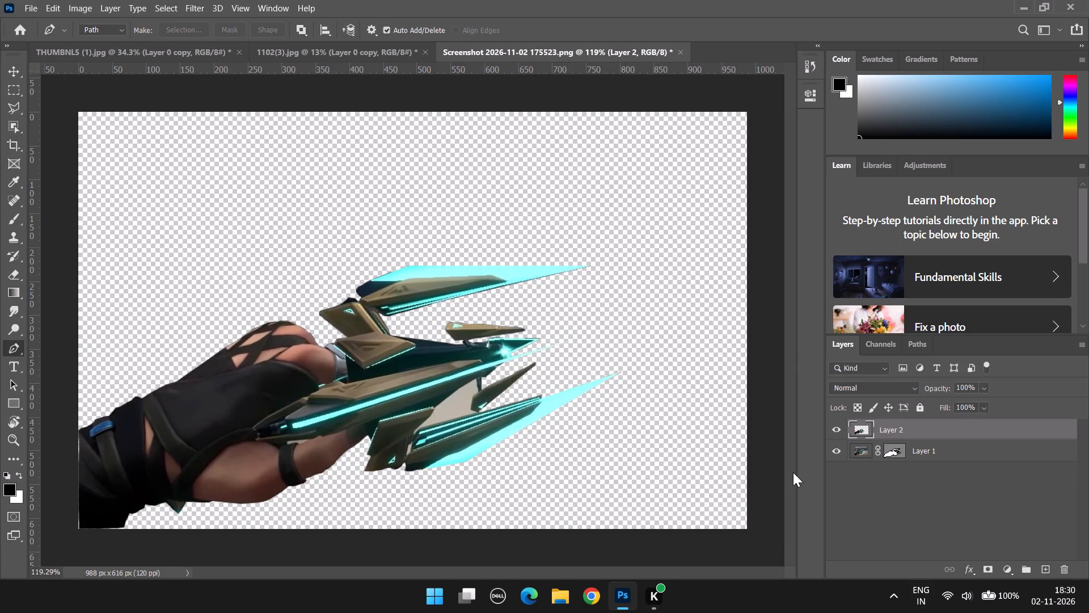
Move the cut-out character and weapon into the THUMBNLS document and place it in the image's lower-left corner.
{"action": "left_click", "coordinate": [10, 65]}
{"action": "left_click_drag", "start_coordinate": [264, 384], "coordinate": [210, 177]}
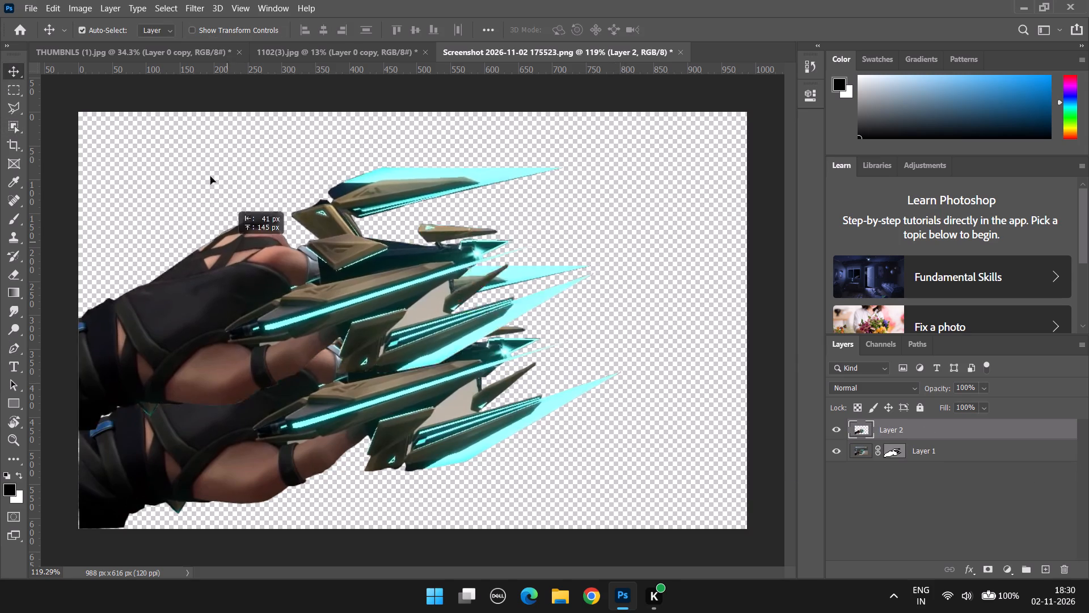
{"action": "left_click_drag", "start_coordinate": [210, 177], "coordinate": [246, 375]}
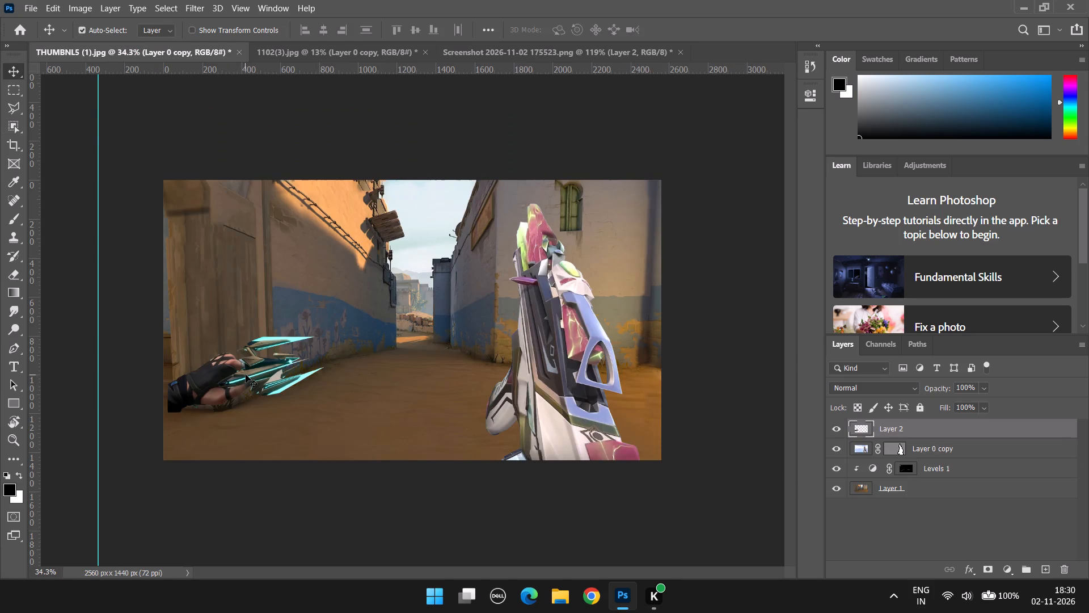
{"action": "left_click_drag", "start_coordinate": [246, 375], "coordinate": [244, 422]}
Transform Layer 2 to about 175% scale and -9.6° rotation, with the arm entering from the image's lower-left corner.
{"action": "left_click", "coordinate": [261, 387]}
{"action": "key", "text": "ctrl+t"}
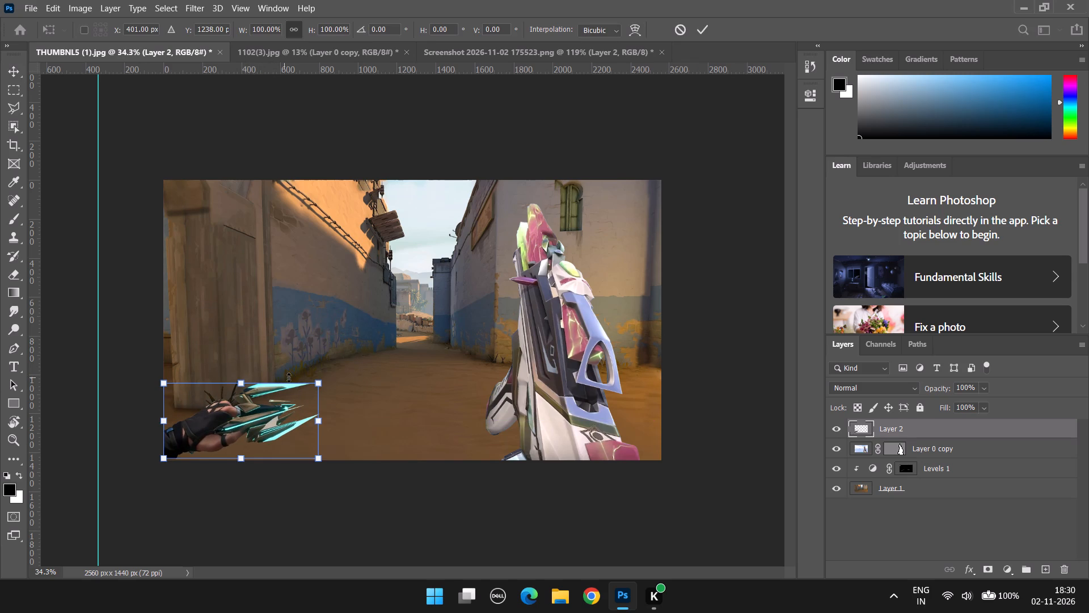
{"action": "left_click_drag", "start_coordinate": [324, 386], "coordinate": [441, 279]}
{"action": "left_click_drag", "start_coordinate": [441, 279], "coordinate": [431, 292]}
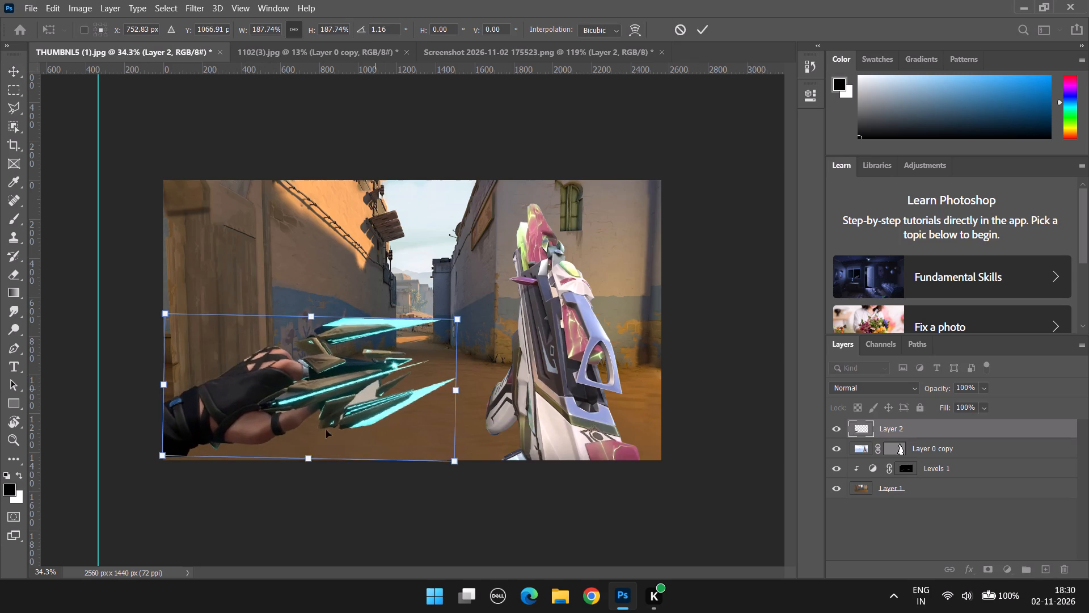
{"action": "left_click_drag", "start_coordinate": [312, 433], "coordinate": [315, 438]}
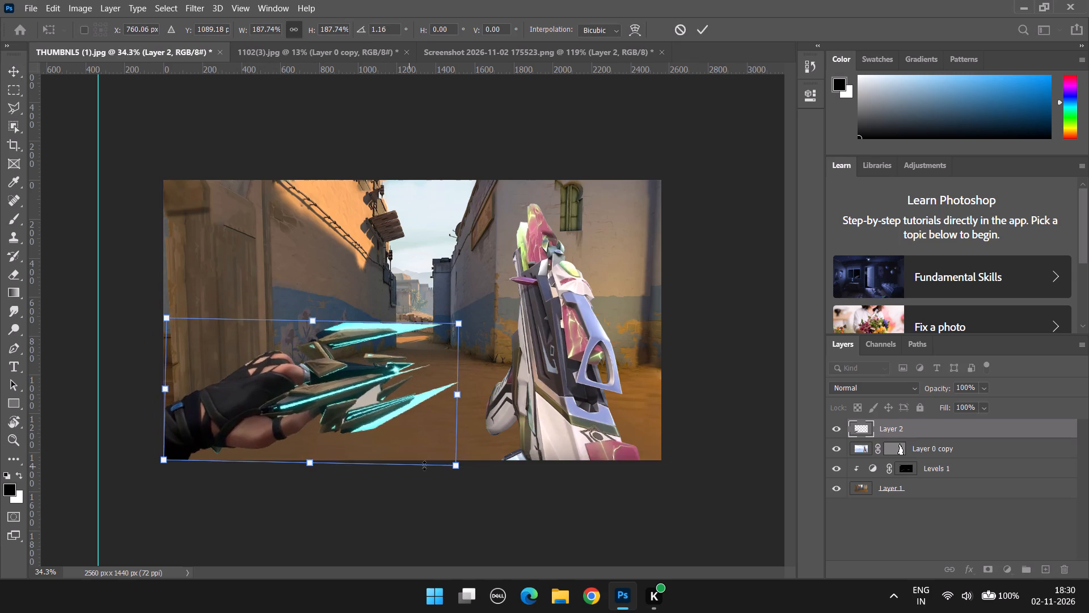
{"action": "left_click_drag", "start_coordinate": [466, 478], "coordinate": [501, 428]}
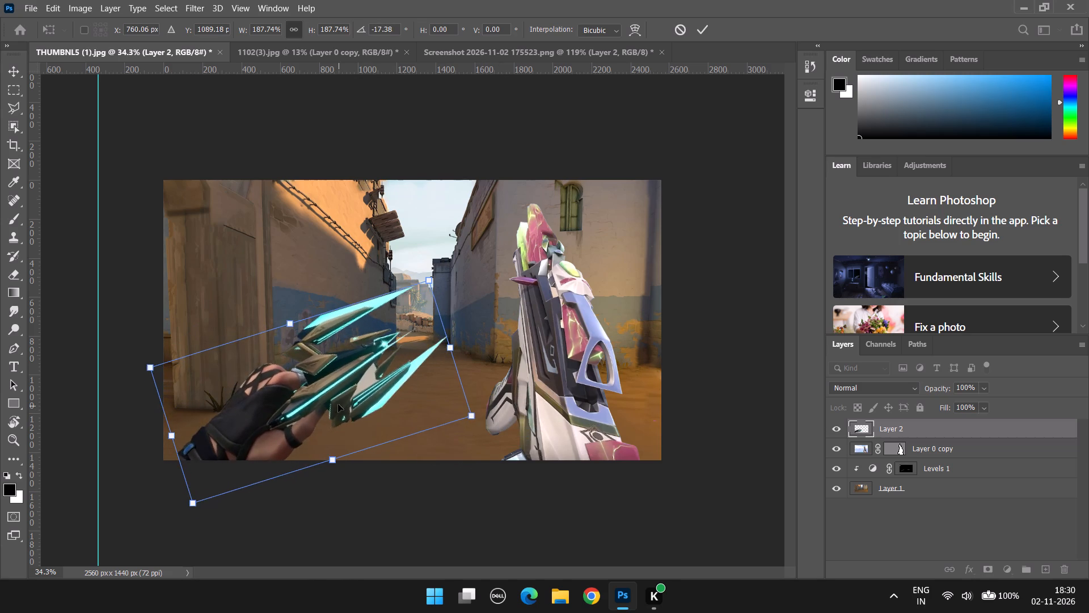
{"action": "left_click_drag", "start_coordinate": [338, 404], "coordinate": [310, 378]}
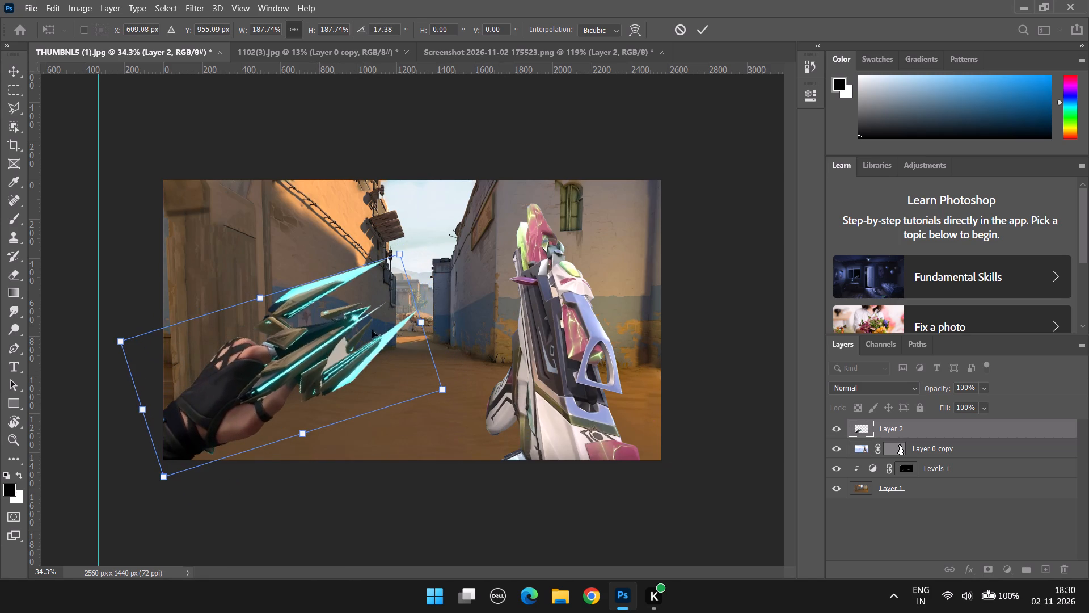
{"action": "left_click_drag", "start_coordinate": [455, 394], "coordinate": [451, 426]}
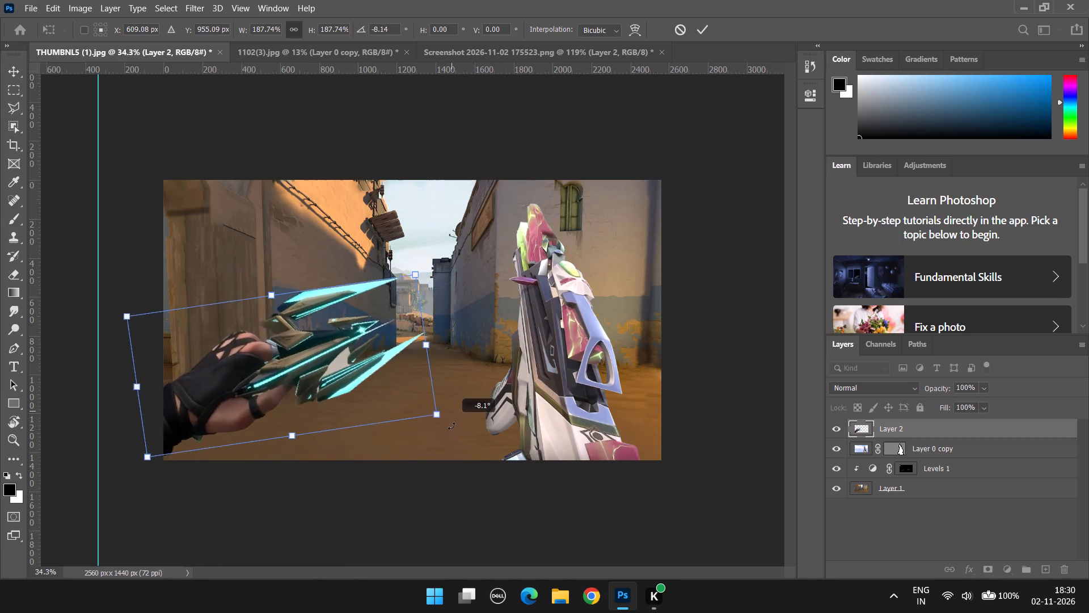
{"action": "left_click_drag", "start_coordinate": [451, 426], "coordinate": [457, 420]}
{"action": "left_click_drag", "start_coordinate": [292, 360], "coordinate": [298, 370]}
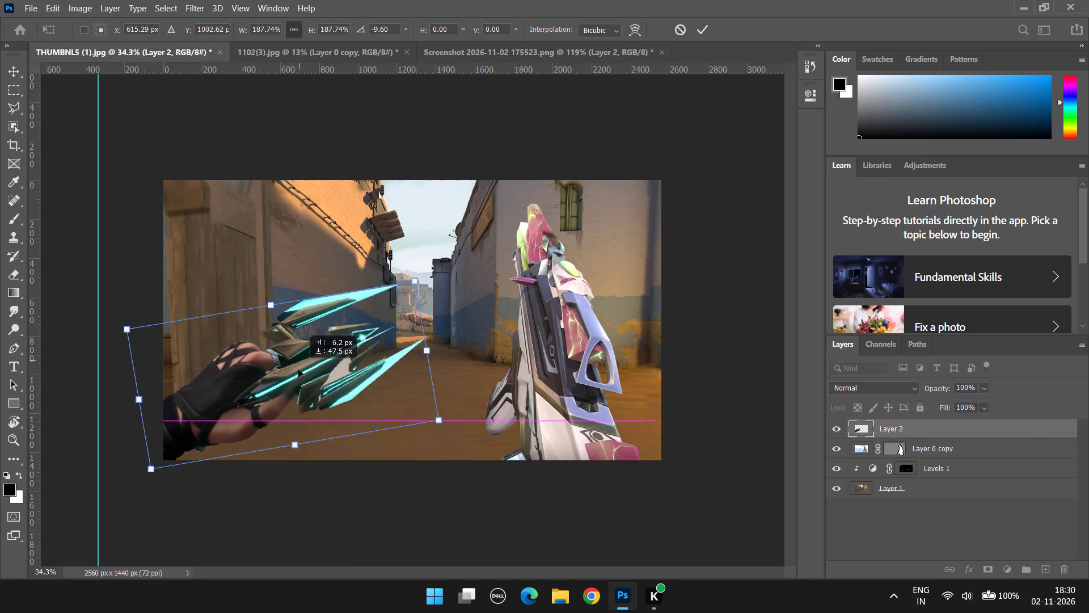
{"action": "left_click_drag", "start_coordinate": [298, 370], "coordinate": [306, 377]}
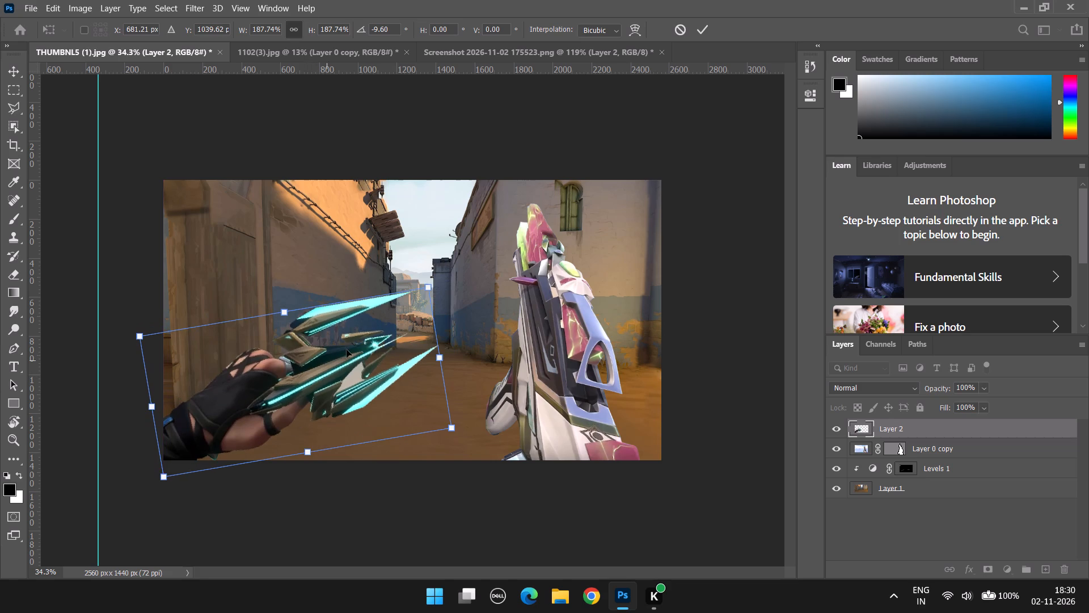
{"action": "left_click_drag", "start_coordinate": [429, 285], "coordinate": [409, 305]}
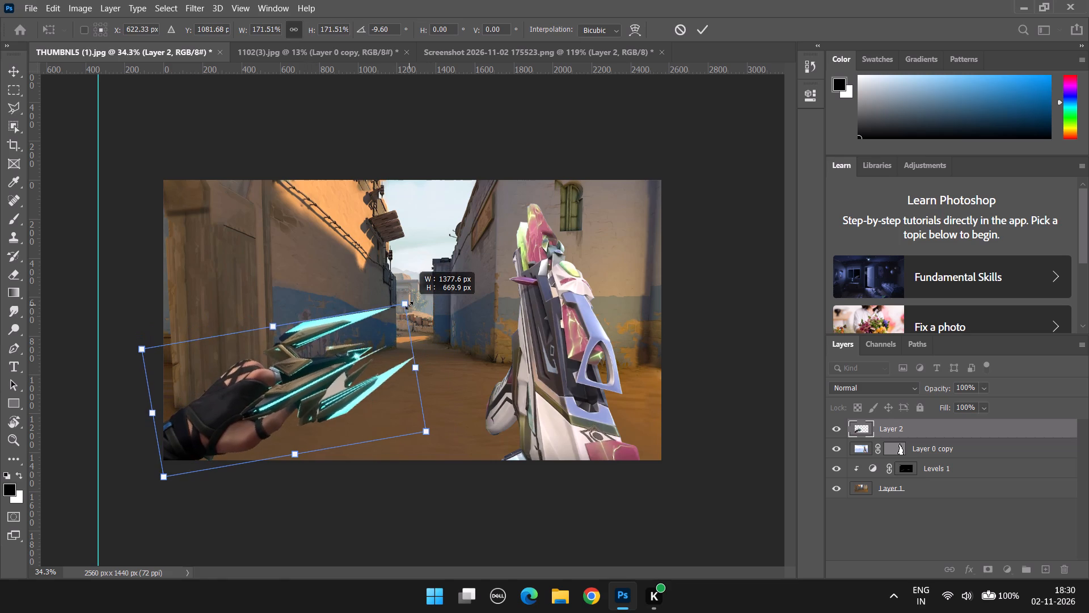
{"action": "left_click_drag", "start_coordinate": [409, 305], "coordinate": [413, 301]}
{"action": "left_click", "coordinate": [693, 31]}
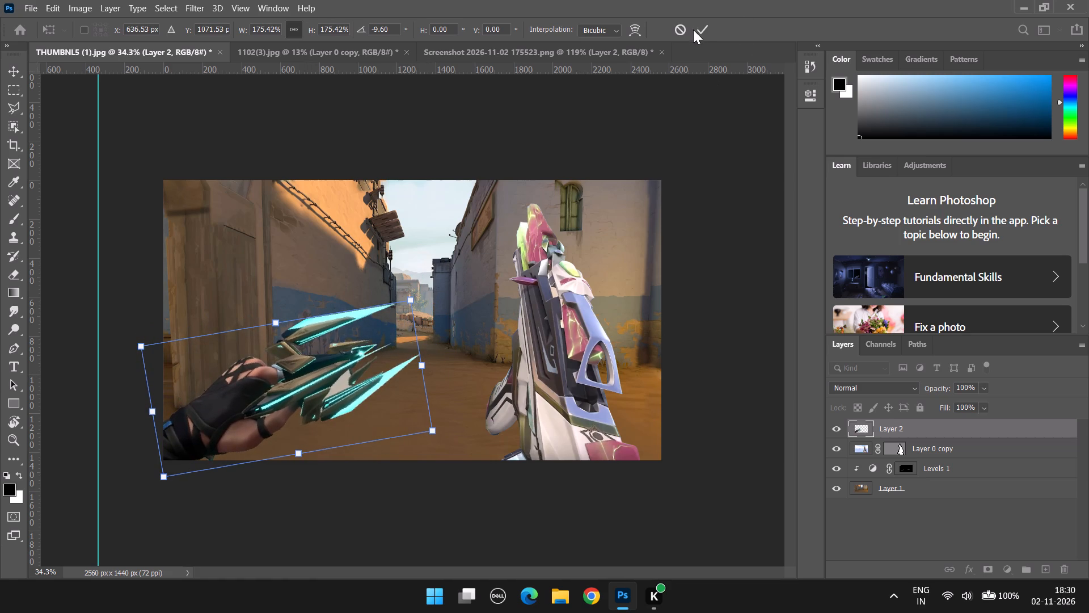
{"action": "left_click", "coordinate": [701, 26]}
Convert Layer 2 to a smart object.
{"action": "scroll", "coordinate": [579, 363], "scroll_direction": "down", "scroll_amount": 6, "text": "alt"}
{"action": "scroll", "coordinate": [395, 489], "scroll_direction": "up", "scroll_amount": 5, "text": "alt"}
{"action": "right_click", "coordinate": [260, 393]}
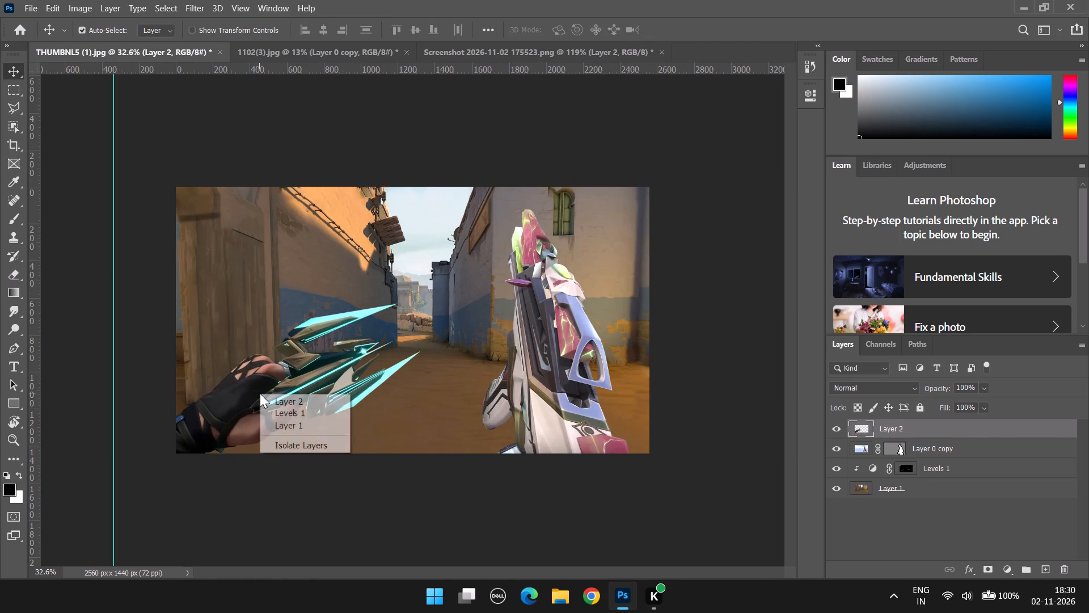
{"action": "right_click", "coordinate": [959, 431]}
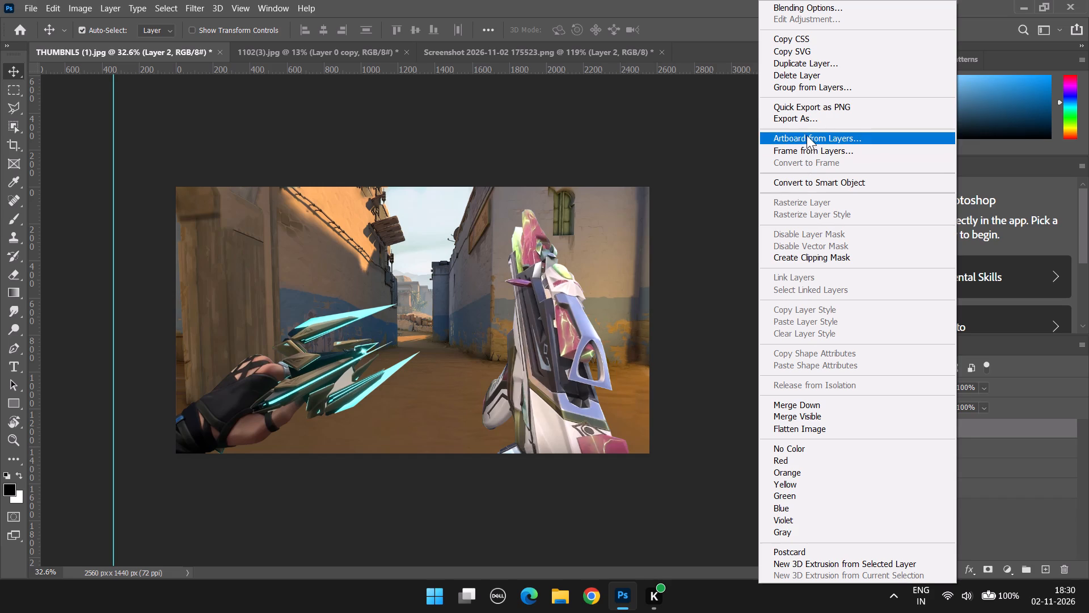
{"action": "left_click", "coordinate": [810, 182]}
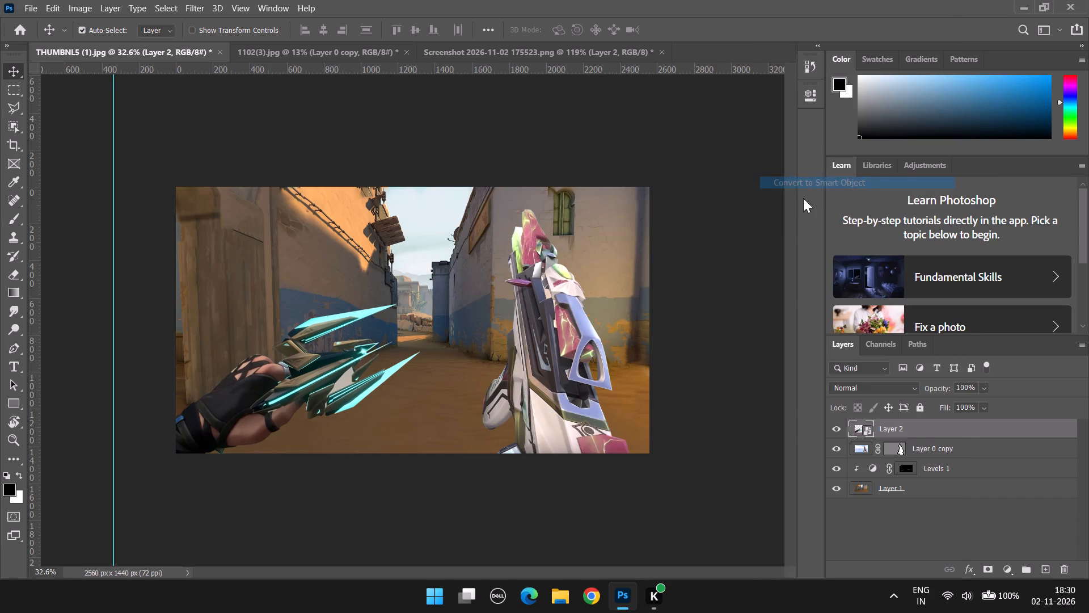
Transform Layer 2 again, raising the arm and weapon slightly along the image's left border and shrinking them a little.
{"action": "scroll", "coordinate": [175, 392], "scroll_direction": "down", "scroll_amount": 5, "text": "alt"}
{"action": "scroll", "coordinate": [330, 381], "scroll_direction": "up", "scroll_amount": 11, "text": "alt"}
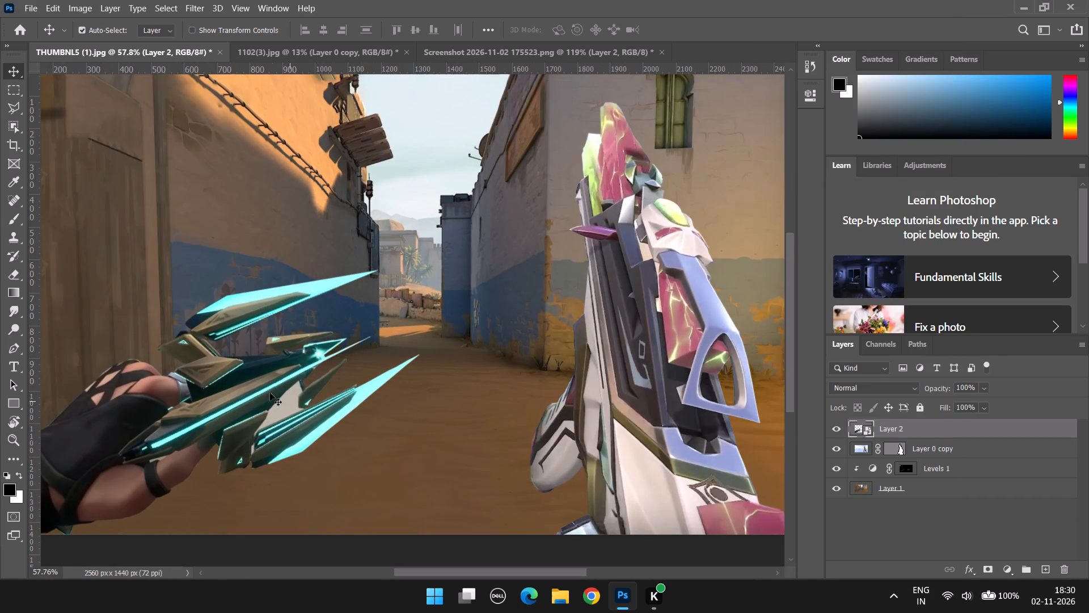
{"action": "left_click", "coordinate": [264, 388]}
{"action": "key", "text": "ctrl+t"}
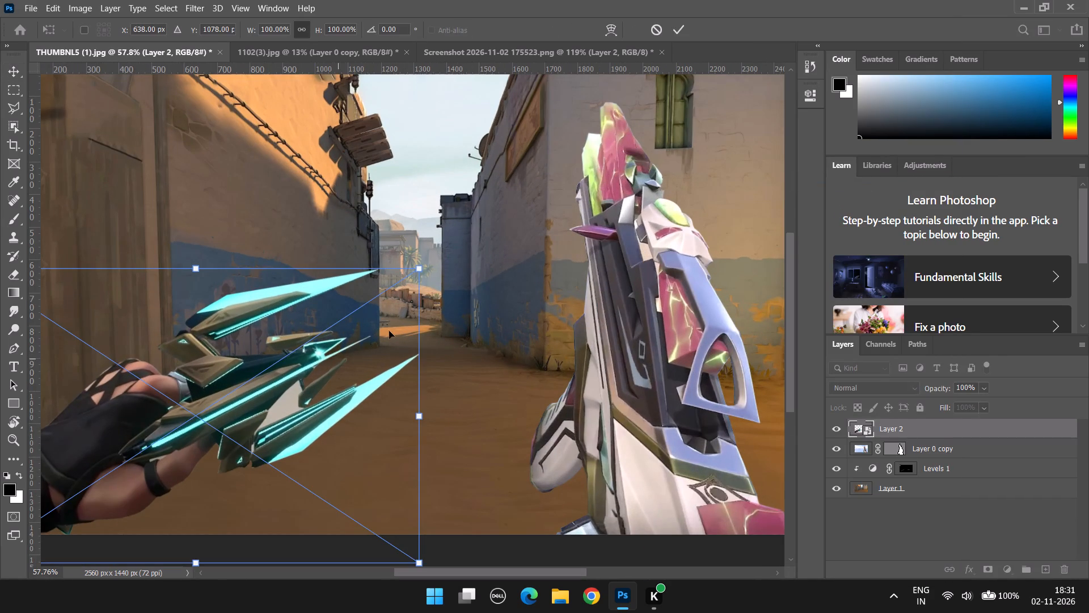
{"action": "scroll", "coordinate": [430, 311], "scroll_direction": "down", "scroll_amount": 4, "text": "alt"}
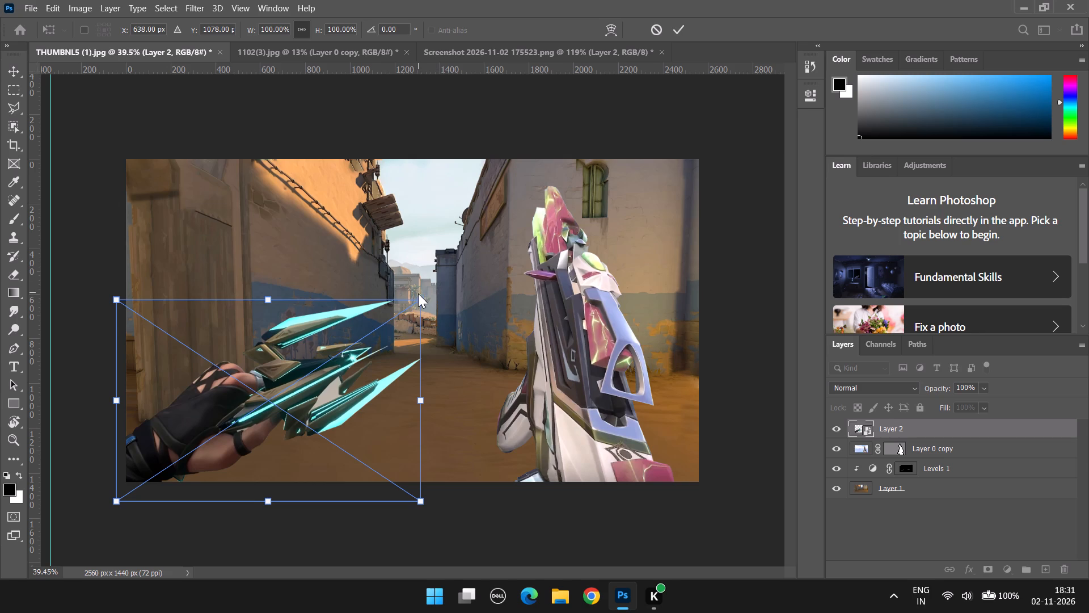
{"action": "left_click", "coordinate": [413, 304]}
{"action": "left_click", "coordinate": [419, 300]}
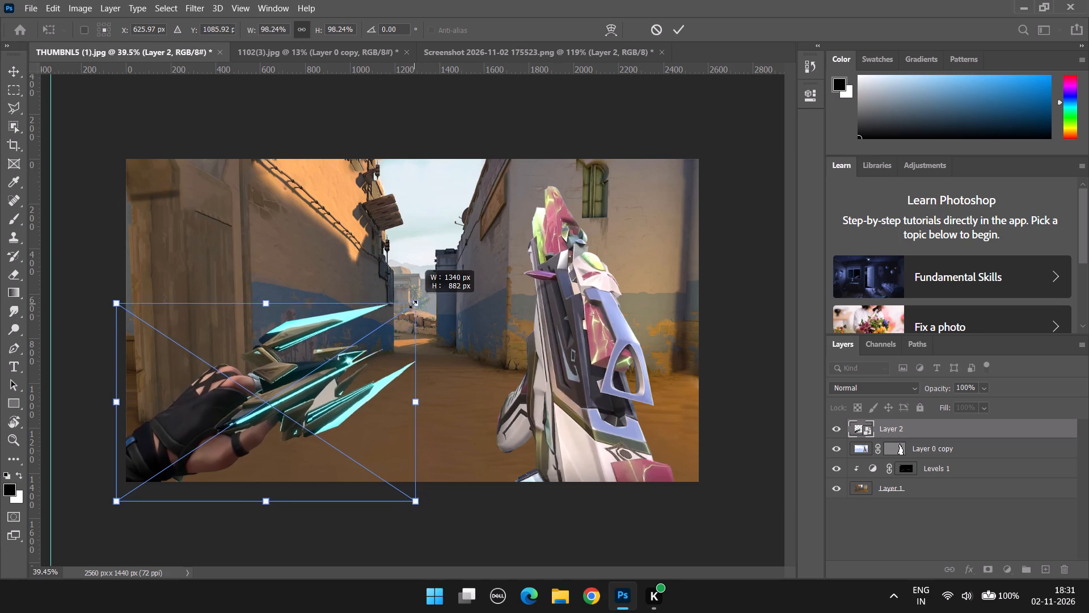
{"action": "left_click", "coordinate": [416, 301]}
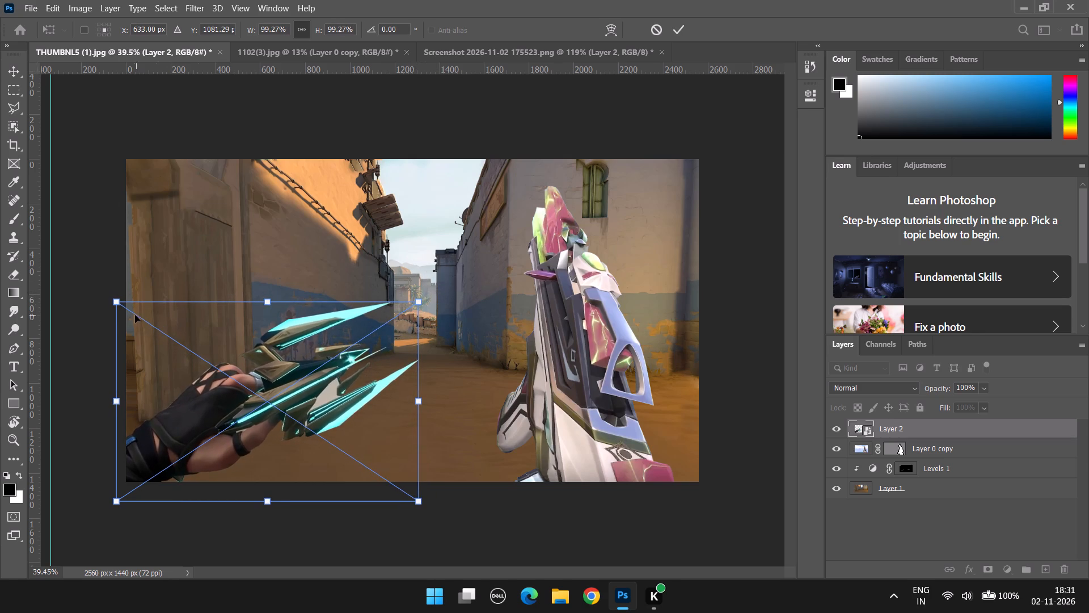
{"action": "left_click_drag", "start_coordinate": [116, 304], "coordinate": [118, 289]}
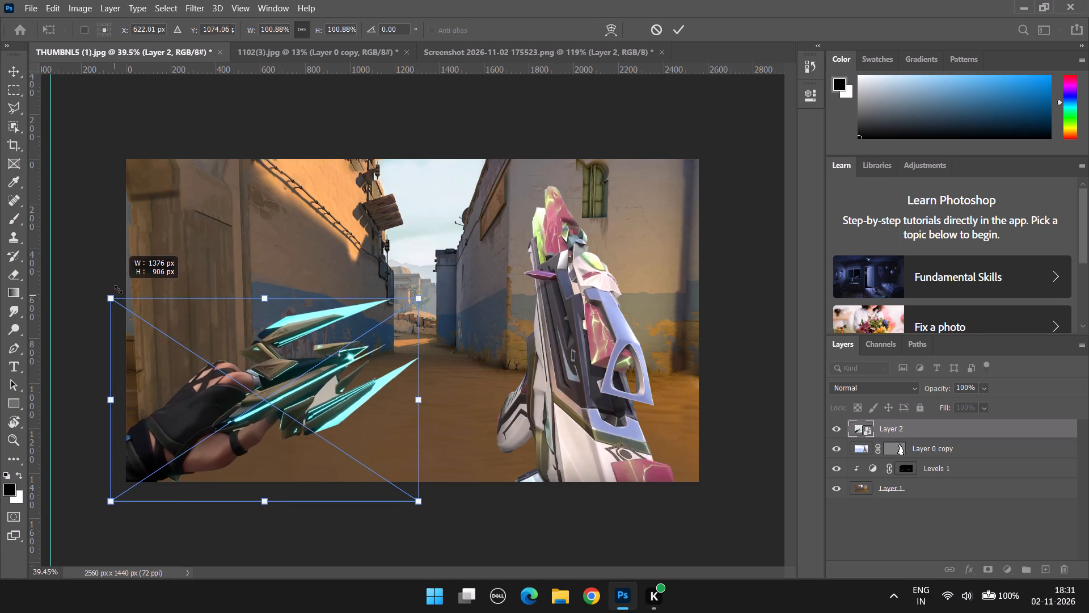
{"action": "left_click_drag", "start_coordinate": [118, 289], "coordinate": [120, 288]}
{"action": "left_click_drag", "start_coordinate": [234, 387], "coordinate": [237, 379]}
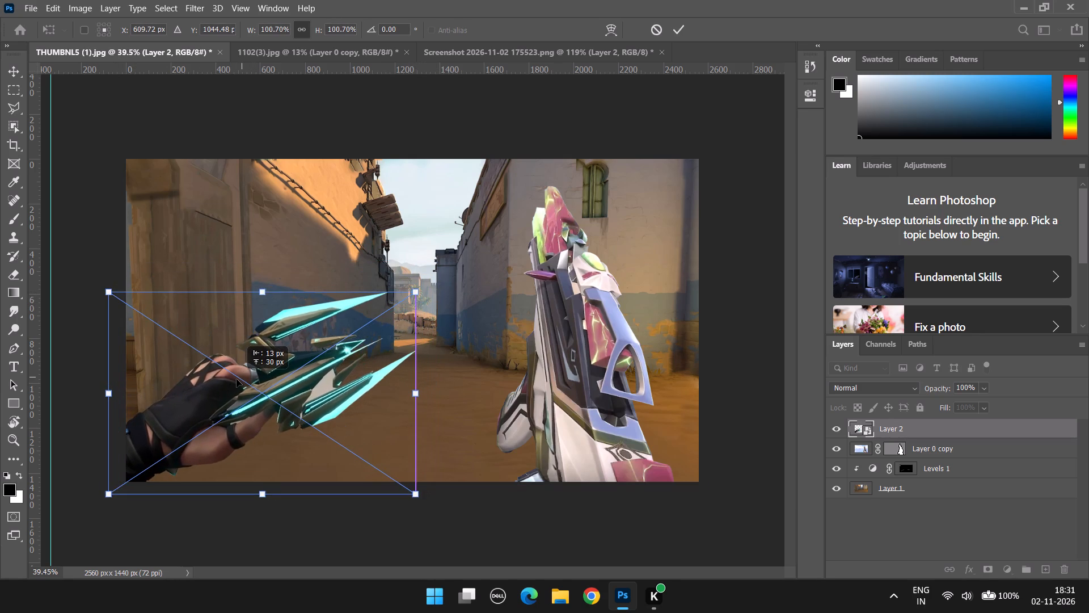
{"action": "left_click_drag", "start_coordinate": [237, 379], "coordinate": [239, 379]}
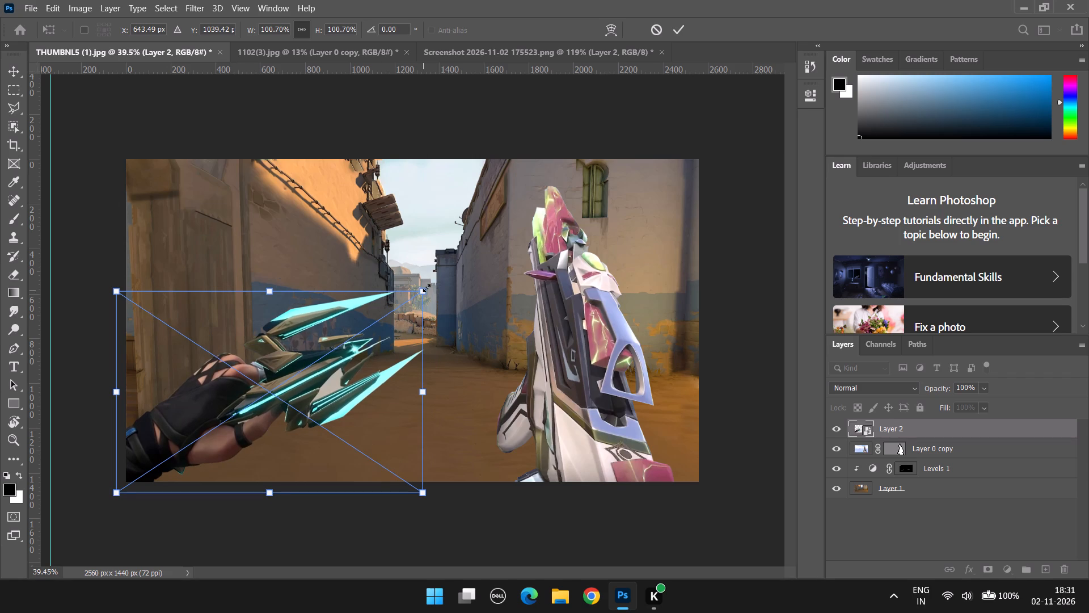
{"action": "left_click_drag", "start_coordinate": [427, 287], "coordinate": [416, 300]}
{"action": "left_click", "coordinate": [677, 37]}
Rasterize the Layer 2 smart object for use with the Eraser tool at the teal-edged point under the black clothing.
{"action": "scroll", "coordinate": [628, 366], "scroll_direction": "down", "scroll_amount": 7, "text": "alt"}
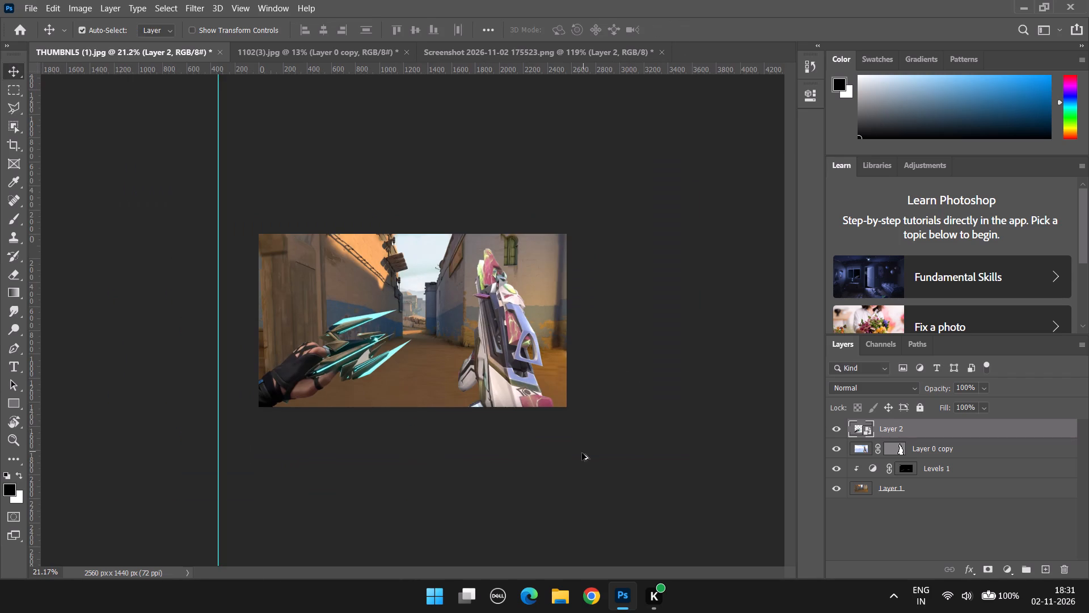
{"action": "scroll", "coordinate": [516, 421], "scroll_direction": "up", "scroll_amount": 7, "text": "alt"}
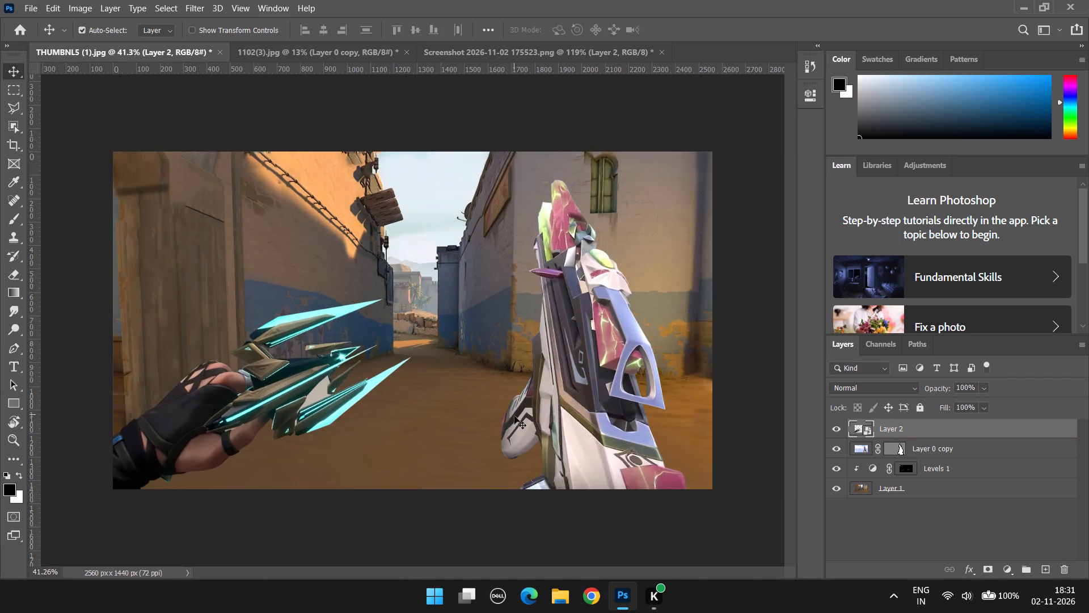
{"action": "scroll", "coordinate": [171, 509], "scroll_direction": "up", "scroll_amount": 7, "text": "alt"}
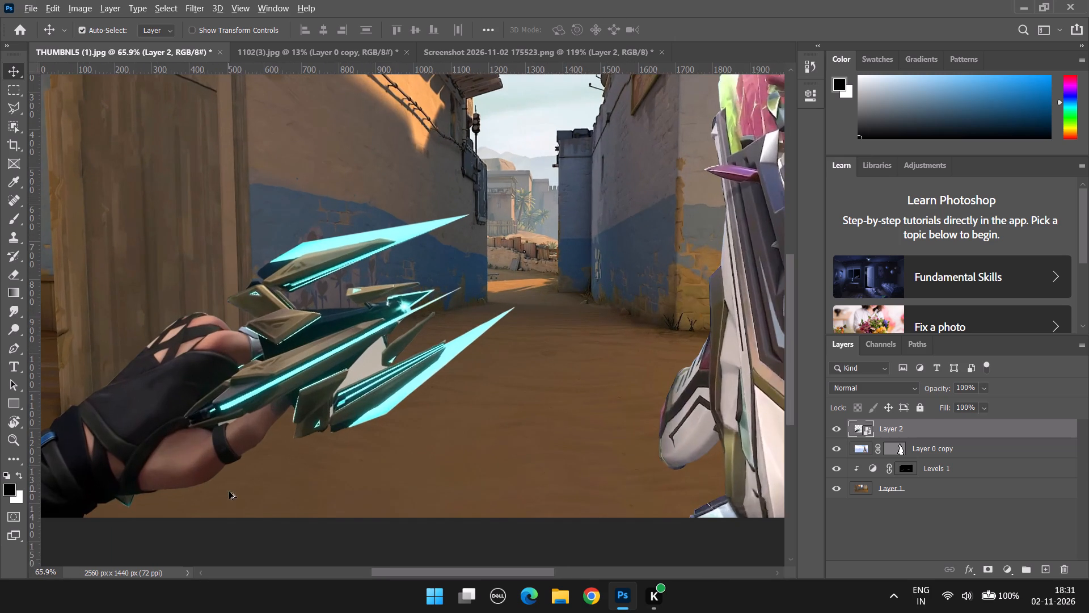
{"action": "scroll", "coordinate": [229, 492], "scroll_direction": "up", "scroll_amount": 4}
{"action": "scroll", "coordinate": [450, 484], "scroll_direction": "down", "scroll_amount": 11}
{"action": "left_click_drag", "start_coordinate": [494, 571], "coordinate": [425, 586]}
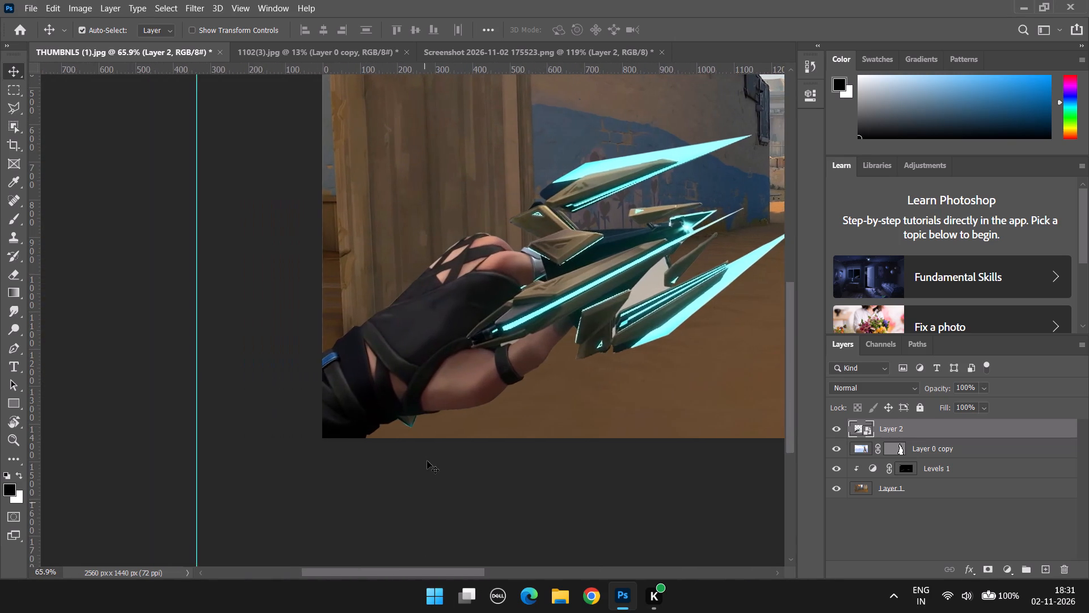
{"action": "scroll", "coordinate": [427, 457], "scroll_direction": "up", "scroll_amount": 15, "text": "alt"}
{"action": "scroll", "coordinate": [351, 338], "scroll_direction": "up", "scroll_amount": 5, "text": "alt"}
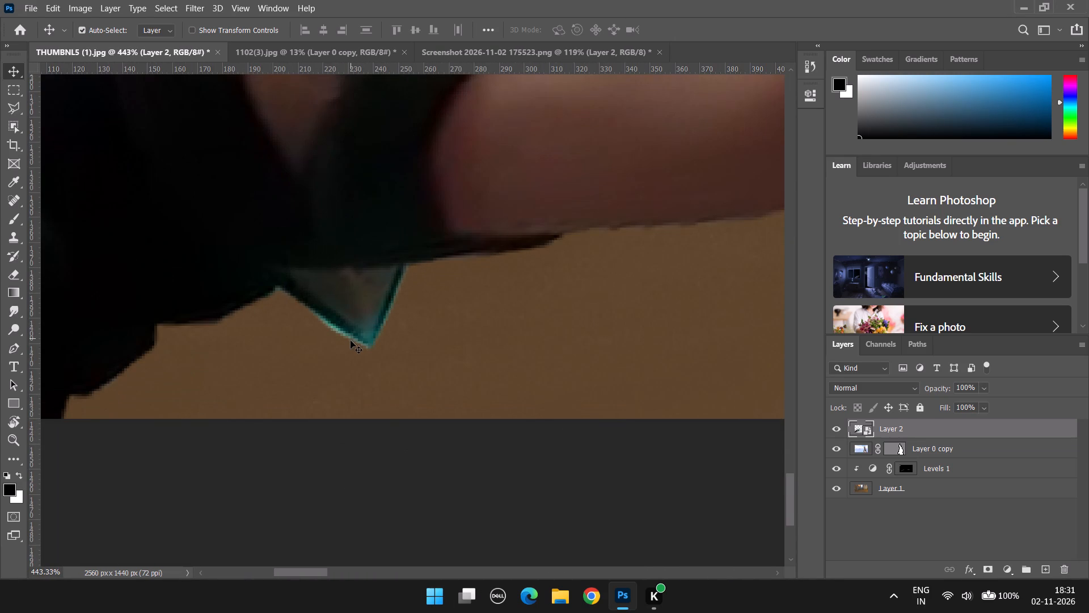
{"action": "key", "text": "e"}
{"action": "scroll", "coordinate": [352, 350], "scroll_direction": "up", "scroll_amount": 1, "text": "alt"}
{"action": "left_click", "coordinate": [234, 354]}
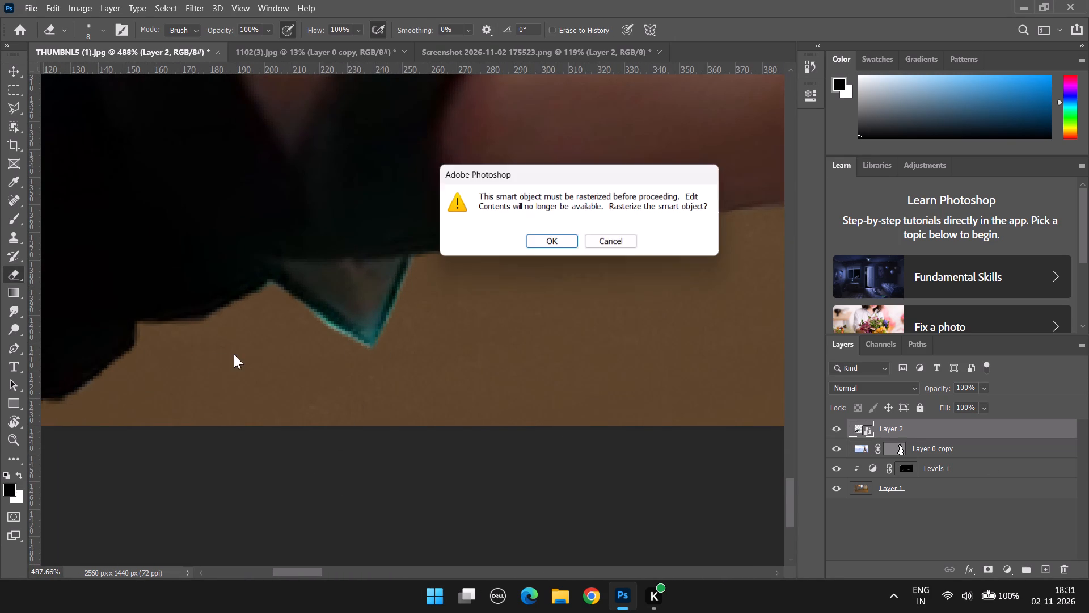
{"action": "left_click", "coordinate": [566, 245]}
Erase along both outer edges of the teal-edged point under the black clothing on Layer 2 with the soft 8 px Eraser.
{"action": "scroll", "coordinate": [286, 321], "scroll_direction": "up", "scroll_amount": 4}
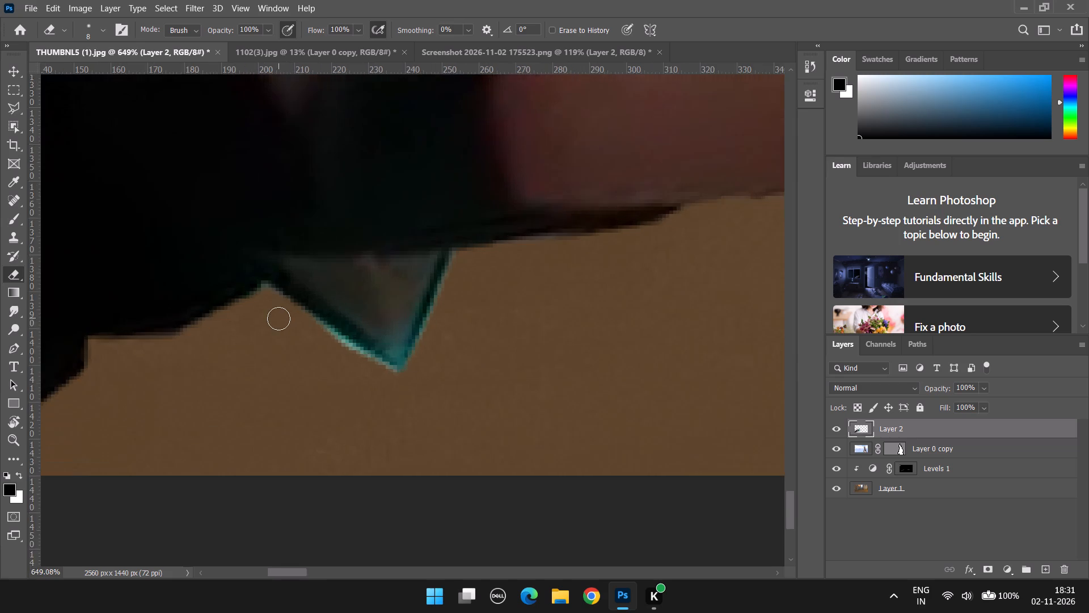
{"action": "scroll", "coordinate": [278, 318], "scroll_direction": "up", "scroll_amount": 3}
{"action": "scroll", "coordinate": [268, 308], "scroll_direction": "down", "scroll_amount": 5}
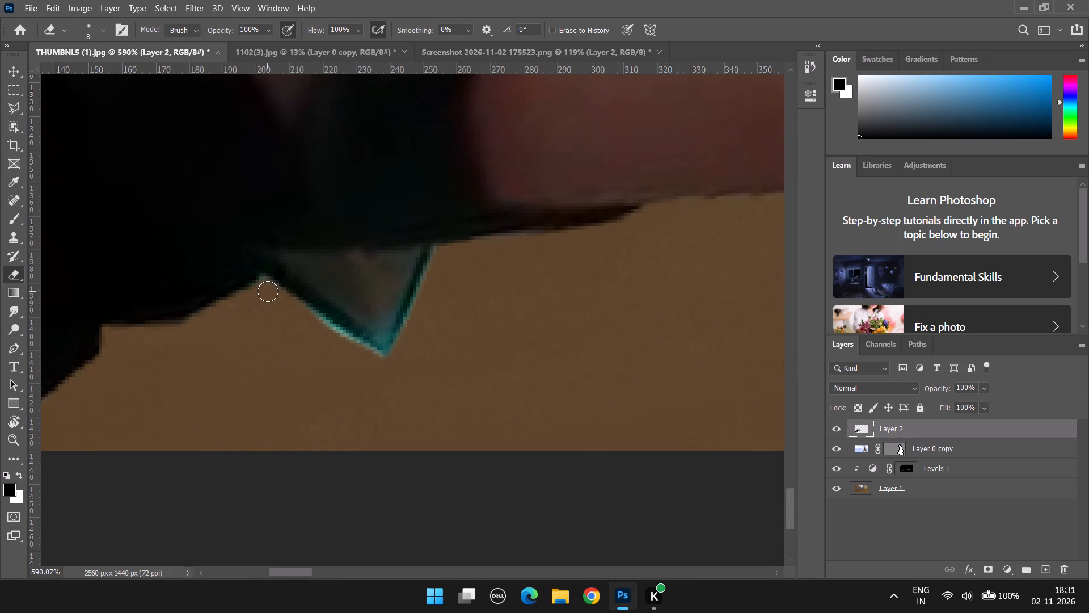
{"action": "left_click_drag", "start_coordinate": [272, 294], "coordinate": [415, 371]}
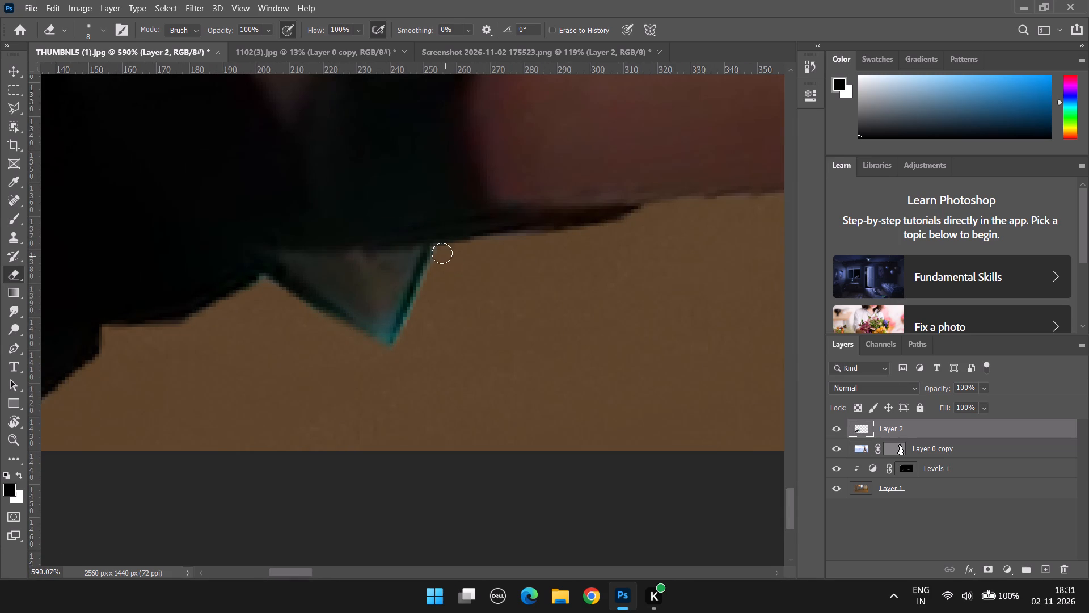
{"action": "left_click_drag", "start_coordinate": [440, 250], "coordinate": [363, 414]}
Examine the arm and weapon cut-out against the alley background for edges that still need cleaning.
{"action": "scroll", "coordinate": [358, 356], "scroll_direction": "down", "scroll_amount": 13, "text": "alt"}
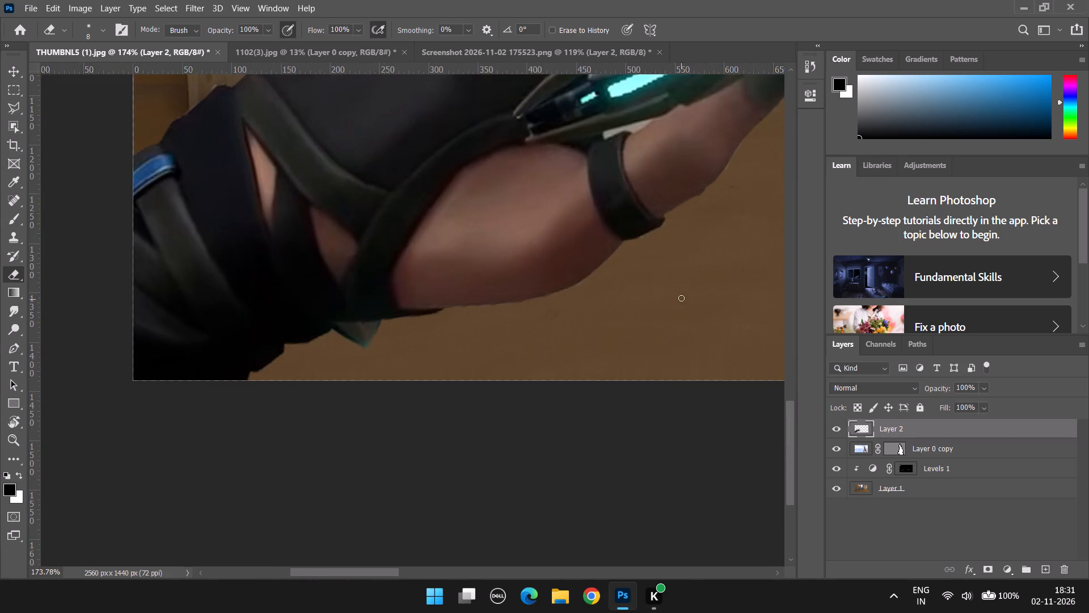
{"action": "scroll", "coordinate": [681, 301], "scroll_direction": "down", "scroll_amount": 13, "text": "alt"}
{"action": "scroll", "coordinate": [731, 246], "scroll_direction": "down", "scroll_amount": 7, "text": "alt"}
{"action": "scroll", "coordinate": [326, 300], "scroll_direction": "up", "scroll_amount": 14, "text": "alt"}
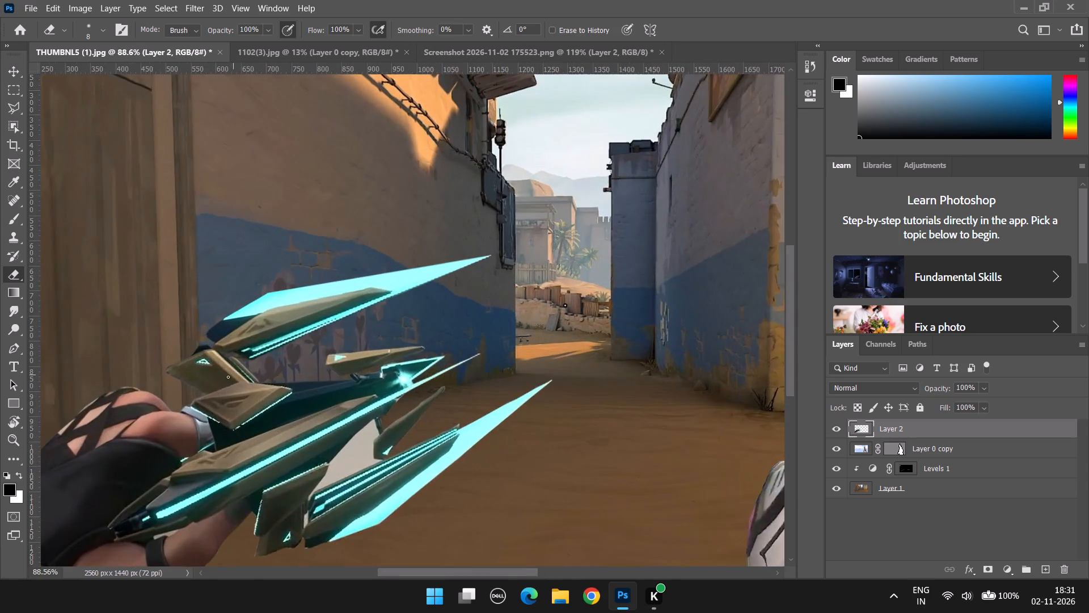
{"action": "scroll", "coordinate": [228, 377], "scroll_direction": "up", "scroll_amount": 10, "text": "alt"}
{"action": "scroll", "coordinate": [319, 356], "scroll_direction": "down", "scroll_amount": 7, "text": "alt"}
{"action": "scroll", "coordinate": [454, 371], "scroll_direction": "up", "scroll_amount": 5, "text": "alt"}
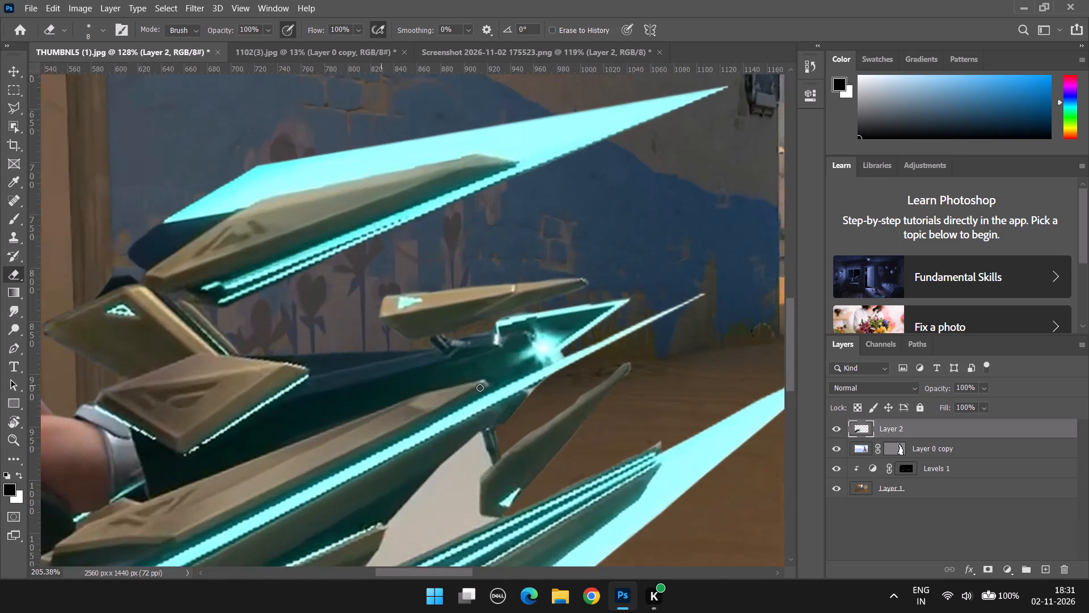
{"action": "scroll", "coordinate": [489, 392], "scroll_direction": "down", "scroll_amount": 11, "text": "alt"}
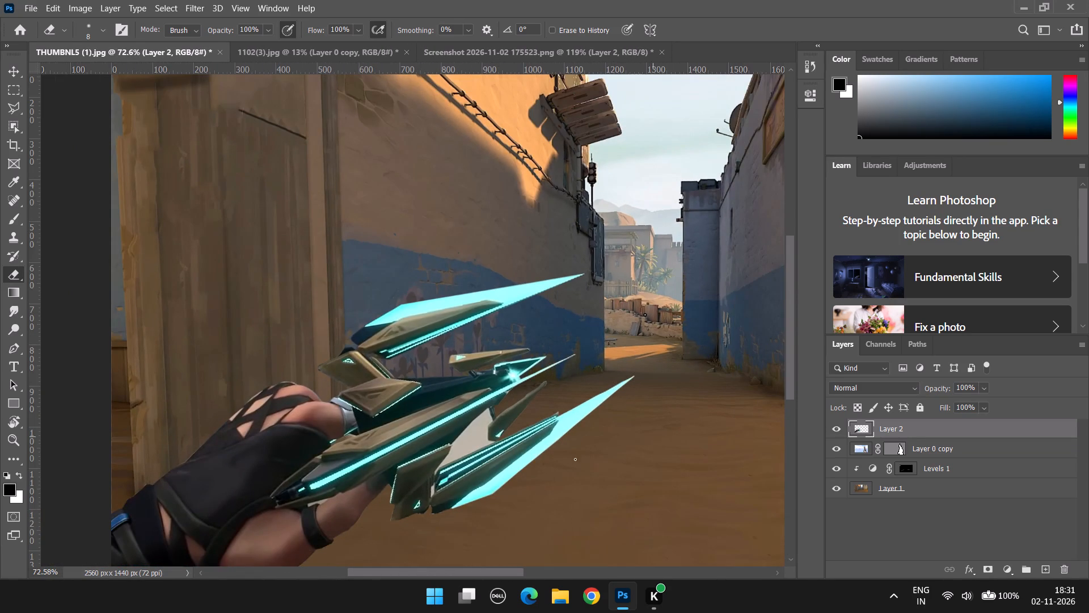
{"action": "scroll", "coordinate": [420, 489], "scroll_direction": "down", "scroll_amount": 4}
Select the pale fringe on the upper edge of the thin olive blade's tip with the Polygonal Lasso, erase it, and deselect.
{"action": "scroll", "coordinate": [402, 474], "scroll_direction": "up", "scroll_amount": 6, "text": "alt"}
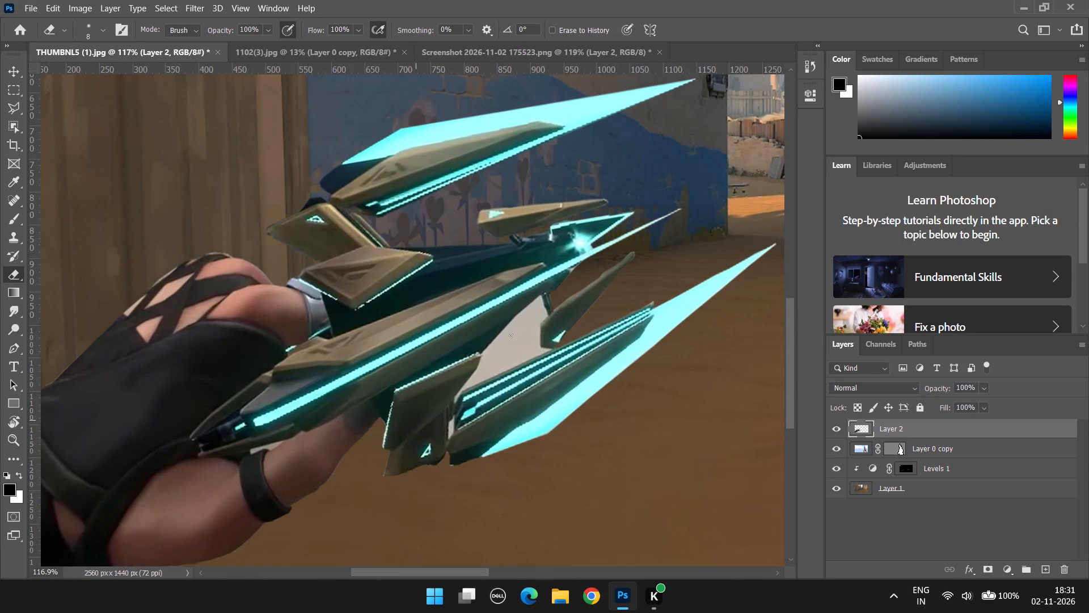
{"action": "scroll", "coordinate": [735, 289], "scroll_direction": "up", "scroll_amount": 4, "text": "alt"}
{"action": "scroll", "coordinate": [659, 293], "scroll_direction": "up", "scroll_amount": 14, "text": "alt"}
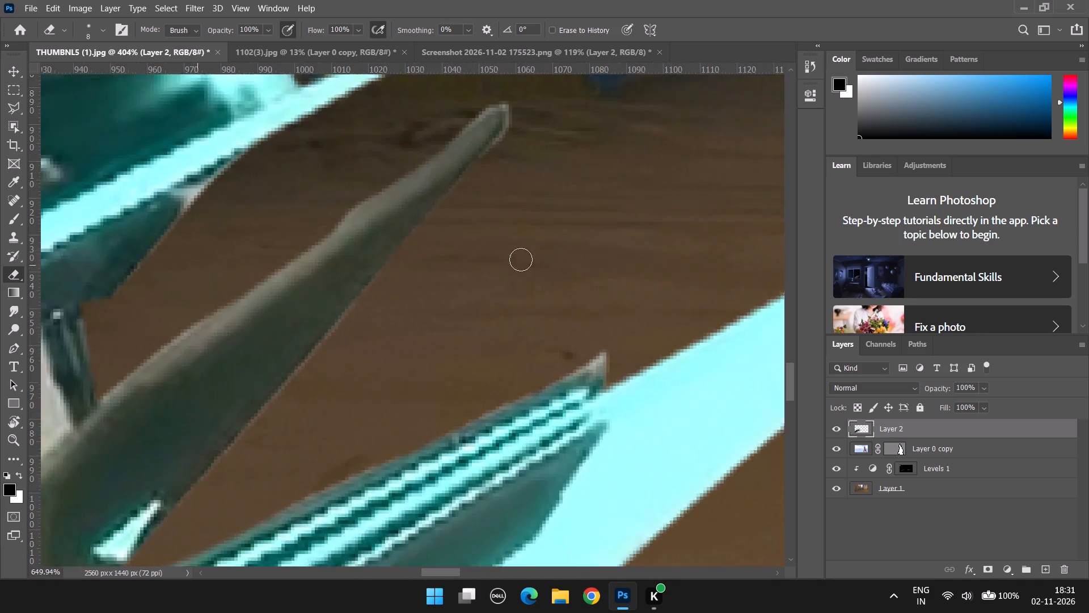
{"action": "scroll", "coordinate": [421, 210], "scroll_direction": "down", "scroll_amount": 7}
{"action": "scroll", "coordinate": [422, 199], "scroll_direction": "up", "scroll_amount": 15}
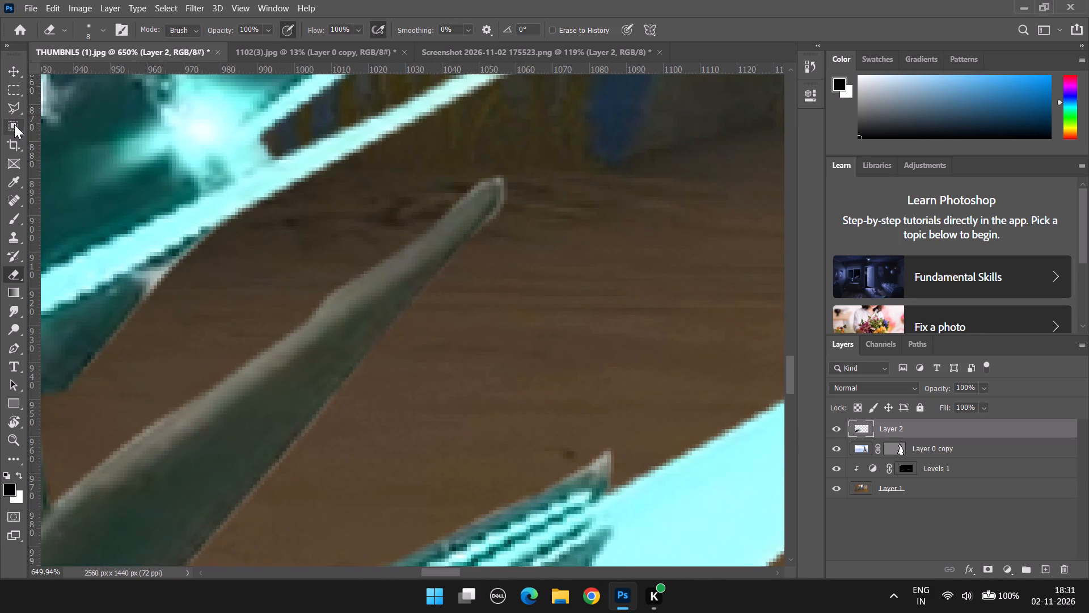
{"action": "left_click_drag", "start_coordinate": [14, 112], "coordinate": [76, 120]}
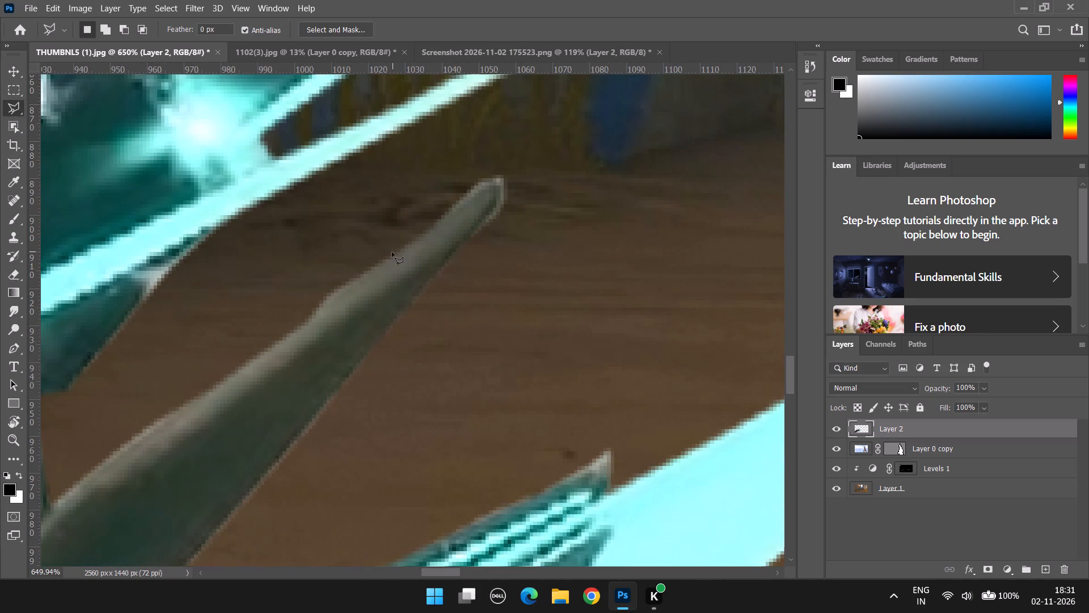
{"action": "left_click", "coordinate": [394, 254]}
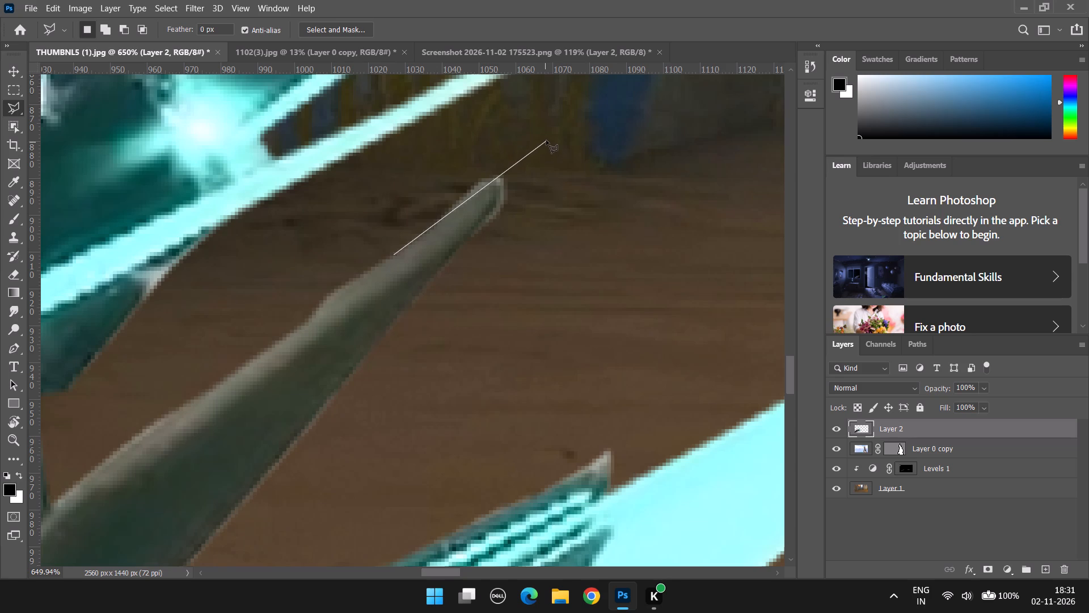
{"action": "left_click", "coordinate": [547, 140]}
{"action": "left_click", "coordinate": [401, 201]}
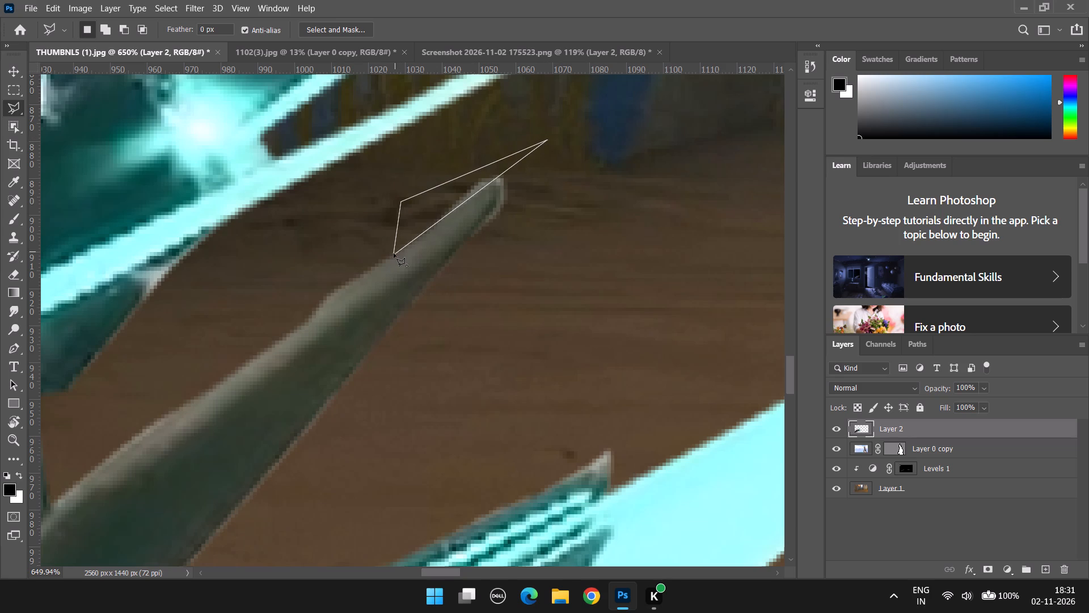
{"action": "left_click", "coordinate": [394, 253]}
{"action": "key", "text": "e"}
{"action": "left_click_drag", "start_coordinate": [383, 246], "coordinate": [481, 159]}
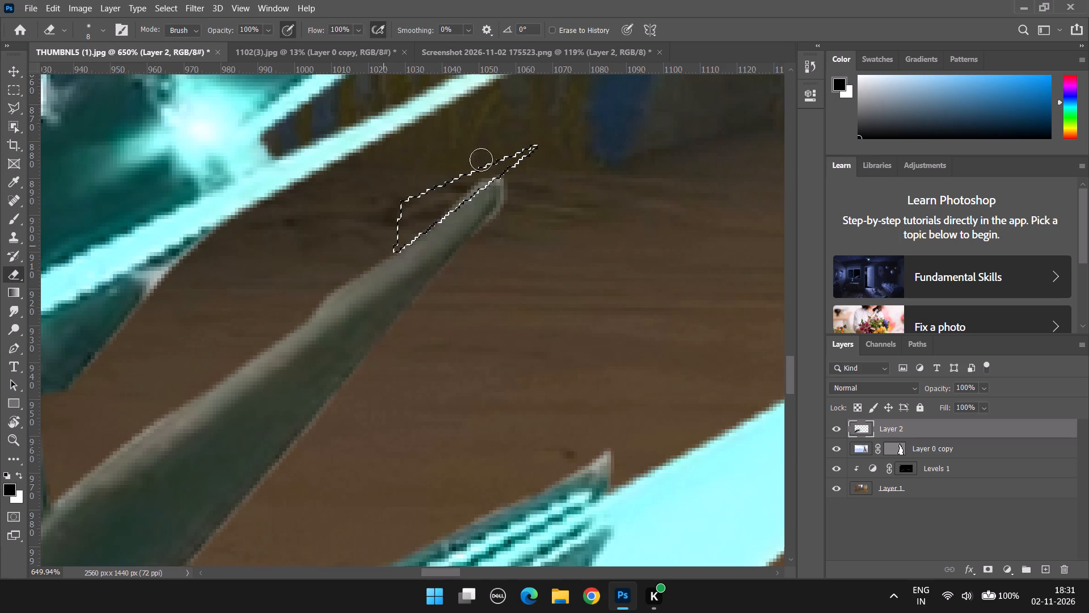
{"action": "left_click_drag", "start_coordinate": [481, 159], "coordinate": [381, 270]}
{"action": "left_click_drag", "start_coordinate": [381, 270], "coordinate": [533, 160]}
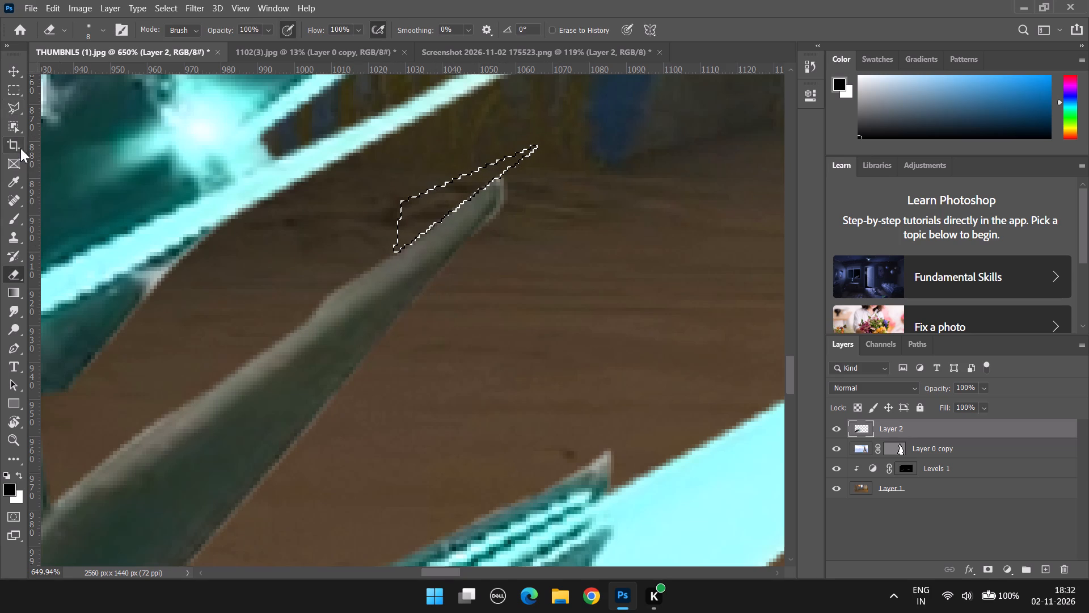
{"action": "right_click", "coordinate": [448, 204]}
{"action": "right_click", "coordinate": [446, 203]}
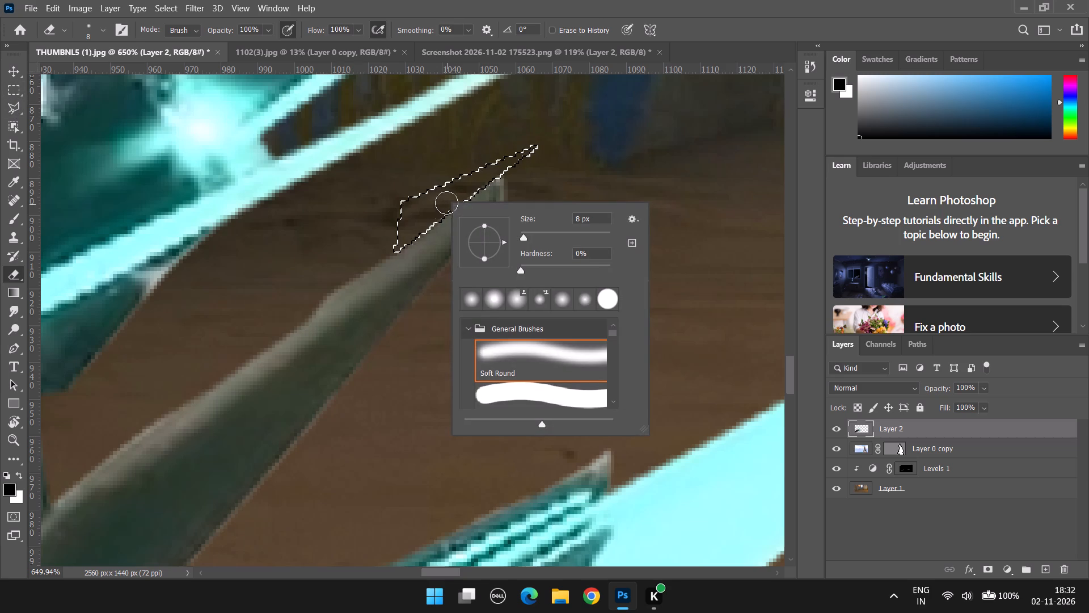
{"action": "left_click", "coordinate": [13, 102]}
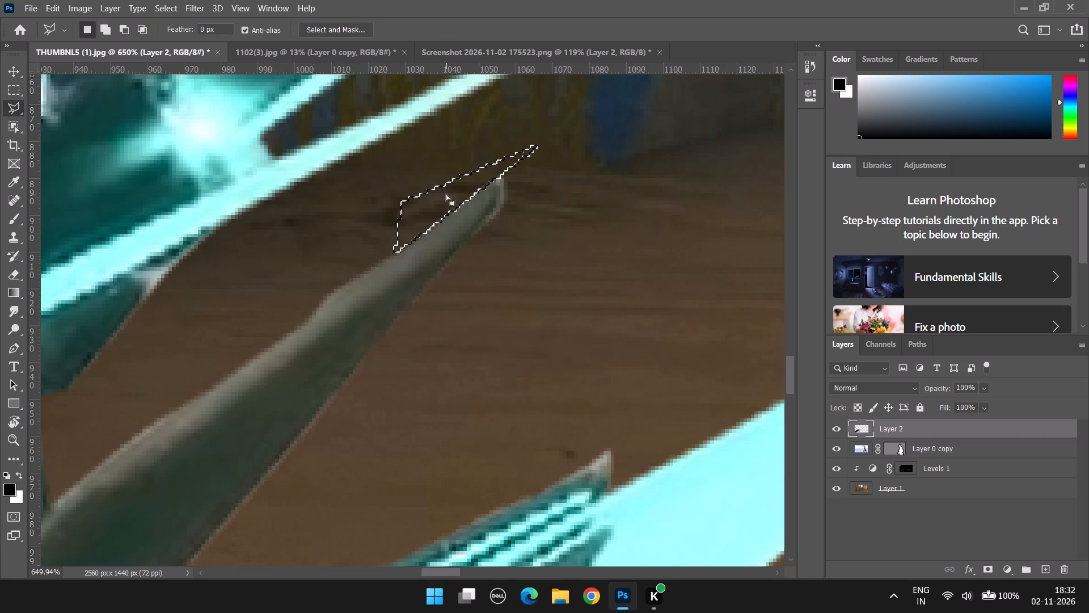
{"action": "right_click", "coordinate": [445, 193]}
{"action": "left_click", "coordinate": [475, 203]}
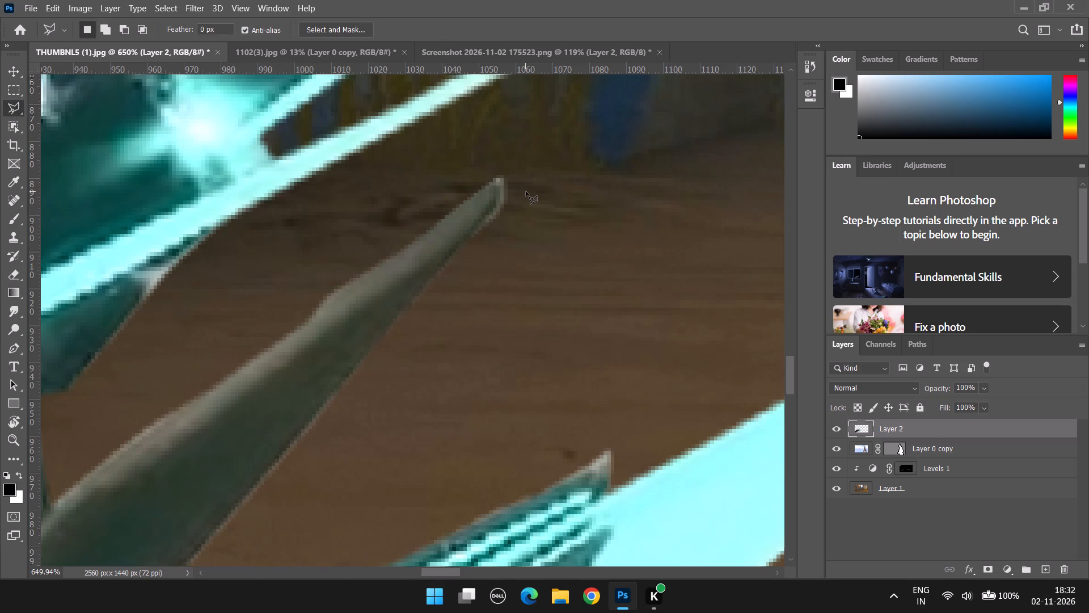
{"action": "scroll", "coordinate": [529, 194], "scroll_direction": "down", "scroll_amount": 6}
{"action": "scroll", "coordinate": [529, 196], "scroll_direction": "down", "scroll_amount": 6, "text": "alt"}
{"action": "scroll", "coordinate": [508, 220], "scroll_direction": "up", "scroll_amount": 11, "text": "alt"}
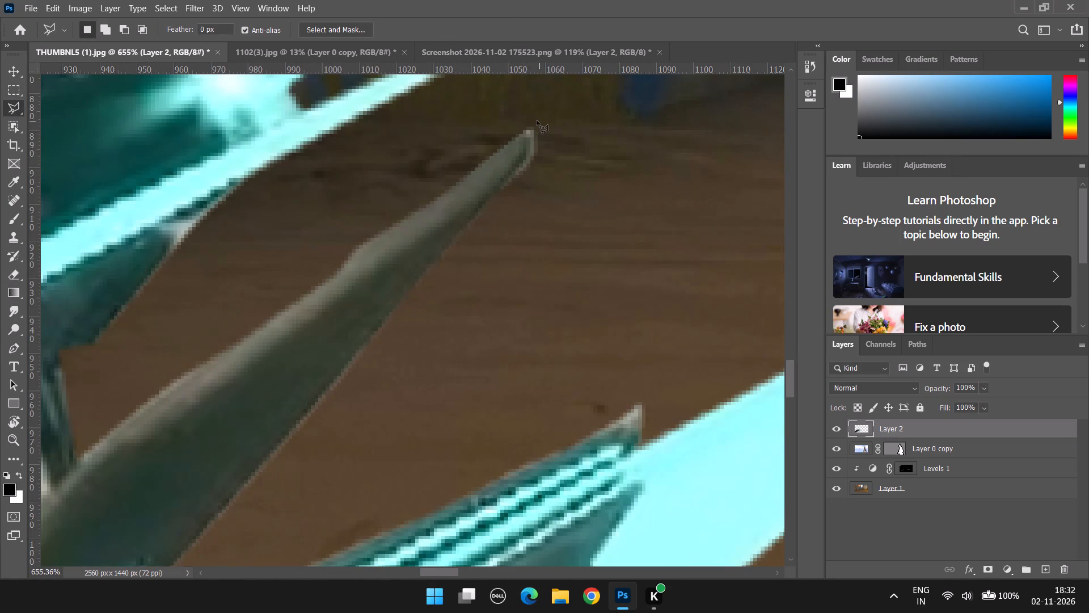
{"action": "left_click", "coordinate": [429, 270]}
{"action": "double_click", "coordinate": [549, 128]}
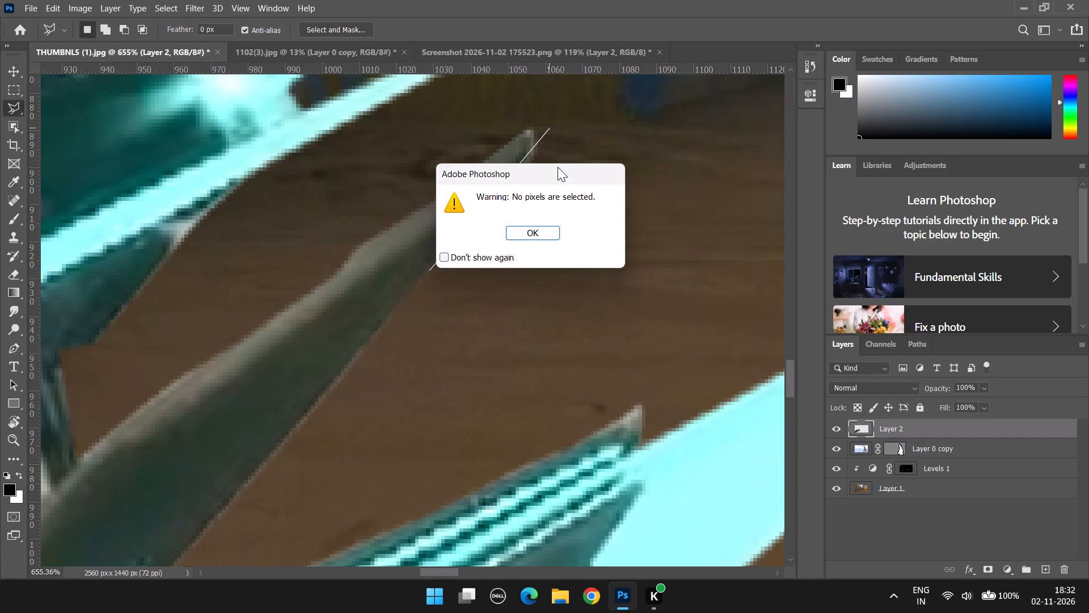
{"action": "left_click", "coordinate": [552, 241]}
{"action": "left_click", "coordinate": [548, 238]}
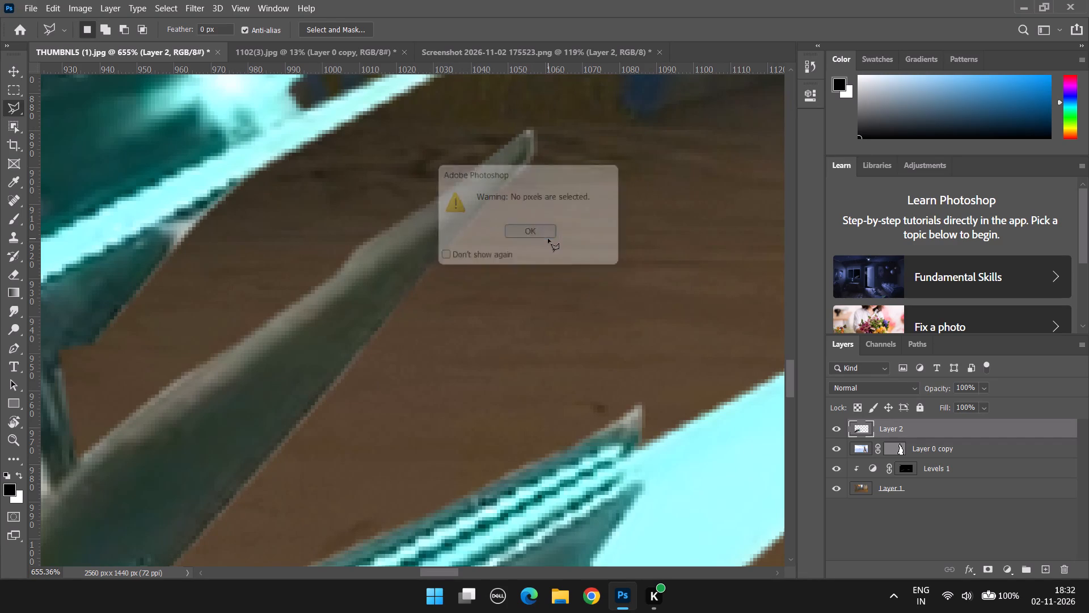
Select the fringe on the lower edge of the same thin blade's tip with the Polygonal Lasso, erase it, and deselect.
{"action": "left_click", "coordinate": [423, 275]}
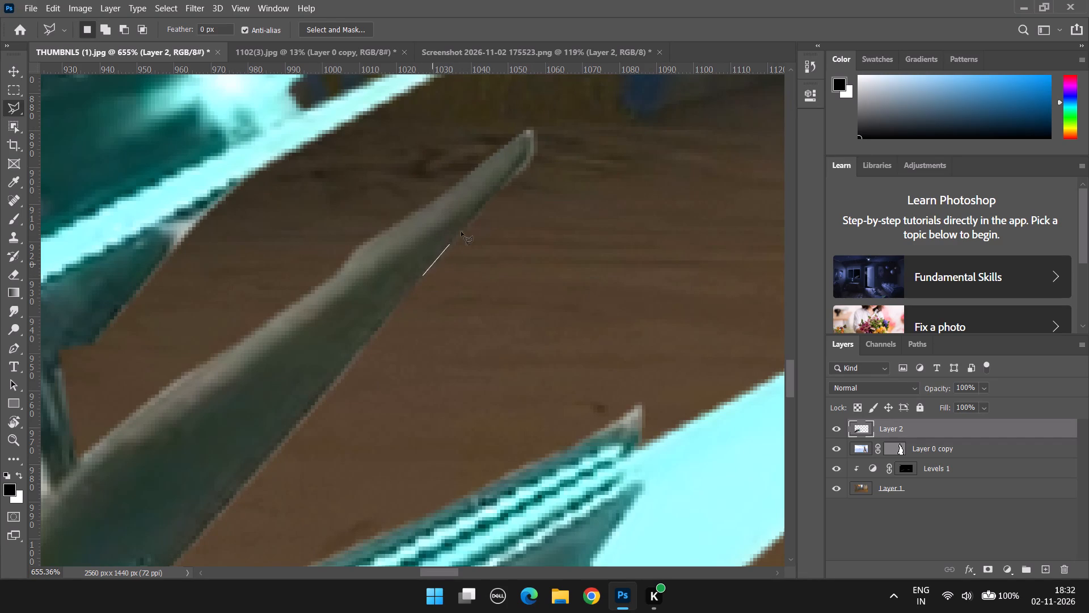
{"action": "left_click", "coordinate": [574, 112]}
{"action": "left_click", "coordinate": [564, 179]}
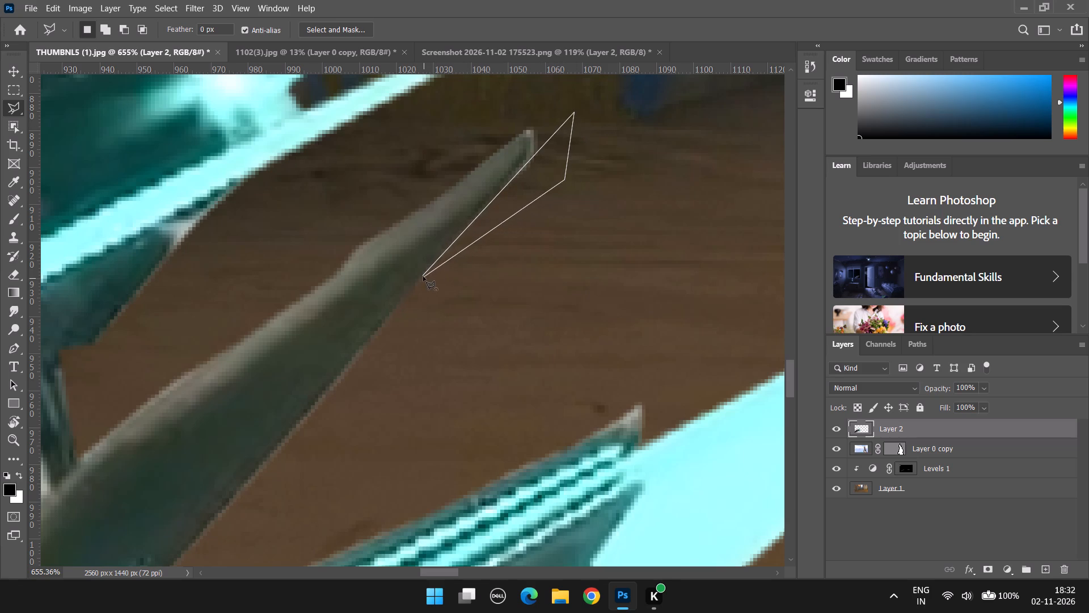
{"action": "left_click", "coordinate": [423, 276]}
{"action": "key", "text": "e"}
{"action": "left_click_drag", "start_coordinate": [467, 238], "coordinate": [497, 206]}
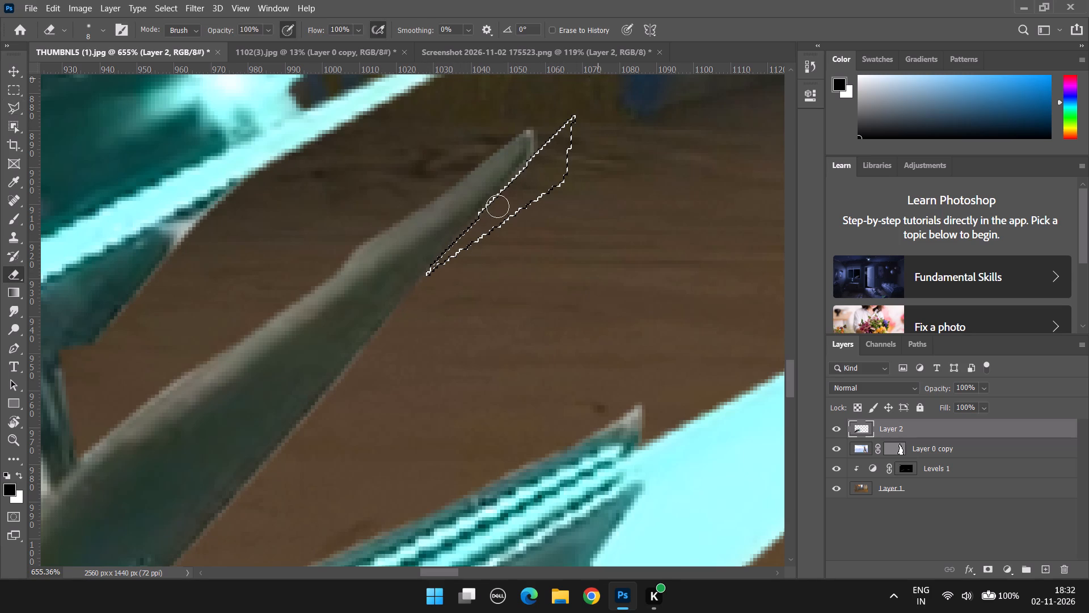
{"action": "left_click_drag", "start_coordinate": [497, 206], "coordinate": [528, 222]}
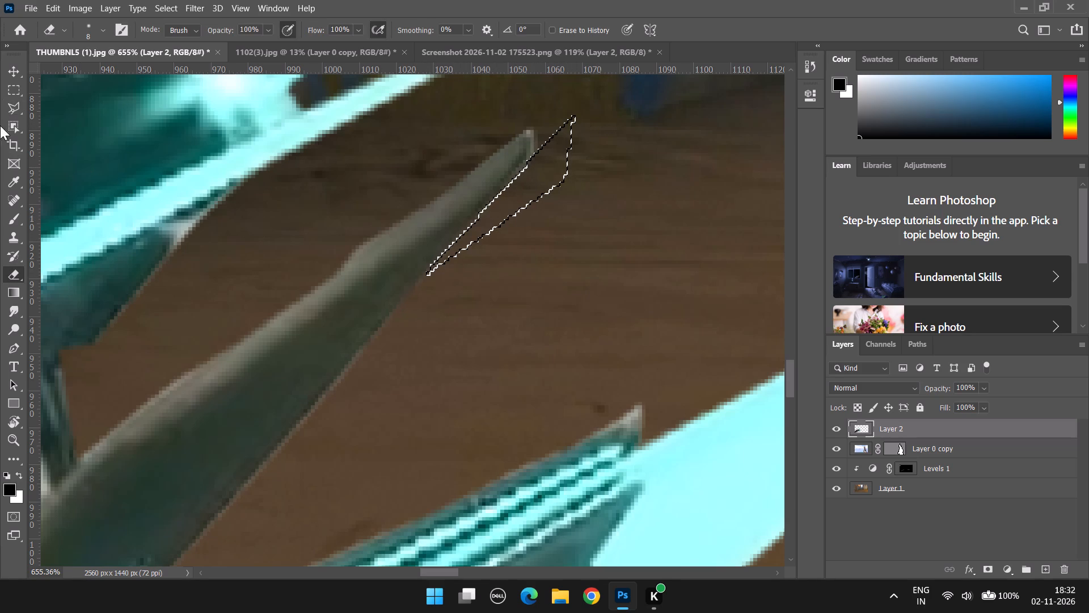
{"action": "left_click", "coordinate": [12, 99]}
{"action": "right_click", "coordinate": [546, 180]}
{"action": "left_click", "coordinate": [580, 191]}
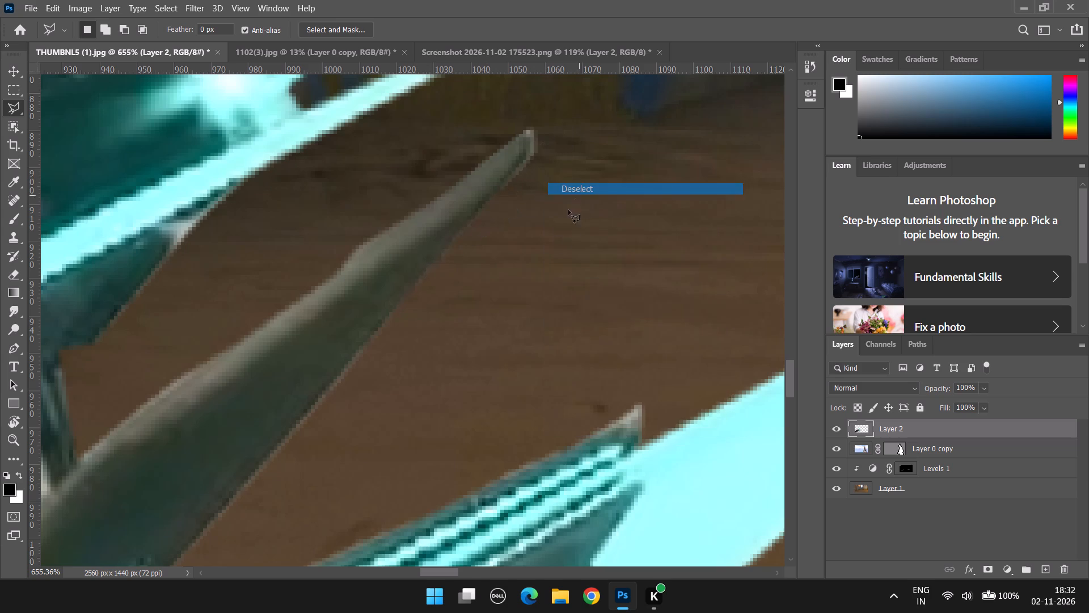
Examine the blades and fins of the weapon cut-out for edges that still need cleaning.
{"action": "scroll", "coordinate": [552, 259], "scroll_direction": "down", "scroll_amount": 14, "text": "alt"}
{"action": "scroll", "coordinate": [429, 351], "scroll_direction": "down", "scroll_amount": 6}
{"action": "scroll", "coordinate": [620, 262], "scroll_direction": "up", "scroll_amount": 12}
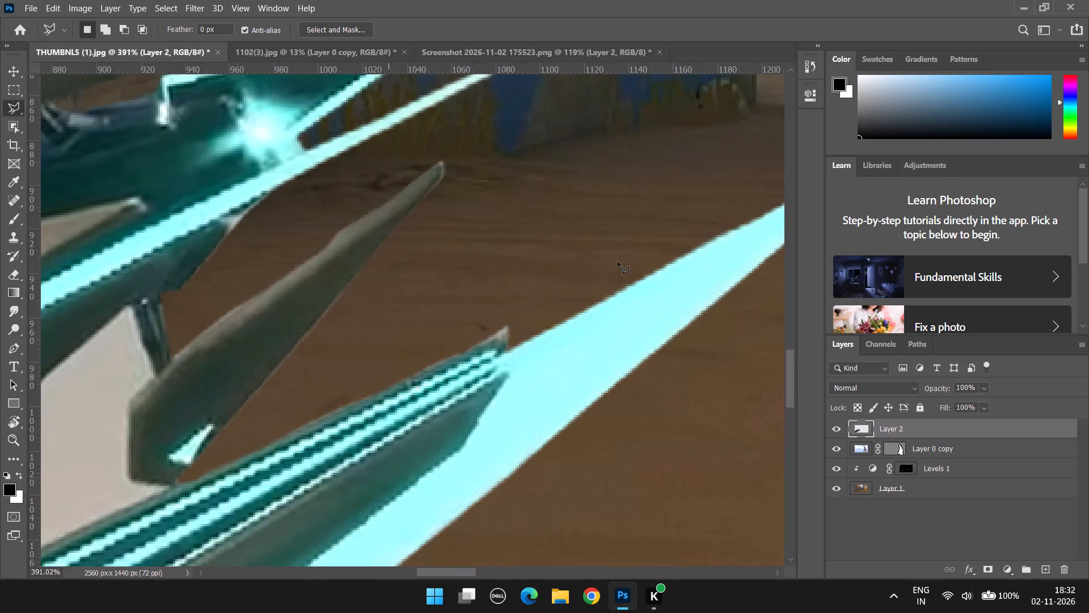
{"action": "scroll", "coordinate": [618, 262], "scroll_direction": "down", "scroll_amount": 16, "text": "alt"}
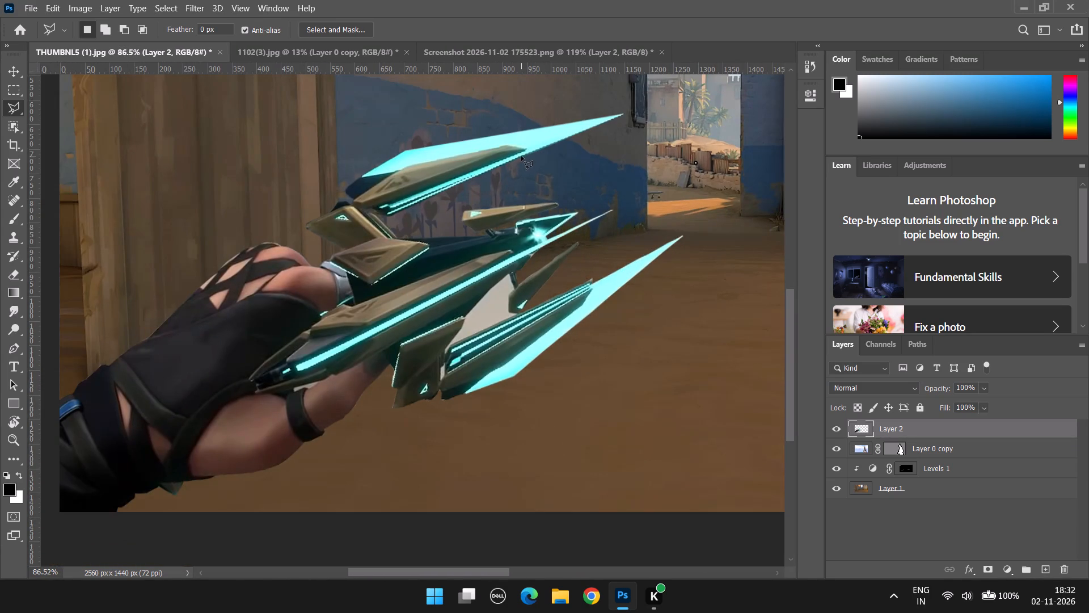
{"action": "scroll", "coordinate": [310, 230], "scroll_direction": "up", "scroll_amount": 18, "text": "alt"}
{"action": "scroll", "coordinate": [313, 235], "scroll_direction": "down", "scroll_amount": 16, "text": "alt"}
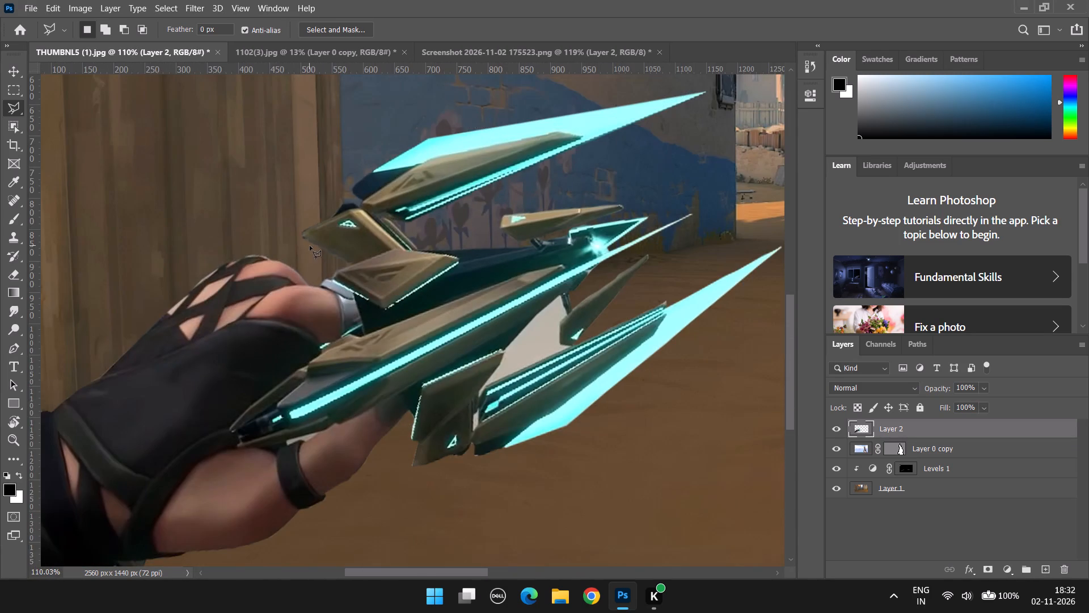
{"action": "scroll", "coordinate": [476, 462], "scroll_direction": "down", "scroll_amount": 6, "text": "alt"}
Select the fringe along the lower edge of the olive fin with the triangular emblem using the Polygonal Lasso, erase it, and deselect.
{"action": "scroll", "coordinate": [471, 466], "scroll_direction": "up", "scroll_amount": 18, "text": "alt"}
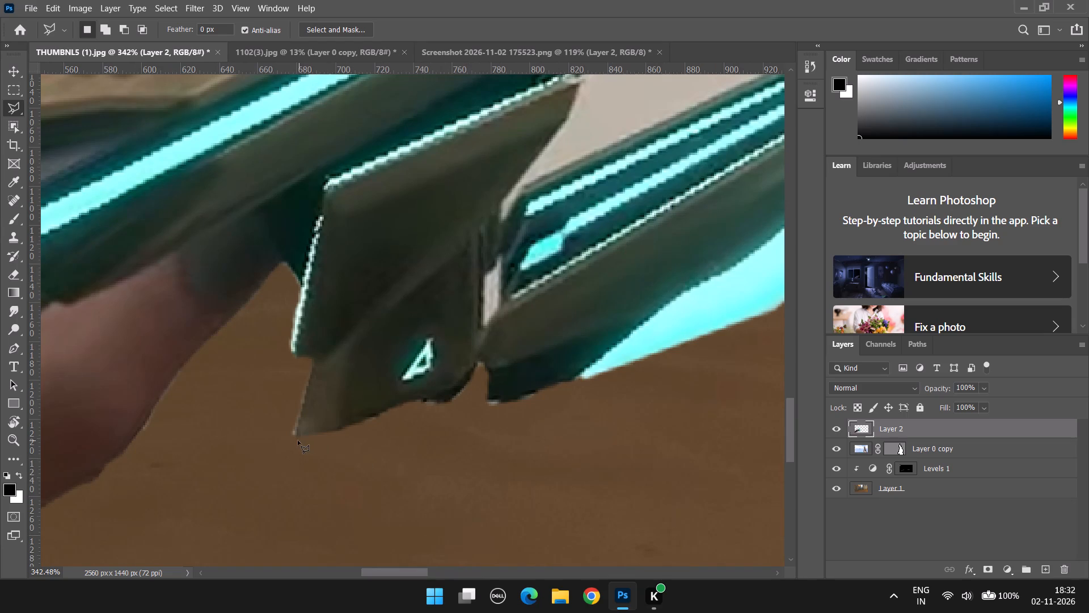
{"action": "left_click", "coordinate": [295, 435]}
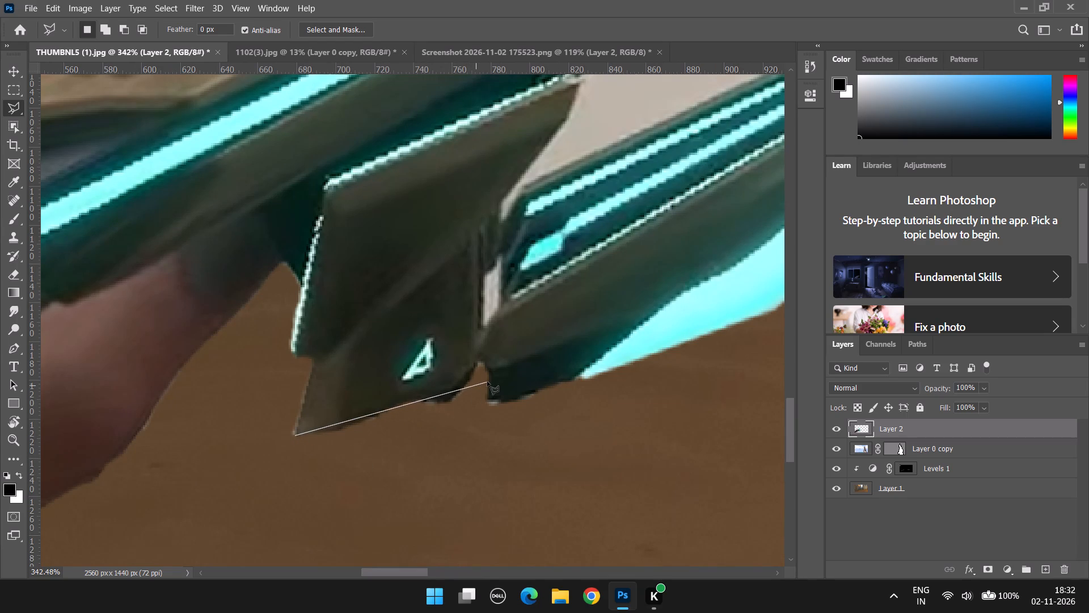
{"action": "left_click", "coordinate": [480, 385]}
{"action": "left_click", "coordinate": [460, 431]}
{"action": "left_click", "coordinate": [327, 478]}
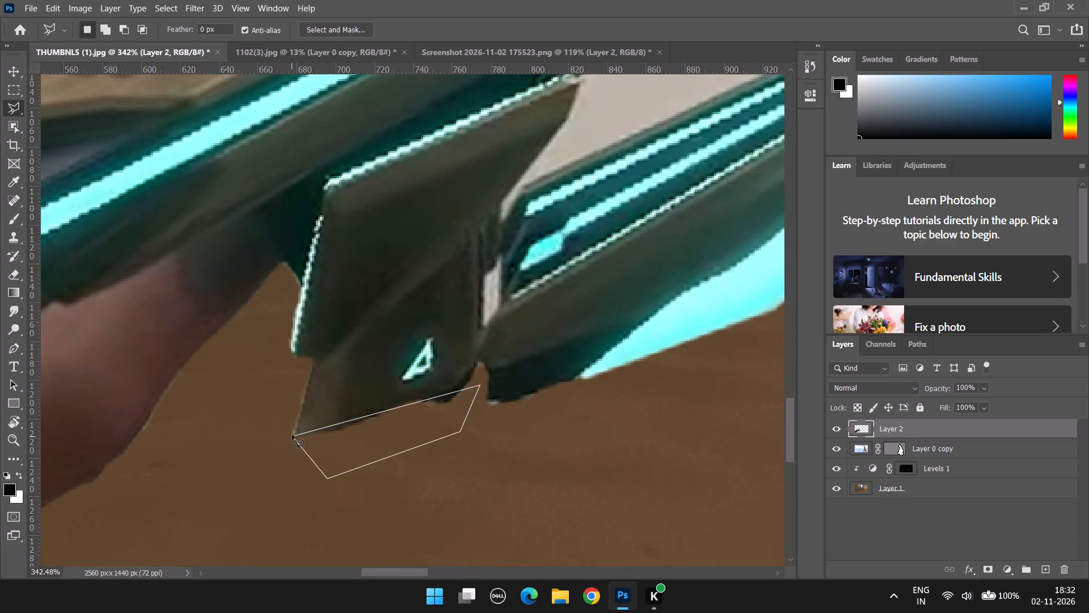
{"action": "left_click", "coordinate": [294, 434]}
{"action": "right_click", "coordinate": [360, 447]}
{"action": "left_click", "coordinate": [334, 447]}
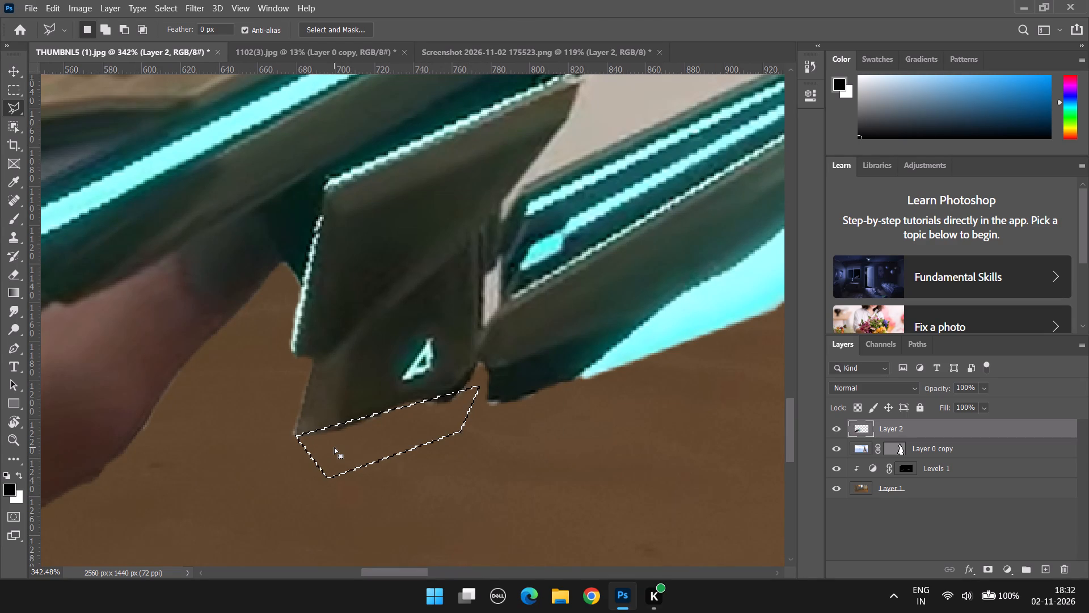
{"action": "key", "text": "e"}
{"action": "left_click_drag", "start_coordinate": [305, 444], "coordinate": [438, 393]}
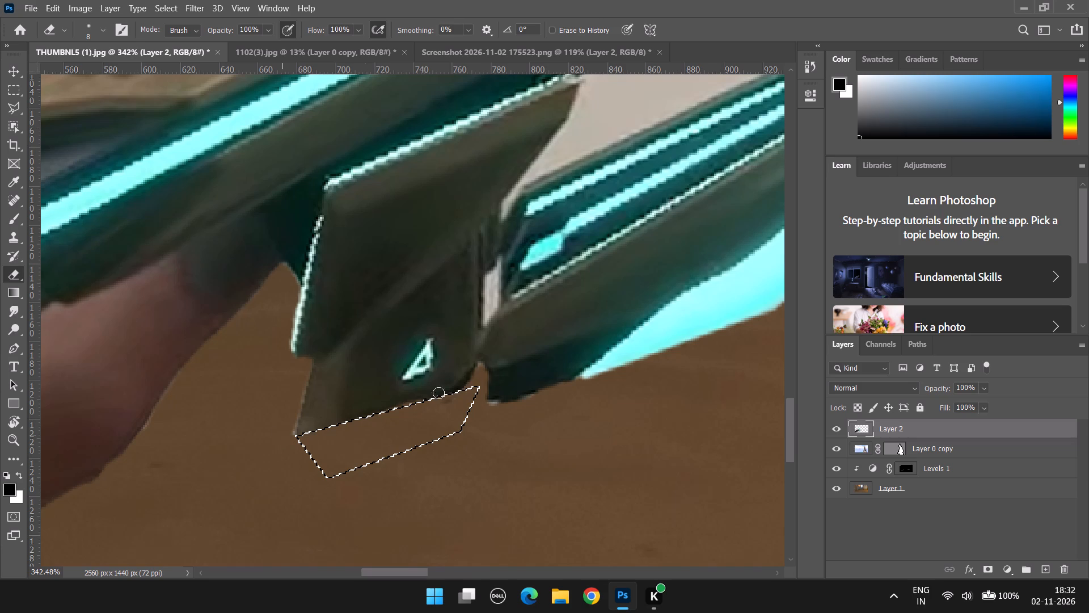
{"action": "left_click_drag", "start_coordinate": [438, 393], "coordinate": [425, 413]}
{"action": "left_click_drag", "start_coordinate": [425, 413], "coordinate": [416, 413]}
{"action": "right_click", "coordinate": [413, 445]}
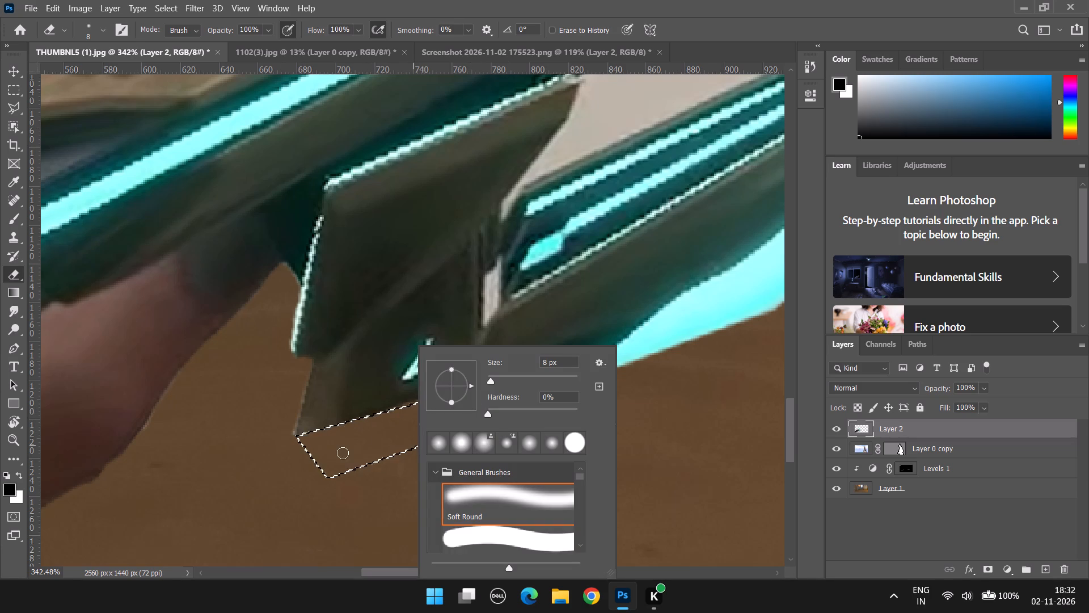
{"action": "left_click", "coordinate": [13, 107]}
{"action": "right_click", "coordinate": [422, 446]}
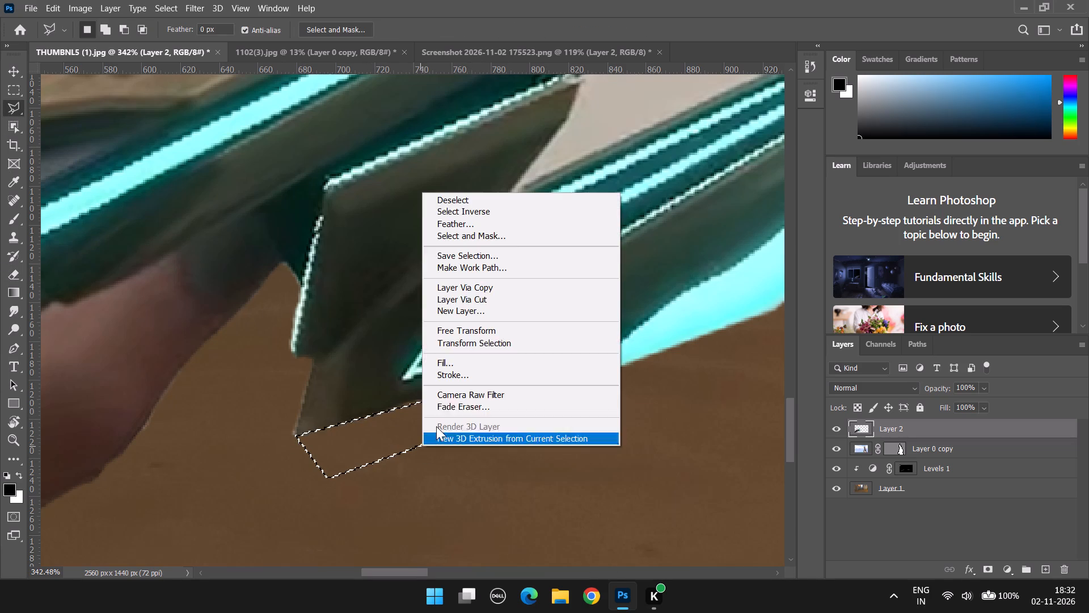
{"action": "left_click", "coordinate": [458, 200]}
Lasso the lower edge of the adjacent dark fin and cyan blade, erase the fringe with the Eraser enlarged to 35 px, and deselect.
{"action": "scroll", "coordinate": [468, 329], "scroll_direction": "down", "scroll_amount": 12}
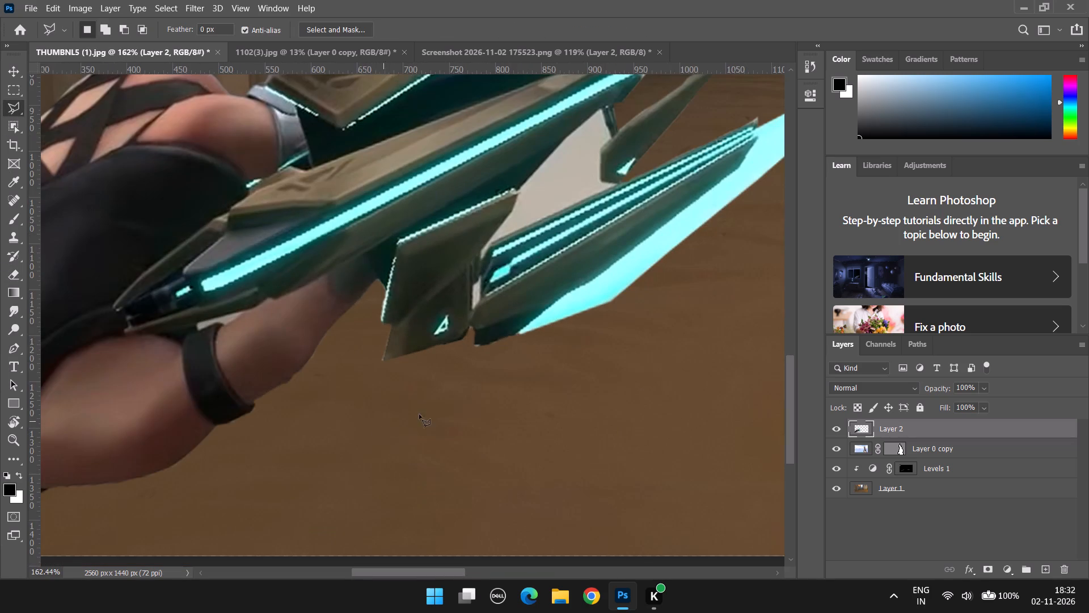
{"action": "scroll", "coordinate": [505, 365], "scroll_direction": "up", "scroll_amount": 12, "text": "alt"}
{"action": "scroll", "coordinate": [573, 328], "scroll_direction": "down", "scroll_amount": 6}
{"action": "scroll", "coordinate": [693, 285], "scroll_direction": "down", "scroll_amount": 4}
{"action": "scroll", "coordinate": [700, 245], "scroll_direction": "up", "scroll_amount": 4}
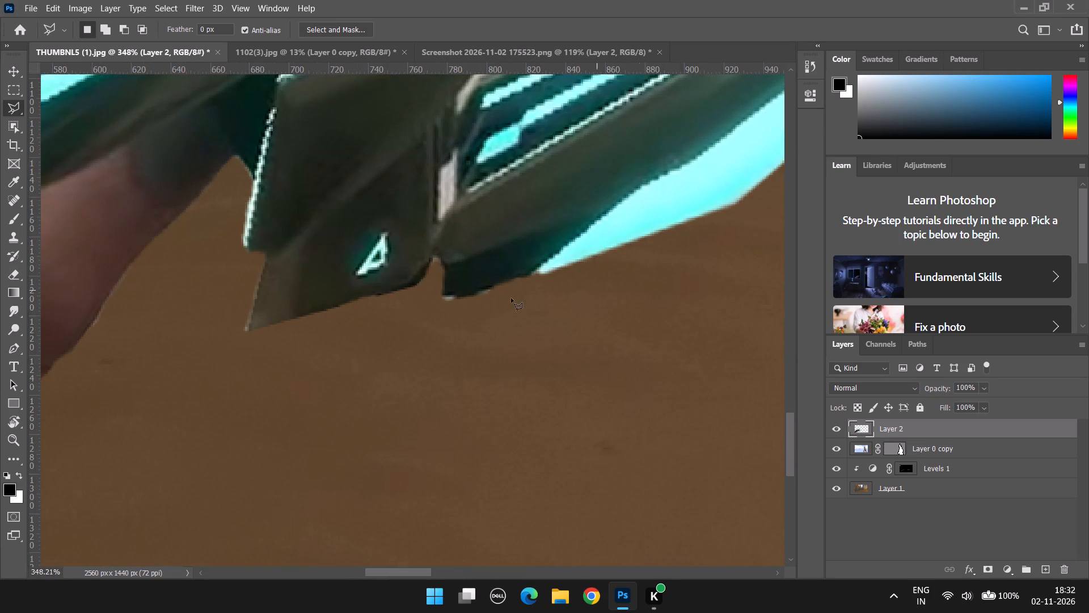
{"action": "left_click", "coordinate": [442, 297]}
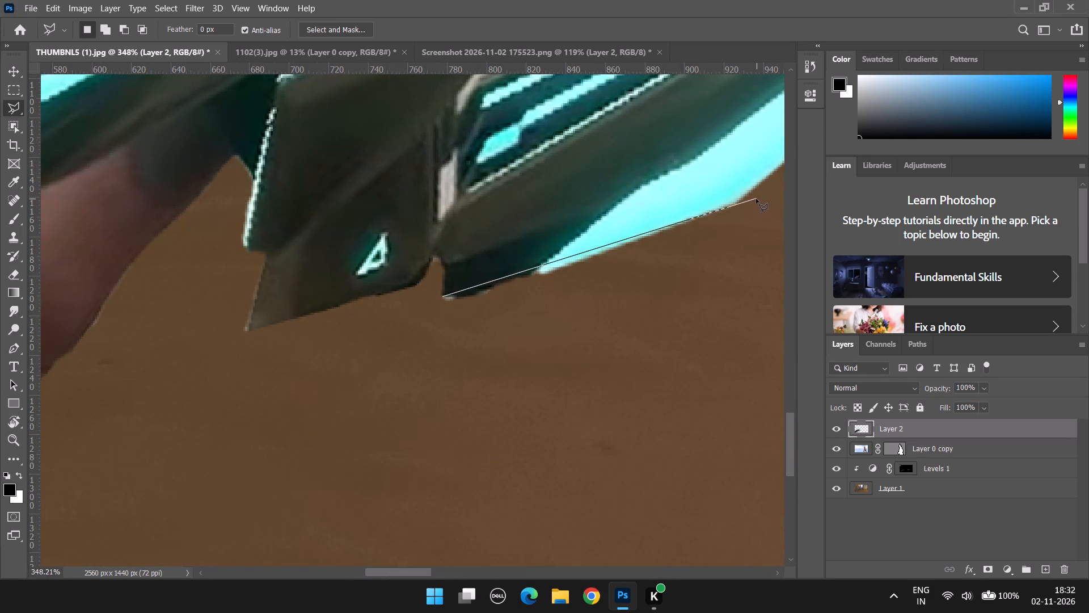
{"action": "left_click", "coordinate": [757, 197]}
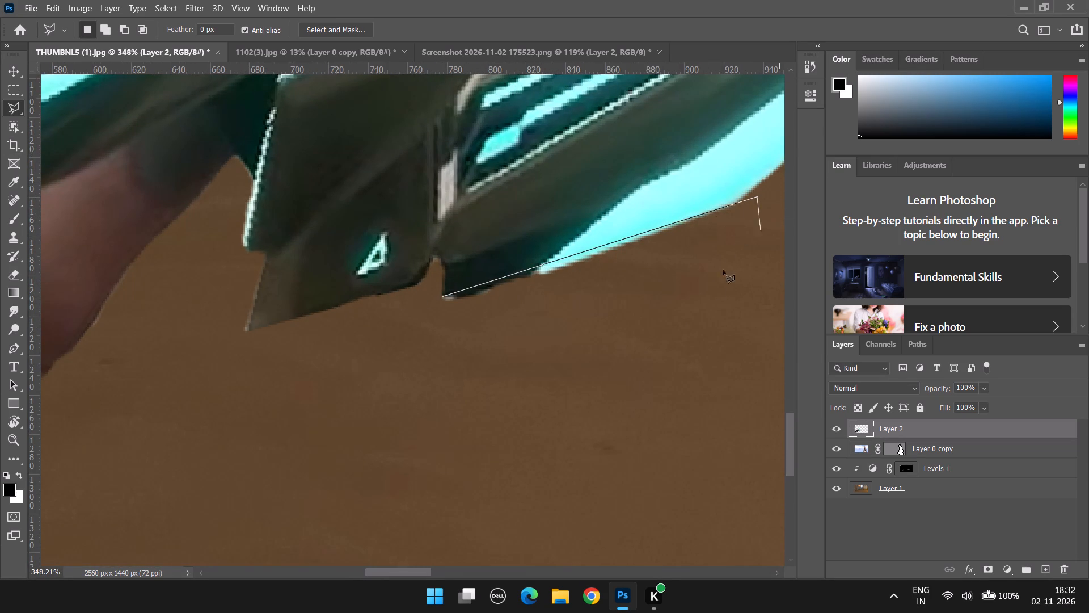
{"action": "left_click", "coordinate": [711, 287]}
{"action": "left_click", "coordinate": [539, 414]}
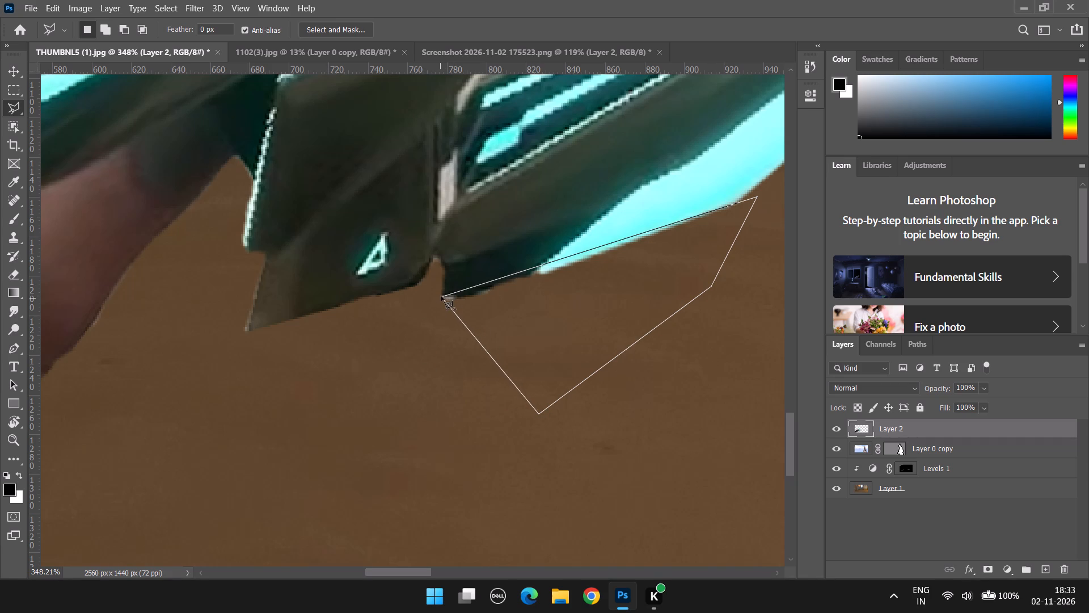
{"action": "left_click", "coordinate": [442, 296]}
{"action": "key", "text": "e"}
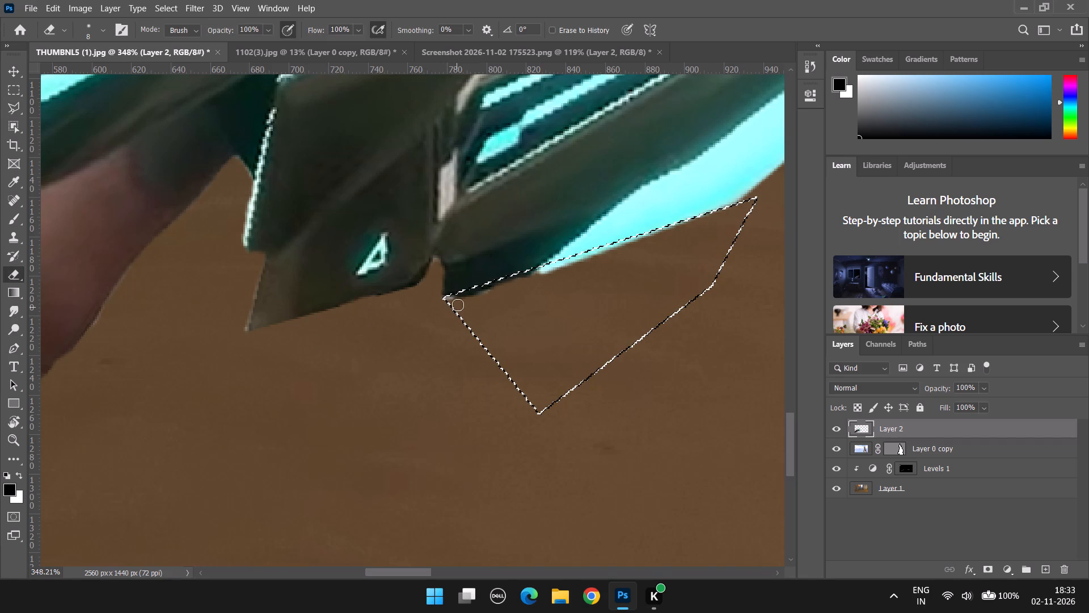
{"action": "left_click_drag", "start_coordinate": [448, 300], "coordinate": [591, 259]}
{"action": "key", "text": "bracketright"}
{"action": "type", "text": "]]]]"}
{"action": "key", "text": "bracketright"}
{"action": "key", "text": "bracketright"}
{"action": "left_click_drag", "start_coordinate": [438, 309], "coordinate": [705, 205]}
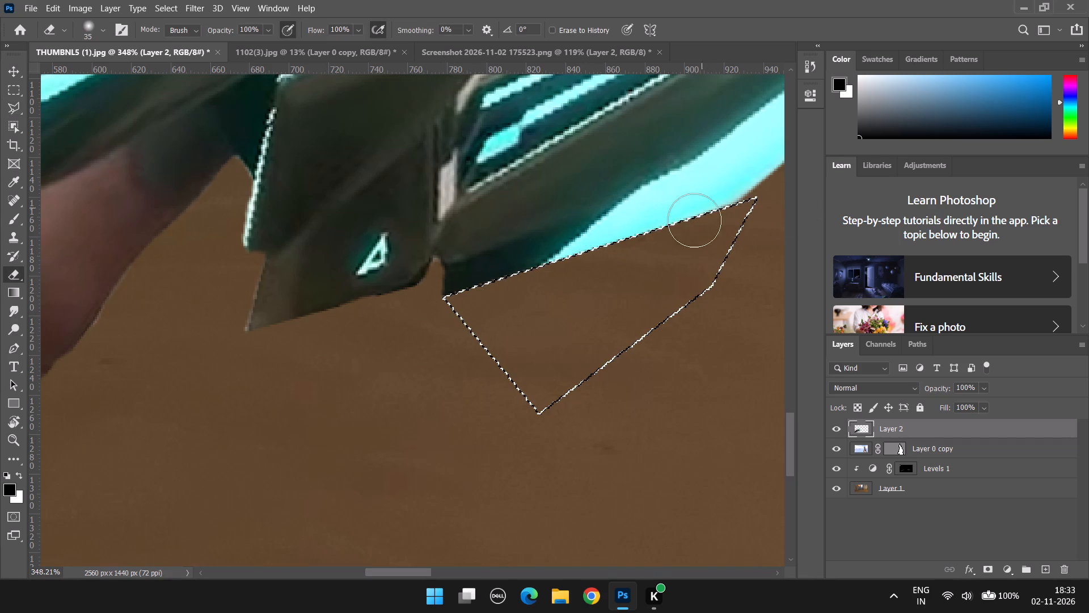
{"action": "left_click_drag", "start_coordinate": [736, 217], "coordinate": [428, 259]}
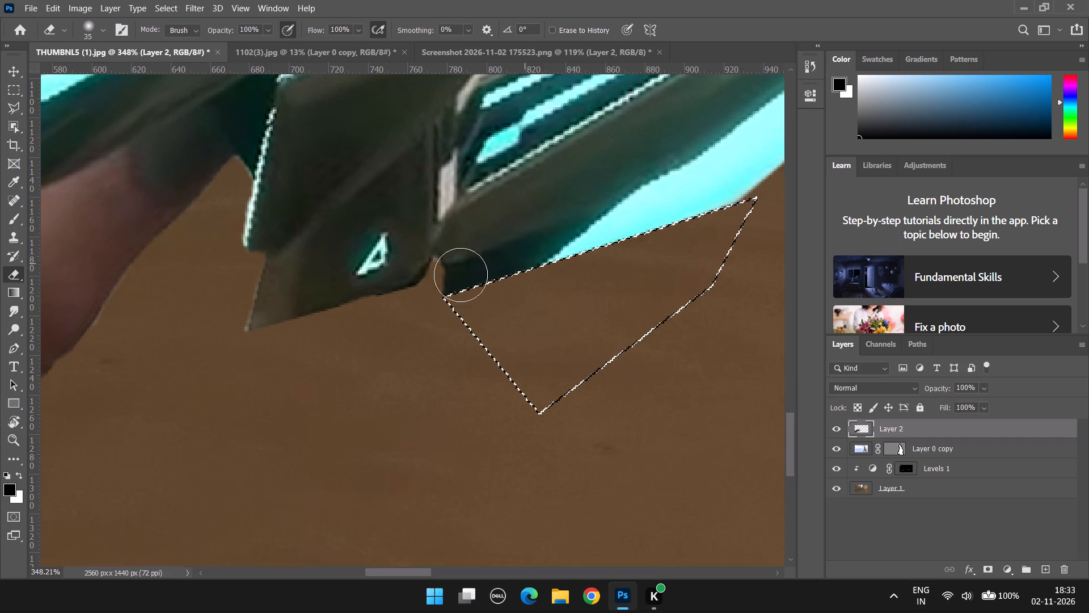
{"action": "scroll", "coordinate": [381, 322], "scroll_direction": "down", "scroll_amount": 7, "text": "alt"}
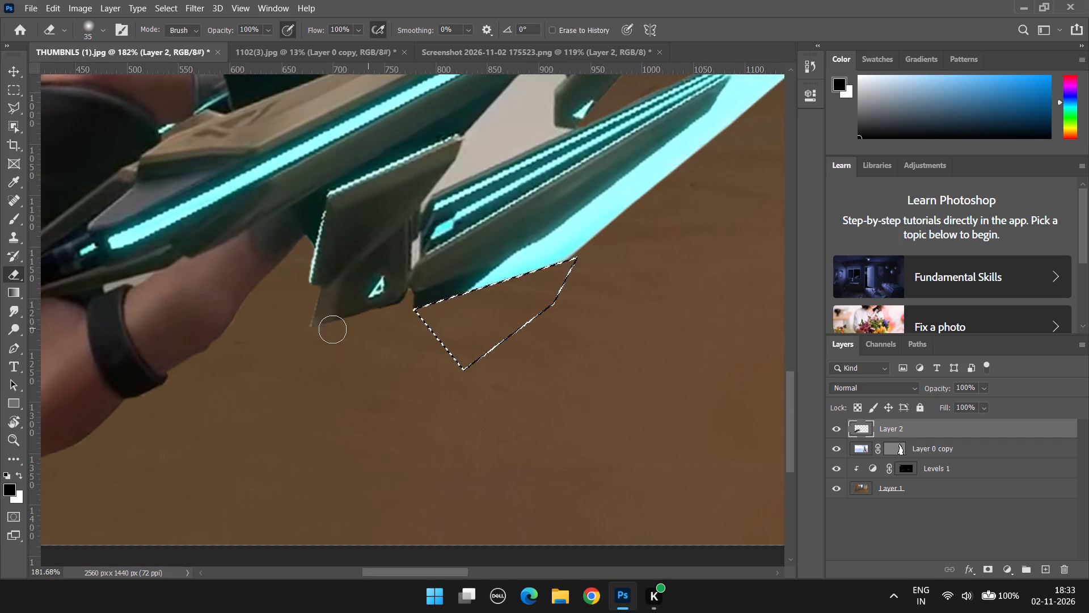
{"action": "left_click", "coordinate": [15, 107]}
{"action": "right_click", "coordinate": [529, 329]}
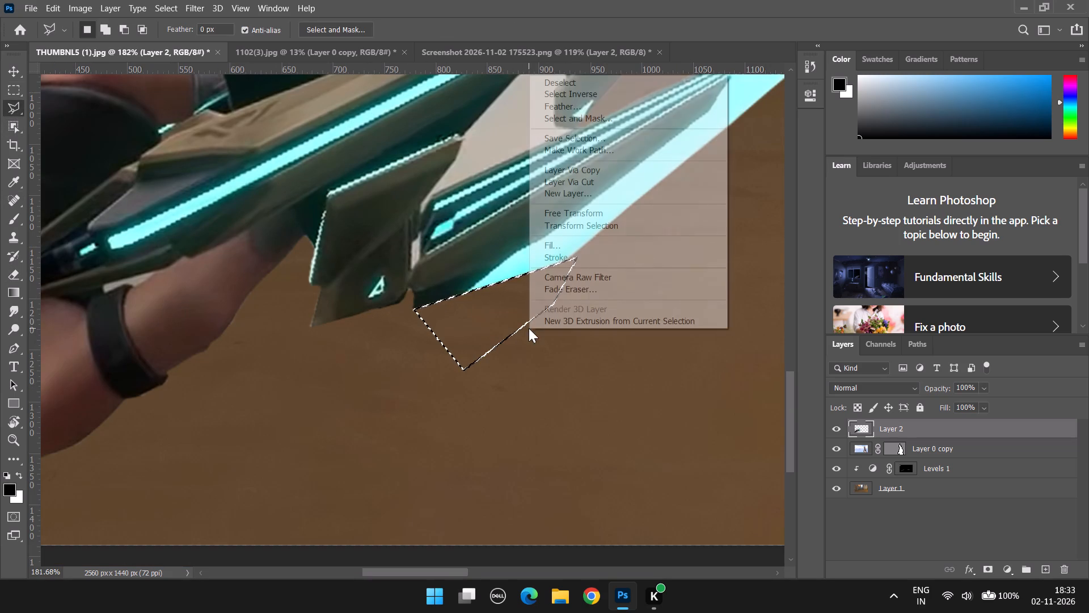
{"action": "left_click", "coordinate": [584, 83]}
Examine the upper fins of the weapon and the whole thumbnail composition for remaining rough edges.
{"action": "scroll", "coordinate": [595, 163], "scroll_direction": "down", "scroll_amount": 13, "text": "alt"}
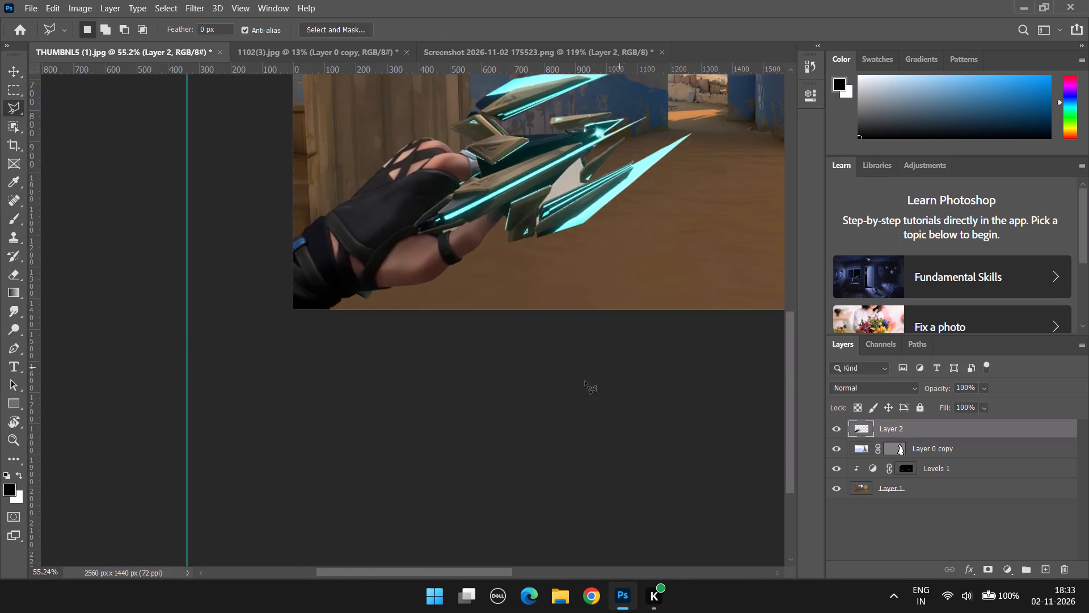
{"action": "scroll", "coordinate": [518, 367], "scroll_direction": "down", "scroll_amount": 5, "text": "alt"}
{"action": "scroll", "coordinate": [324, 292], "scroll_direction": "up", "scroll_amount": 1, "text": "alt"}
{"action": "scroll", "coordinate": [179, 383], "scroll_direction": "up", "scroll_amount": 6, "text": "alt"}
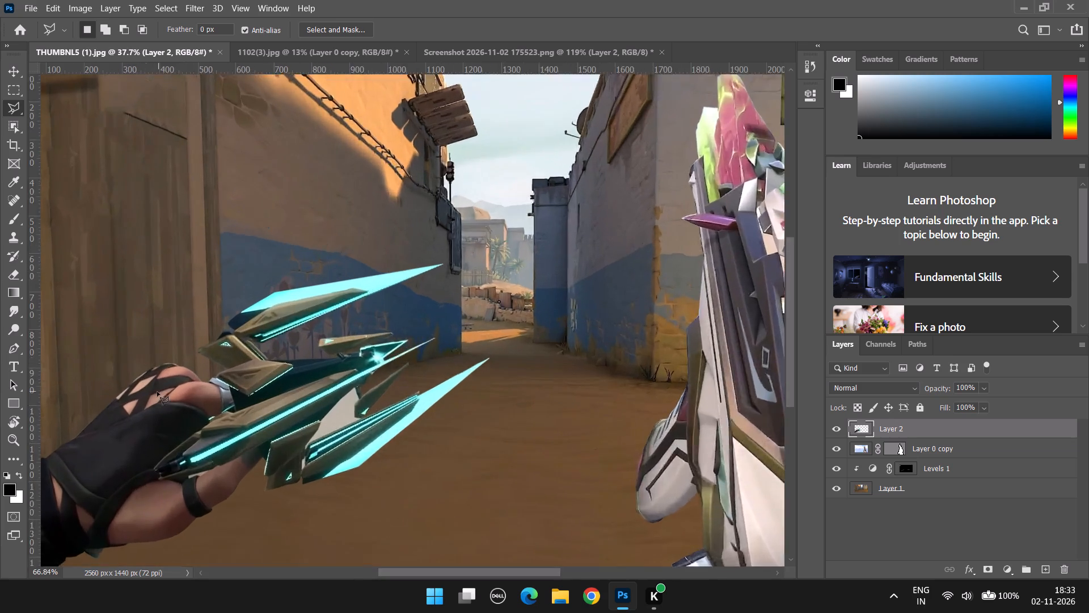
{"action": "scroll", "coordinate": [157, 392], "scroll_direction": "up", "scroll_amount": 5, "text": "alt"}
{"action": "scroll", "coordinate": [261, 325], "scroll_direction": "up", "scroll_amount": 10, "text": "alt"}
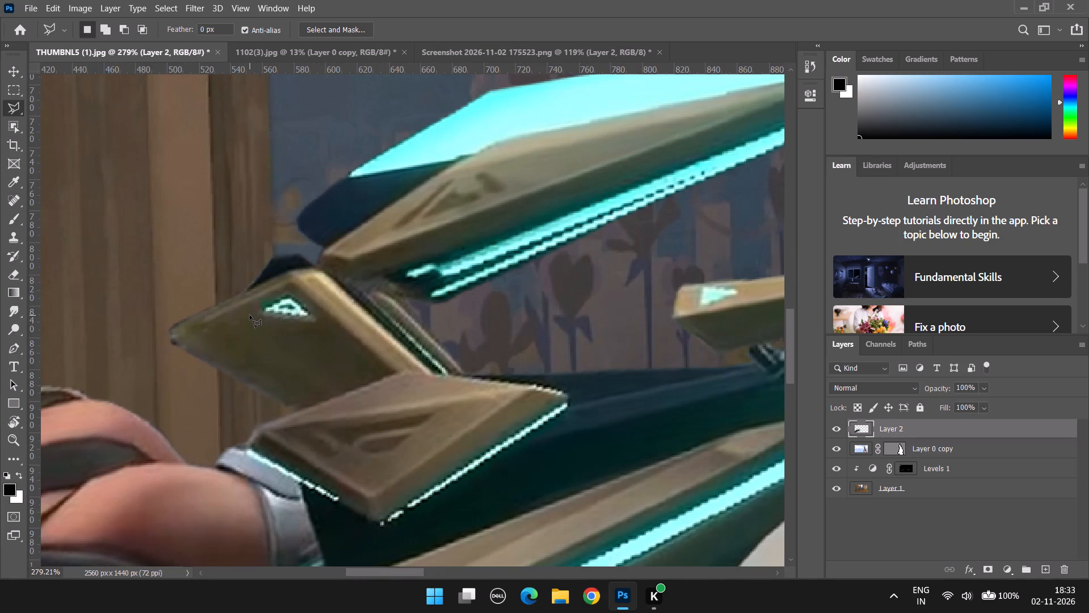
{"action": "scroll", "coordinate": [160, 364], "scroll_direction": "up", "scroll_amount": 8, "text": "alt"}
{"action": "scroll", "coordinate": [169, 343], "scroll_direction": "down", "scroll_amount": 13, "text": "alt"}
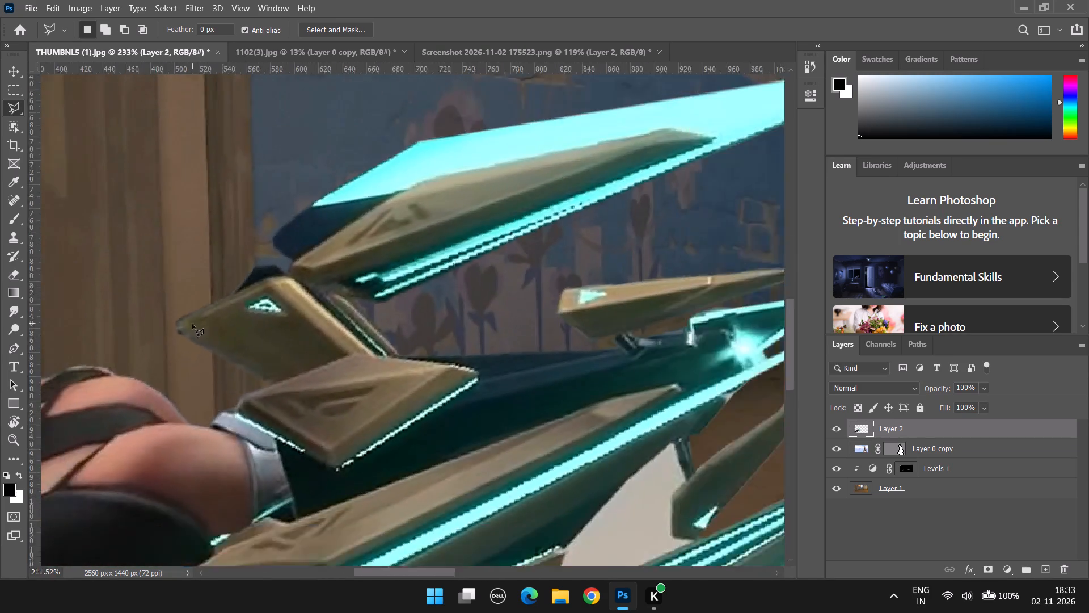
{"action": "scroll", "coordinate": [192, 324], "scroll_direction": "down", "scroll_amount": 12, "text": "alt"}
{"action": "scroll", "coordinate": [262, 307], "scroll_direction": "down", "scroll_amount": 4, "text": "alt"}
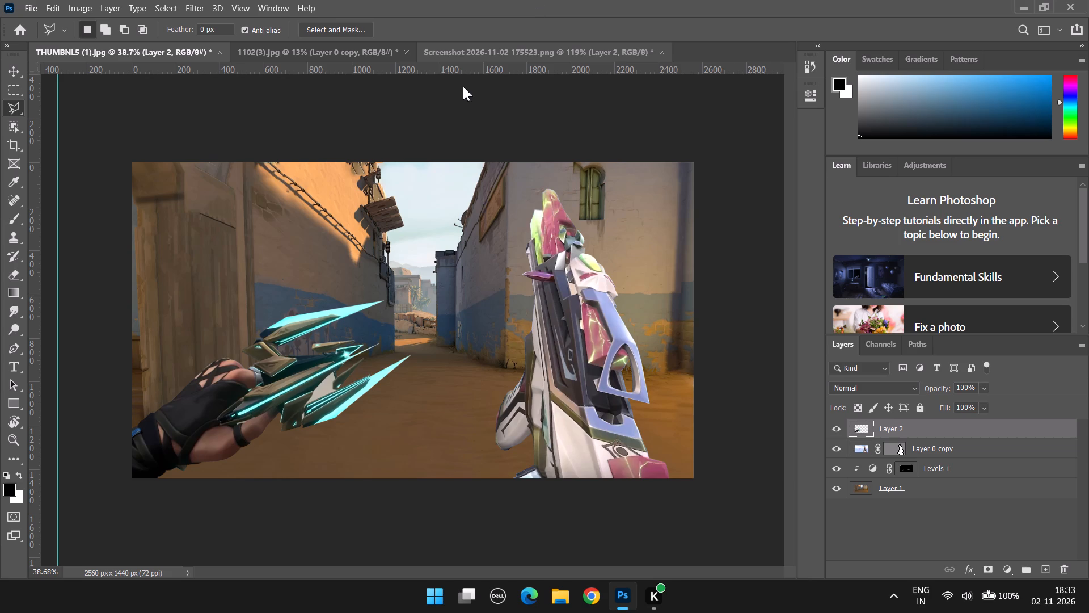
{"action": "scroll", "coordinate": [466, 536], "scroll_direction": "down", "scroll_amount": 6}
{"action": "scroll", "coordinate": [461, 450], "scroll_direction": "up", "scroll_amount": 1, "text": "alt"}
{"action": "scroll", "coordinate": [470, 304], "scroll_direction": "up", "scroll_amount": 2, "text": "alt"}
{"action": "scroll", "coordinate": [394, 388], "scroll_direction": "down", "scroll_amount": 3, "text": "alt"}
{"action": "scroll", "coordinate": [448, 349], "scroll_direction": "up", "scroll_amount": 3, "text": "alt"}
{"action": "scroll", "coordinate": [530, 350], "scroll_direction": "up", "scroll_amount": 4}
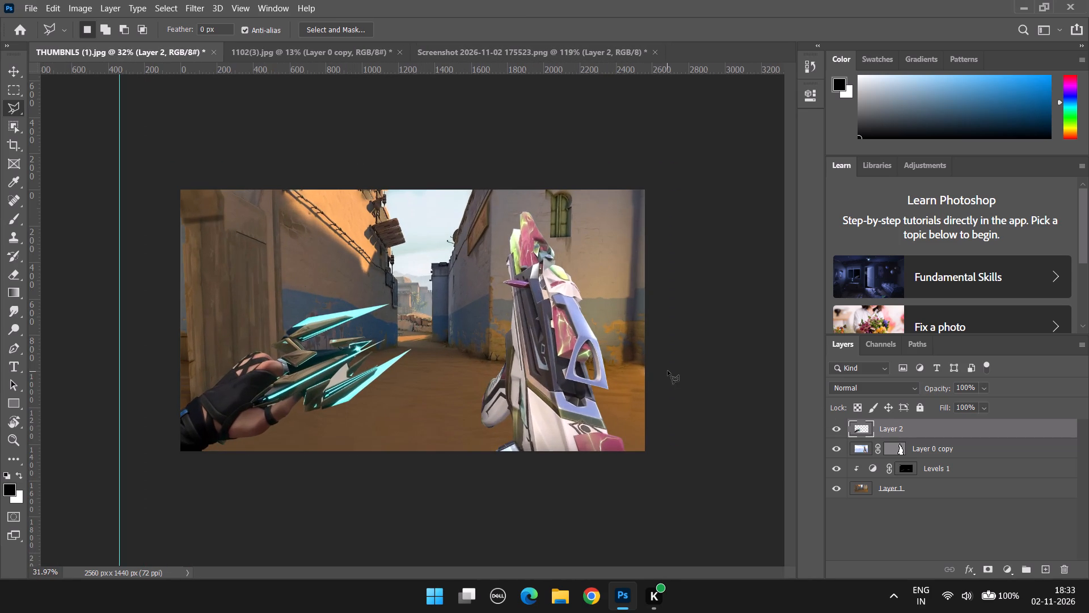
{"action": "scroll", "coordinate": [540, 371], "scroll_direction": "down", "scroll_amount": 4, "text": "alt"}
{"action": "scroll", "coordinate": [539, 366], "scroll_direction": "up", "scroll_amount": 6, "text": "alt"}
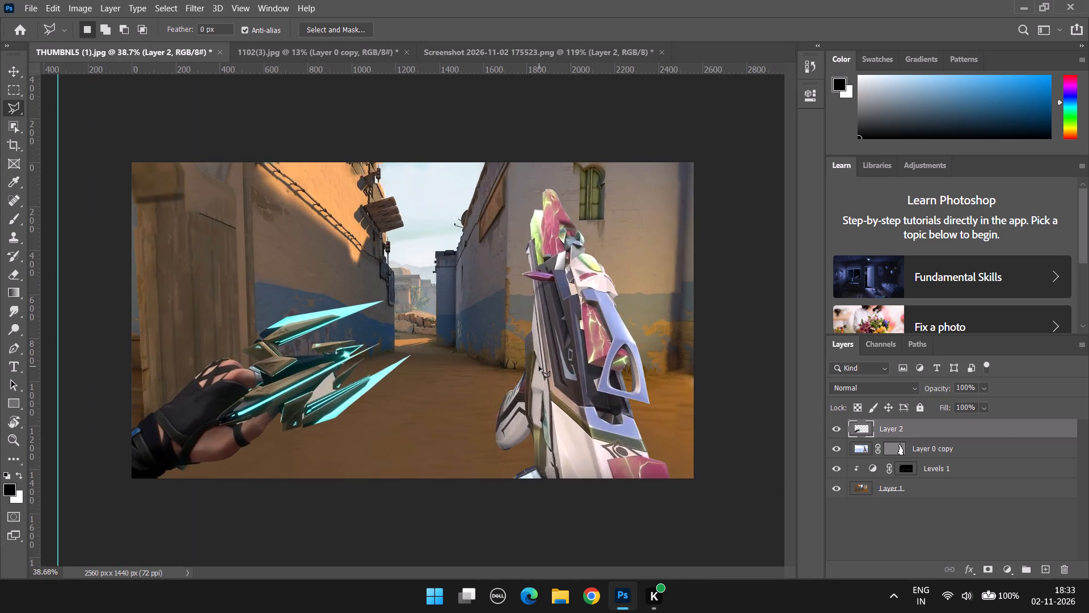
{"action": "scroll", "coordinate": [539, 366], "scroll_direction": "down", "scroll_amount": 8}
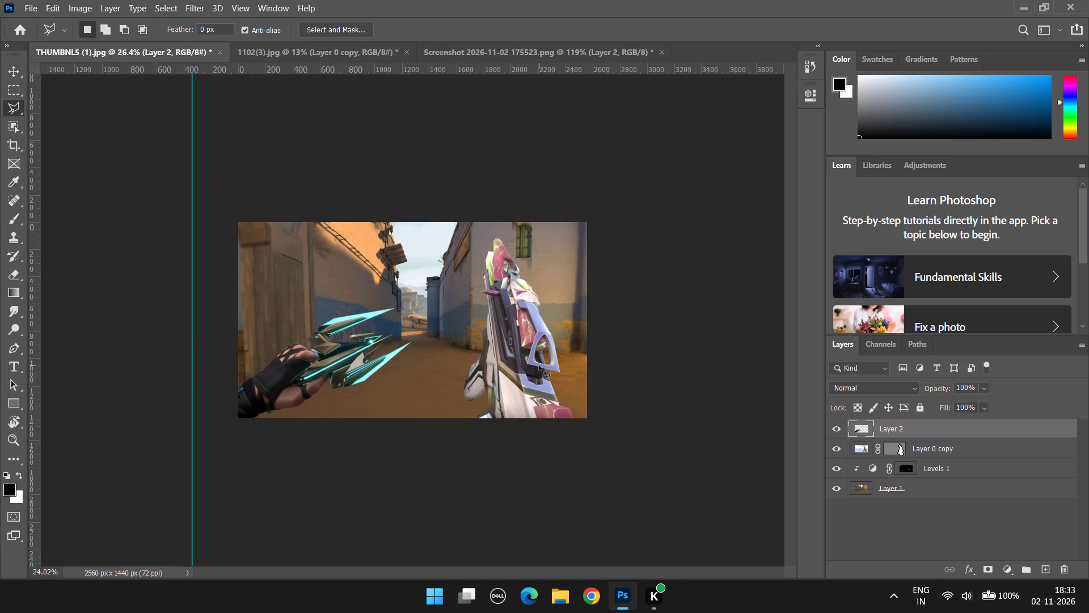
{"action": "scroll", "coordinate": [537, 325], "scroll_direction": "up", "scroll_amount": 6, "text": "alt"}
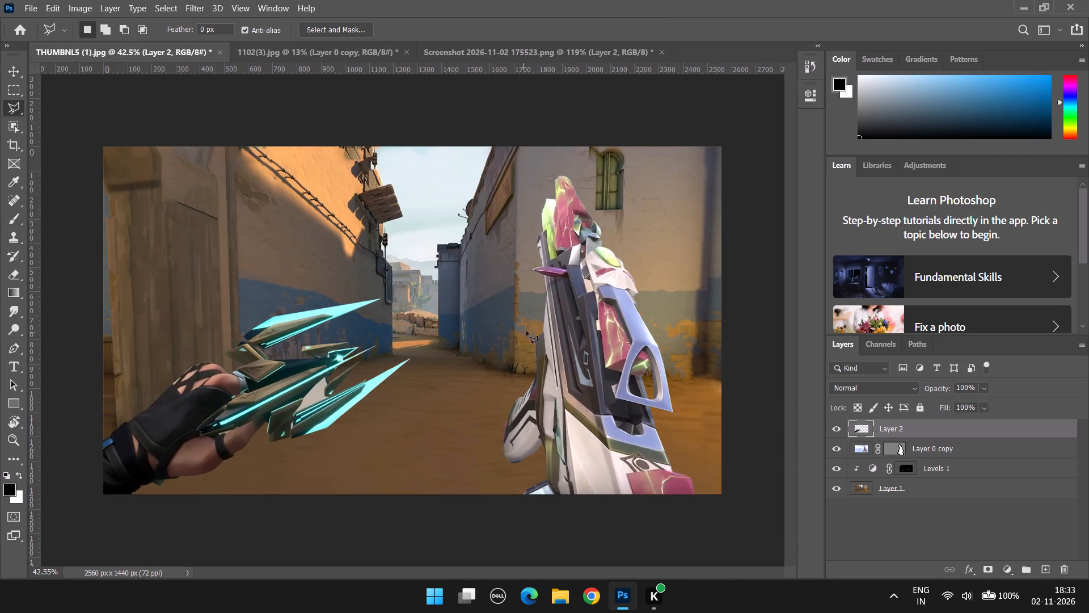
Close the Screenshot 2026-11-02 175523.png cut-out document without saving its changes.
{"action": "left_click", "coordinate": [17, 68]}
{"action": "scroll", "coordinate": [664, 298], "scroll_direction": "down", "scroll_amount": 4}
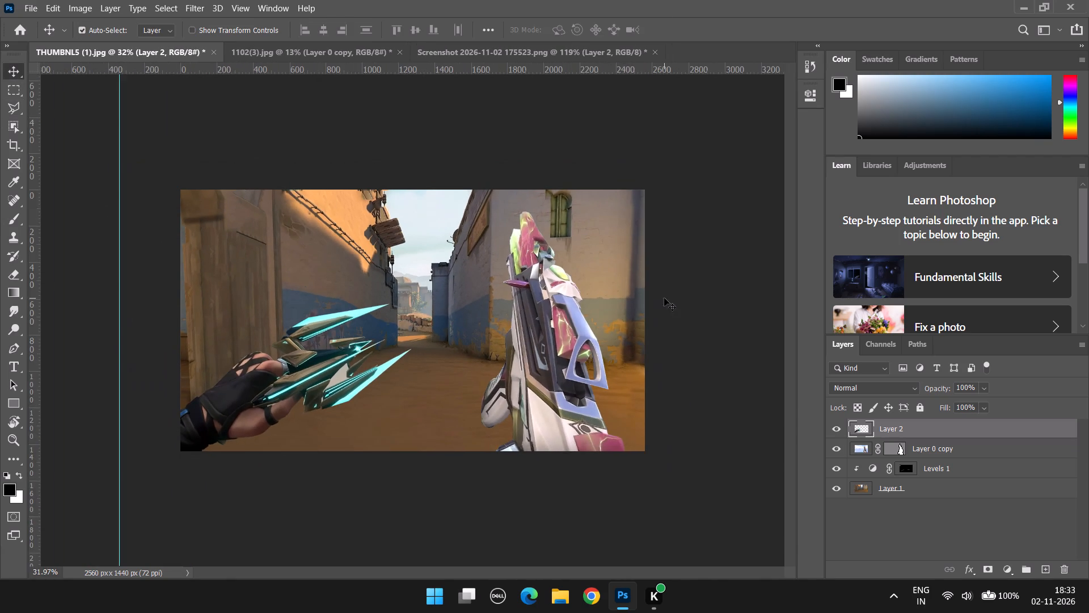
{"action": "scroll", "coordinate": [483, 284], "scroll_direction": "up", "scroll_amount": 2, "text": "alt"}
{"action": "left_click", "coordinate": [447, 45]}
{"action": "scroll", "coordinate": [479, 291], "scroll_direction": "down", "scroll_amount": 4}
{"action": "scroll", "coordinate": [475, 288], "scroll_direction": "down", "scroll_amount": 3, "text": "alt"}
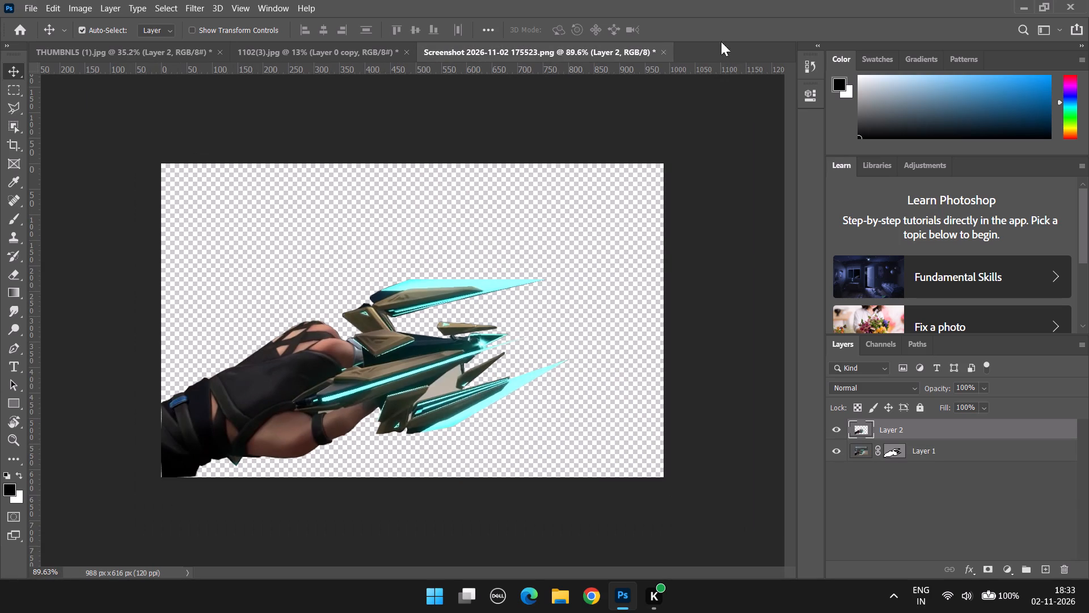
{"action": "left_click", "coordinate": [661, 50]}
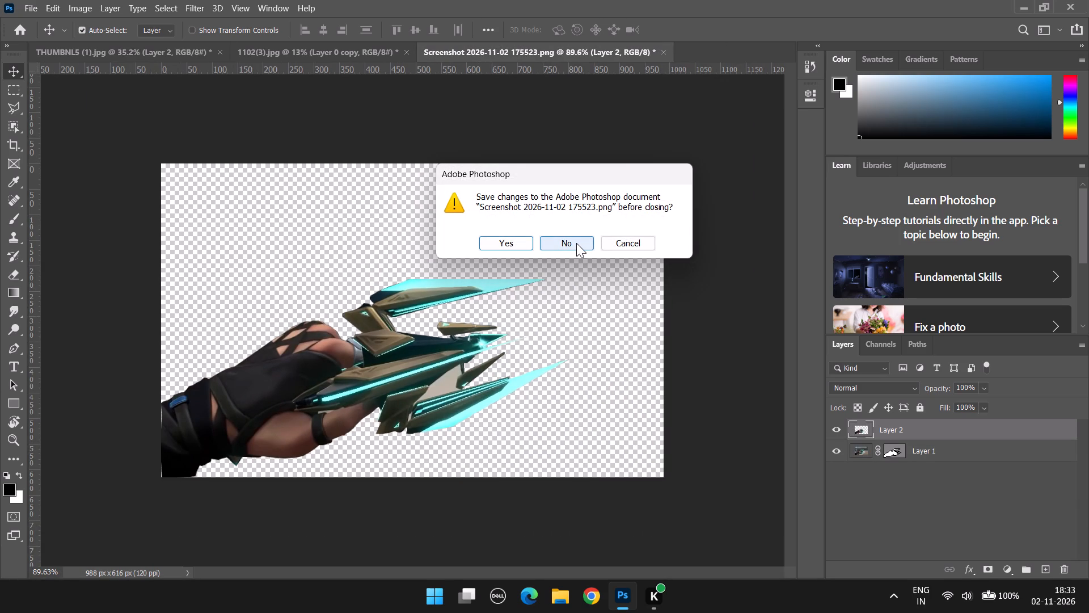
{"action": "left_click", "coordinate": [576, 243]}
Start a Camera Raw Filter on the arm and weapon layer with Exposure +0.20, Contrast +7 and Highlights +2.
{"action": "scroll", "coordinate": [351, 261], "scroll_direction": "down", "scroll_amount": 3}
{"action": "scroll", "coordinate": [179, 393], "scroll_direction": "up", "scroll_amount": 3, "text": "alt"}
{"action": "left_click", "coordinate": [230, 401]}
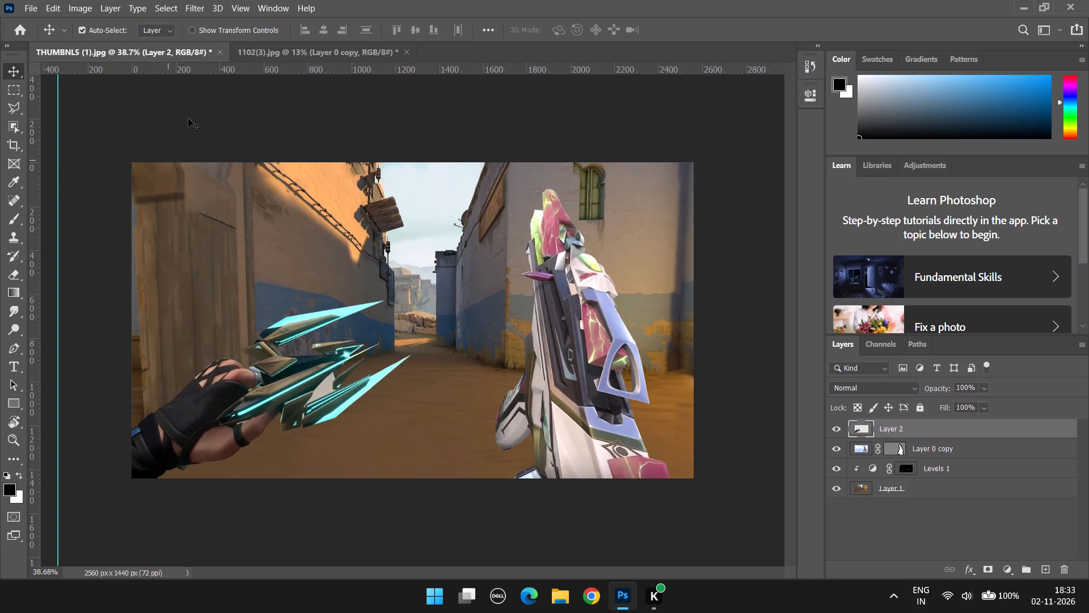
{"action": "left_click", "coordinate": [183, 7]}
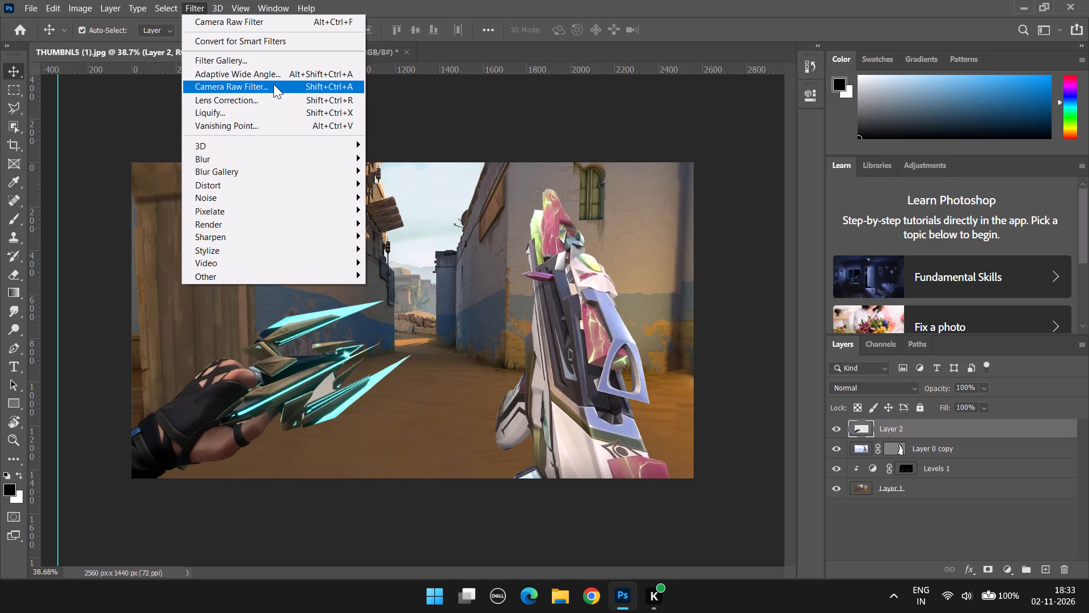
{"action": "left_click", "coordinate": [273, 84]}
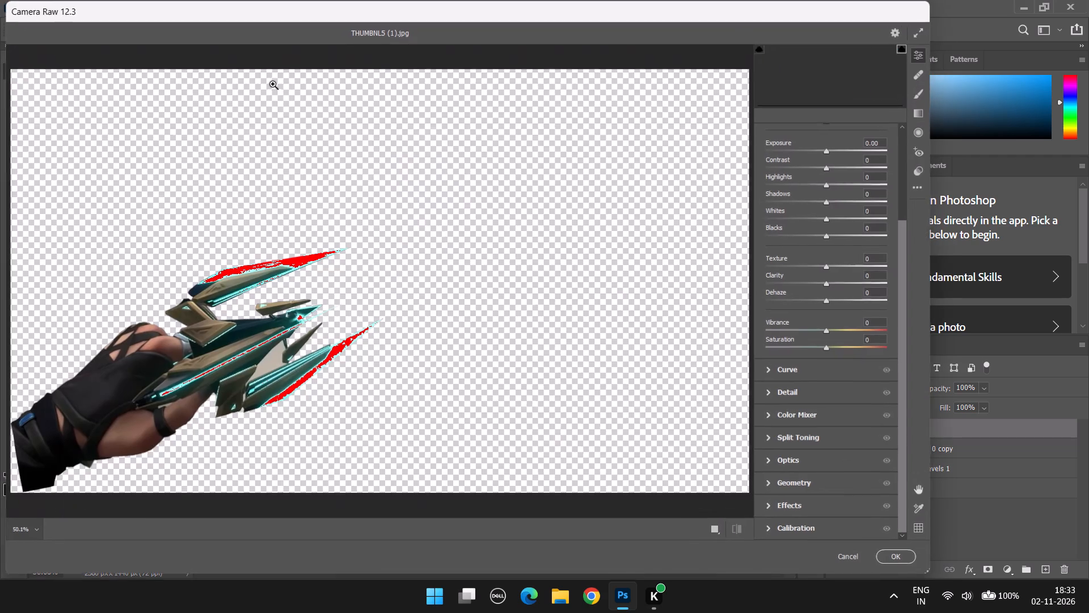
{"action": "scroll", "coordinate": [343, 392], "scroll_direction": "down", "scroll_amount": 3}
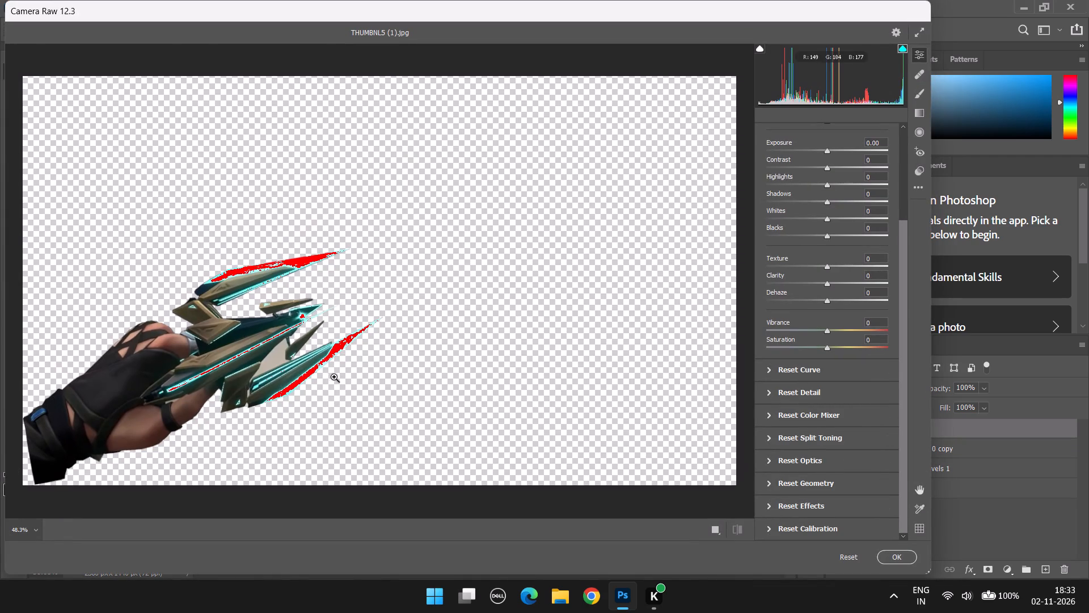
{"action": "scroll", "coordinate": [305, 349], "scroll_direction": "up", "scroll_amount": 1, "text": "alt"}
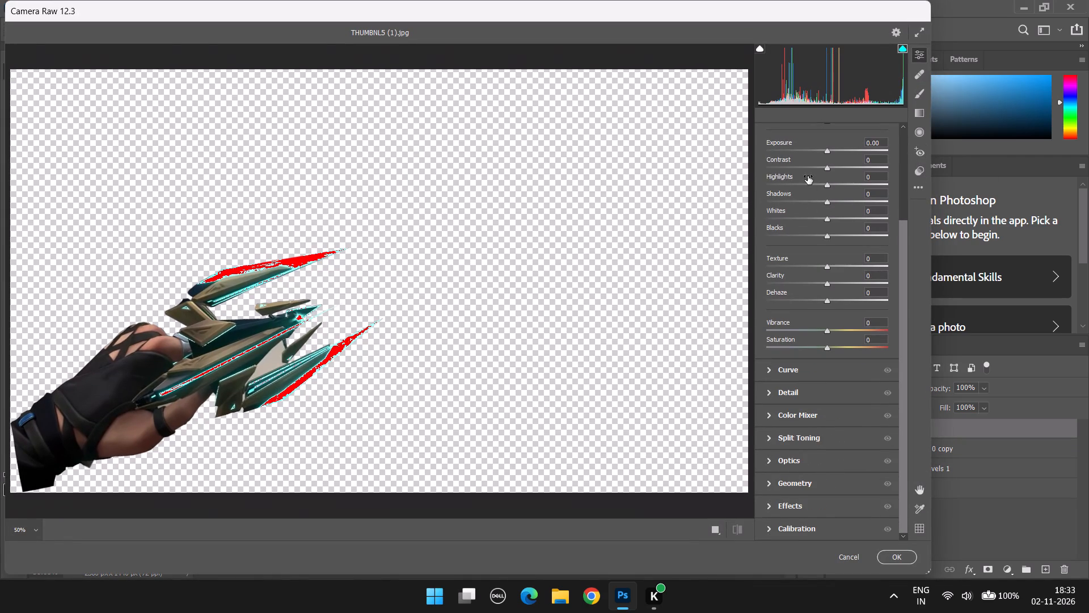
{"action": "scroll", "coordinate": [809, 175], "scroll_direction": "up", "scroll_amount": 2}
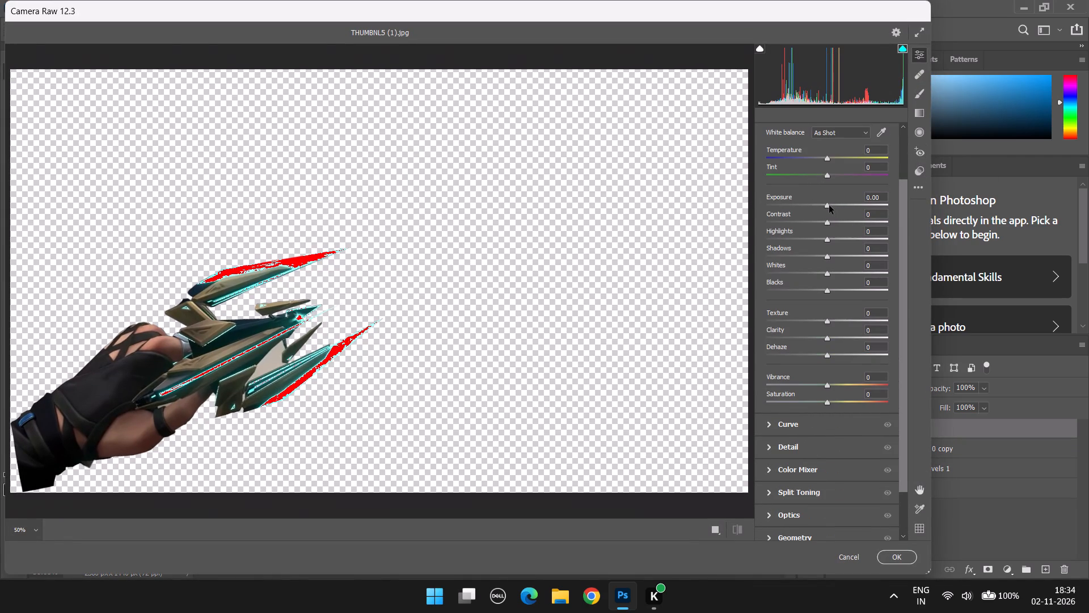
{"action": "left_click", "coordinate": [829, 205]}
{"action": "double_click", "coordinate": [826, 206]}
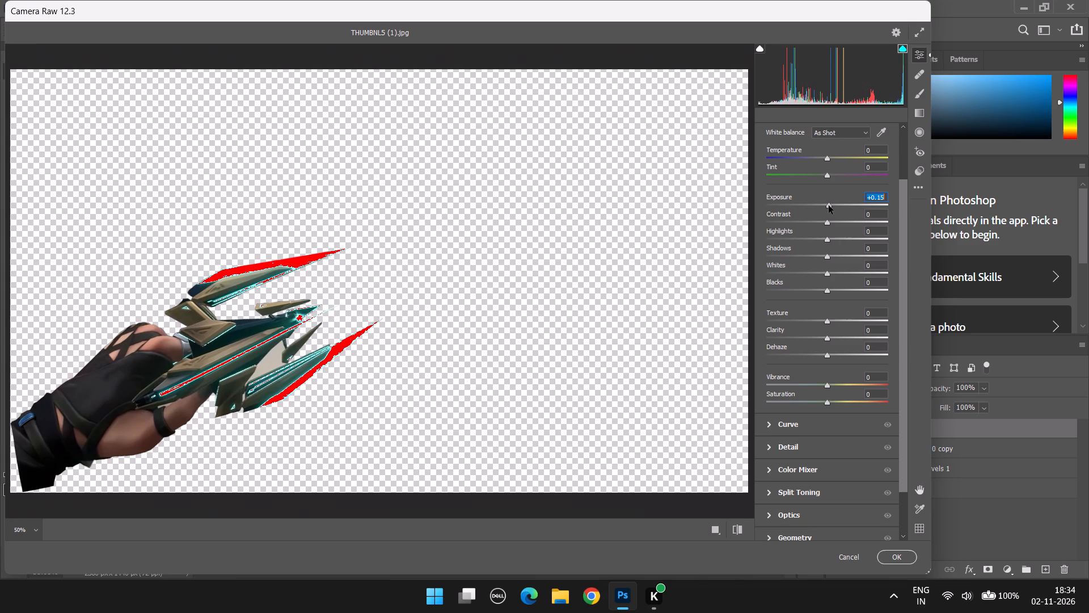
{"action": "left_click", "coordinate": [829, 205]}
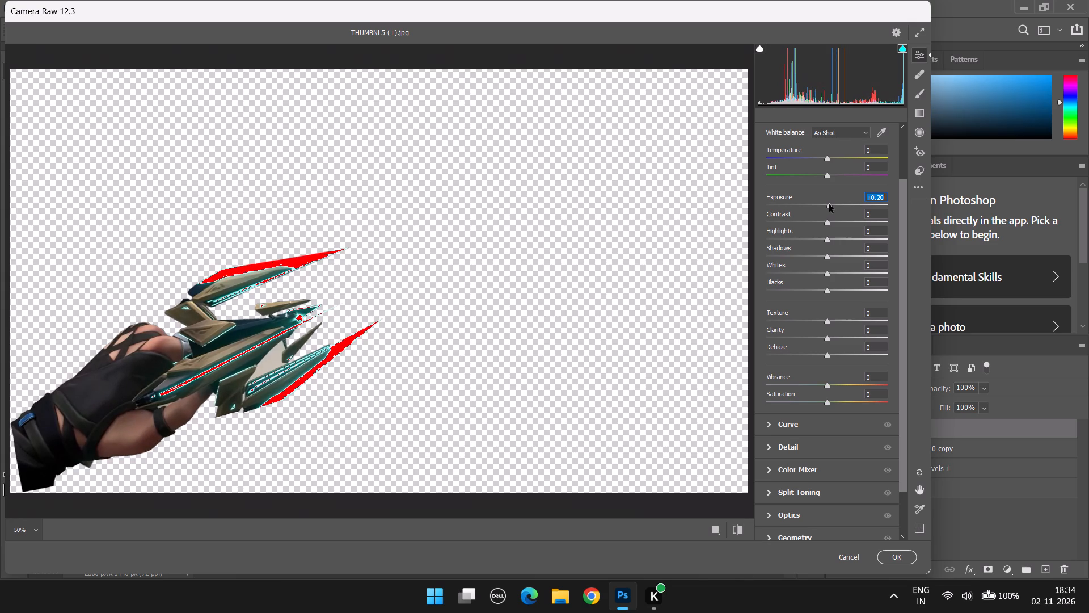
{"action": "left_click", "coordinate": [829, 226]}
{"action": "left_click", "coordinate": [831, 224]}
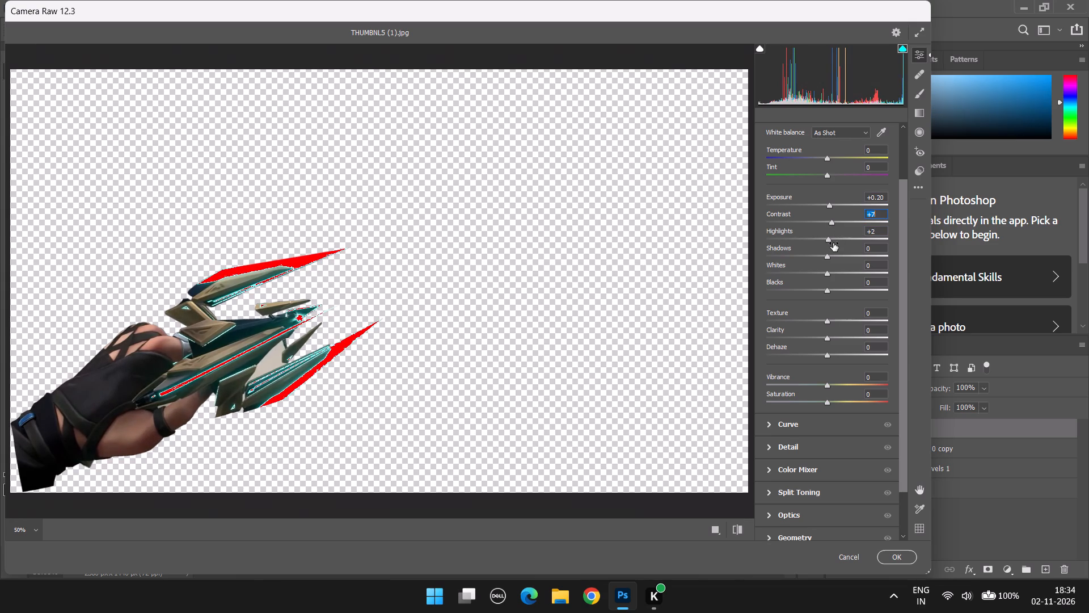
Try stronger Clarity levels on the arm and weapon, then settle on Clarity +1.
{"action": "left_click", "coordinate": [836, 339]}
{"action": "scroll", "coordinate": [836, 339], "scroll_direction": "down", "scroll_amount": 1}
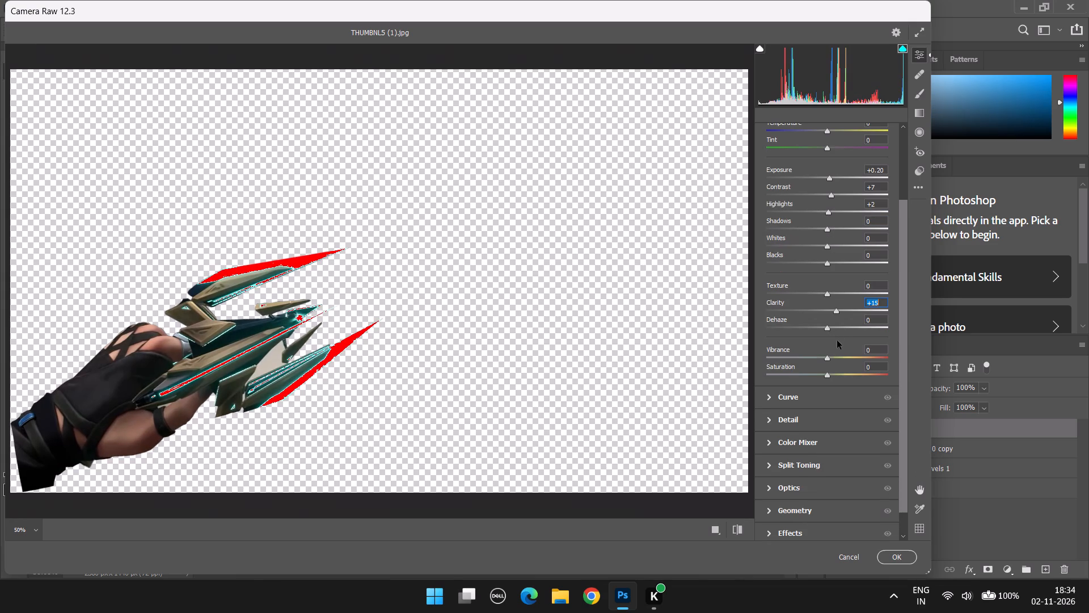
{"action": "left_click_drag", "start_coordinate": [840, 309], "coordinate": [873, 309]}
{"action": "left_click_drag", "start_coordinate": [873, 309], "coordinate": [858, 306]}
{"action": "left_click", "coordinate": [862, 306]}
{"action": "left_click_drag", "start_coordinate": [866, 306], "coordinate": [844, 309]}
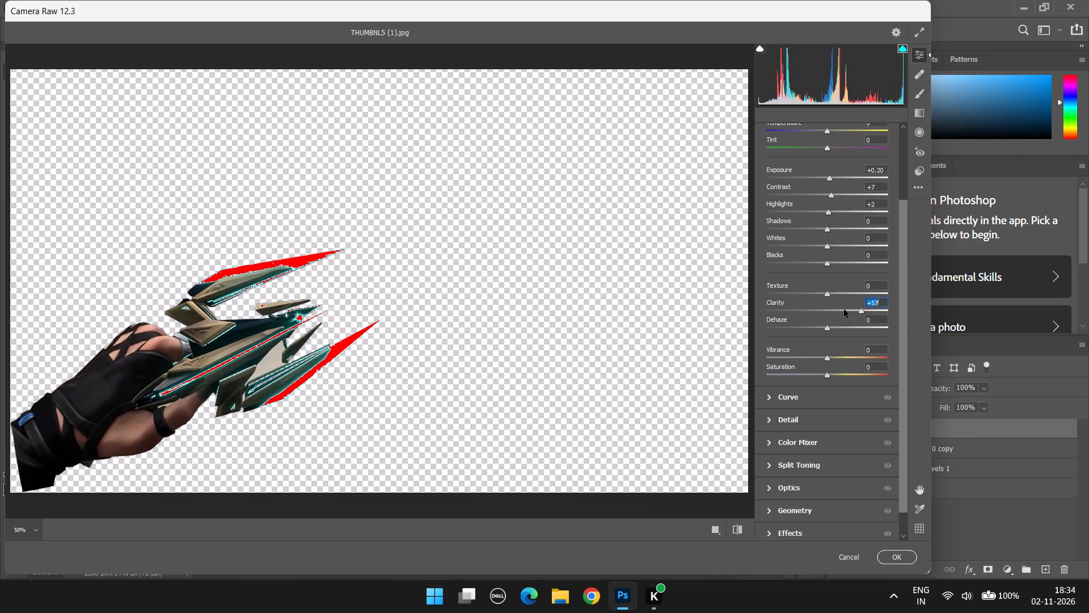
{"action": "left_click_drag", "start_coordinate": [844, 309], "coordinate": [833, 310]}
{"action": "left_click", "coordinate": [833, 310]}
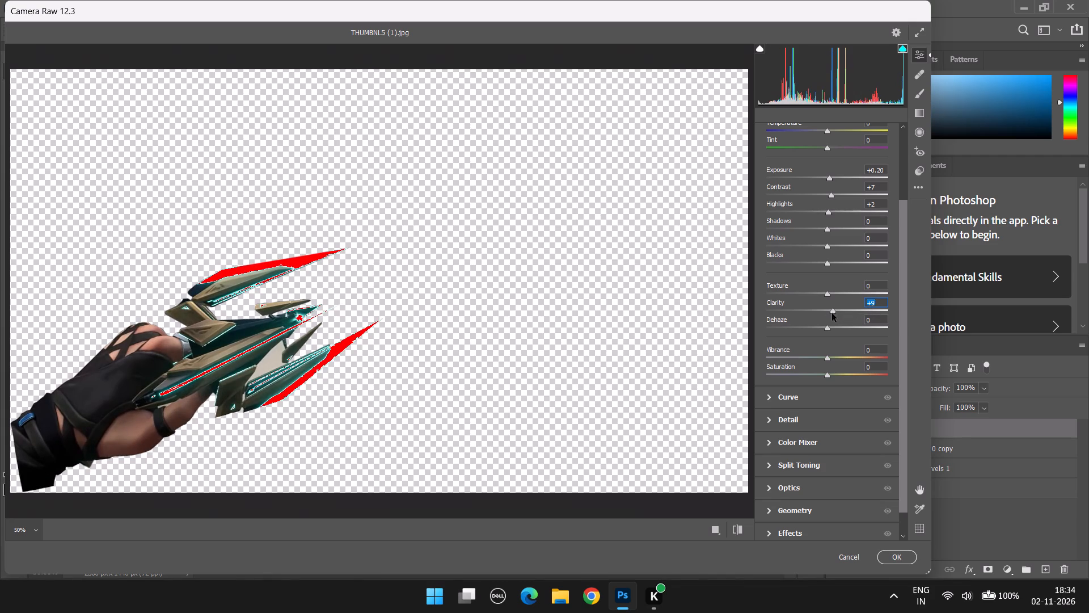
{"action": "left_click", "coordinate": [830, 314]}
{"action": "left_click", "coordinate": [828, 313]}
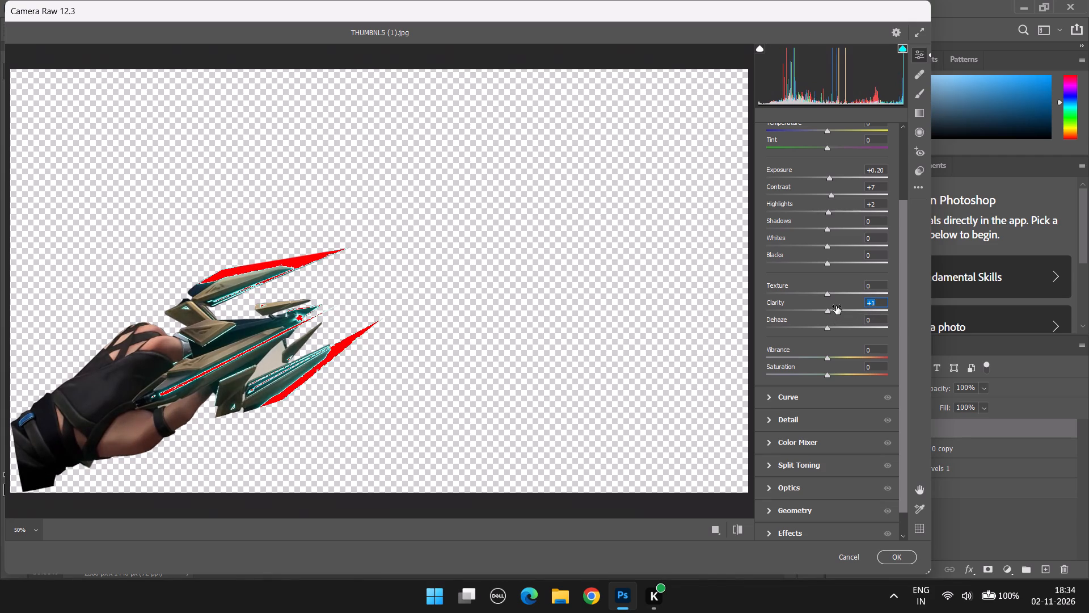
Set Texture to +1 and Vibrance to +7 for the arm and weapon.
{"action": "left_click_drag", "start_coordinate": [830, 294], "coordinate": [850, 292]}
{"action": "left_click_drag", "start_coordinate": [850, 292], "coordinate": [818, 291]}
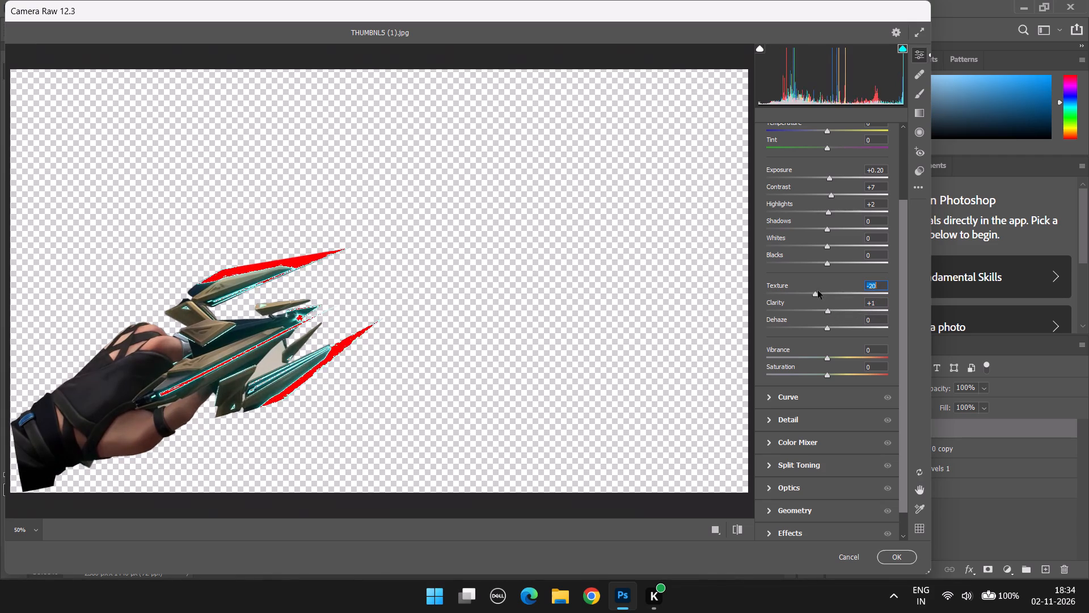
{"action": "left_click_drag", "start_coordinate": [818, 291], "coordinate": [820, 291]}
{"action": "left_click_drag", "start_coordinate": [825, 289], "coordinate": [830, 289]}
{"action": "left_click", "coordinate": [830, 289]}
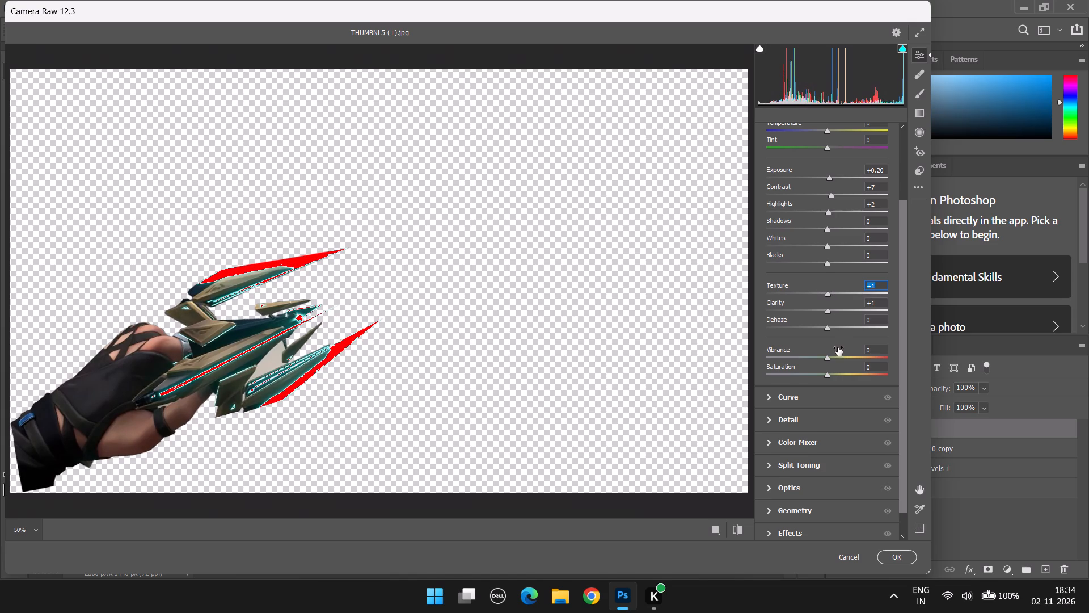
{"action": "scroll", "coordinate": [835, 347], "scroll_direction": "down", "scroll_amount": 1}
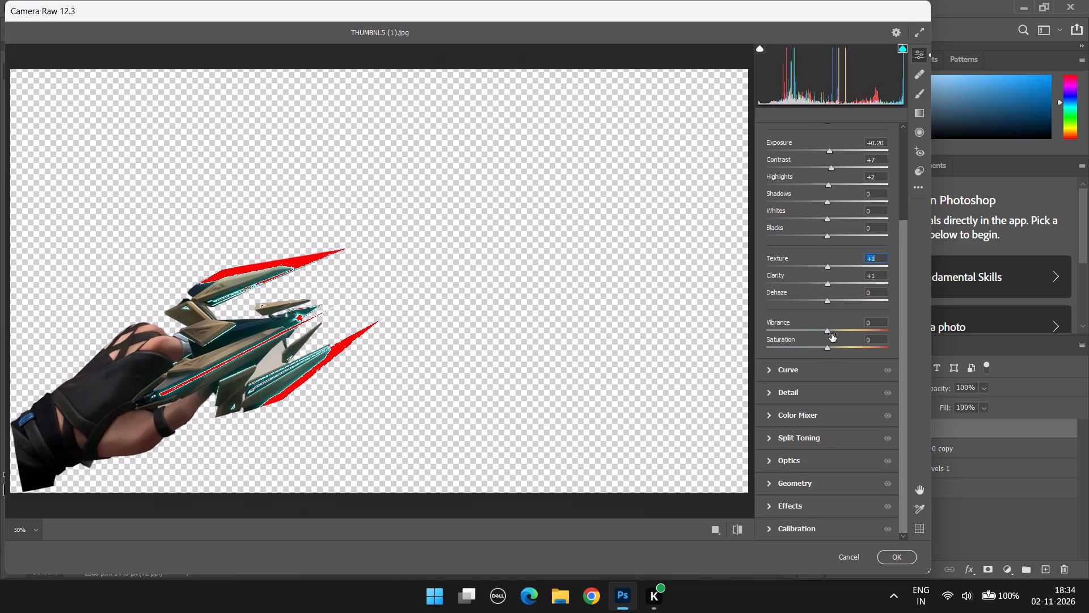
{"action": "left_click", "coordinate": [831, 332]}
{"action": "scroll", "coordinate": [783, 331], "scroll_direction": "down", "scroll_amount": 1}
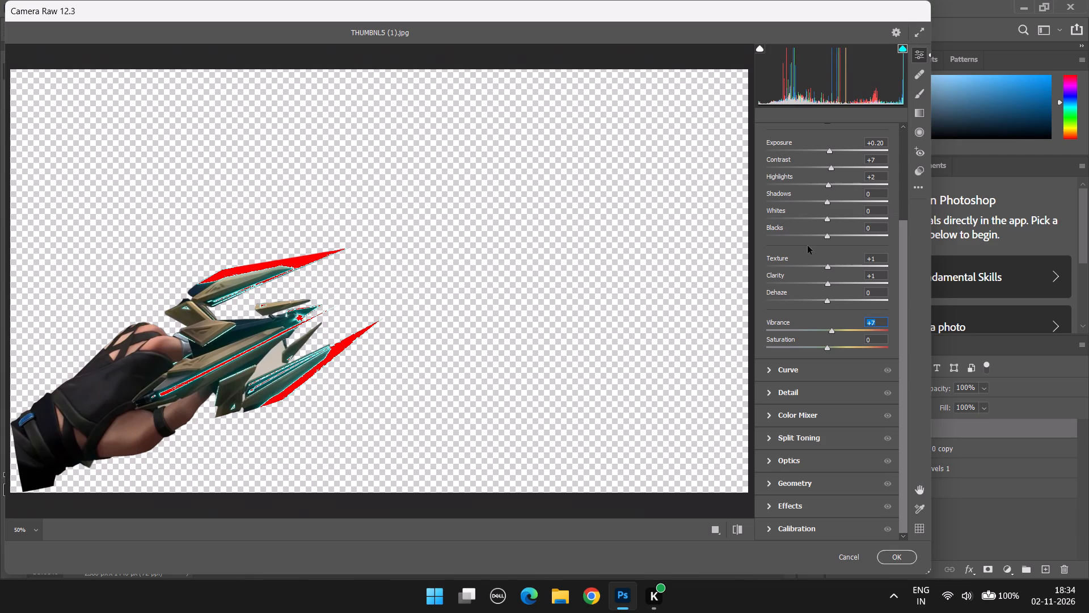
{"action": "scroll", "coordinate": [833, 334], "scroll_direction": "down", "scroll_amount": 6}
Set Sharpening to 21, add a little Noise Reduction, and apply the Camera Raw grading to the layer.
{"action": "left_click", "coordinate": [789, 414]}
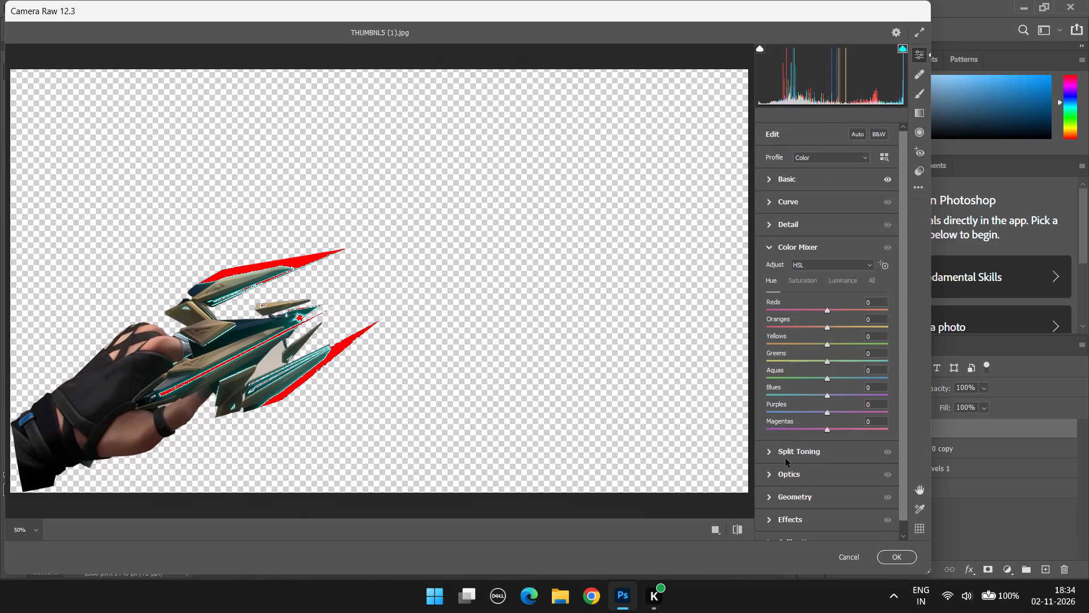
{"action": "scroll", "coordinate": [793, 481], "scroll_direction": "down", "scroll_amount": 2}
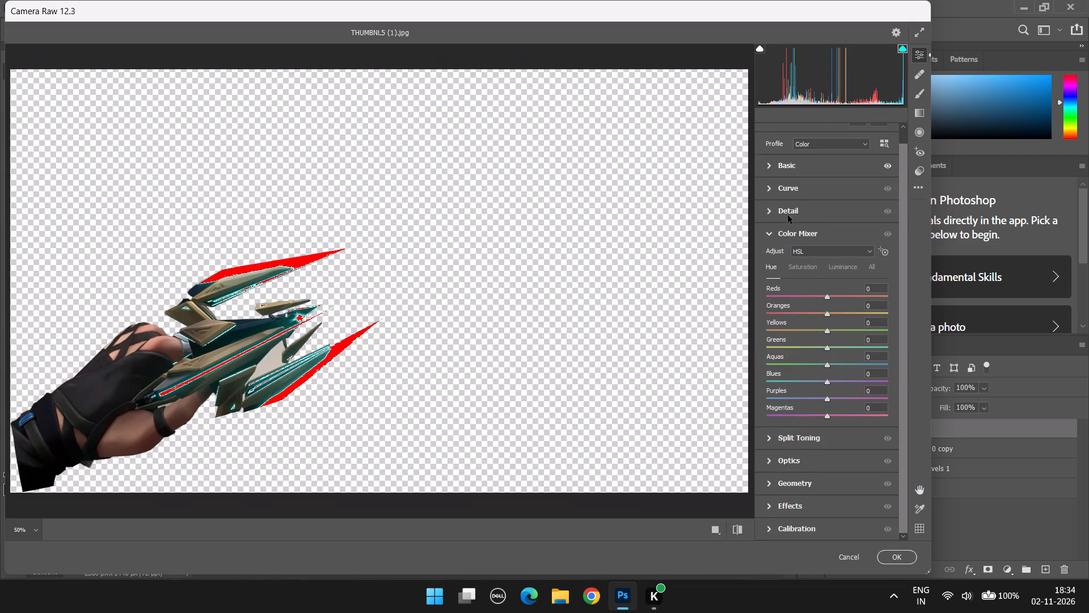
{"action": "left_click", "coordinate": [790, 209]}
{"action": "left_click", "coordinate": [779, 251]}
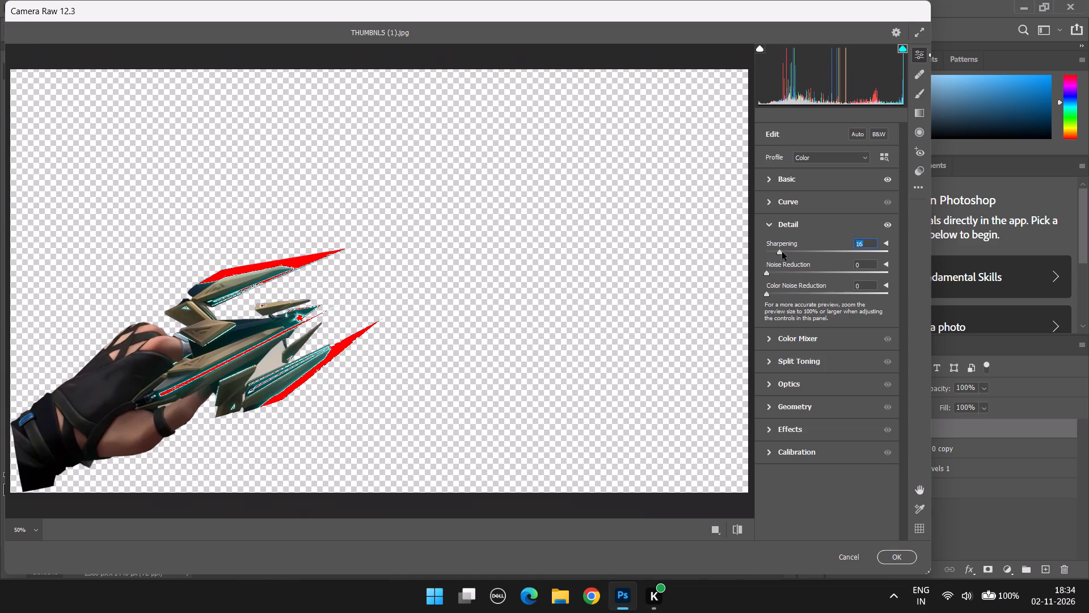
{"action": "left_click", "coordinate": [783, 251]}
{"action": "left_click", "coordinate": [778, 275]}
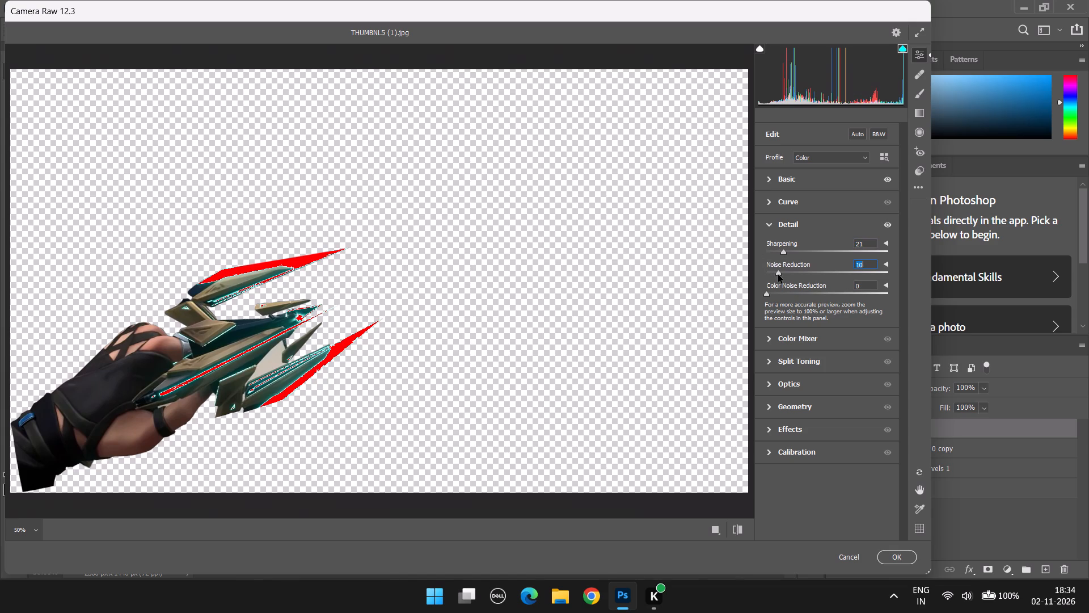
{"action": "left_click", "coordinate": [786, 275]}
{"action": "left_click", "coordinate": [891, 560]}
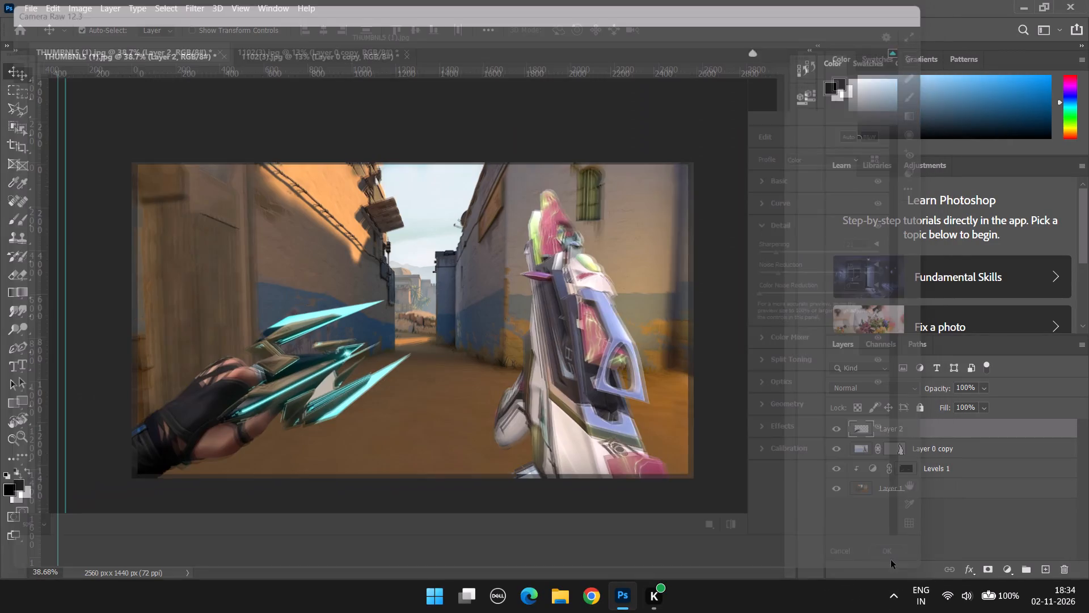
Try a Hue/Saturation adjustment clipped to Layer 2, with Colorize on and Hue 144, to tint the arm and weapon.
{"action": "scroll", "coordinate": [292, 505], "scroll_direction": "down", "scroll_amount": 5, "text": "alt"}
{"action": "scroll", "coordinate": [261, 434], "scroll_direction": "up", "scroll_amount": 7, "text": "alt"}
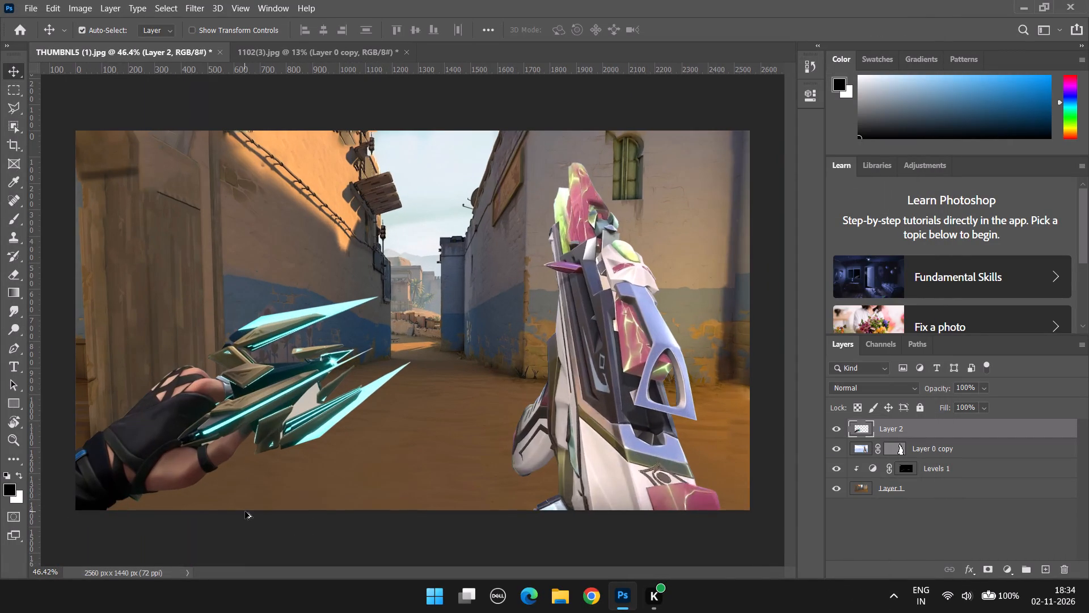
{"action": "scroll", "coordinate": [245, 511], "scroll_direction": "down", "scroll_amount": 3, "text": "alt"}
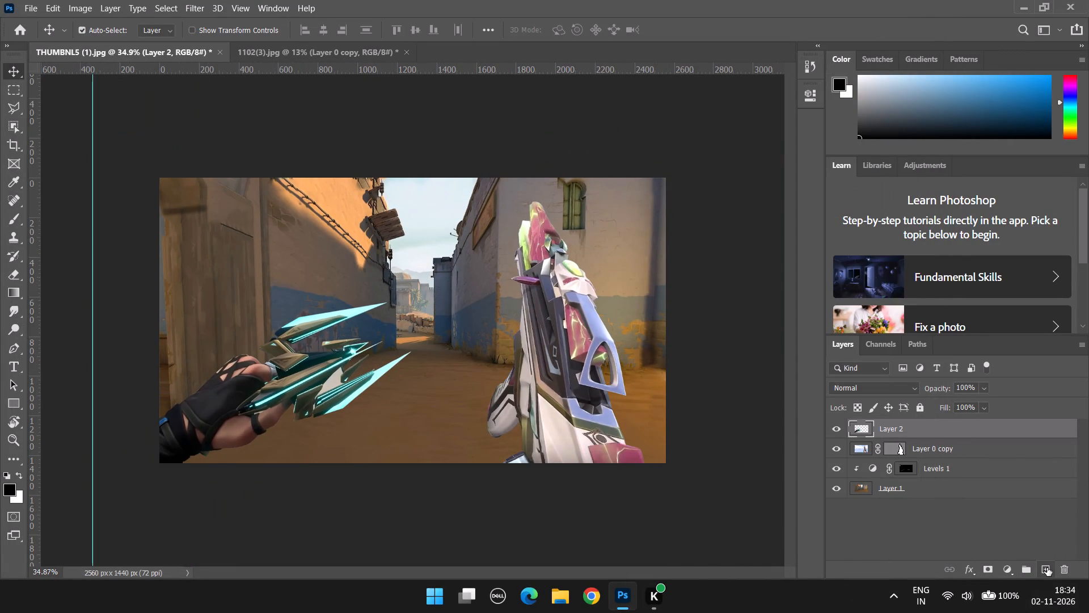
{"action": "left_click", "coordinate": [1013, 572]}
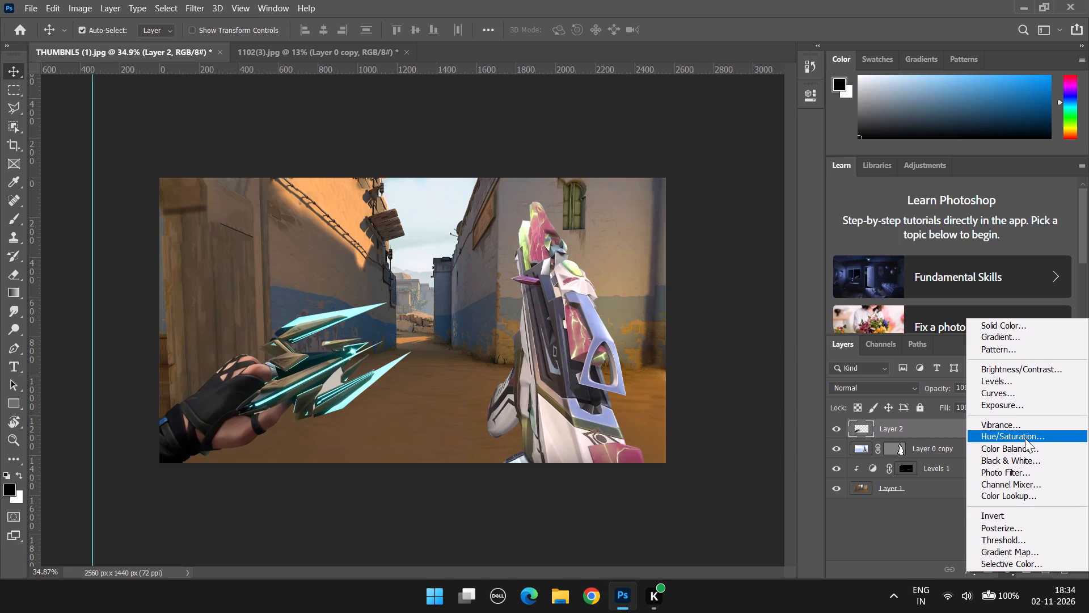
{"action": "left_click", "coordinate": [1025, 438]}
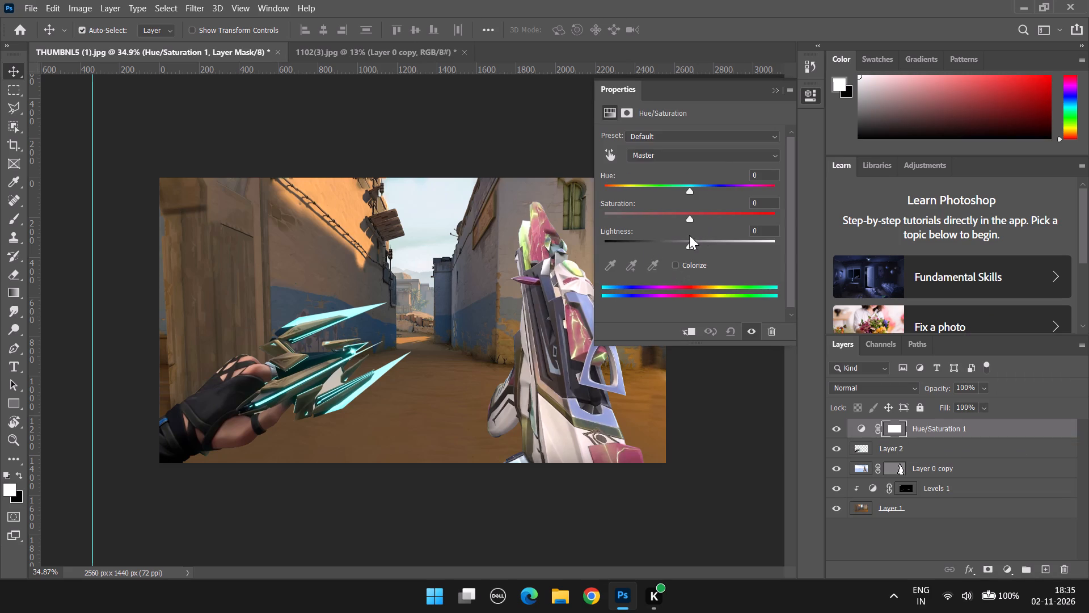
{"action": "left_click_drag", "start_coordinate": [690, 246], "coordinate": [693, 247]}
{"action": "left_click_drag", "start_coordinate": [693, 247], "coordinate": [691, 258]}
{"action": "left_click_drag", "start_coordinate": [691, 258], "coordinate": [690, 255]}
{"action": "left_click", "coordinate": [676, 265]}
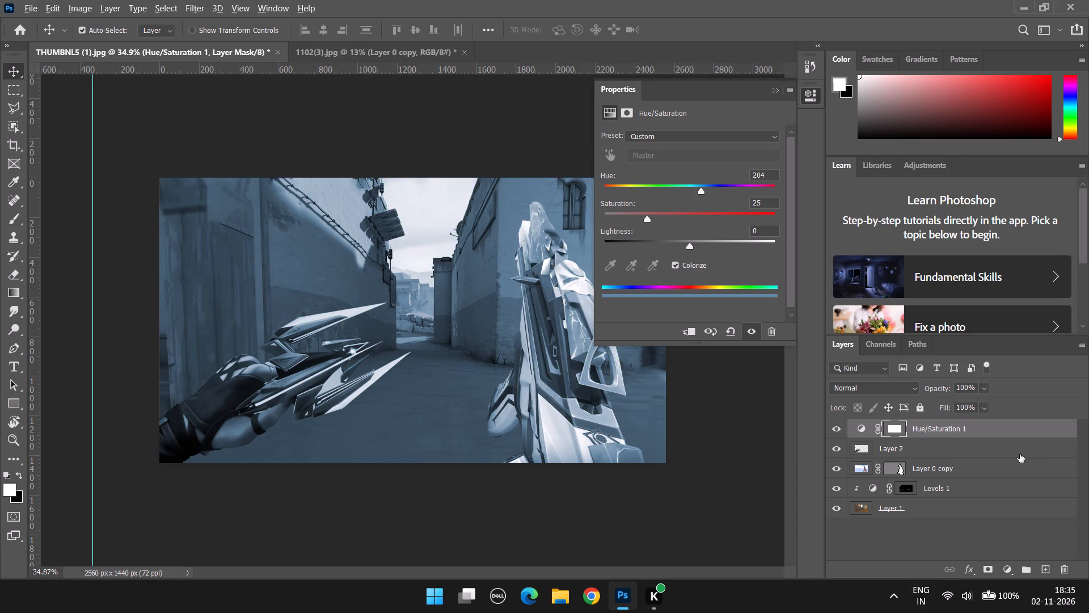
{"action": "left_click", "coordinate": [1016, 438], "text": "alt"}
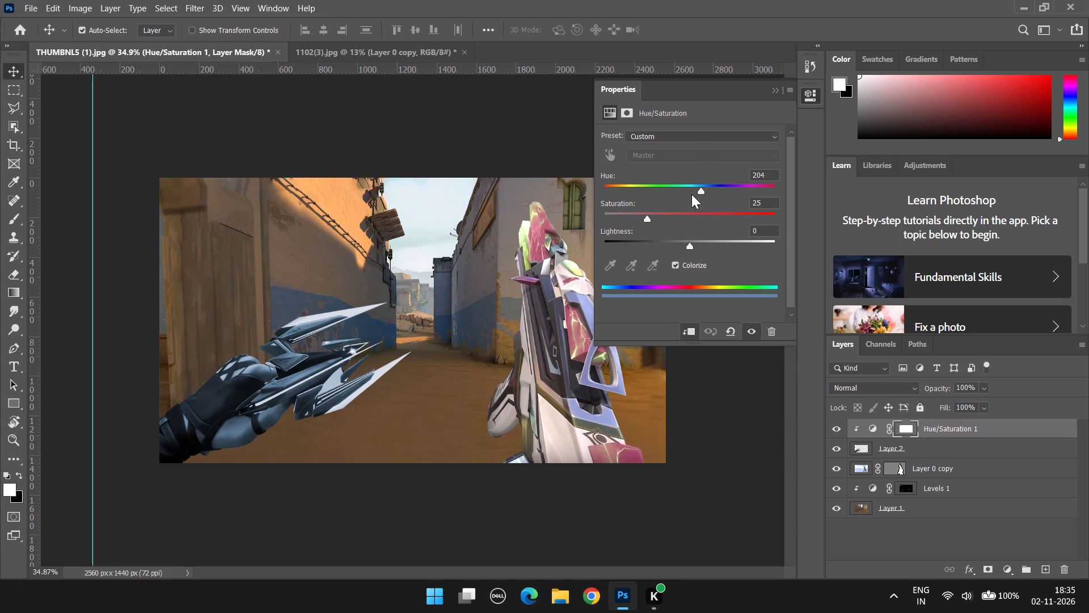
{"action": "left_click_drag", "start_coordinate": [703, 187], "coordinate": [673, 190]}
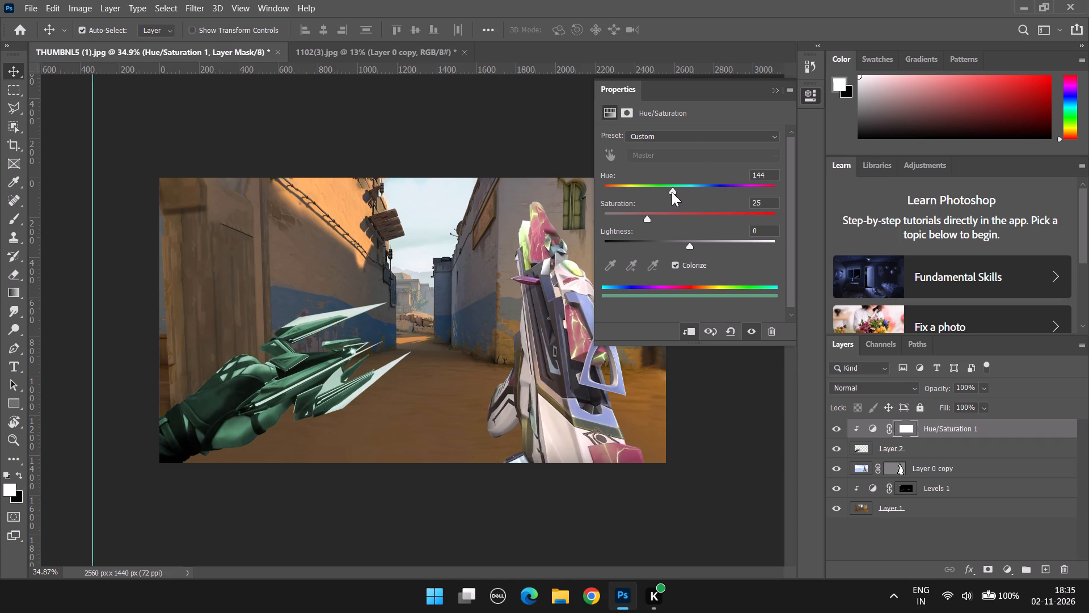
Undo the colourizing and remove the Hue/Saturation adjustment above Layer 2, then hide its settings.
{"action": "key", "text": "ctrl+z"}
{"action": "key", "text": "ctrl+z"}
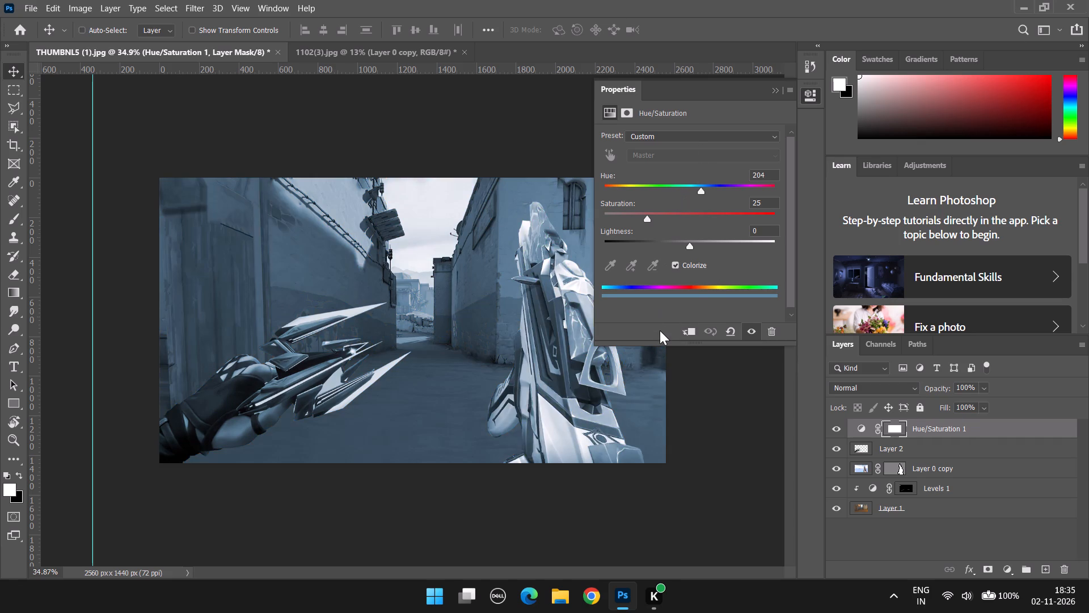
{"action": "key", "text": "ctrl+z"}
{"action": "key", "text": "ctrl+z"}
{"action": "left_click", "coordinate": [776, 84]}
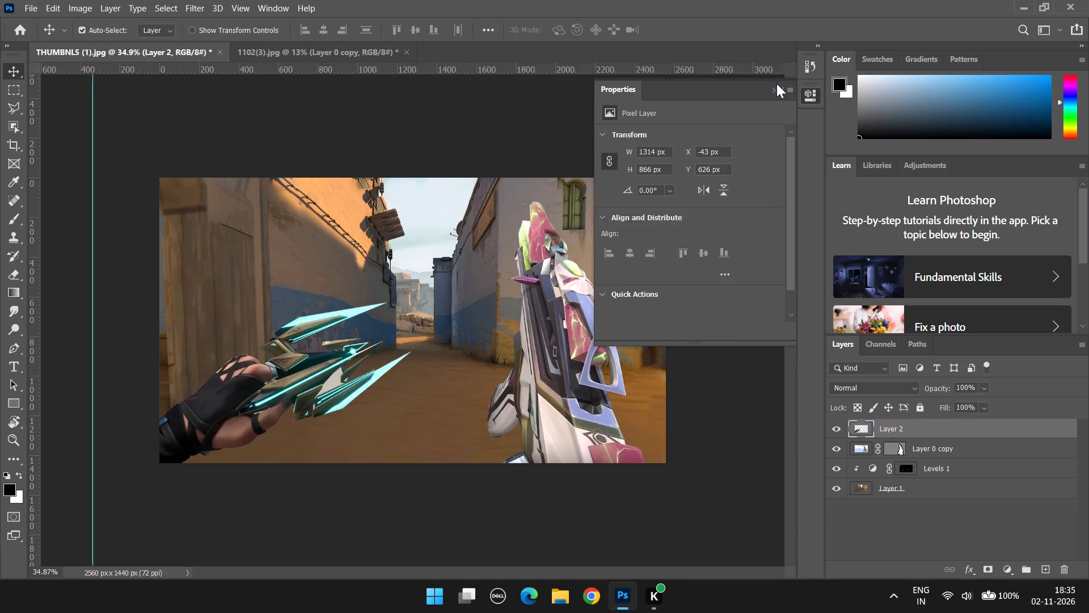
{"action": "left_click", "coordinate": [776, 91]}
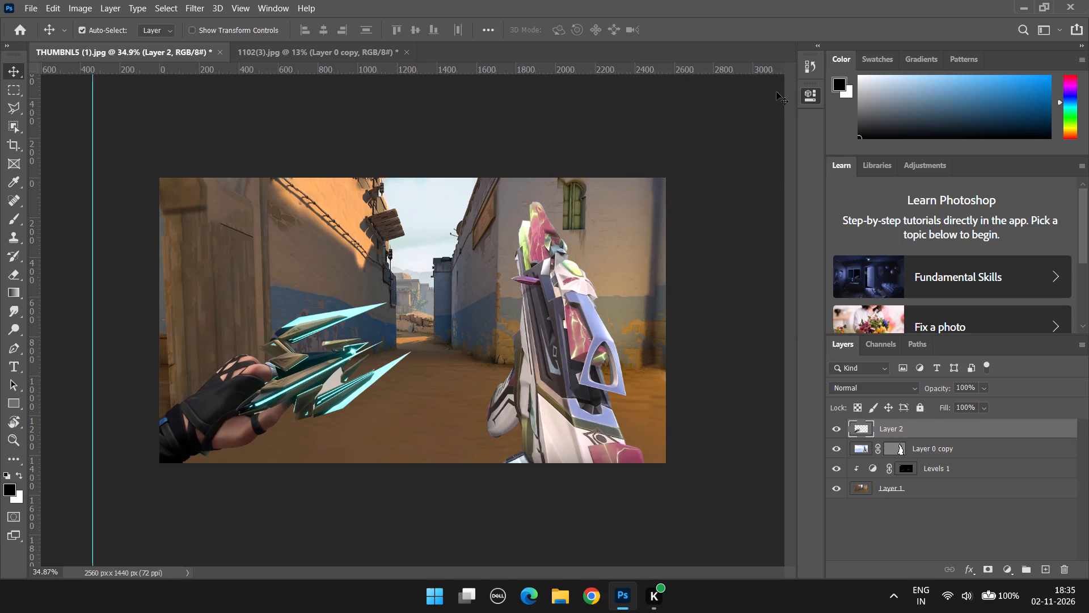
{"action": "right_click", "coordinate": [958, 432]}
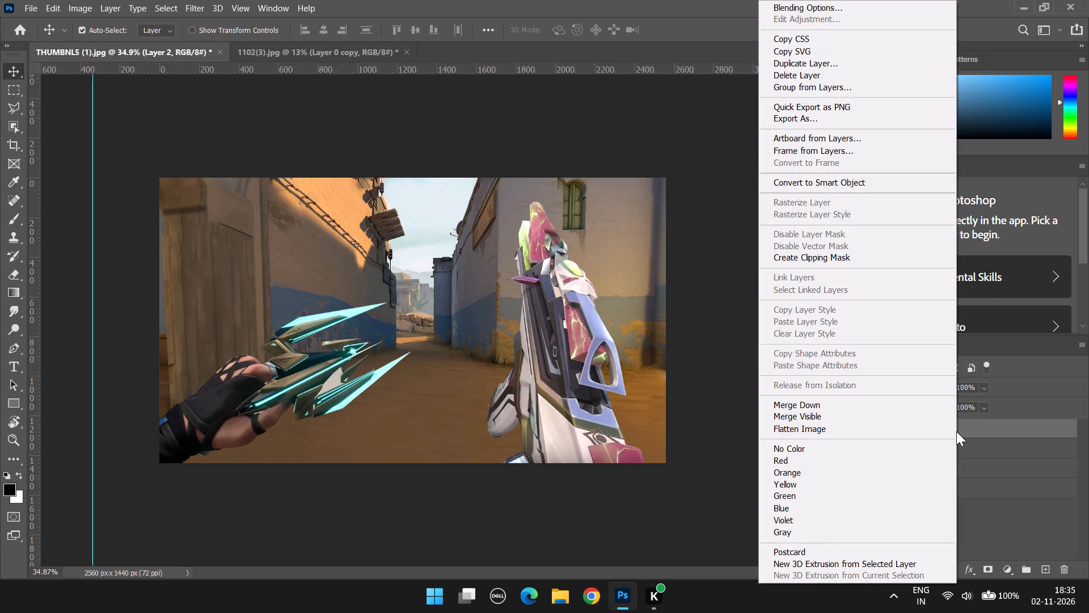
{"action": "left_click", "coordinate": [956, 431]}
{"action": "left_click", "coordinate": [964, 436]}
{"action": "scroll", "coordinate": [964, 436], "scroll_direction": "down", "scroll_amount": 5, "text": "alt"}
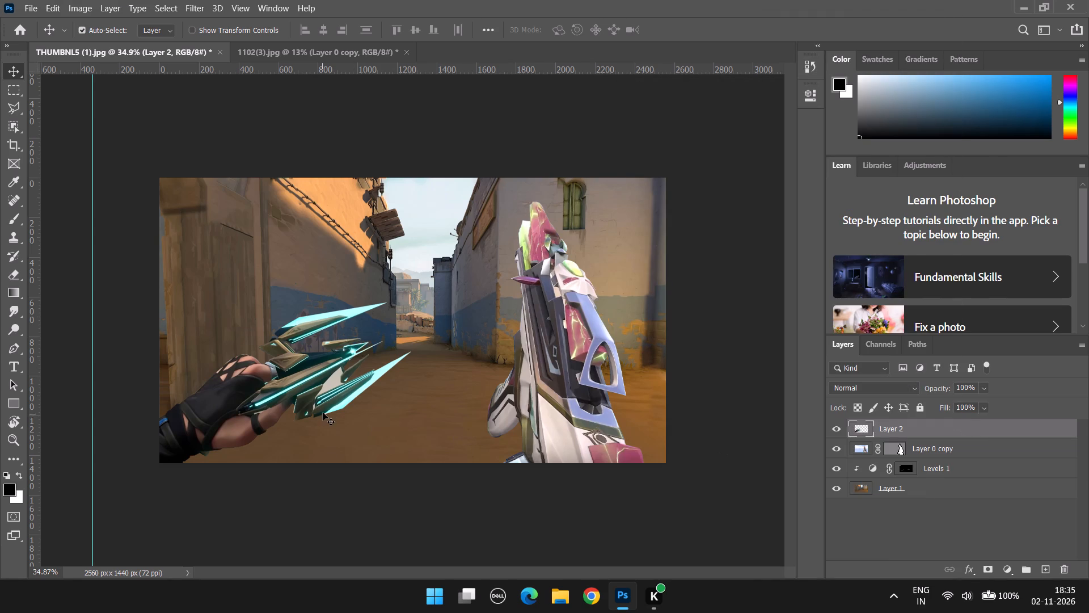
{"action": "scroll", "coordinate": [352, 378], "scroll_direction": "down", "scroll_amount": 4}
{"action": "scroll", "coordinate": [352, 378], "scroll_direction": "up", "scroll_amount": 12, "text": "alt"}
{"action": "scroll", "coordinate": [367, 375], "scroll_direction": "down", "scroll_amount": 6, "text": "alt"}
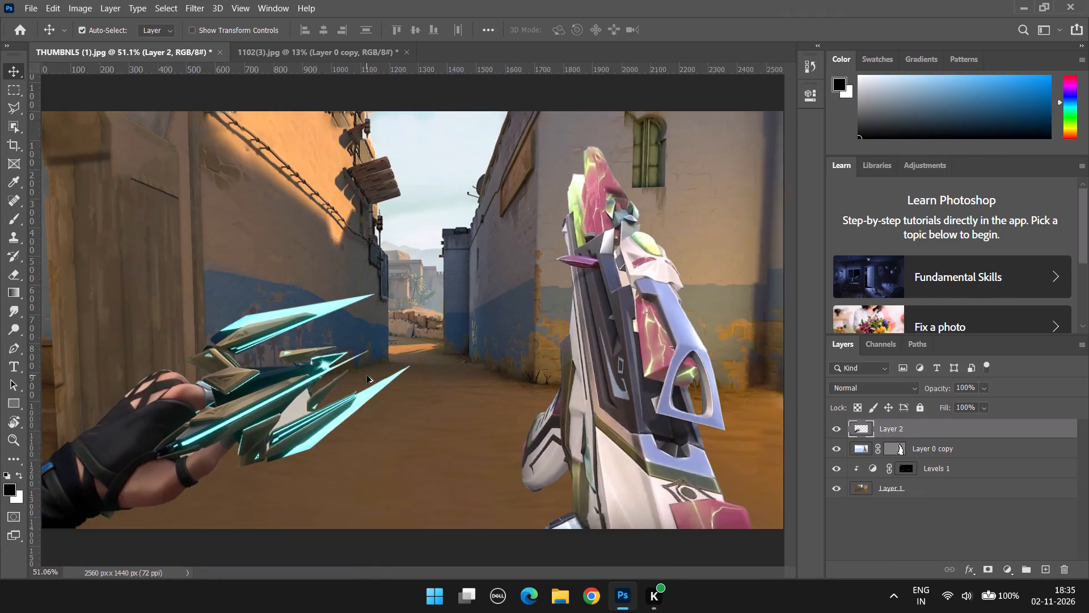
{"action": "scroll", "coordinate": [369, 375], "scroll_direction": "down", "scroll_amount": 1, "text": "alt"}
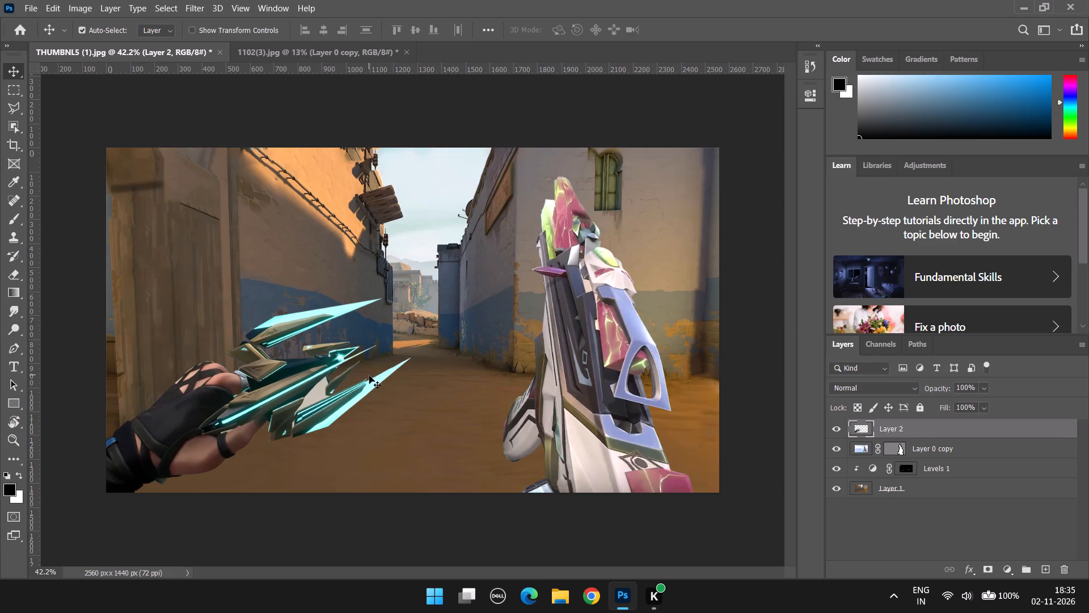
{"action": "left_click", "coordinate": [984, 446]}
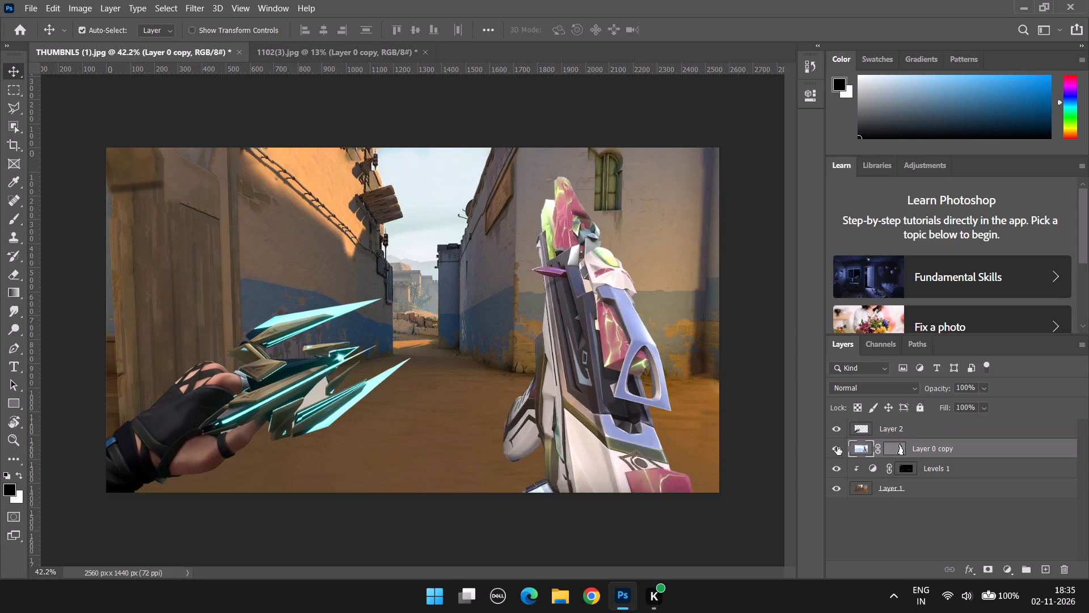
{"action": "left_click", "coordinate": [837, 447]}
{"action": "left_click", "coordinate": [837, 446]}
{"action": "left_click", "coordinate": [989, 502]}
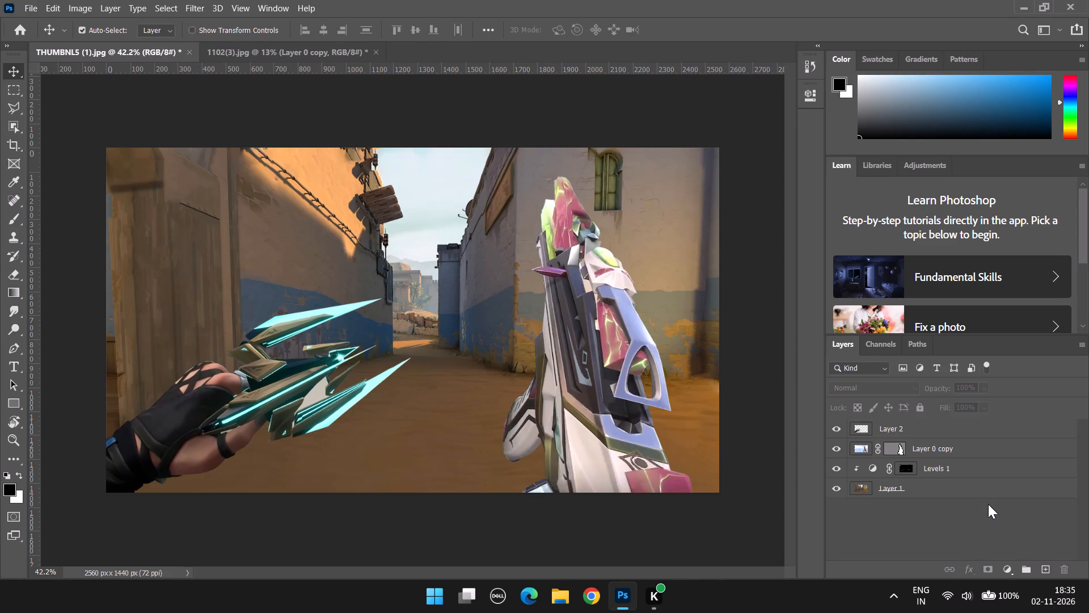
Darken the alley background with a Levels adjustment clipped to Layer 1, setting the white output level to 205.
{"action": "left_click", "coordinate": [982, 497]}
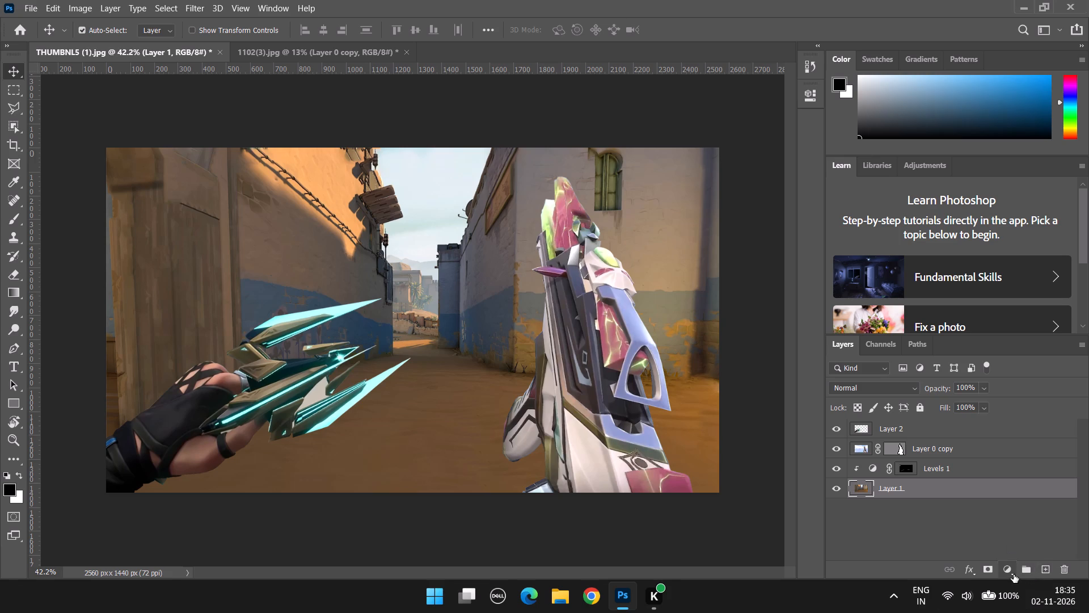
{"action": "left_click", "coordinate": [1014, 574]}
{"action": "left_click", "coordinate": [1013, 384]}
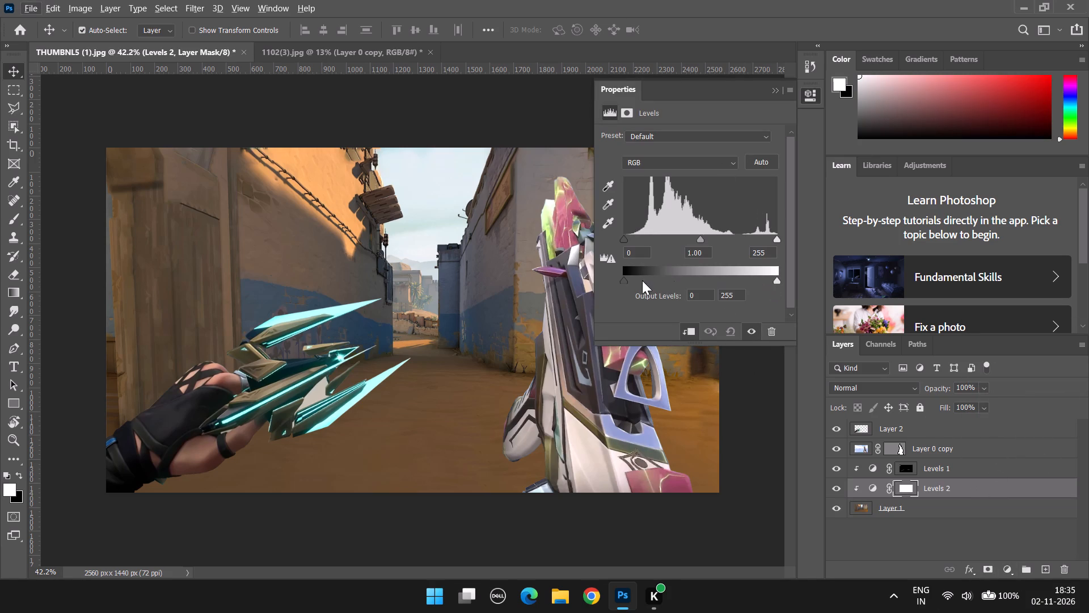
{"action": "left_click_drag", "start_coordinate": [630, 280], "coordinate": [580, 281]}
{"action": "left_click_drag", "start_coordinate": [770, 280], "coordinate": [747, 280]}
{"action": "left_click", "coordinate": [747, 280]}
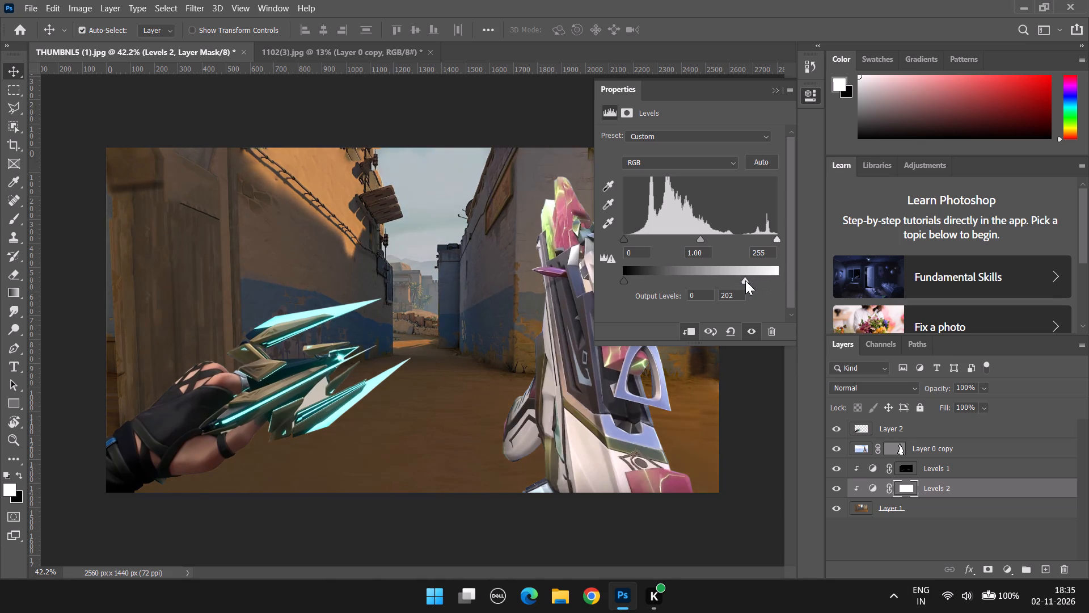
{"action": "left_click", "coordinate": [745, 281]}
{"action": "left_click", "coordinate": [775, 93]}
Apply a Radial Blur with the Zoom method and Amount 15 to the Levels 2 mask.
{"action": "scroll", "coordinate": [455, 425], "scroll_direction": "down", "scroll_amount": 7, "text": "alt"}
{"action": "scroll", "coordinate": [441, 389], "scroll_direction": "up", "scroll_amount": 5, "text": "alt"}
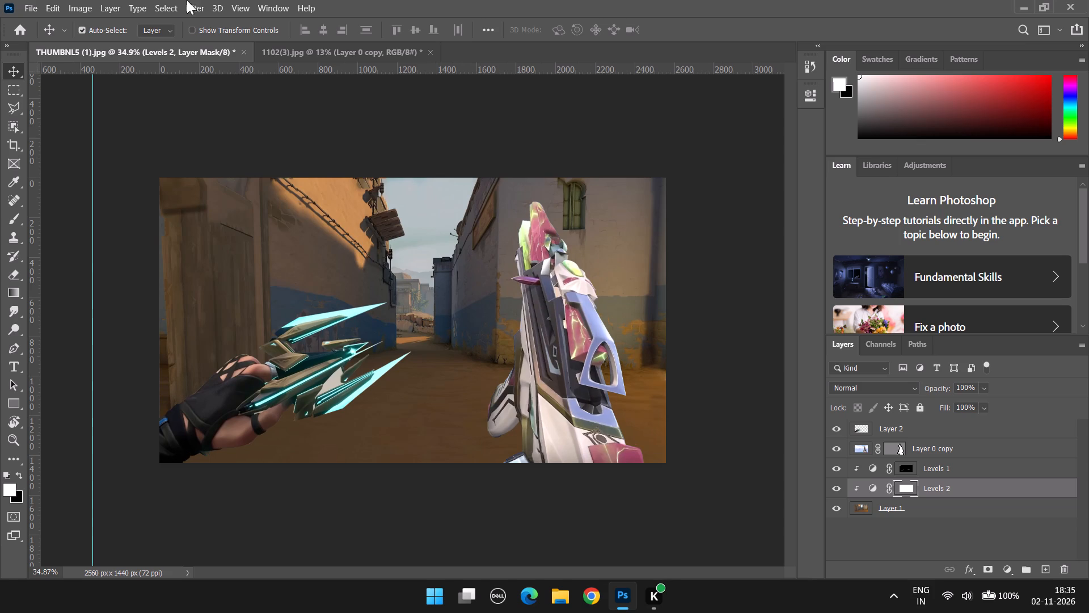
{"action": "left_click", "coordinate": [189, 3]}
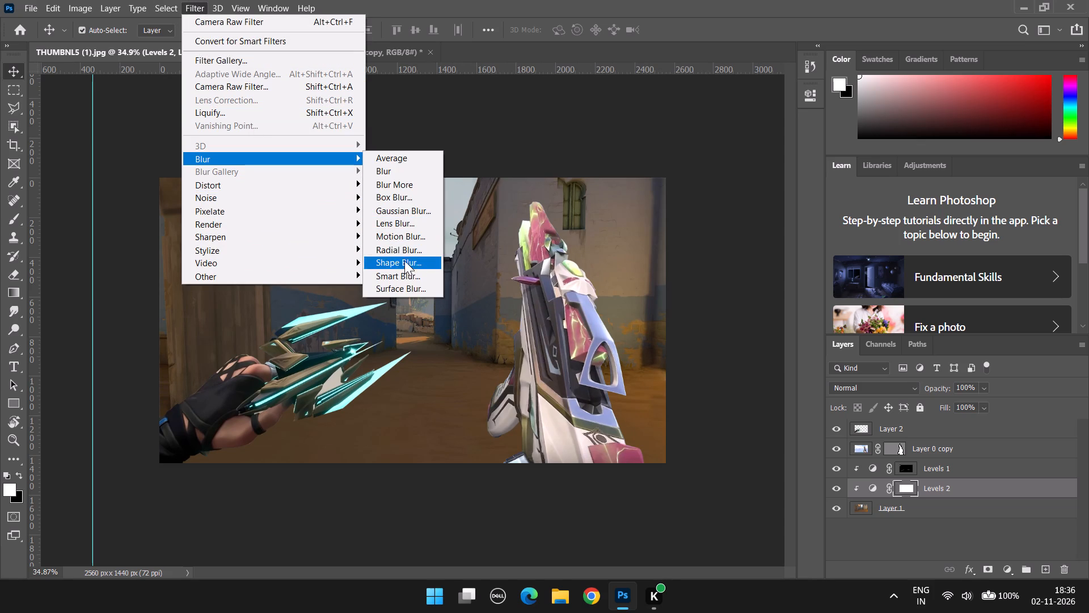
{"action": "left_click", "coordinate": [403, 248]}
{"action": "left_click", "coordinate": [478, 243]}
{"action": "left_click", "coordinate": [479, 240]}
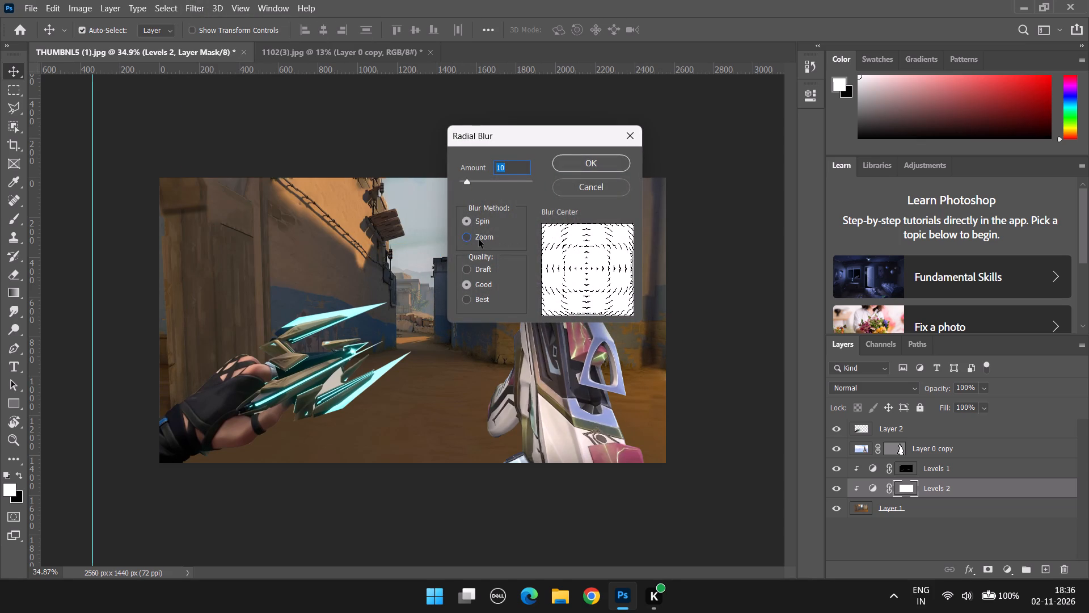
{"action": "left_click", "coordinate": [475, 183]}
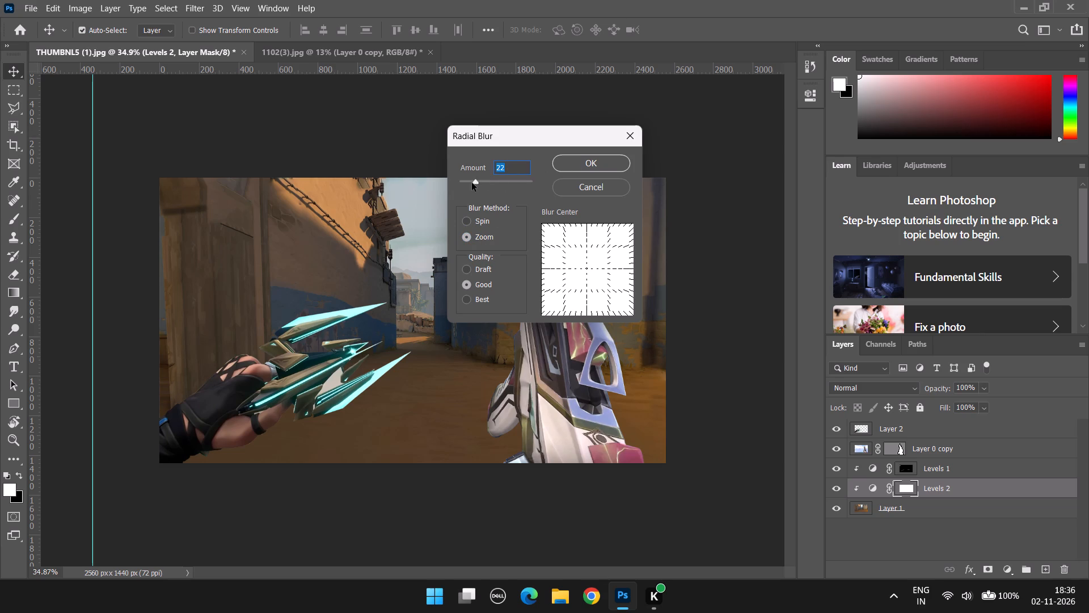
{"action": "left_click", "coordinate": [472, 183]}
{"action": "double_click", "coordinate": [472, 183]}
{"action": "left_click", "coordinate": [605, 161]}
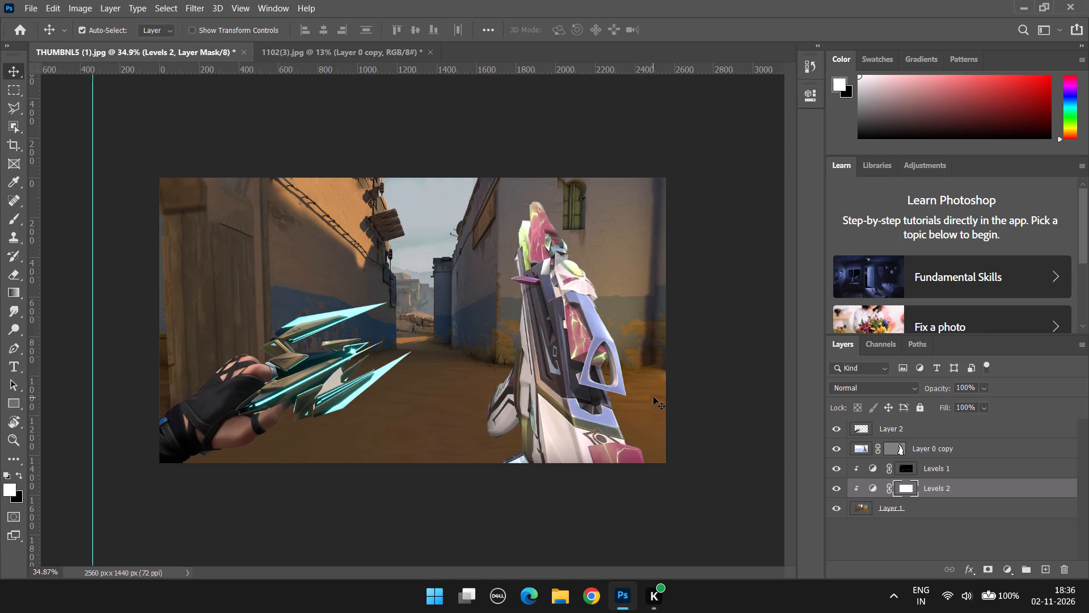
Apply a Radial Blur to the alley background on Layer 1, using the Zoom method, Amount 15 and Good quality.
{"action": "scroll", "coordinate": [549, 418], "scroll_direction": "down", "scroll_amount": 4, "text": "alt"}
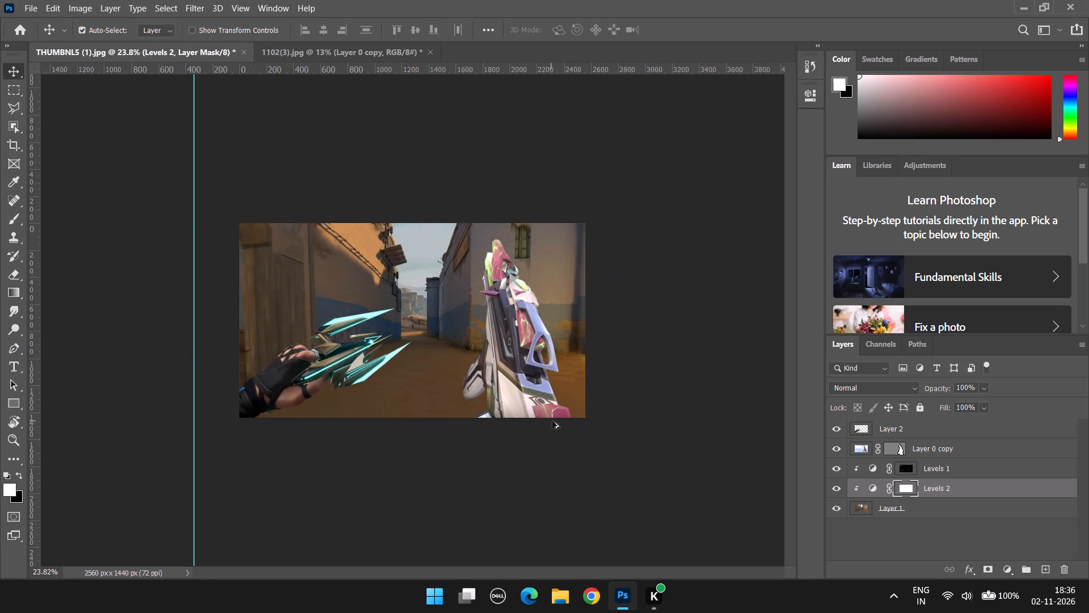
{"action": "scroll", "coordinate": [596, 429], "scroll_direction": "up", "scroll_amount": 3, "text": "alt"}
{"action": "left_click", "coordinate": [1035, 491]}
{"action": "left_click", "coordinate": [942, 489]}
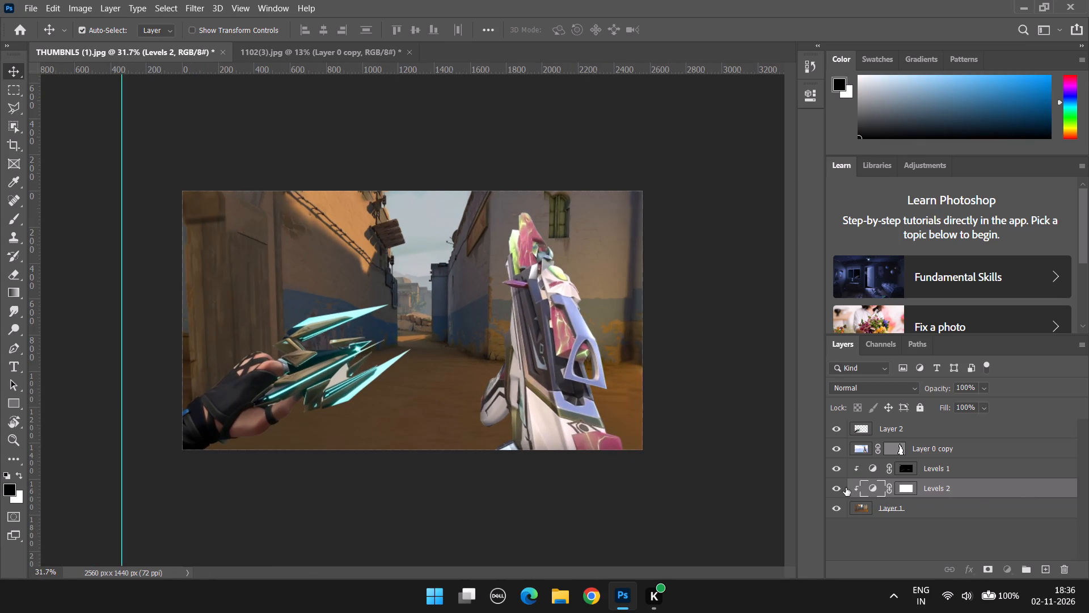
{"action": "left_click", "coordinate": [841, 488]}
{"action": "left_click", "coordinate": [841, 488]}
{"action": "left_click", "coordinate": [911, 511]}
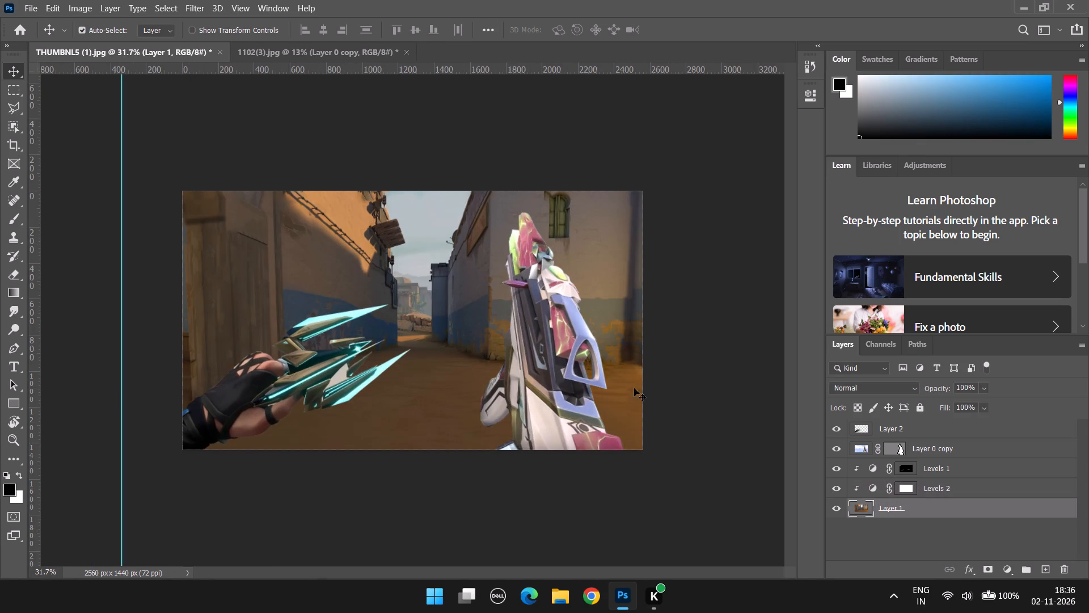
{"action": "left_click", "coordinate": [187, 3]}
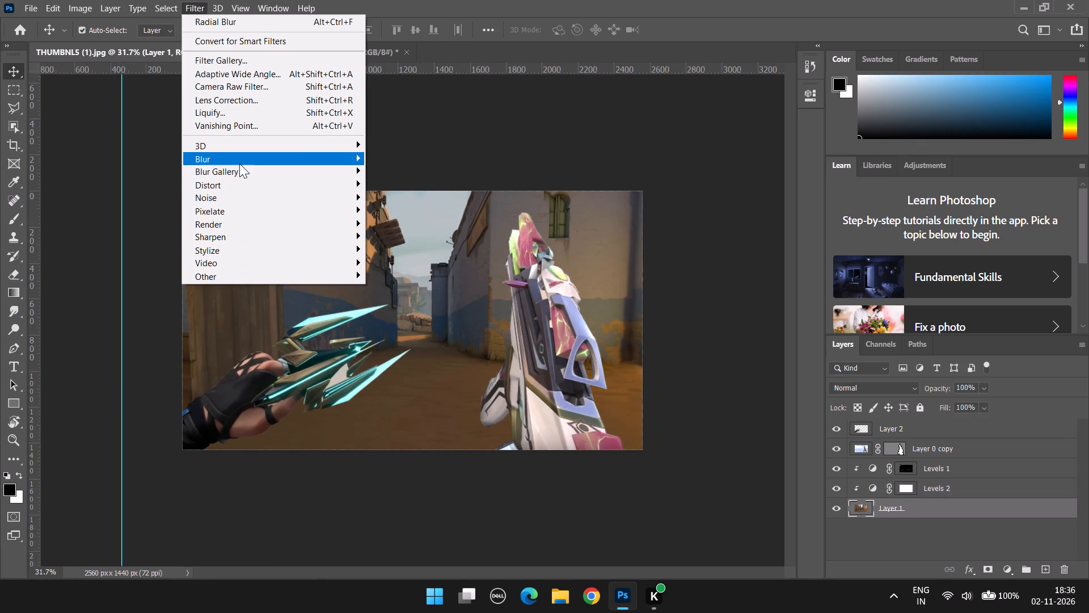
{"action": "left_click", "coordinate": [407, 249]}
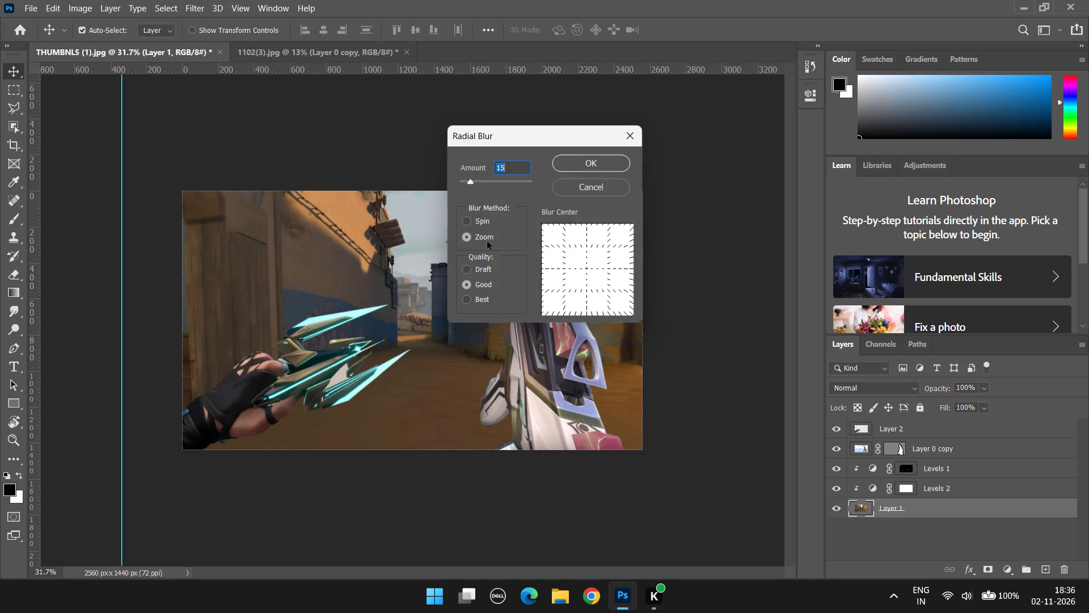
{"action": "left_click", "coordinate": [596, 163]}
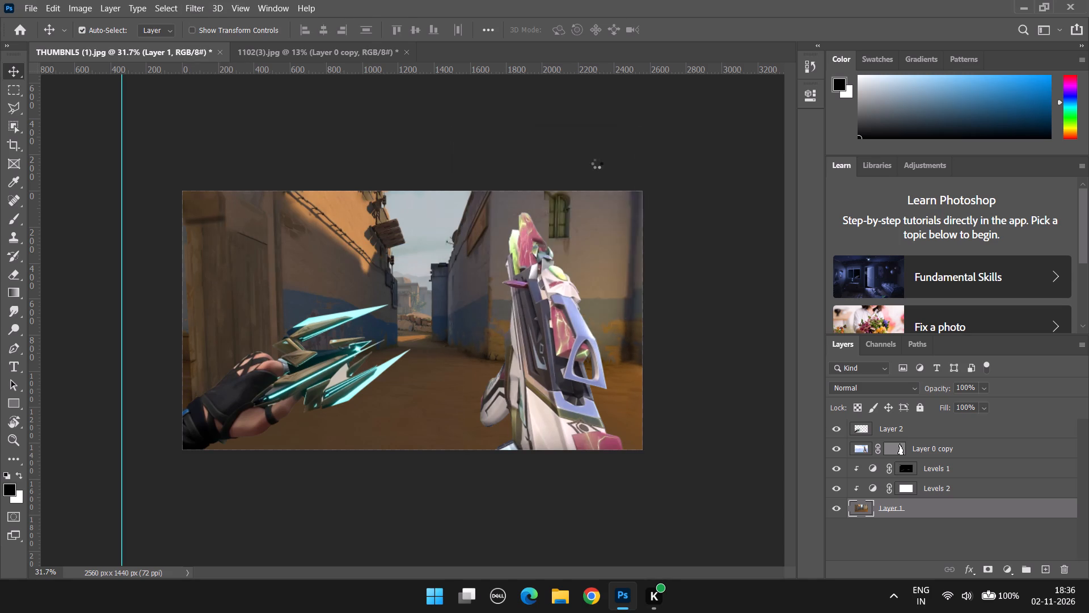
Examine the blurred background, the gun and the arm with its glowing weapon, both up close and in the whole composition.
{"action": "scroll", "coordinate": [548, 300], "scroll_direction": "down", "scroll_amount": 2}
{"action": "scroll", "coordinate": [385, 446], "scroll_direction": "down", "scroll_amount": 3, "text": "alt"}
{"action": "scroll", "coordinate": [384, 443], "scroll_direction": "up", "scroll_amount": 7, "text": "alt"}
{"action": "scroll", "coordinate": [388, 436], "scroll_direction": "down", "scroll_amount": 11, "text": "alt"}
{"action": "scroll", "coordinate": [387, 439], "scroll_direction": "up", "scroll_amount": 9, "text": "alt"}
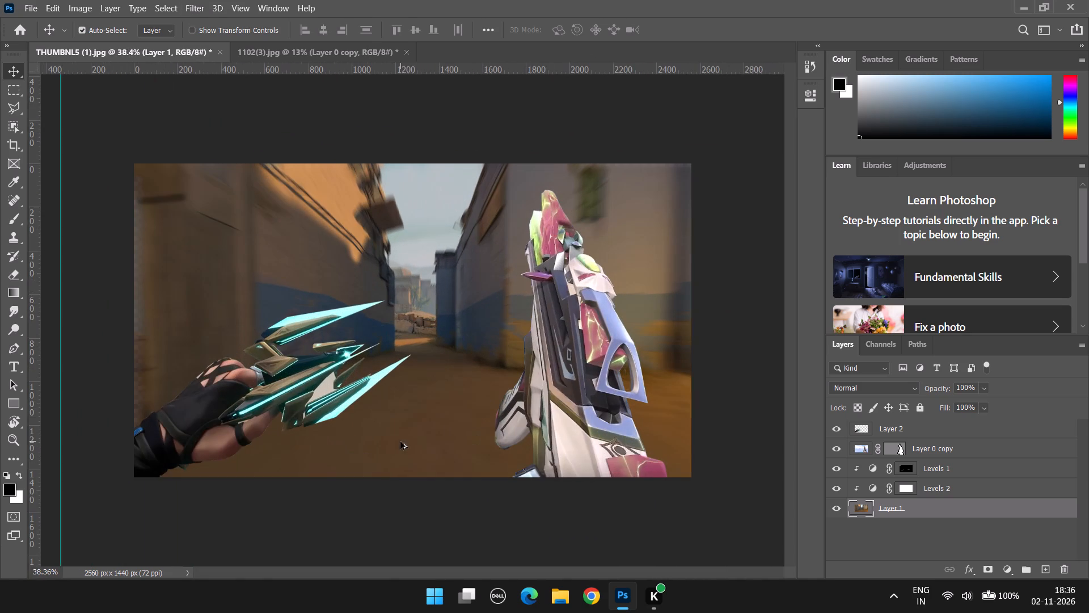
{"action": "scroll", "coordinate": [452, 440], "scroll_direction": "down", "scroll_amount": 2, "text": "alt"}
{"action": "scroll", "coordinate": [246, 445], "scroll_direction": "up", "scroll_amount": 4, "text": "alt"}
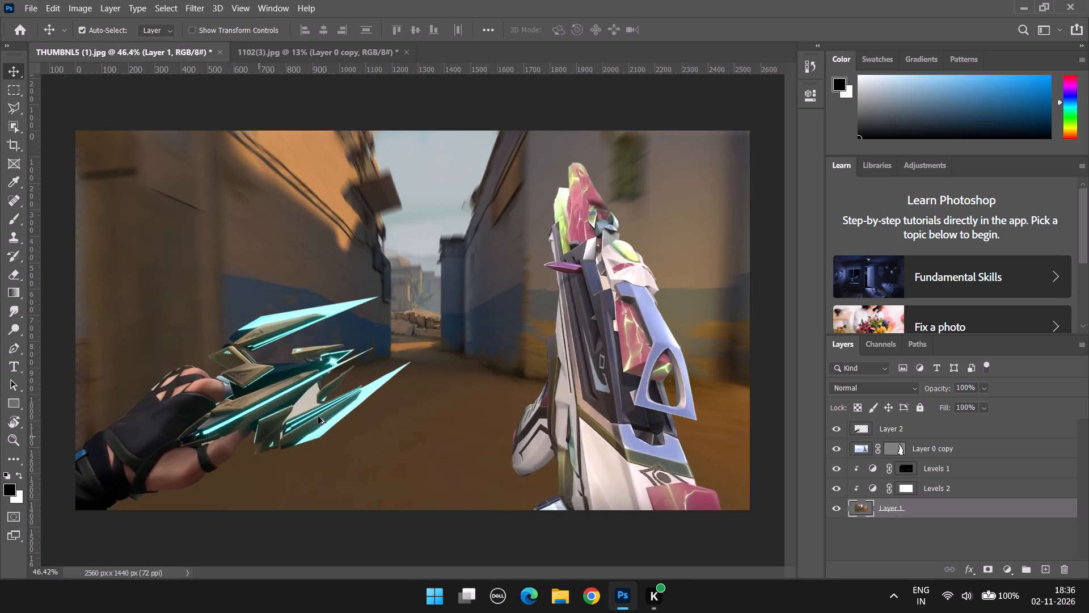
{"action": "scroll", "coordinate": [498, 351], "scroll_direction": "down", "scroll_amount": 3, "text": "alt"}
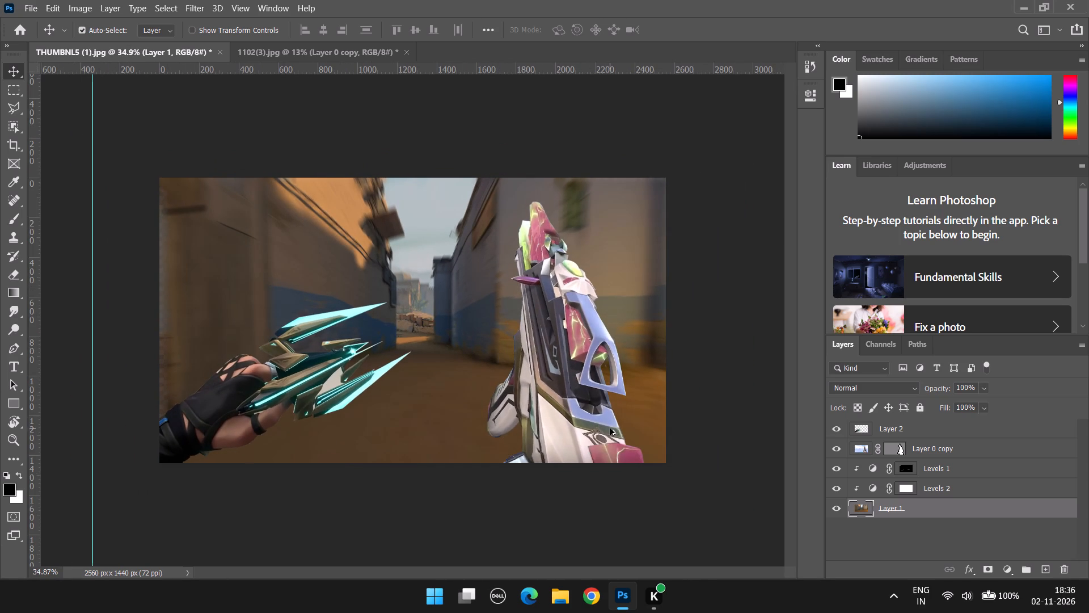
{"action": "scroll", "coordinate": [610, 428], "scroll_direction": "down", "scroll_amount": 3, "text": "alt"}
{"action": "scroll", "coordinate": [624, 425], "scroll_direction": "up", "scroll_amount": 8, "text": "alt"}
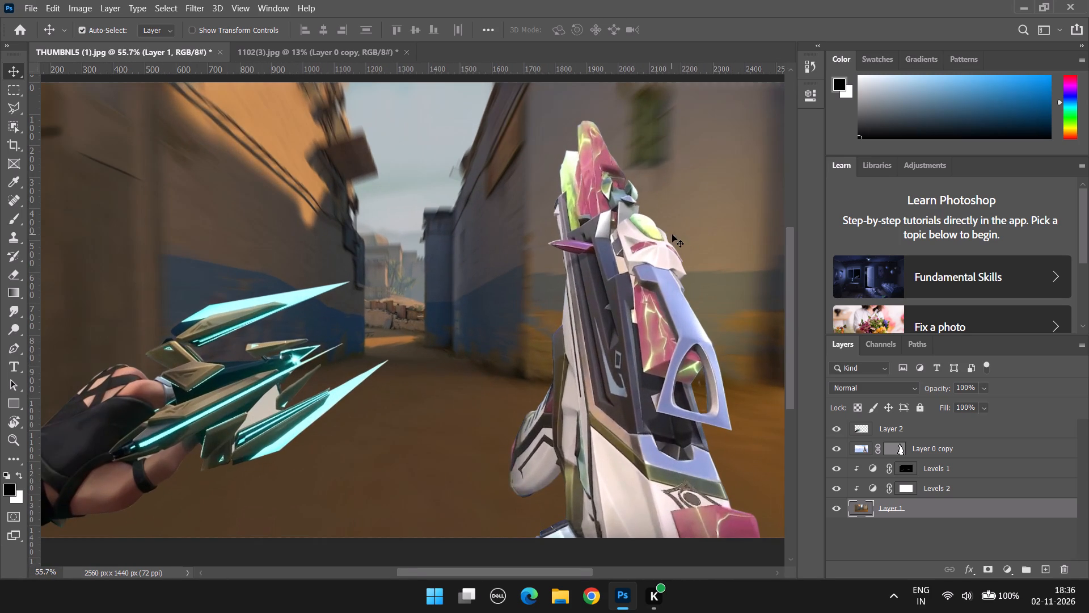
{"action": "scroll", "coordinate": [675, 237], "scroll_direction": "up", "scroll_amount": 5, "text": "alt"}
{"action": "scroll", "coordinate": [503, 163], "scroll_direction": "up", "scroll_amount": 8}
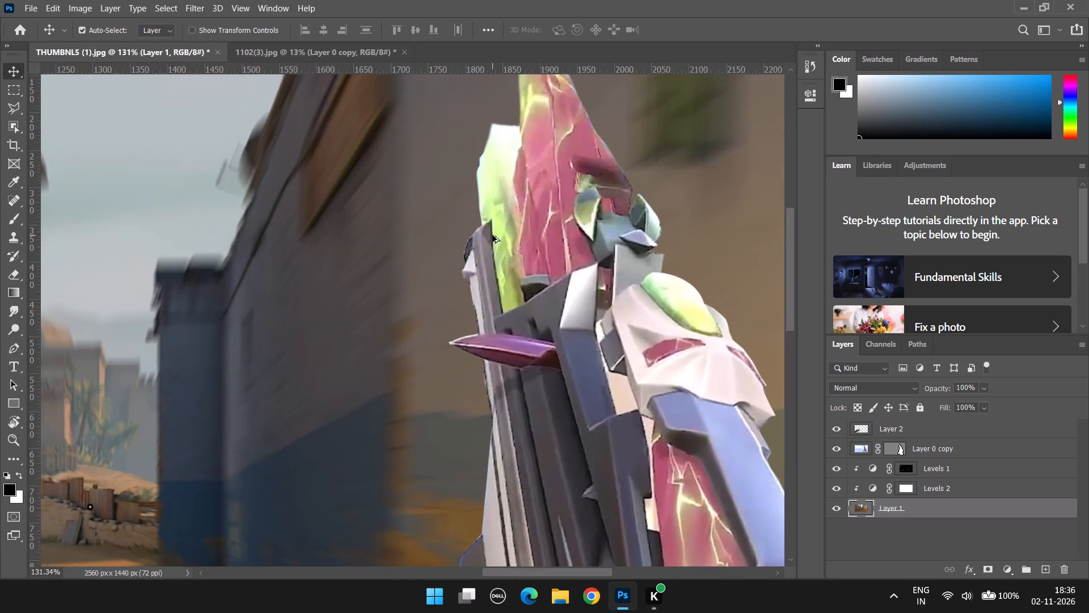
{"action": "scroll", "coordinate": [489, 243], "scroll_direction": "down", "scroll_amount": 7, "text": "alt"}
{"action": "scroll", "coordinate": [361, 331], "scroll_direction": "down", "scroll_amount": 5}
{"action": "scroll", "coordinate": [193, 371], "scroll_direction": "down", "scroll_amount": 8, "text": "alt"}
{"action": "scroll", "coordinate": [173, 410], "scroll_direction": "up", "scroll_amount": 5, "text": "alt"}
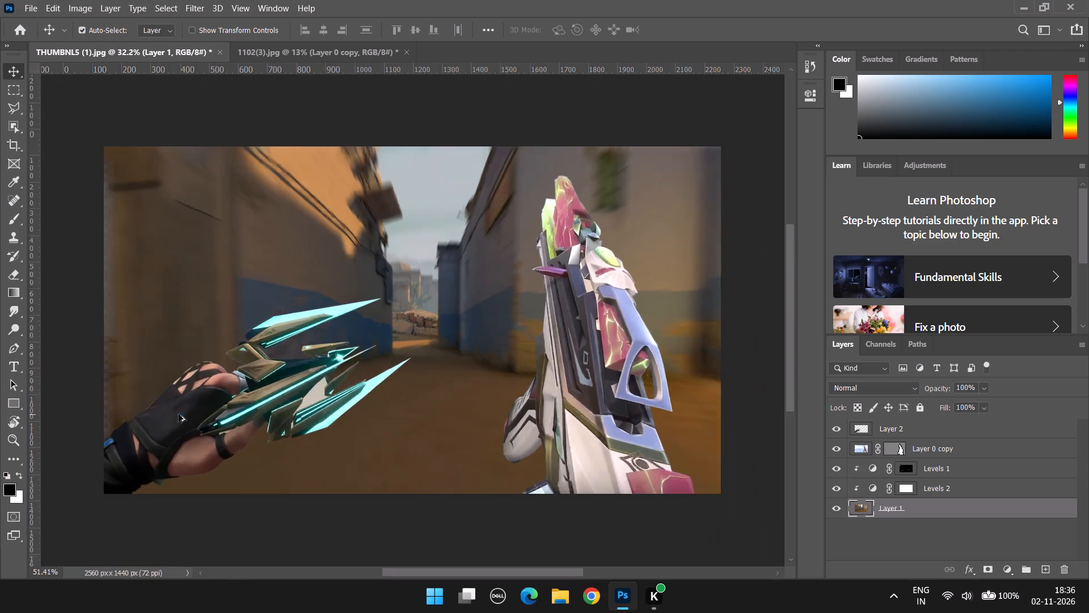
{"action": "scroll", "coordinate": [191, 406], "scroll_direction": "down", "scroll_amount": 4}
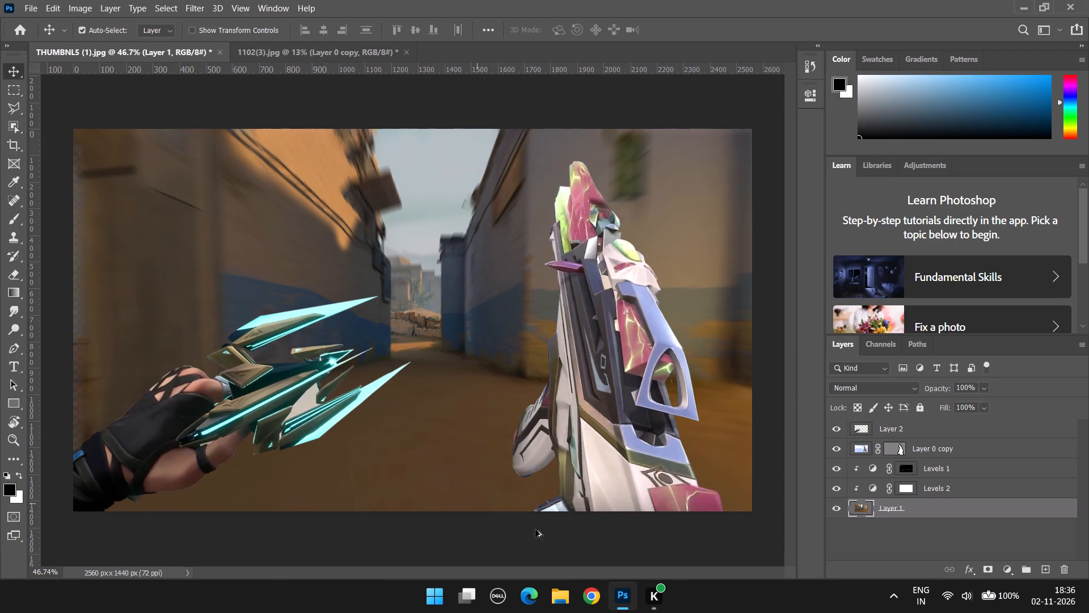
{"action": "scroll", "coordinate": [665, 477], "scroll_direction": "down", "scroll_amount": 3}
{"action": "scroll", "coordinate": [599, 451], "scroll_direction": "down", "scroll_amount": 3, "text": "alt"}
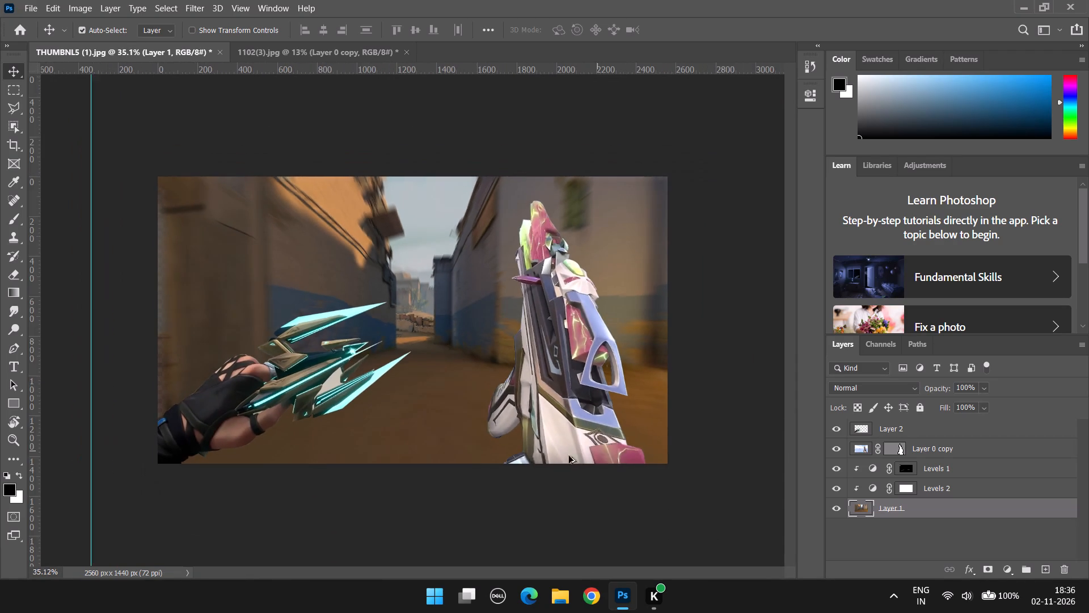
{"action": "scroll", "coordinate": [120, 455], "scroll_direction": "up", "scroll_amount": 7, "text": "alt"}
{"action": "left_click_drag", "start_coordinate": [526, 578], "coordinate": [464, 579]}
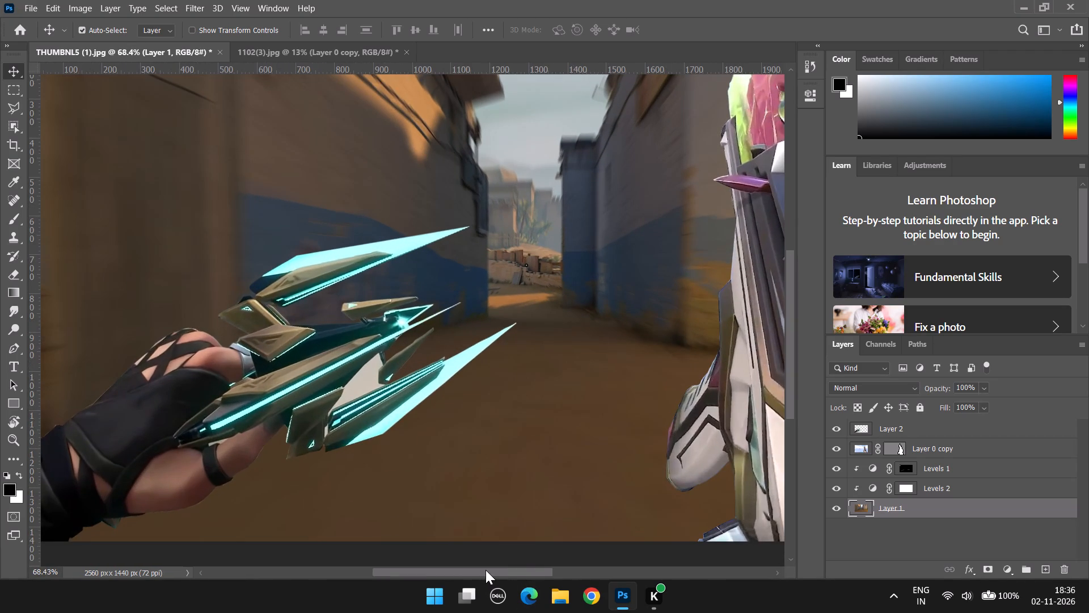
{"action": "left_click_drag", "start_coordinate": [481, 574], "coordinate": [429, 574]}
{"action": "scroll", "coordinate": [432, 496], "scroll_direction": "down", "scroll_amount": 3}
{"action": "scroll", "coordinate": [388, 456], "scroll_direction": "up", "scroll_amount": 3, "text": "alt"}
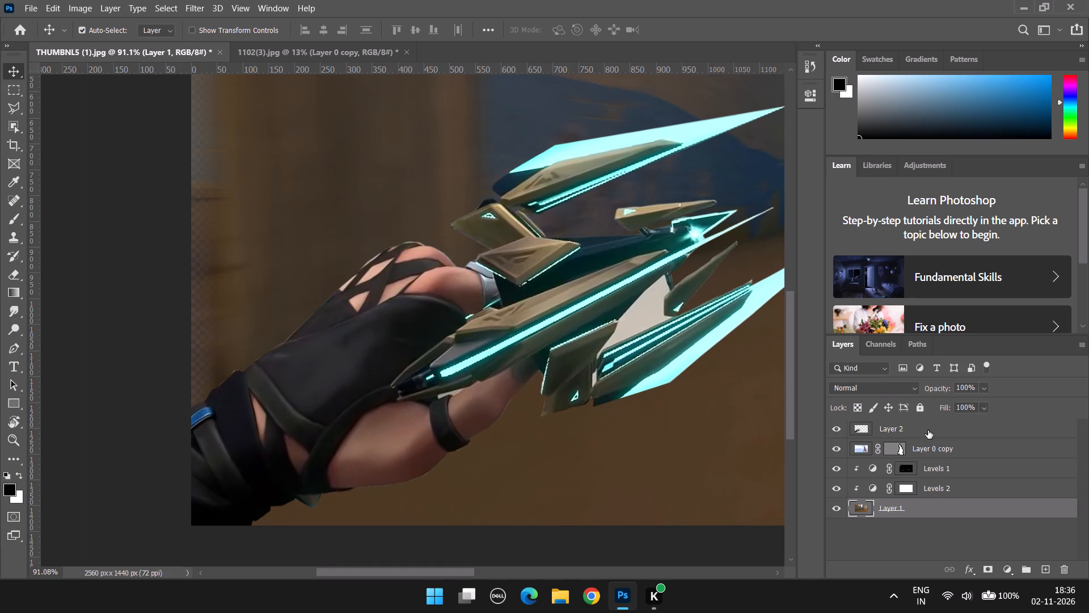
{"action": "scroll", "coordinate": [959, 454], "scroll_direction": "up", "scroll_amount": 1}
{"action": "double_click", "coordinate": [843, 430]}
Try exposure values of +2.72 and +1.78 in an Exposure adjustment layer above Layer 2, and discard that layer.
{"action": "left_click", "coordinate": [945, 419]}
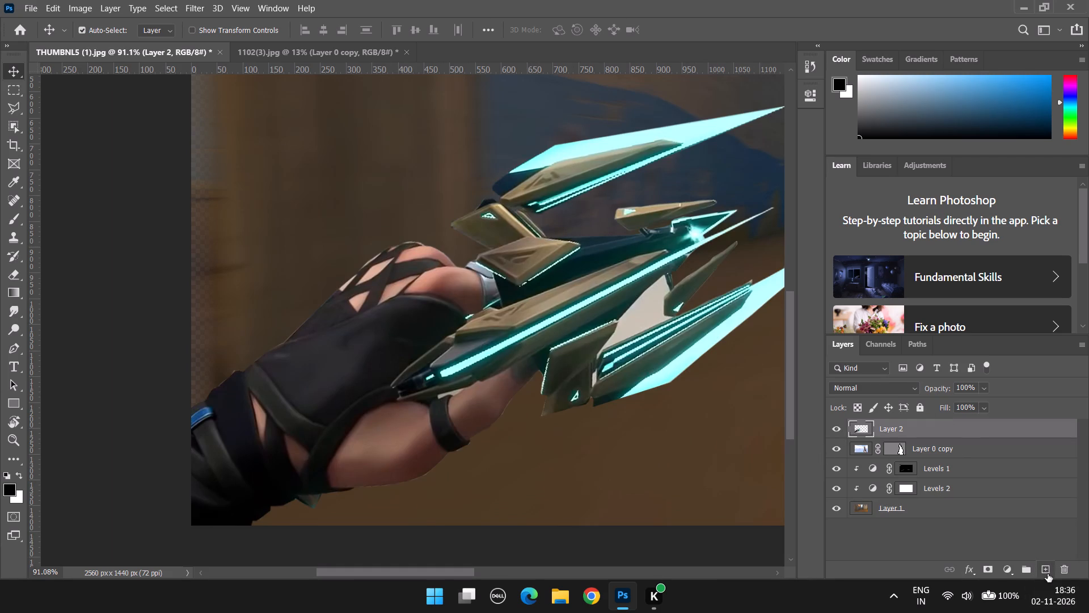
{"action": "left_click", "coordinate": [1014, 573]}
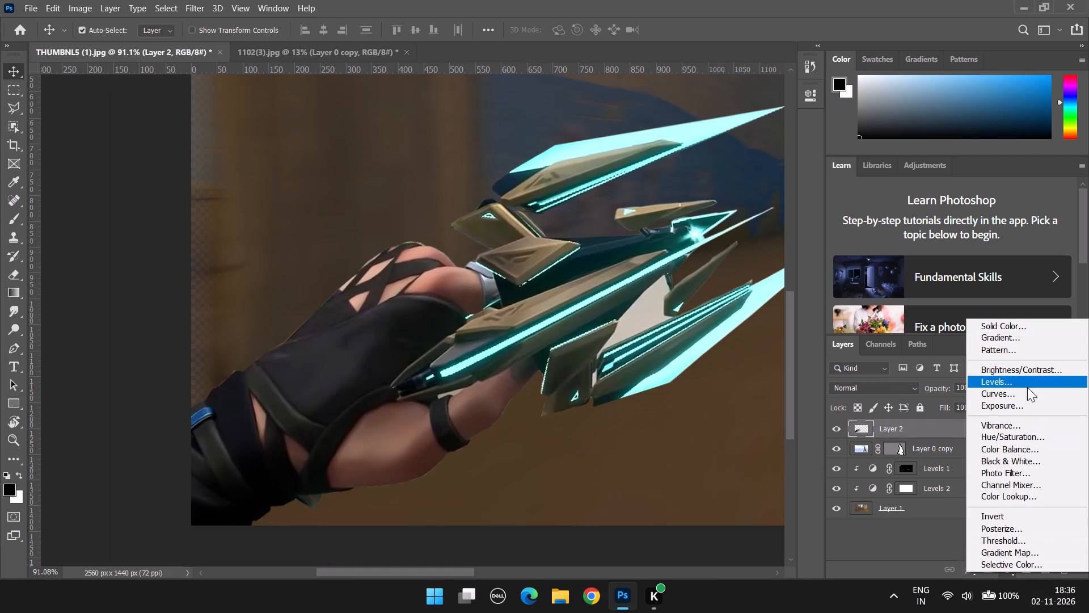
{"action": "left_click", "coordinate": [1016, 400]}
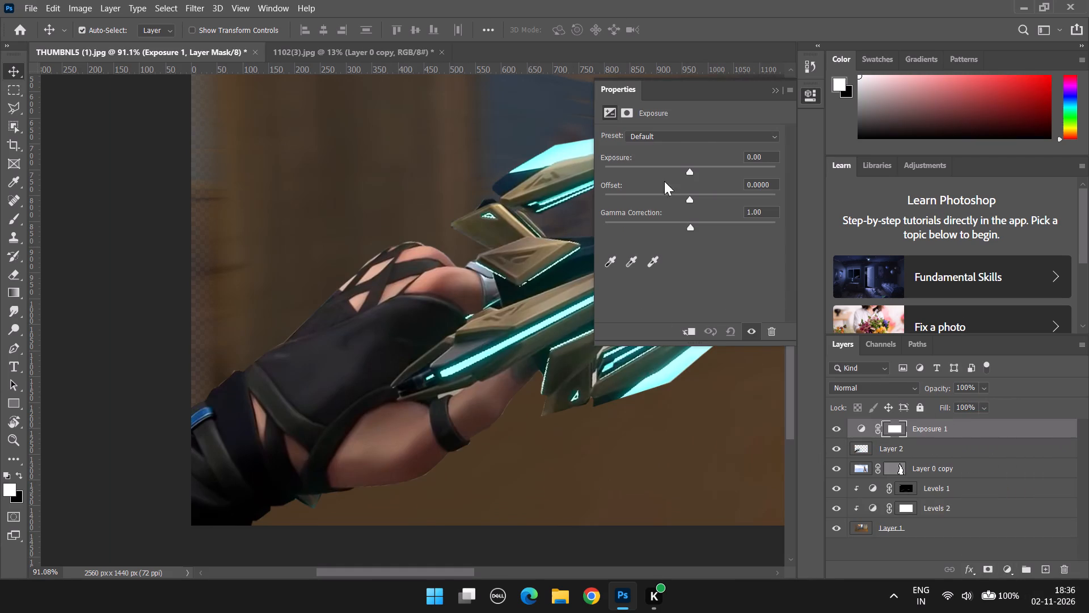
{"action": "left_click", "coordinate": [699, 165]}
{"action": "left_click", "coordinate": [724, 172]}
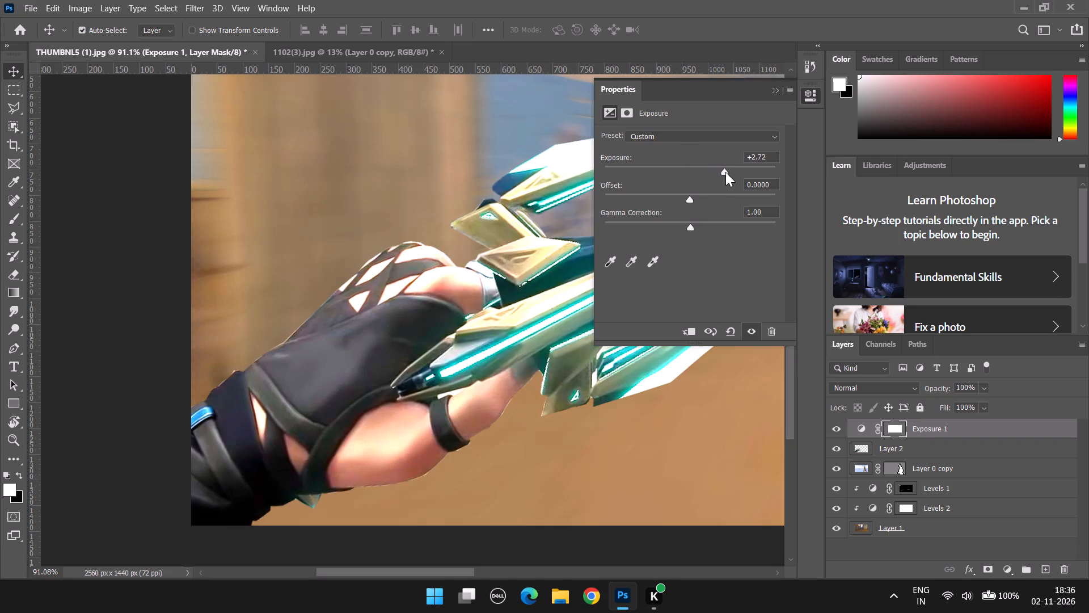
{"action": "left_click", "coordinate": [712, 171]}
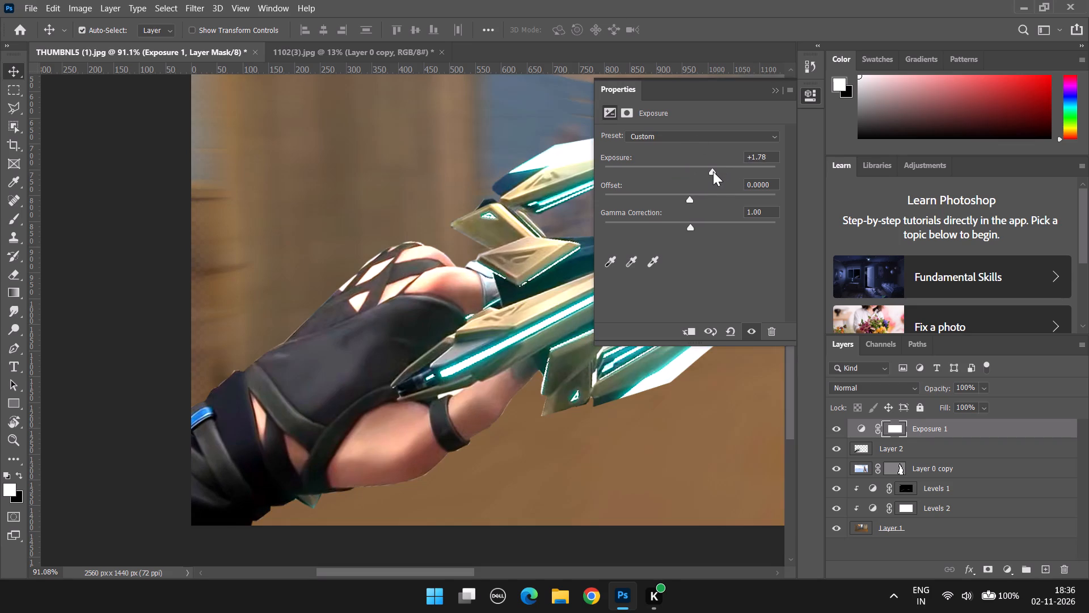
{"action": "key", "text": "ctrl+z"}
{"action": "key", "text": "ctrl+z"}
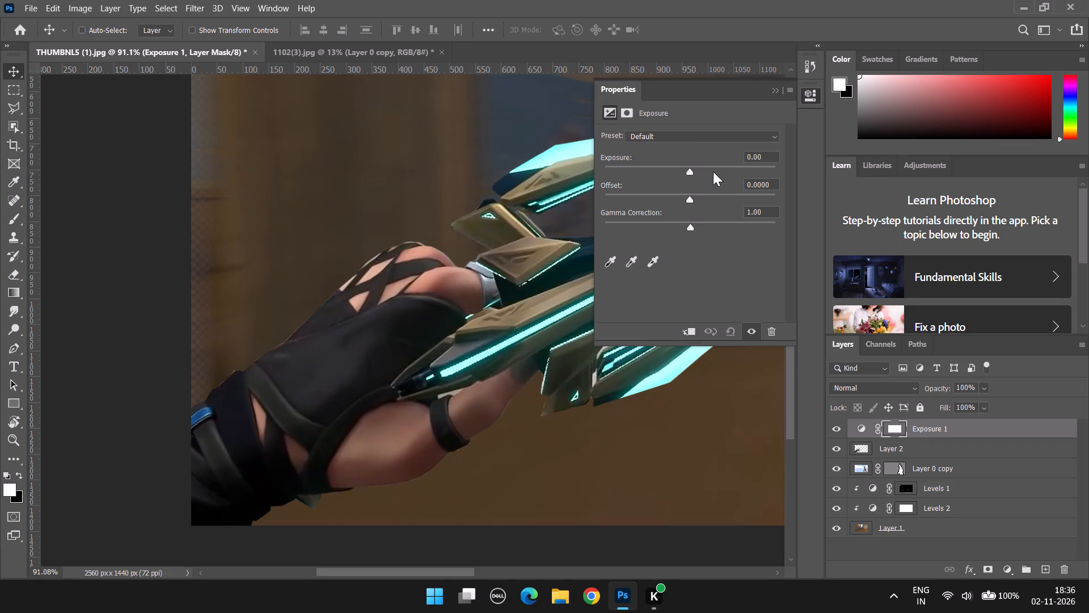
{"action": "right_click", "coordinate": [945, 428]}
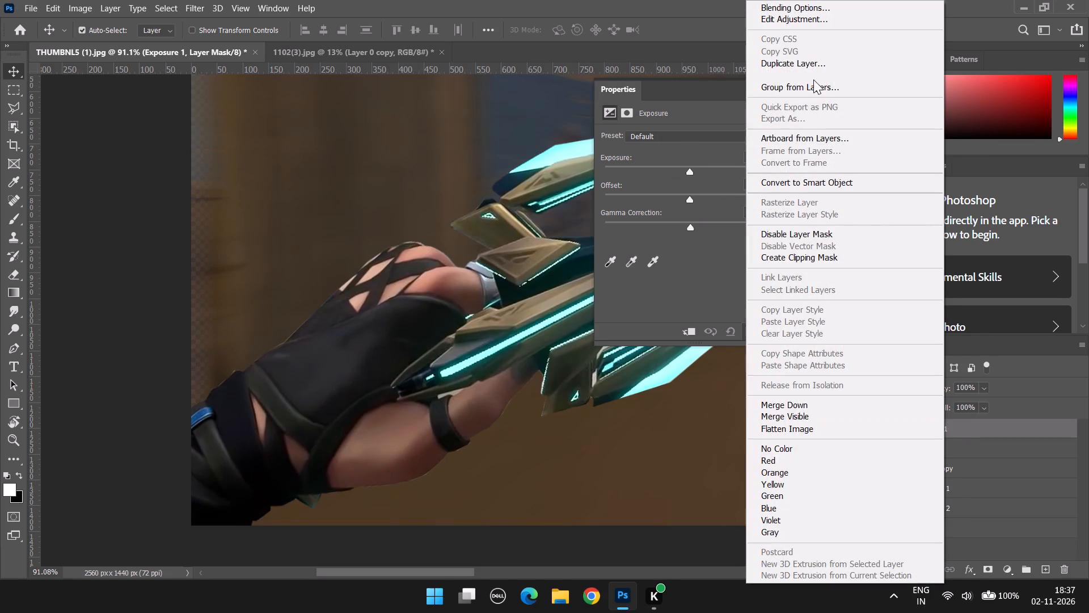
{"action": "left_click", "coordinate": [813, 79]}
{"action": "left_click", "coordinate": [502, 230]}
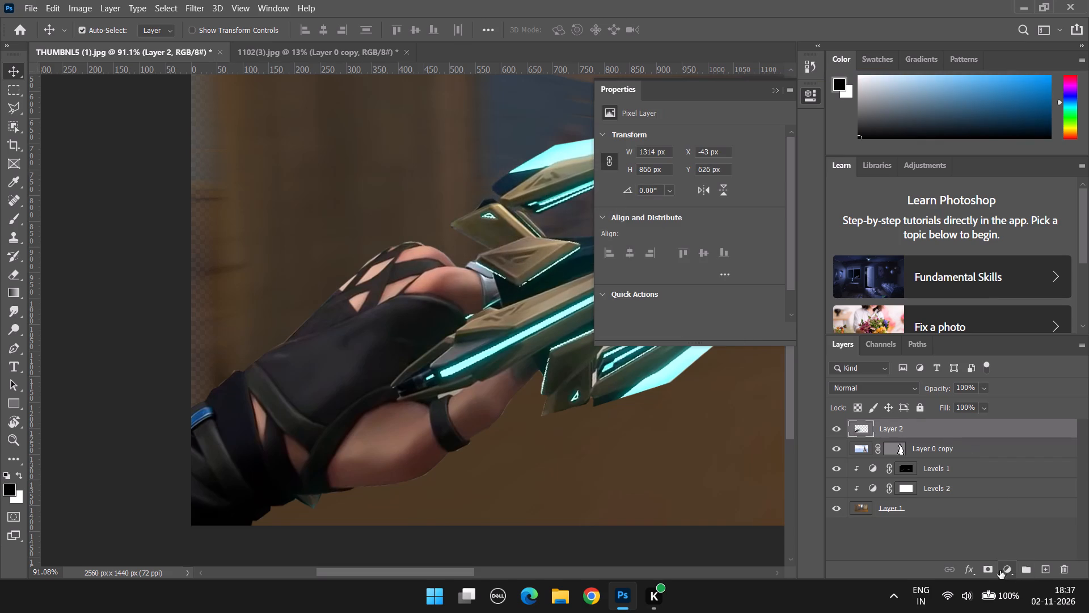
Add a Brightness/Contrast adjustment layer above Layer 2 and set its brightness to 69.
{"action": "left_click", "coordinate": [1004, 570]}
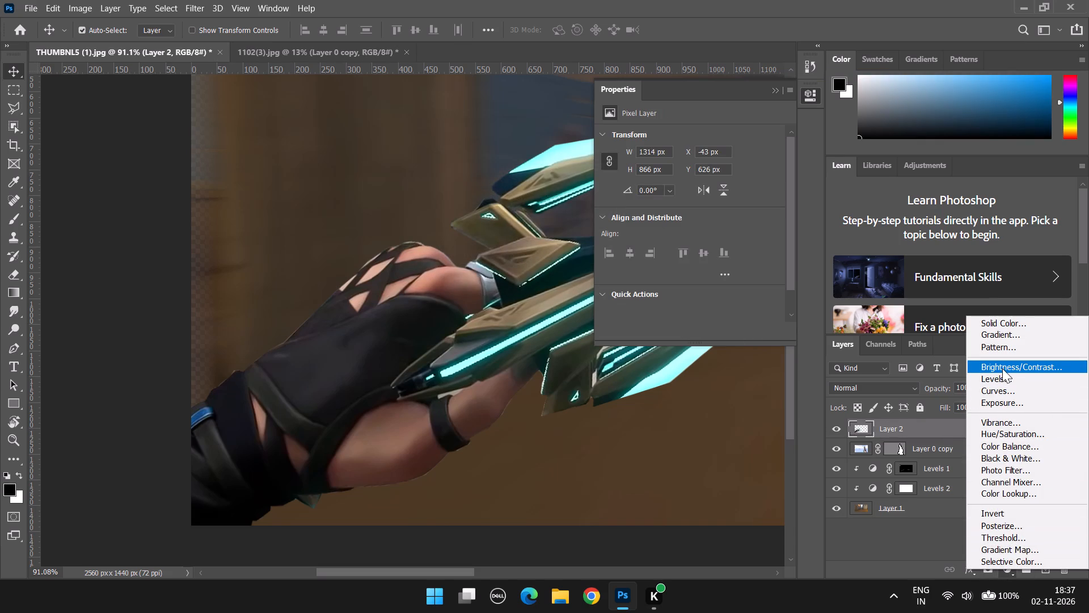
{"action": "double_click", "coordinate": [1002, 367]}
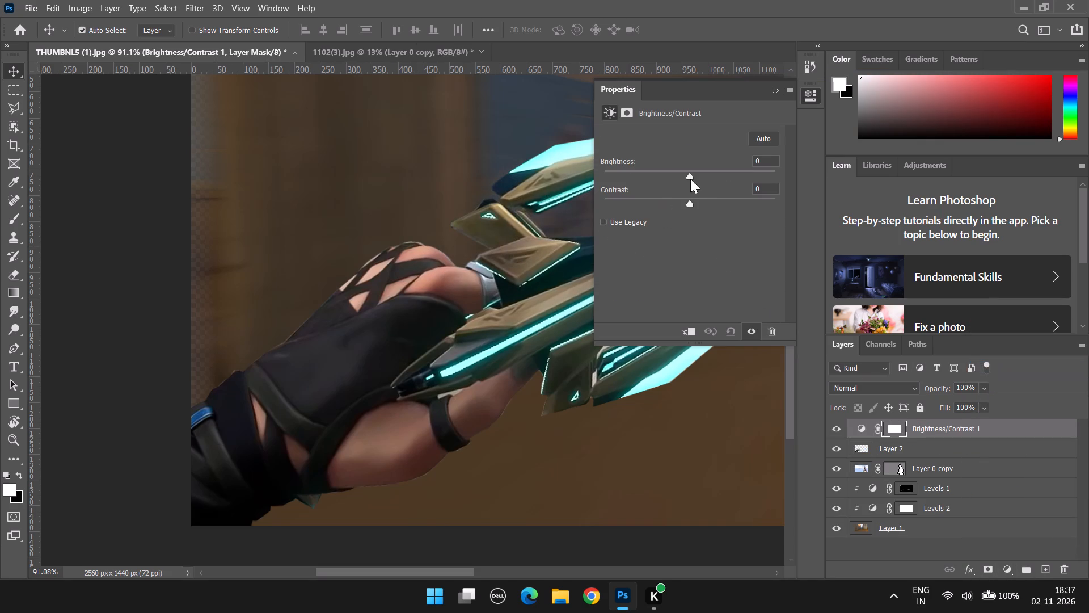
{"action": "double_click", "coordinate": [703, 171]}
{"action": "left_click", "coordinate": [717, 171]}
{"action": "left_click", "coordinate": [728, 171]}
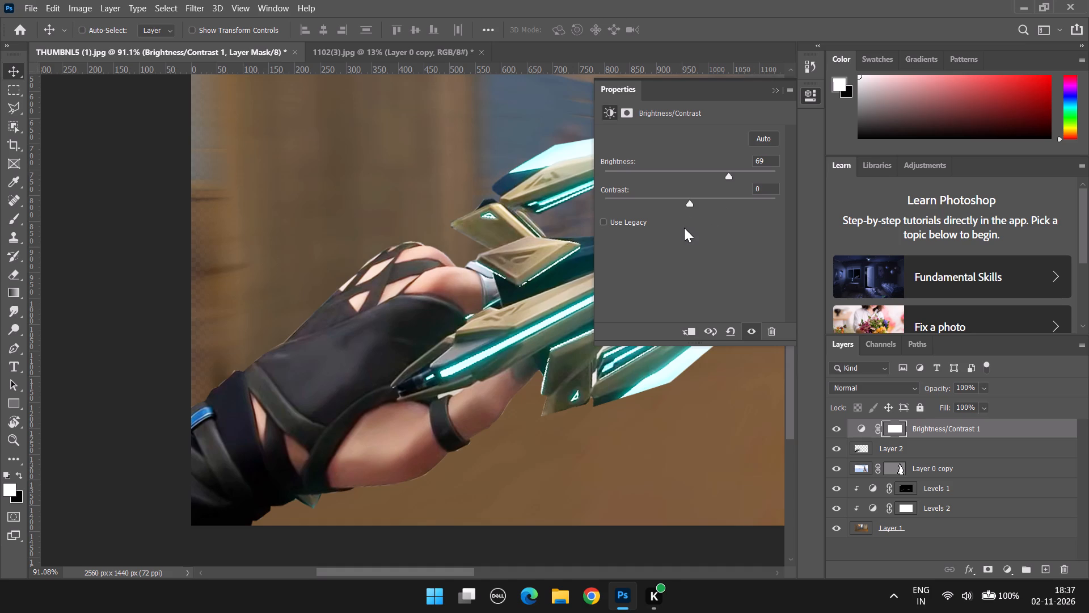
Invert the Brightness/Contrast adjustment's mask to black and clip the adjustment to Layer 2.
{"action": "key", "text": "ctrl+i"}
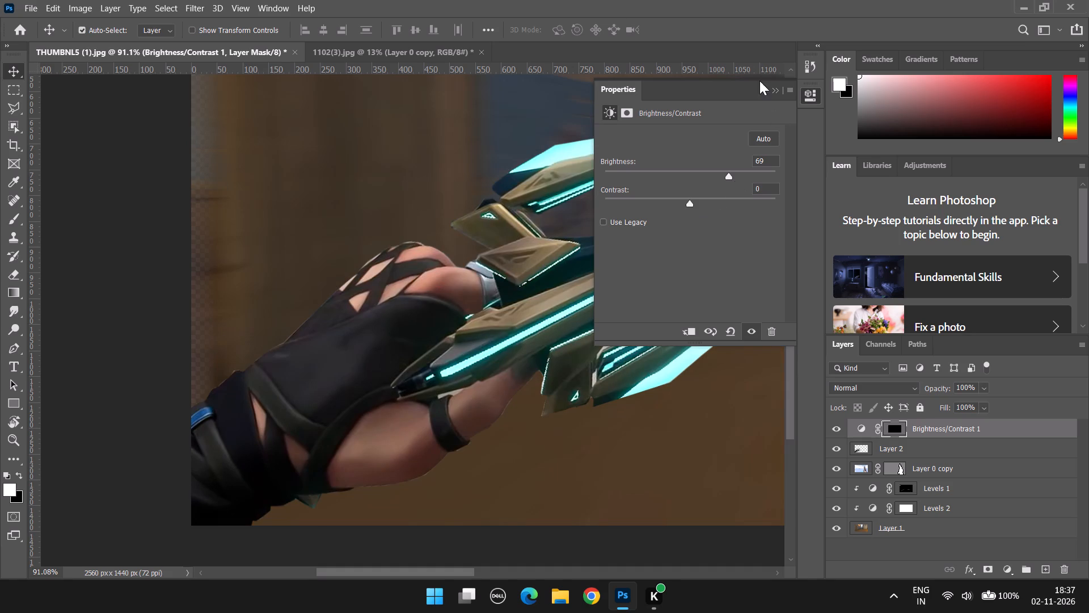
{"action": "left_click", "coordinate": [769, 90]}
{"action": "left_click", "coordinate": [778, 89]}
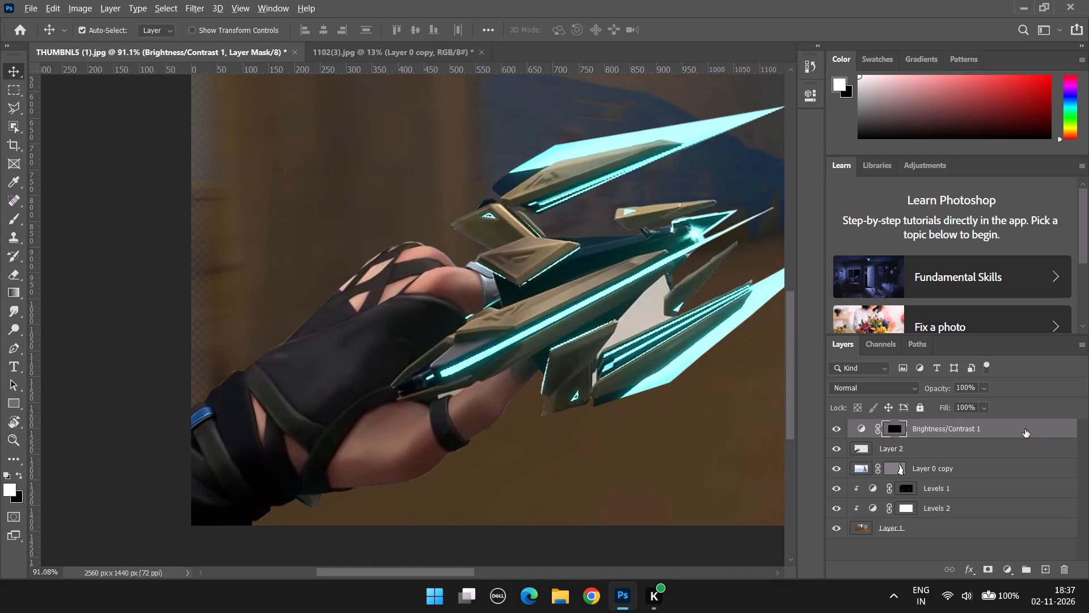
{"action": "left_click", "coordinate": [1020, 437], "text": "alt"}
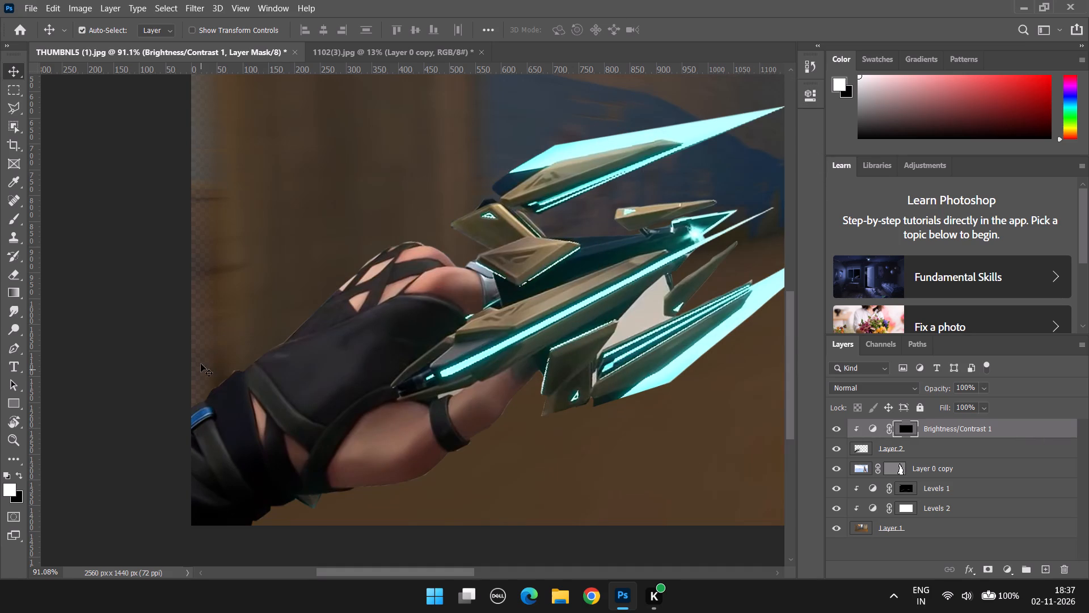
Paint white on the adjustment mask over the skin gaps between the hand's crossed straps, using a 25 px brush at 35% opacity.
{"action": "key", "text": "b"}
{"action": "scroll", "coordinate": [377, 326], "scroll_direction": "up", "scroll_amount": 3, "text": "alt"}
{"action": "key", "text": "p"}
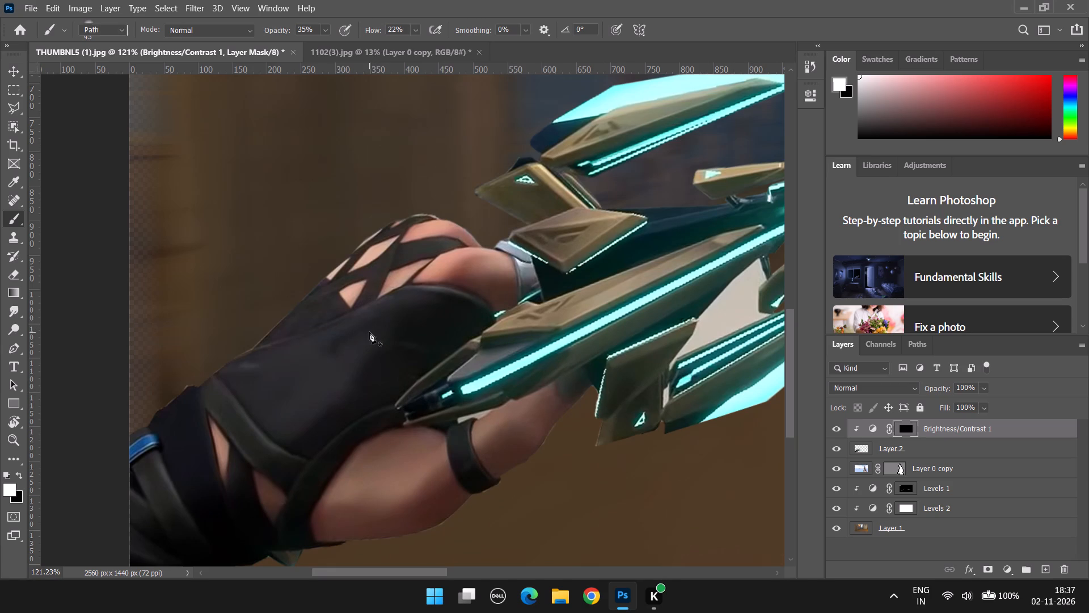
{"action": "key", "text": "p"}
{"action": "key", "text": "p"}
{"action": "key", "text": "p"}
{"action": "key", "text": "p"}
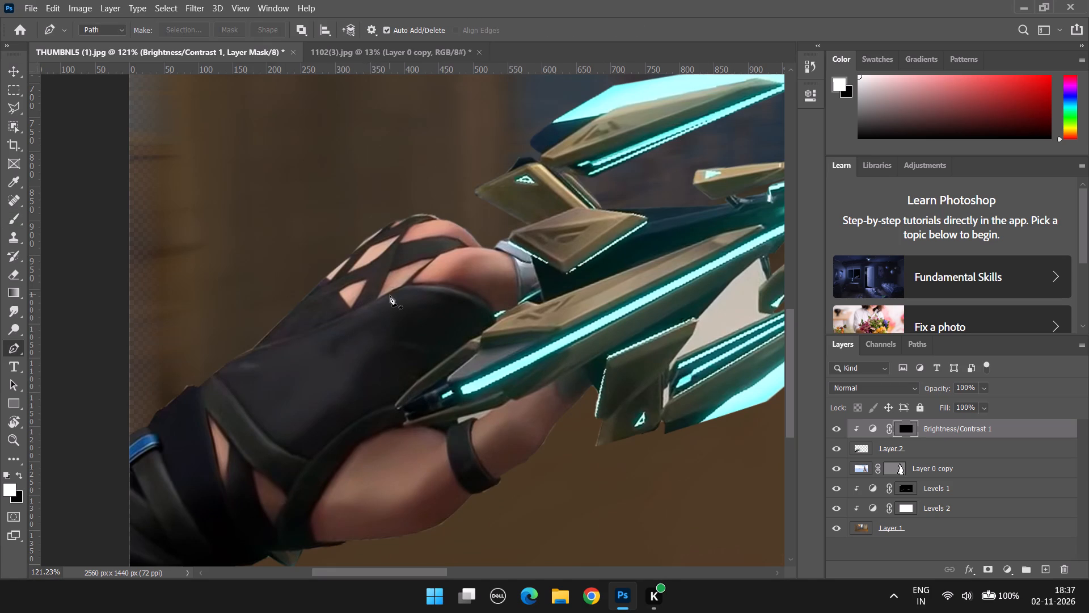
{"action": "type", "text": "]]]"}
{"action": "type", "text": "]]"}
{"action": "key", "text": "b"}
{"action": "key", "text": "bracketleft"}
{"action": "key", "text": "bracketleft"}
{"action": "key", "text": "bracketleft"}
{"action": "key", "text": "bracketleft"}
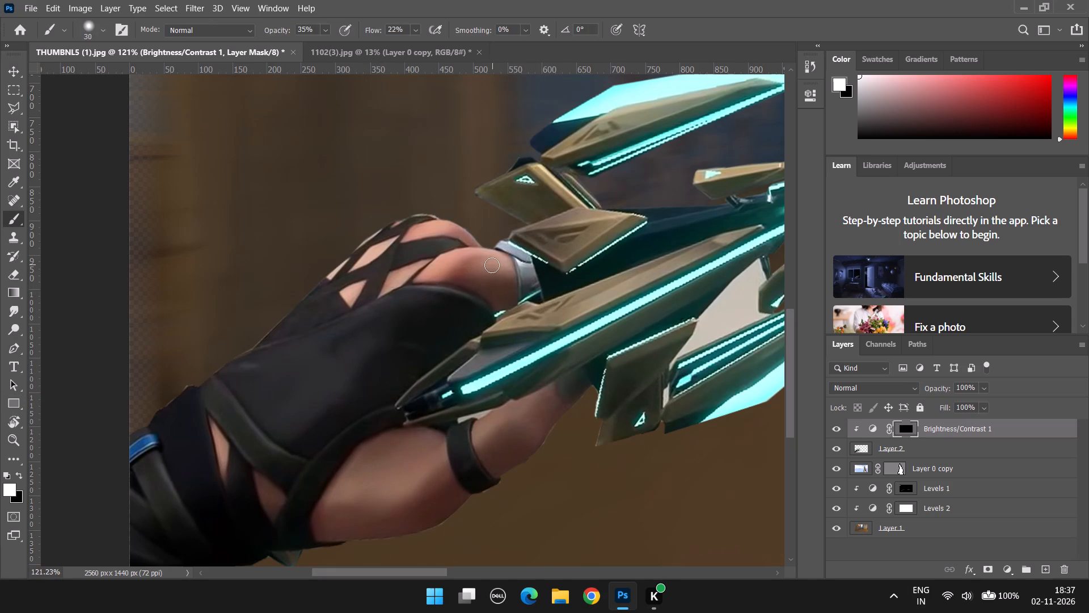
{"action": "scroll", "coordinate": [349, 298], "scroll_direction": "up", "scroll_amount": 10, "text": "alt"}
{"action": "left_click_drag", "start_coordinate": [344, 277], "coordinate": [367, 265]}
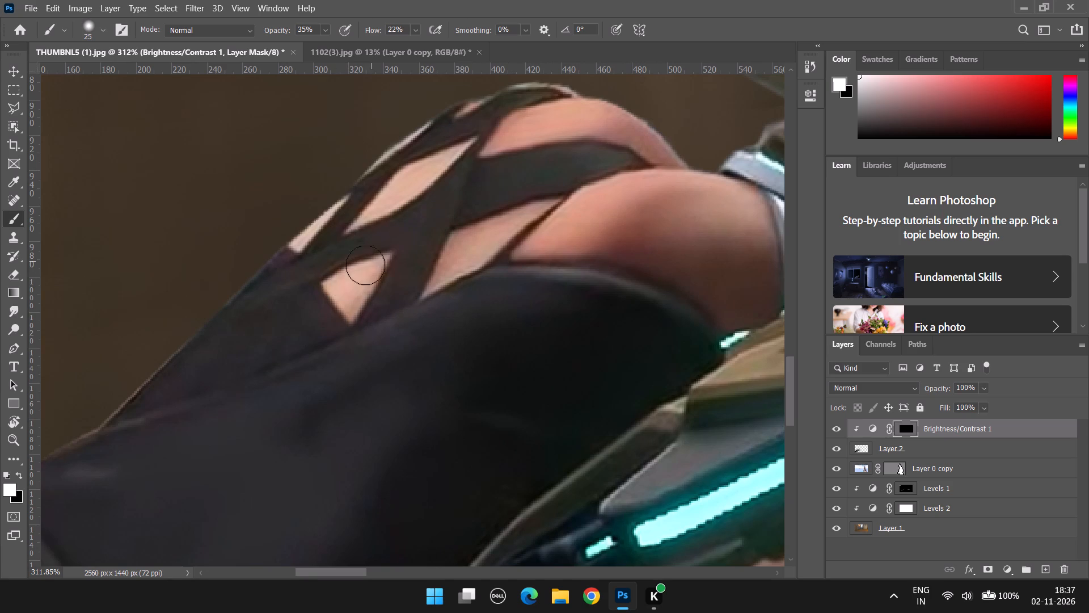
{"action": "left_click_drag", "start_coordinate": [343, 294], "coordinate": [392, 261]}
{"action": "left_click_drag", "start_coordinate": [392, 201], "coordinate": [453, 148]}
{"action": "left_click_drag", "start_coordinate": [373, 189], "coordinate": [474, 142]}
{"action": "left_click_drag", "start_coordinate": [379, 154], "coordinate": [406, 137]}
{"action": "left_click_drag", "start_coordinate": [303, 236], "coordinate": [358, 196]}
{"action": "left_click_drag", "start_coordinate": [285, 249], "coordinate": [376, 197]}
Brighten the skin beside the hand's upper strap, below the crossed straps and next to the metal cuff by painting white on the mask.
{"action": "left_click_drag", "start_coordinate": [520, 132], "coordinate": [592, 117]}
{"action": "left_click_drag", "start_coordinate": [503, 126], "coordinate": [602, 116]}
{"action": "left_click_drag", "start_coordinate": [607, 116], "coordinate": [612, 119]}
{"action": "left_click_drag", "start_coordinate": [528, 120], "coordinate": [659, 146]}
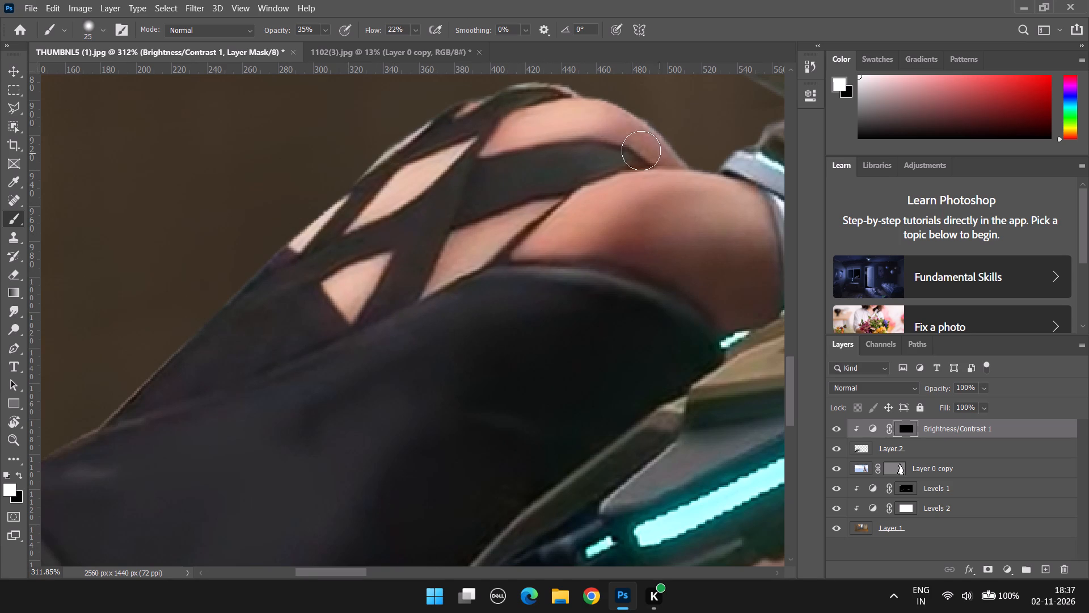
{"action": "left_click_drag", "start_coordinate": [611, 122], "coordinate": [720, 166]}
{"action": "left_click_drag", "start_coordinate": [464, 231], "coordinate": [540, 204]}
{"action": "left_click_drag", "start_coordinate": [470, 238], "coordinate": [534, 209]}
{"action": "left_click_drag", "start_coordinate": [491, 236], "coordinate": [391, 317]}
{"action": "left_click_drag", "start_coordinate": [673, 177], "coordinate": [772, 189]}
{"action": "left_click_drag", "start_coordinate": [707, 190], "coordinate": [775, 204]}
{"action": "left_click_drag", "start_coordinate": [686, 177], "coordinate": [765, 195]}
{"action": "left_click_drag", "start_coordinate": [706, 188], "coordinate": [765, 193]}
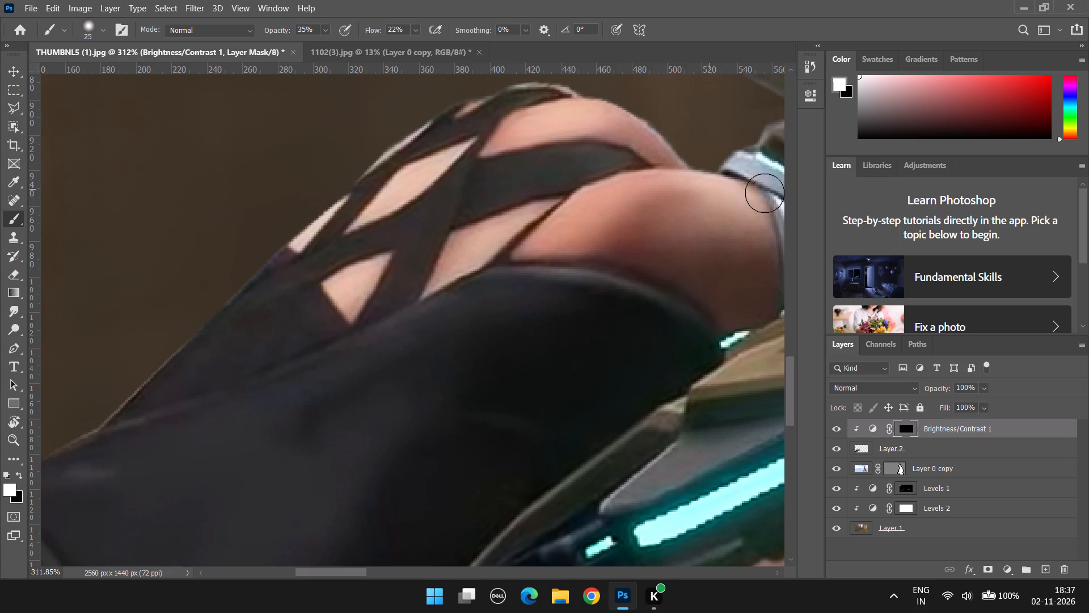
{"action": "left_click_drag", "start_coordinate": [765, 193], "coordinate": [767, 193]}
Examine the arm and glowing weapon up close and against the gun and alley in the wider composition.
{"action": "scroll", "coordinate": [768, 211], "scroll_direction": "down", "scroll_amount": 17, "text": "alt"}
{"action": "scroll", "coordinate": [561, 405], "scroll_direction": "up", "scroll_amount": 4, "text": "alt"}
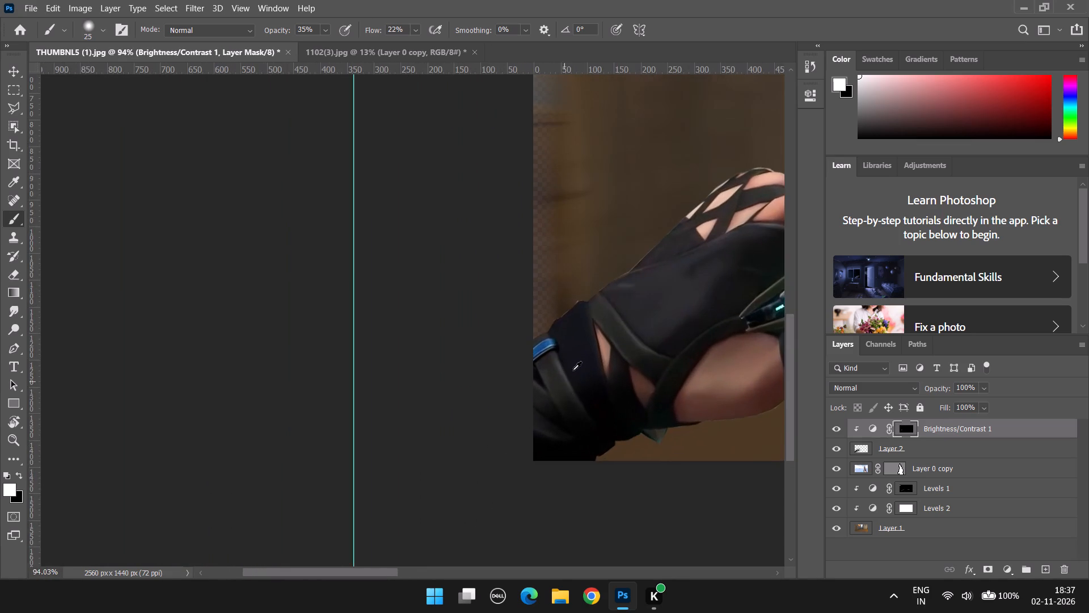
{"action": "scroll", "coordinate": [577, 354], "scroll_direction": "up", "scroll_amount": 2, "text": "alt"}
{"action": "scroll", "coordinate": [580, 349], "scroll_direction": "down", "scroll_amount": 13, "text": "alt"}
{"action": "scroll", "coordinate": [223, 410], "scroll_direction": "up", "scroll_amount": 4, "text": "alt"}
{"action": "scroll", "coordinate": [209, 350], "scroll_direction": "up", "scroll_amount": 13, "text": "alt"}
{"action": "scroll", "coordinate": [217, 422], "scroll_direction": "up", "scroll_amount": 1}
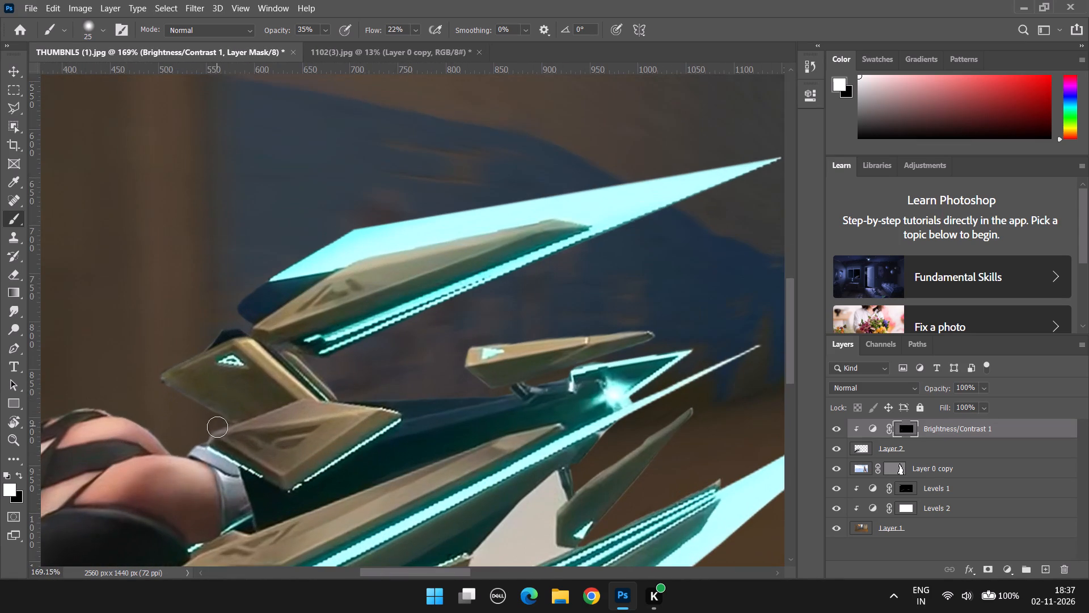
{"action": "scroll", "coordinate": [222, 425], "scroll_direction": "down", "scroll_amount": 2, "text": "alt"}
{"action": "left_click_drag", "start_coordinate": [465, 570], "coordinate": [450, 577]}
{"action": "scroll", "coordinate": [354, 495], "scroll_direction": "down", "scroll_amount": 4}
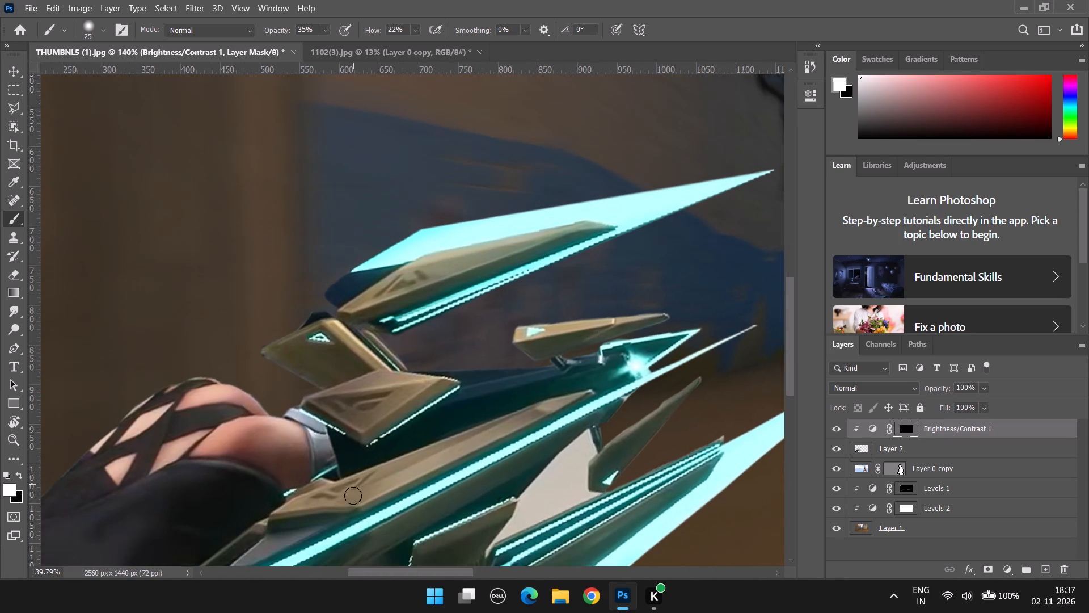
{"action": "scroll", "coordinate": [268, 417], "scroll_direction": "up", "scroll_amount": 1, "text": "alt"}
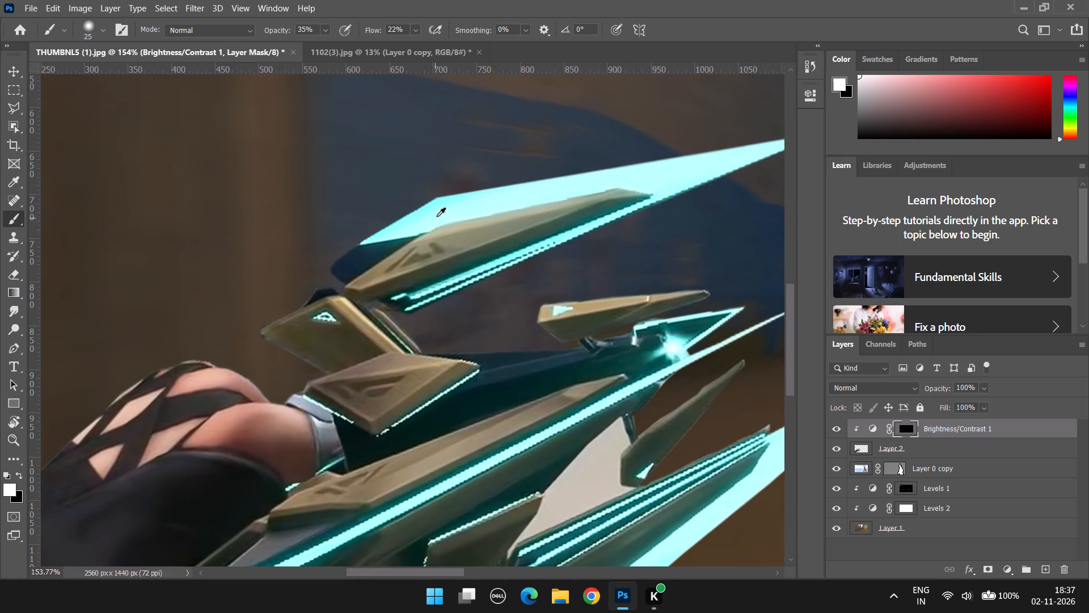
{"action": "scroll", "coordinate": [299, 379], "scroll_direction": "down", "scroll_amount": 2}
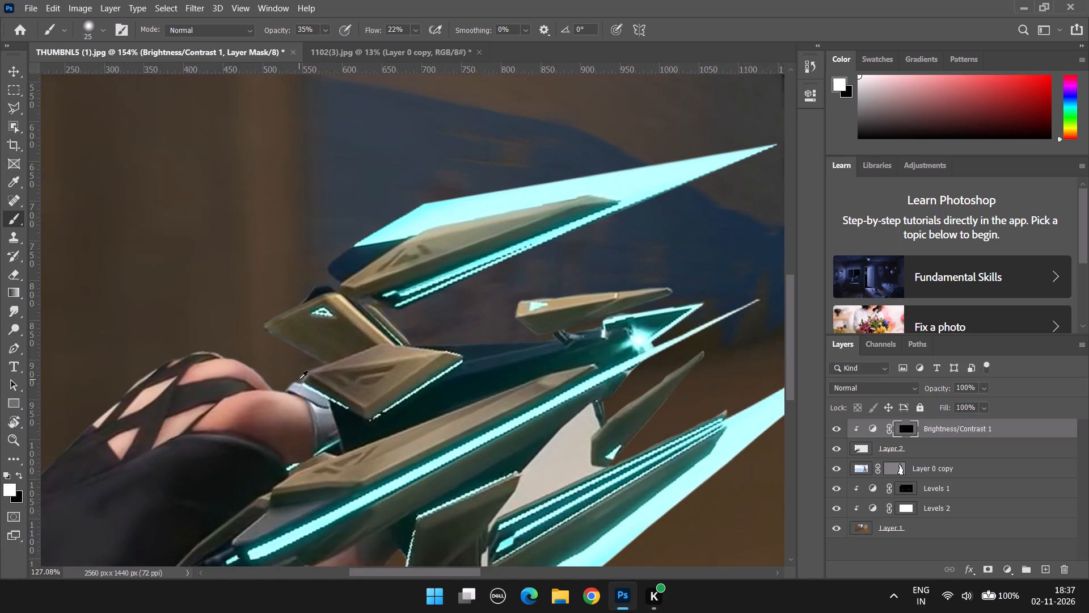
{"action": "scroll", "coordinate": [299, 379], "scroll_direction": "down", "scroll_amount": 1}
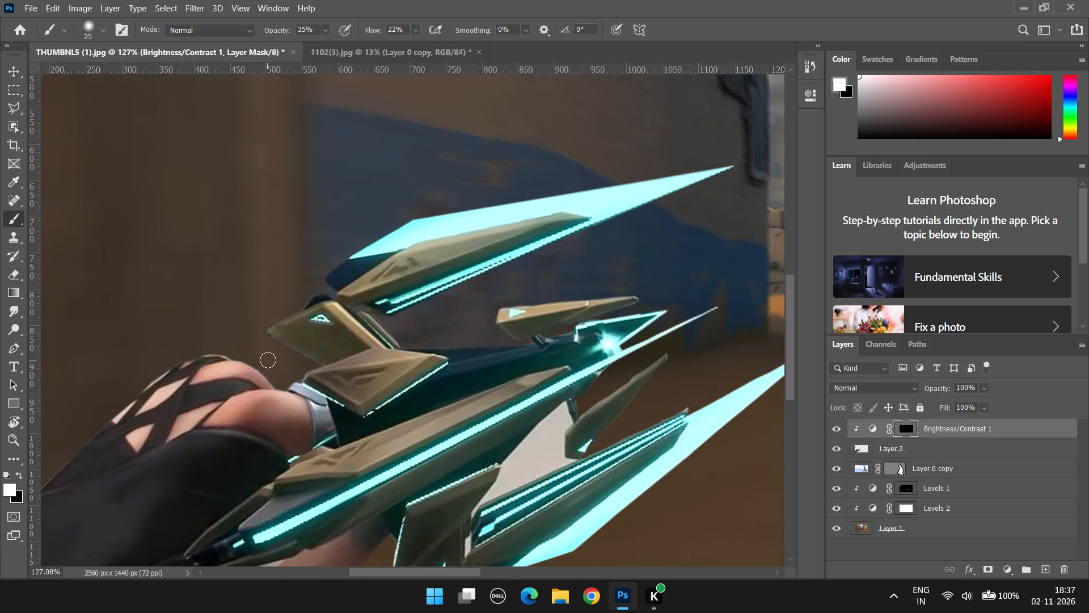
{"action": "scroll", "coordinate": [322, 372], "scroll_direction": "down", "scroll_amount": 2}
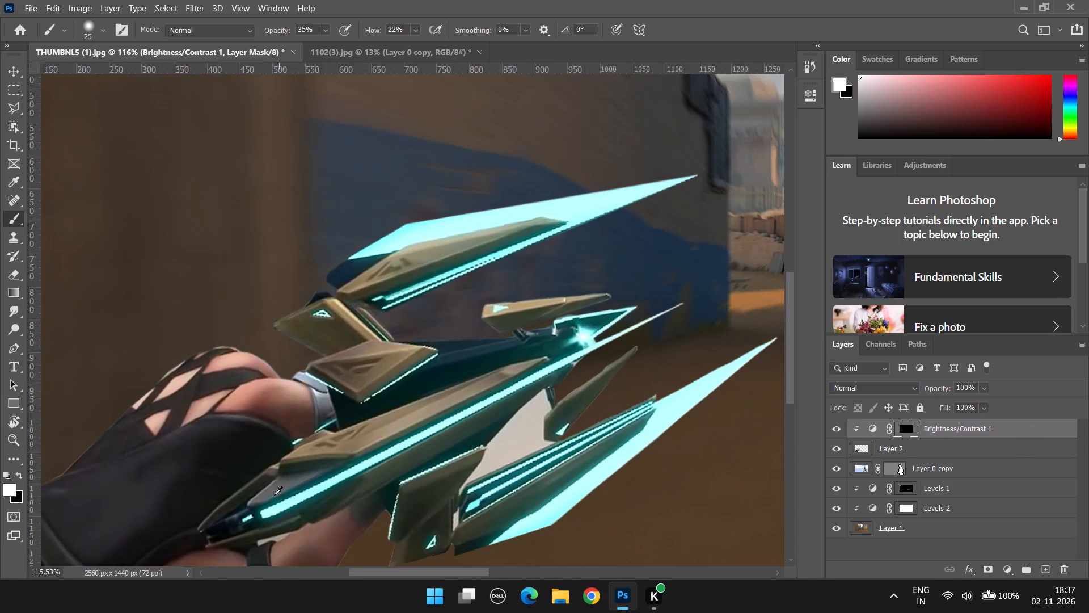
{"action": "scroll", "coordinate": [264, 392], "scroll_direction": "down", "scroll_amount": 11, "text": "alt"}
{"action": "scroll", "coordinate": [242, 497], "scroll_direction": "up", "scroll_amount": 4, "text": "alt"}
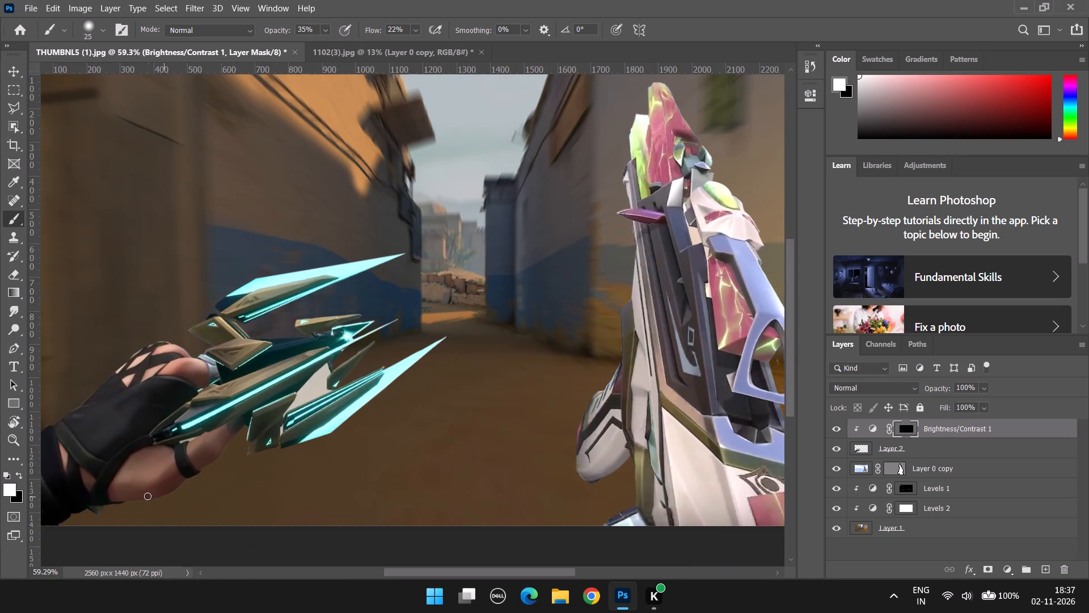
{"action": "left_click_drag", "start_coordinate": [482, 576], "coordinate": [416, 583]}
{"action": "scroll", "coordinate": [340, 486], "scroll_direction": "down", "scroll_amount": 4, "text": "alt"}
{"action": "scroll", "coordinate": [364, 466], "scroll_direction": "up", "scroll_amount": 6, "text": "alt"}
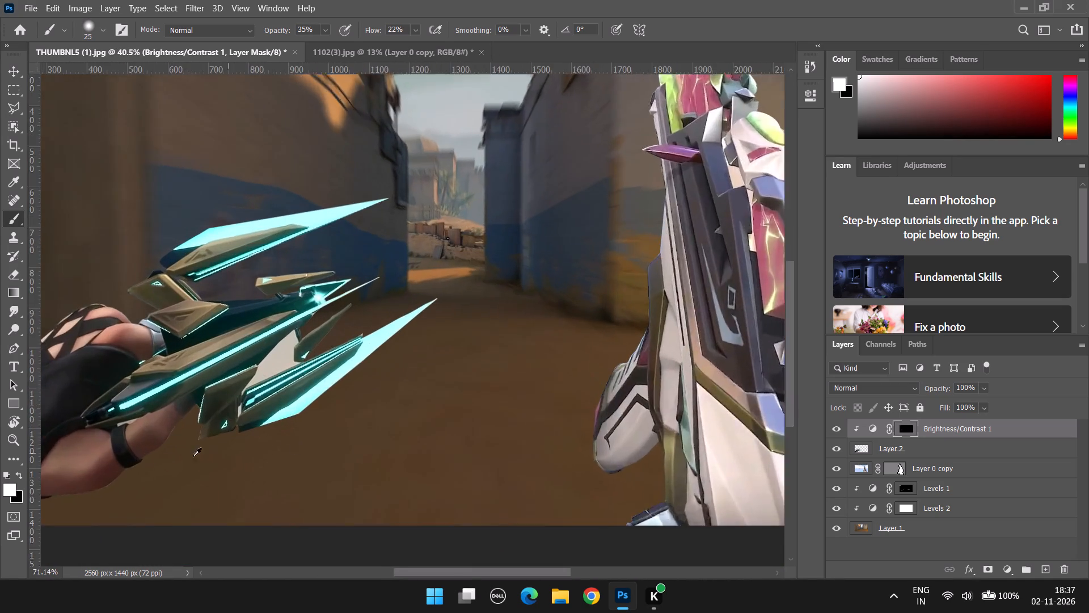
Brighten the lower forearm skin on both sides of the black wristband by painting white on the mask with a 60 px brush.
{"action": "scroll", "coordinate": [193, 456], "scroll_direction": "up", "scroll_amount": 2, "text": "alt"}
{"action": "left_click_drag", "start_coordinate": [461, 576], "coordinate": [318, 577]}
{"action": "scroll", "coordinate": [741, 470], "scroll_direction": "down", "scroll_amount": 1}
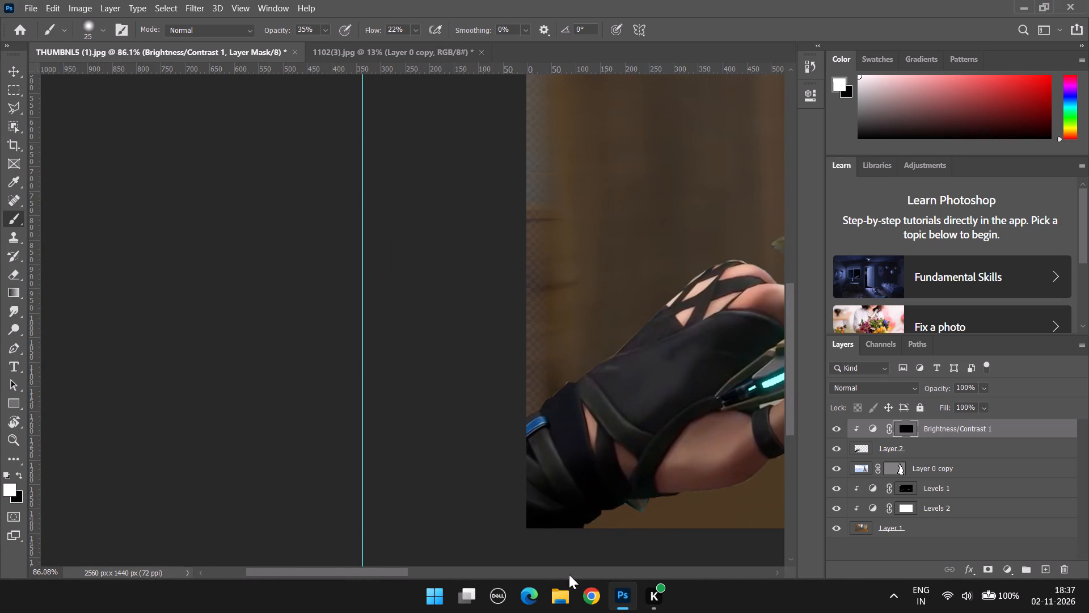
{"action": "left_click_drag", "start_coordinate": [388, 573], "coordinate": [453, 571]}
{"action": "scroll", "coordinate": [395, 485], "scroll_direction": "up", "scroll_amount": 10, "text": "alt"}
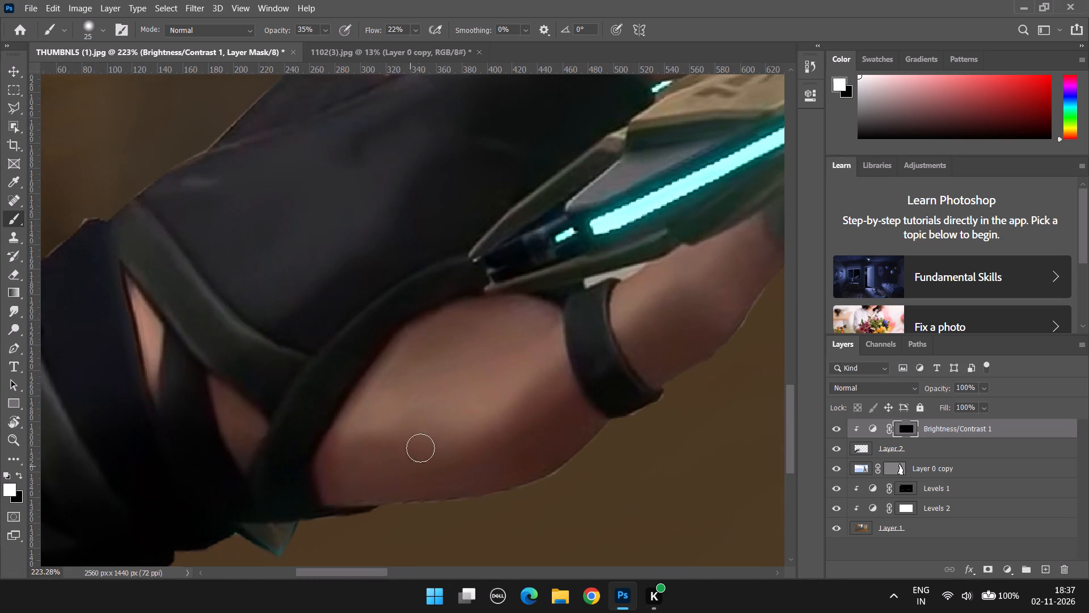
{"action": "key", "text": "bracketright"}
{"action": "key", "text": "bracketright"}
{"action": "type", "text": "]]]]"}
{"action": "left_click_drag", "start_coordinate": [377, 406], "coordinate": [573, 377]}
{"action": "left_click_drag", "start_coordinate": [458, 408], "coordinate": [605, 318]}
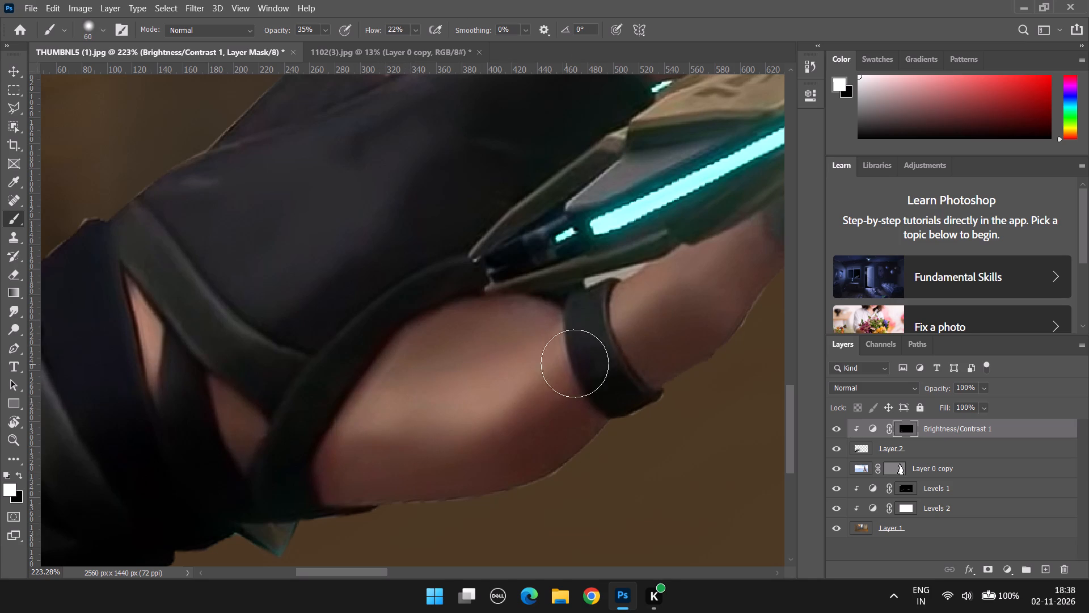
{"action": "left_click_drag", "start_coordinate": [621, 327], "coordinate": [707, 241]}
{"action": "scroll", "coordinate": [645, 304], "scroll_direction": "down", "scroll_amount": 6, "text": "alt"}
{"action": "left_click_drag", "start_coordinate": [506, 352], "coordinate": [583, 338]}
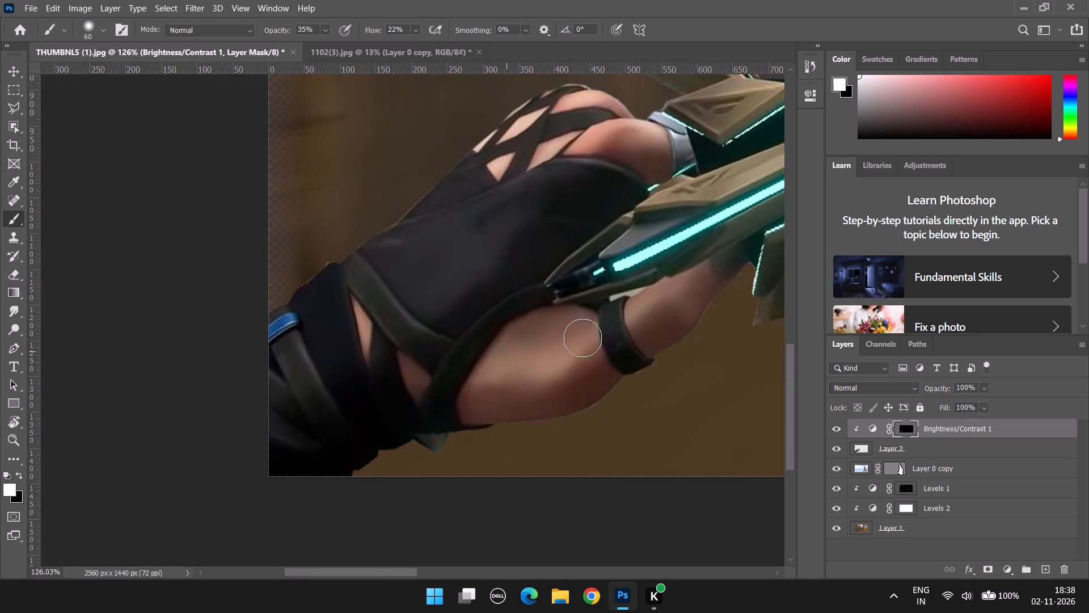
{"action": "left_click_drag", "start_coordinate": [583, 338], "coordinate": [541, 349]}
{"action": "left_click_drag", "start_coordinate": [585, 338], "coordinate": [613, 321]}
Examine the brightened arm against the gun and alley, and check the skin beside the metal cuff up close.
{"action": "scroll", "coordinate": [622, 329], "scroll_direction": "down", "scroll_amount": 6, "text": "alt"}
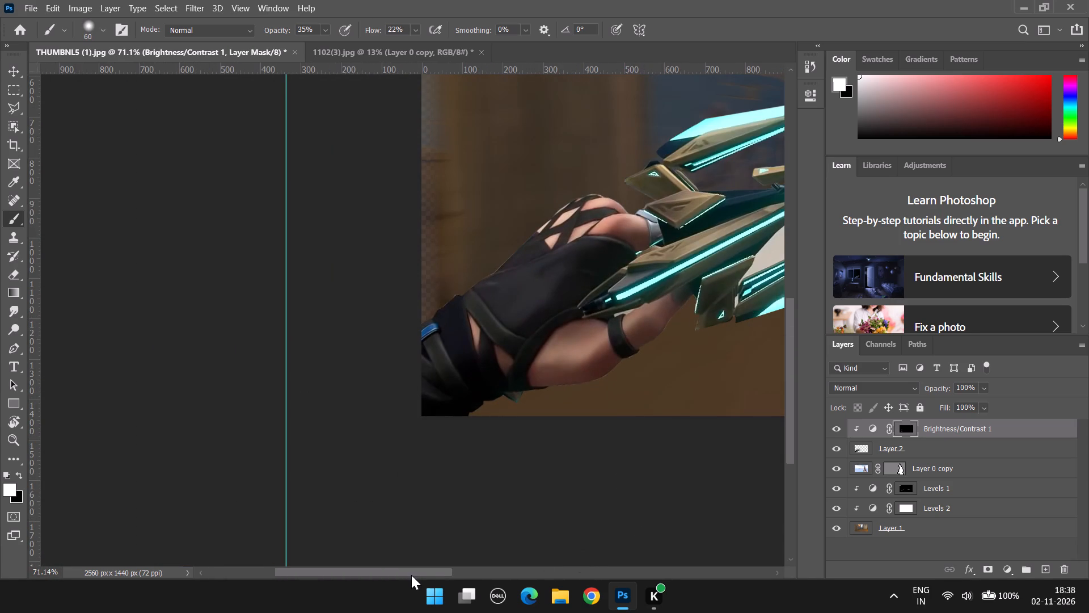
{"action": "left_click_drag", "start_coordinate": [412, 574], "coordinate": [459, 574]}
{"action": "scroll", "coordinate": [579, 390], "scroll_direction": "down", "scroll_amount": 4, "text": "alt"}
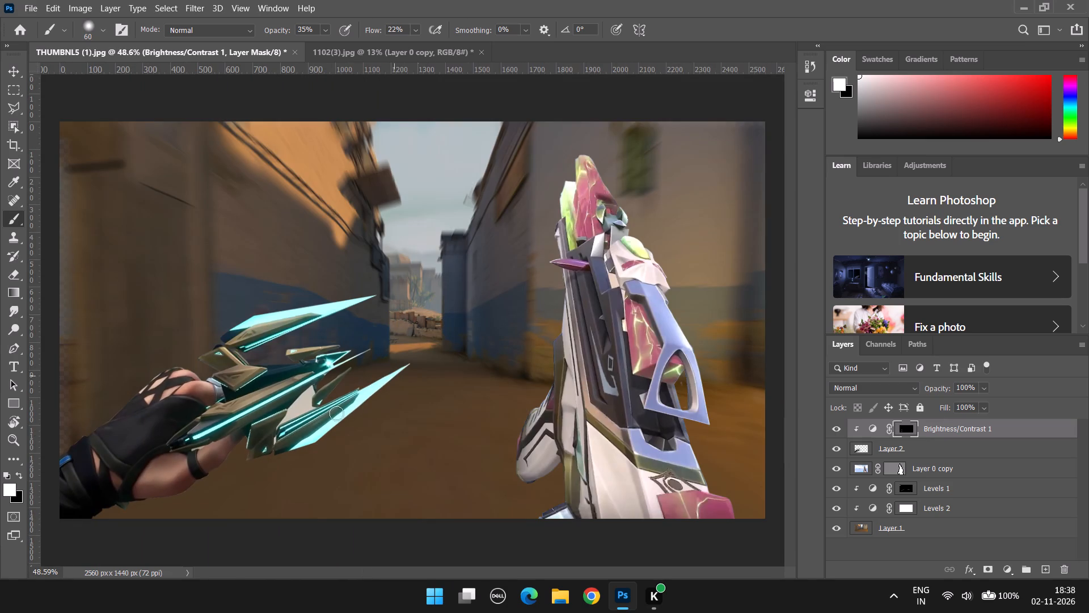
{"action": "scroll", "coordinate": [180, 466], "scroll_direction": "up", "scroll_amount": 2, "text": "alt"}
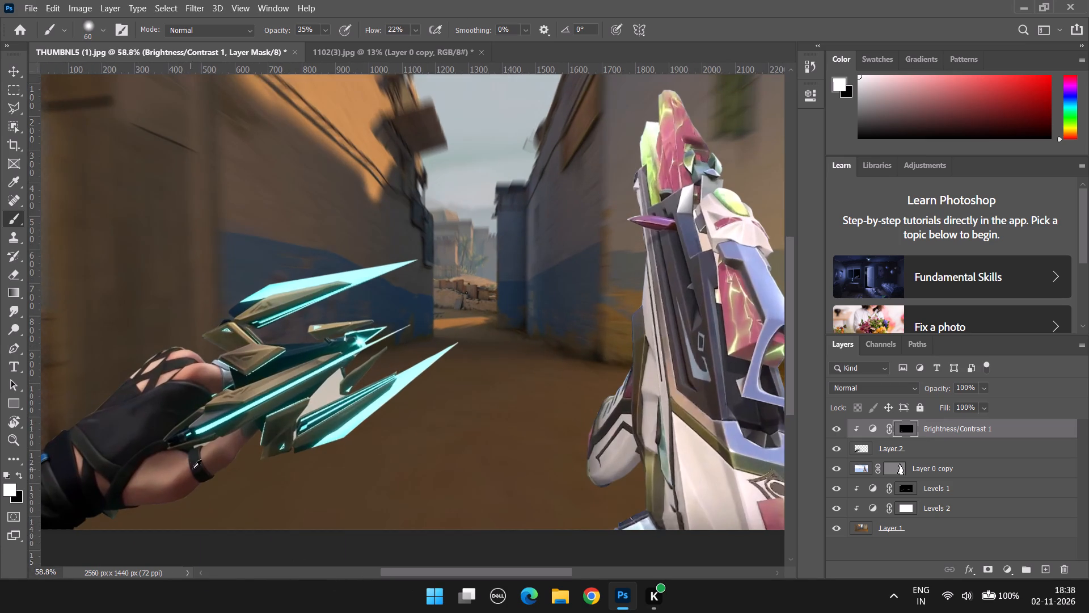
{"action": "scroll", "coordinate": [230, 370], "scroll_direction": "up", "scroll_amount": 3, "text": "alt"}
{"action": "left_click_drag", "start_coordinate": [483, 572], "coordinate": [444, 576]}
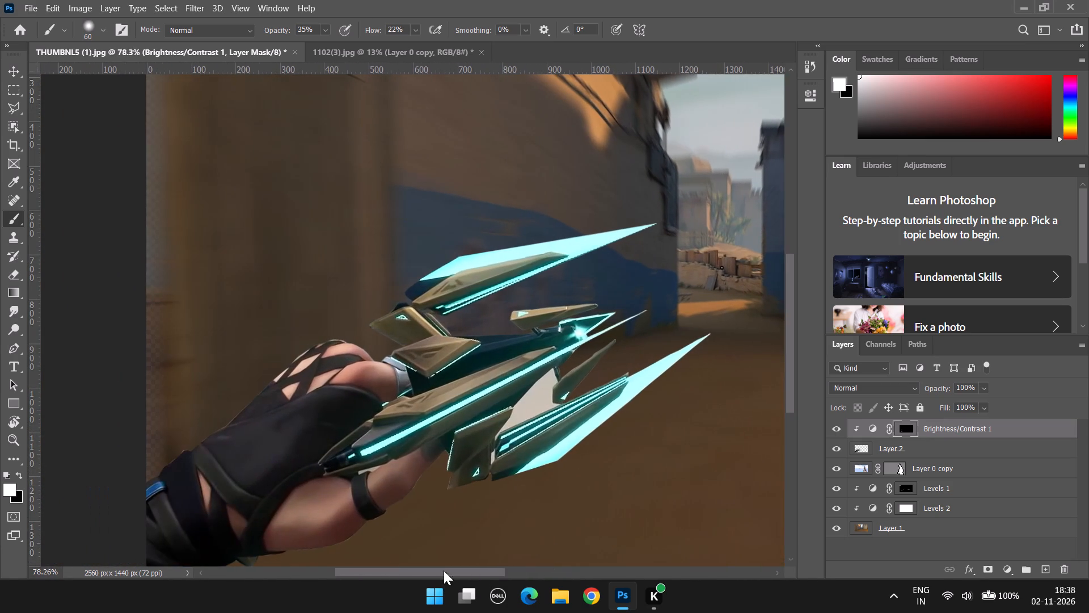
{"action": "scroll", "coordinate": [391, 349], "scroll_direction": "down", "scroll_amount": 1, "text": "alt"}
{"action": "scroll", "coordinate": [386, 349], "scroll_direction": "up", "scroll_amount": 16, "text": "alt"}
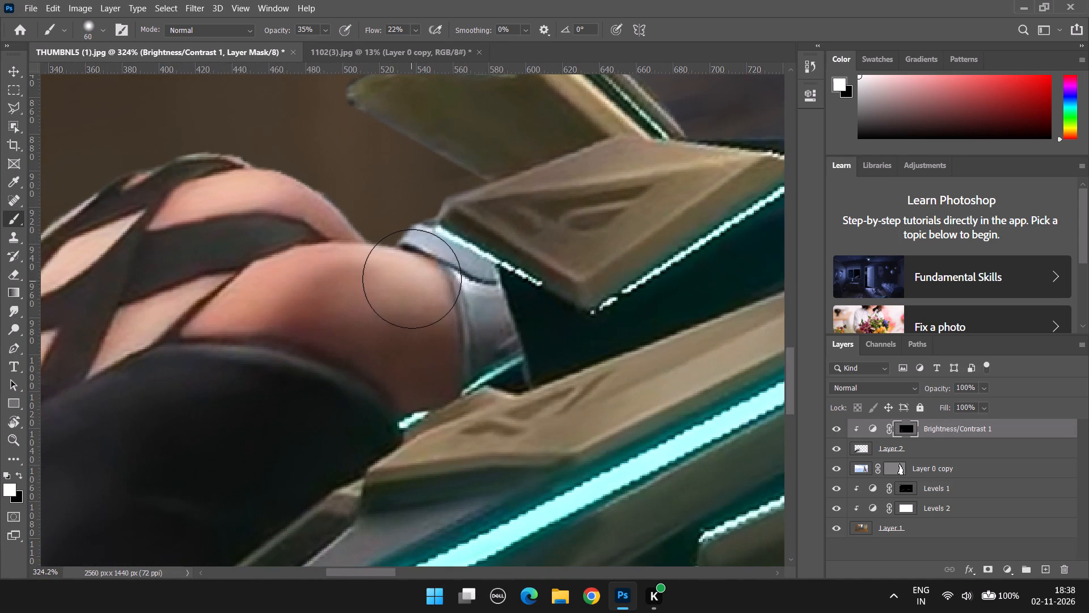
{"action": "scroll", "coordinate": [412, 278], "scroll_direction": "down", "scroll_amount": 3, "text": "alt"}
{"action": "scroll", "coordinate": [395, 354], "scroll_direction": "down", "scroll_amount": 4, "text": "alt"}
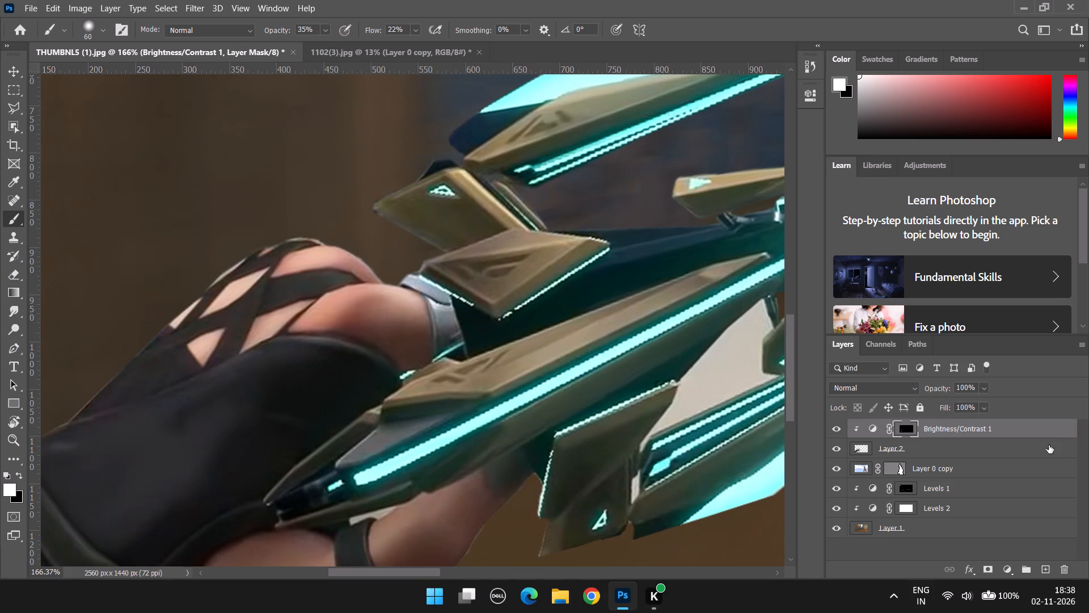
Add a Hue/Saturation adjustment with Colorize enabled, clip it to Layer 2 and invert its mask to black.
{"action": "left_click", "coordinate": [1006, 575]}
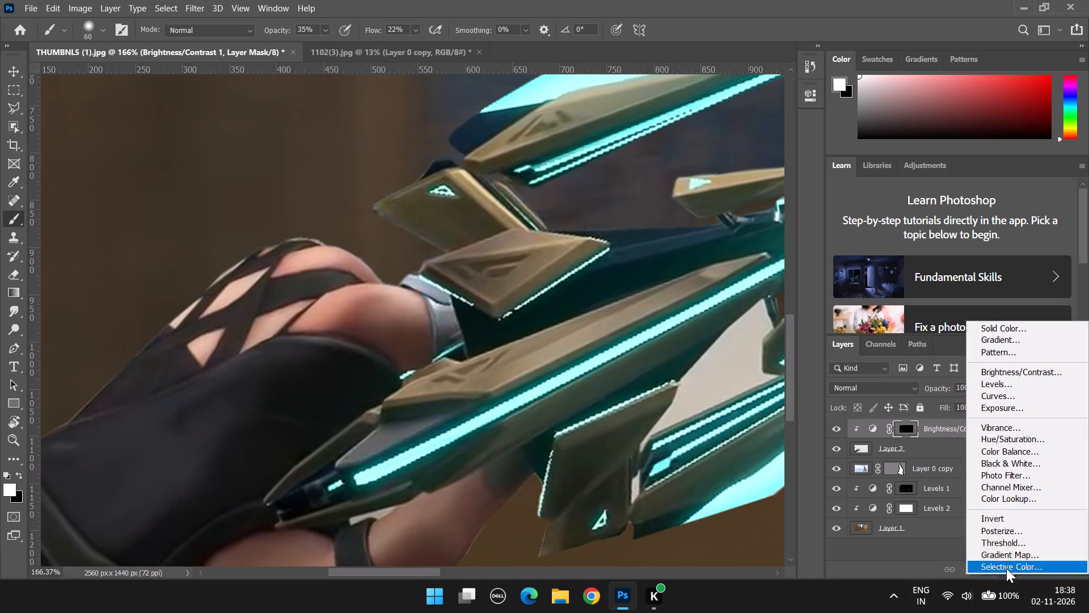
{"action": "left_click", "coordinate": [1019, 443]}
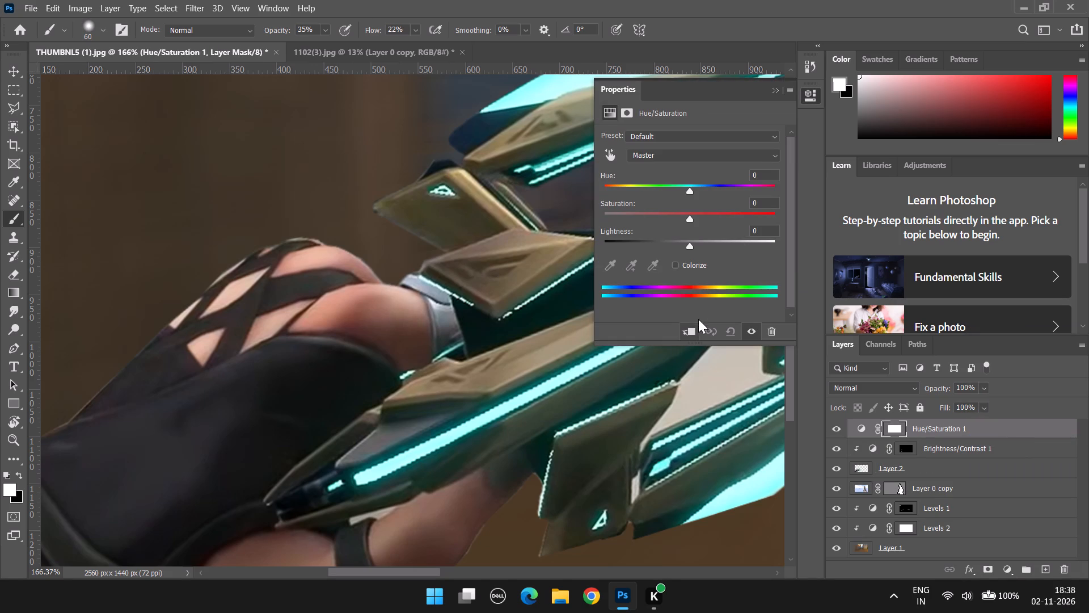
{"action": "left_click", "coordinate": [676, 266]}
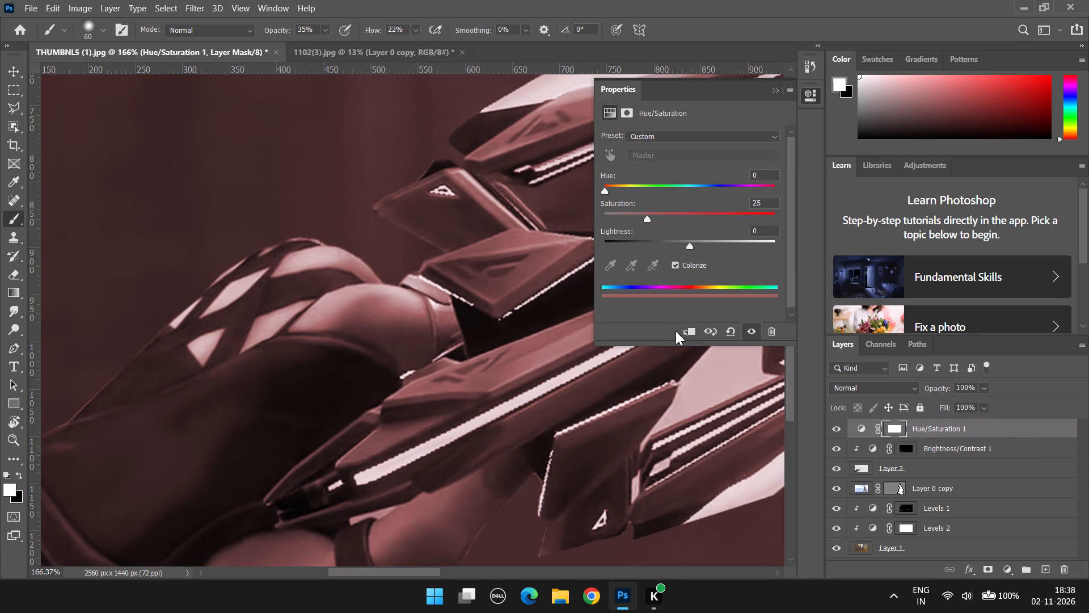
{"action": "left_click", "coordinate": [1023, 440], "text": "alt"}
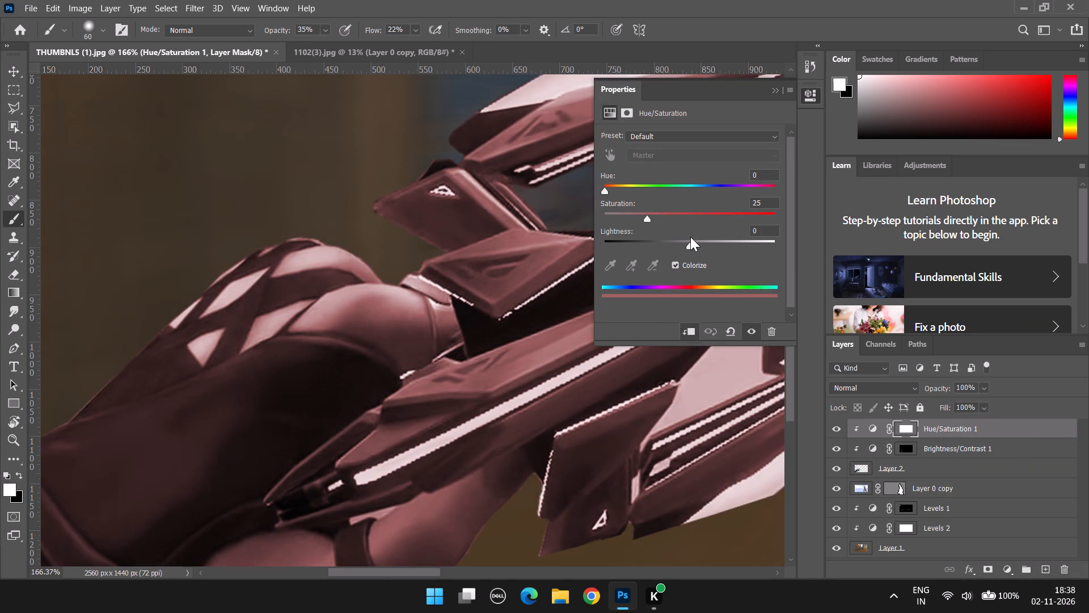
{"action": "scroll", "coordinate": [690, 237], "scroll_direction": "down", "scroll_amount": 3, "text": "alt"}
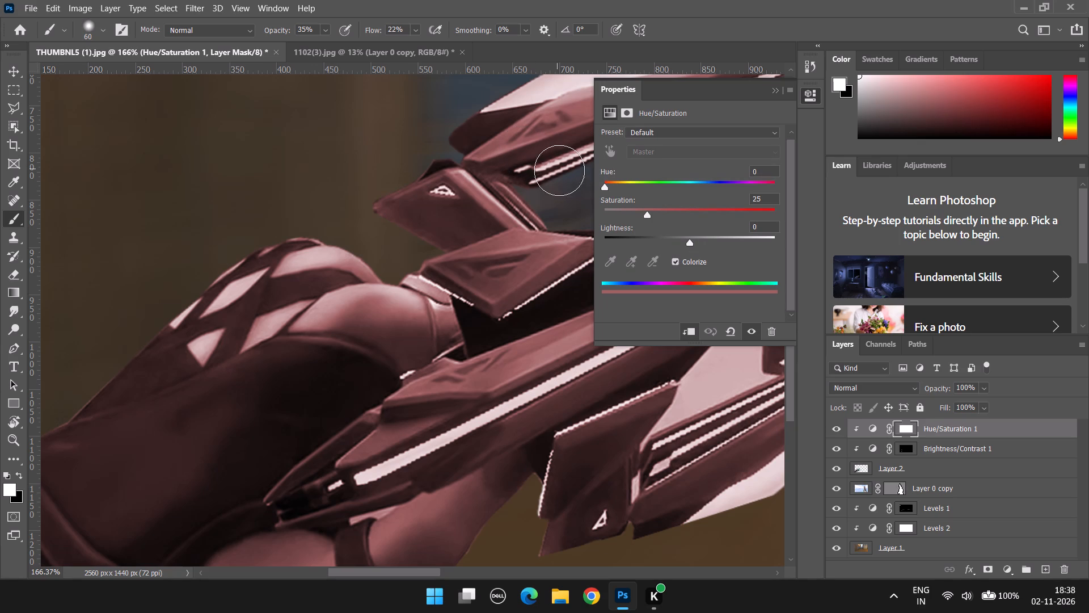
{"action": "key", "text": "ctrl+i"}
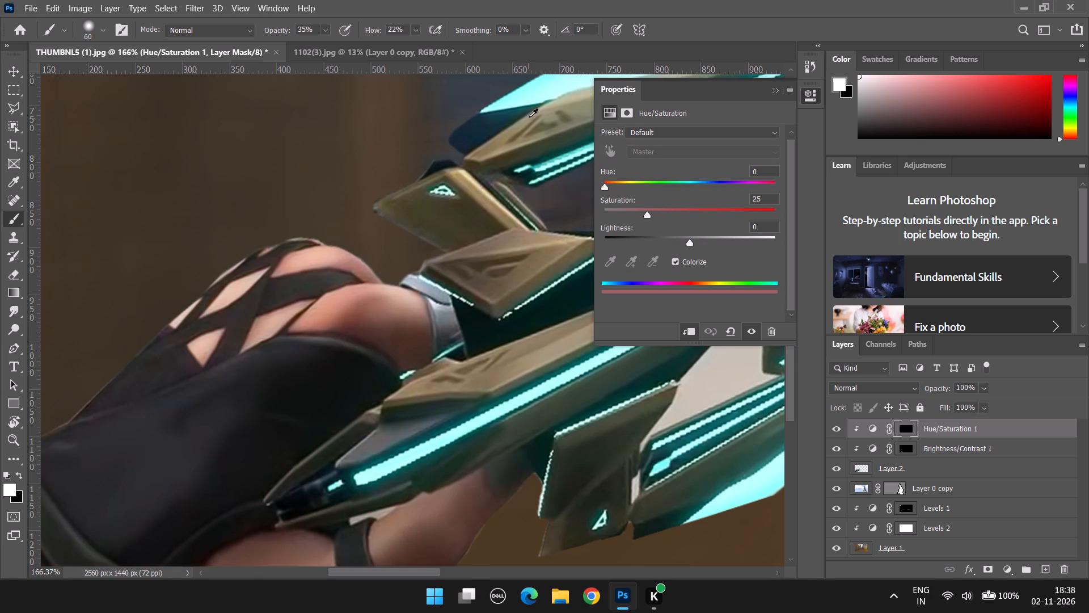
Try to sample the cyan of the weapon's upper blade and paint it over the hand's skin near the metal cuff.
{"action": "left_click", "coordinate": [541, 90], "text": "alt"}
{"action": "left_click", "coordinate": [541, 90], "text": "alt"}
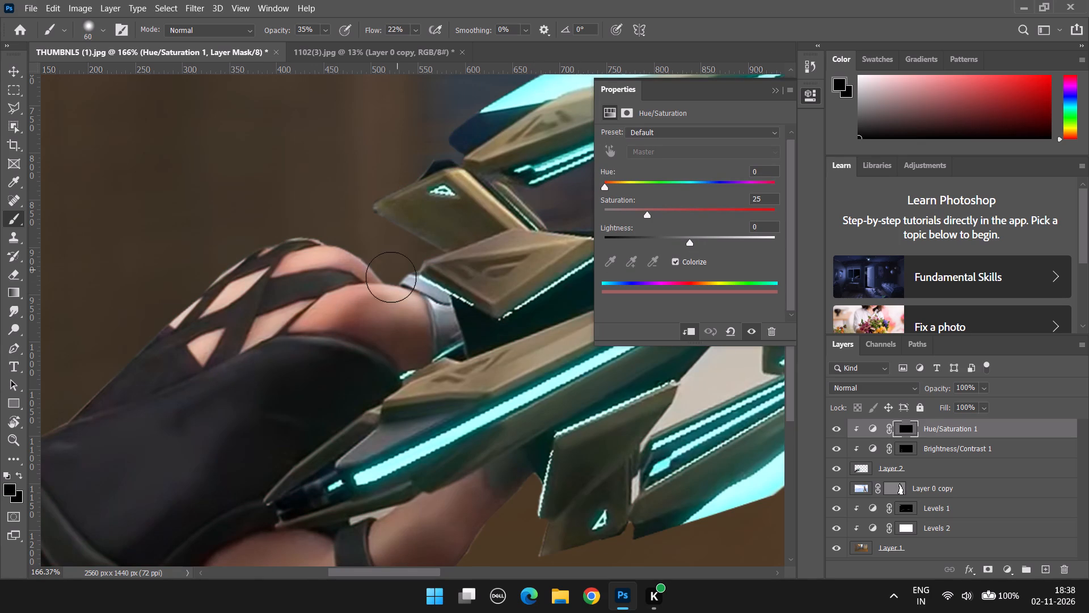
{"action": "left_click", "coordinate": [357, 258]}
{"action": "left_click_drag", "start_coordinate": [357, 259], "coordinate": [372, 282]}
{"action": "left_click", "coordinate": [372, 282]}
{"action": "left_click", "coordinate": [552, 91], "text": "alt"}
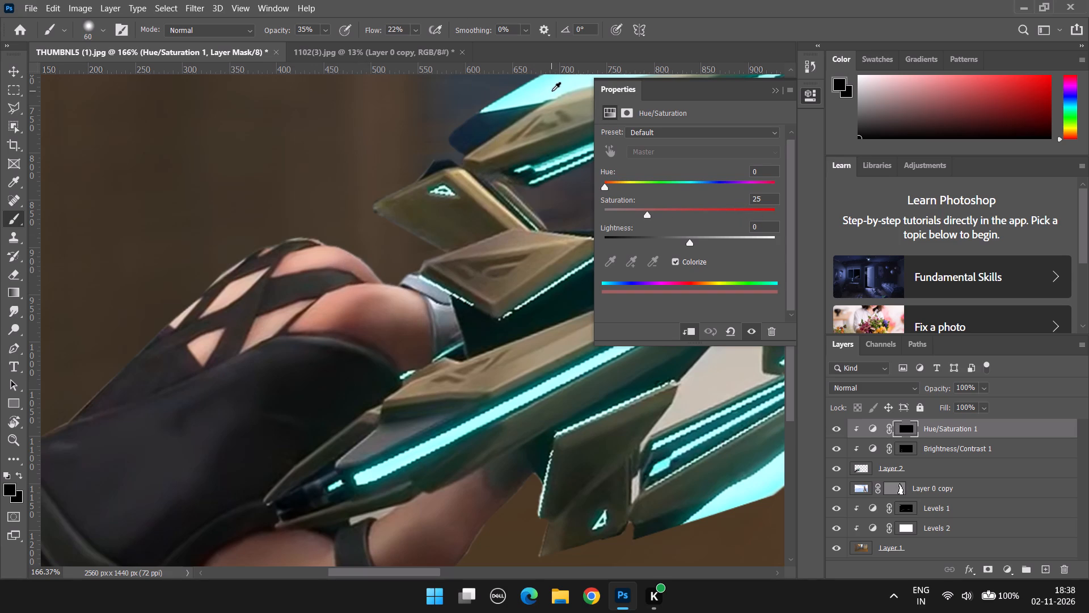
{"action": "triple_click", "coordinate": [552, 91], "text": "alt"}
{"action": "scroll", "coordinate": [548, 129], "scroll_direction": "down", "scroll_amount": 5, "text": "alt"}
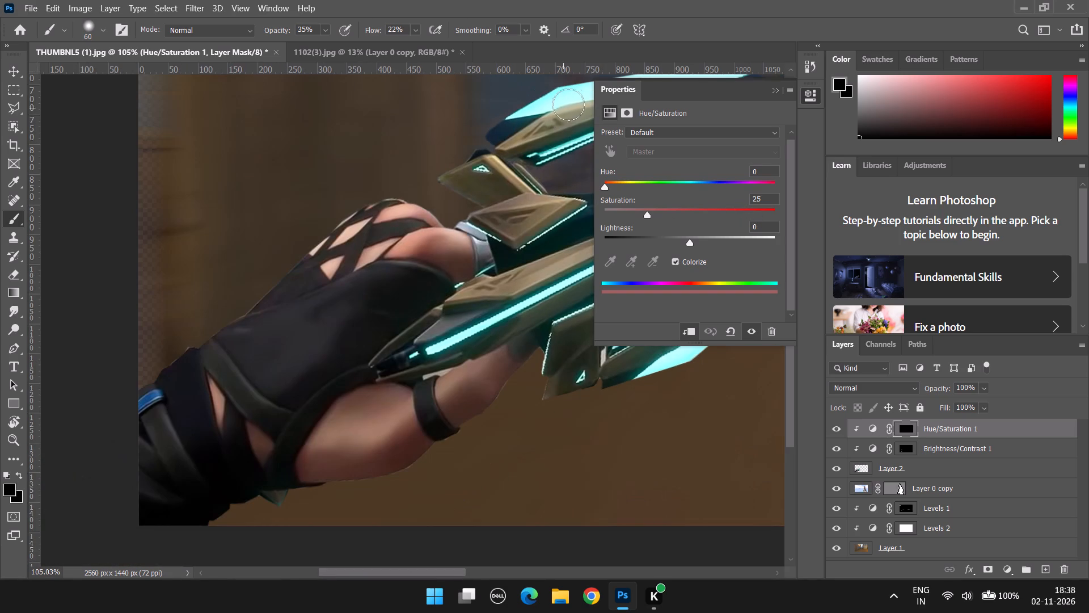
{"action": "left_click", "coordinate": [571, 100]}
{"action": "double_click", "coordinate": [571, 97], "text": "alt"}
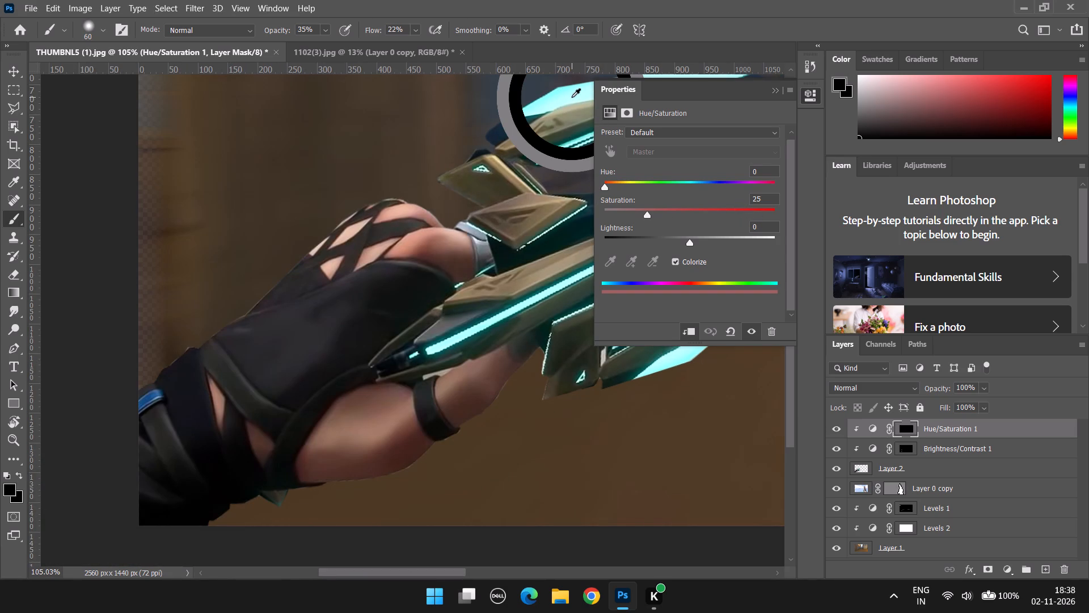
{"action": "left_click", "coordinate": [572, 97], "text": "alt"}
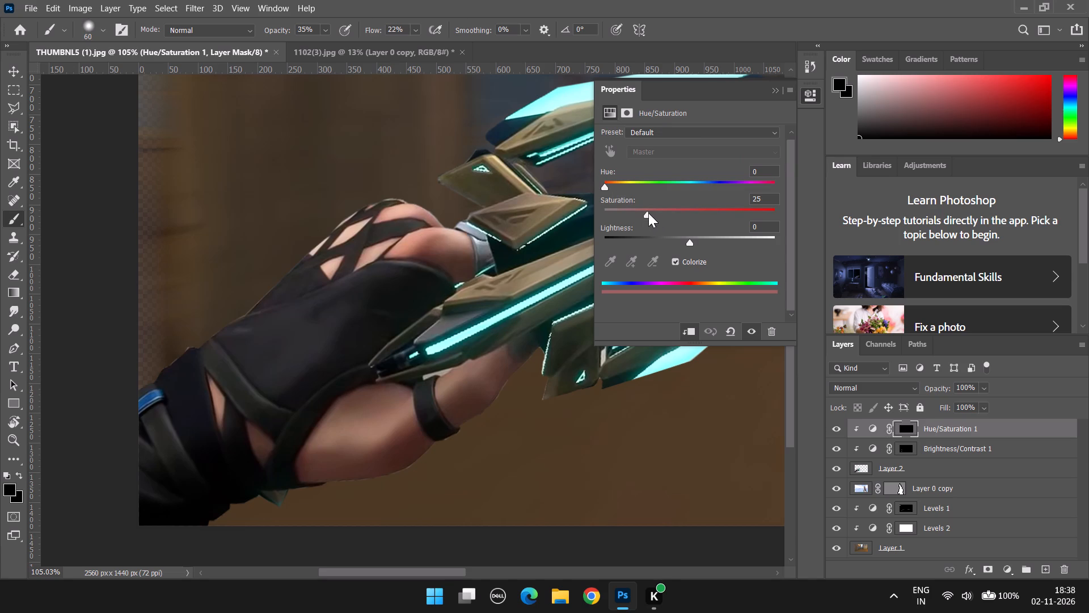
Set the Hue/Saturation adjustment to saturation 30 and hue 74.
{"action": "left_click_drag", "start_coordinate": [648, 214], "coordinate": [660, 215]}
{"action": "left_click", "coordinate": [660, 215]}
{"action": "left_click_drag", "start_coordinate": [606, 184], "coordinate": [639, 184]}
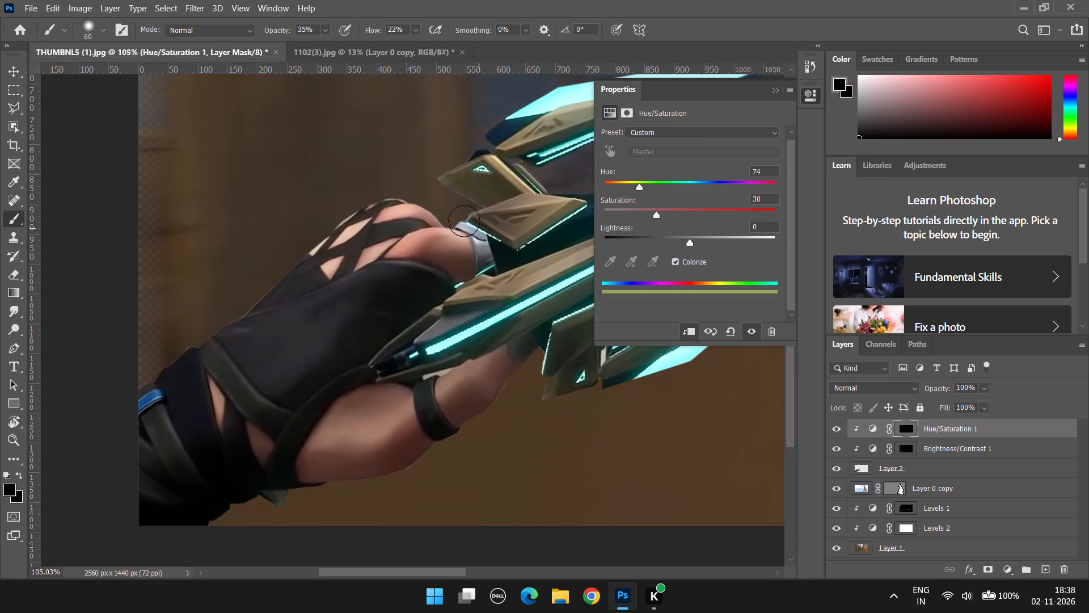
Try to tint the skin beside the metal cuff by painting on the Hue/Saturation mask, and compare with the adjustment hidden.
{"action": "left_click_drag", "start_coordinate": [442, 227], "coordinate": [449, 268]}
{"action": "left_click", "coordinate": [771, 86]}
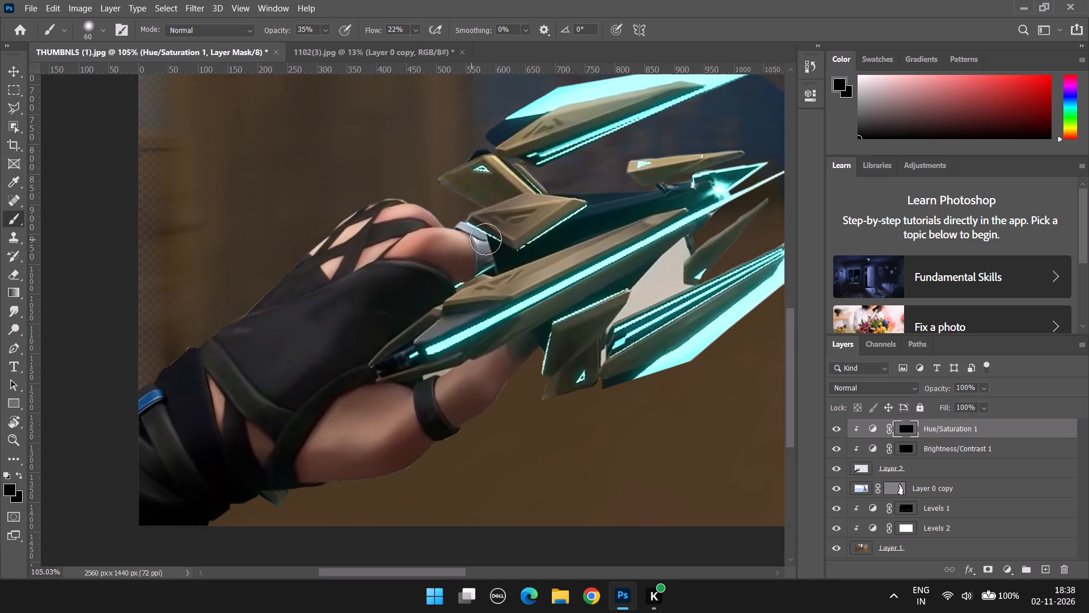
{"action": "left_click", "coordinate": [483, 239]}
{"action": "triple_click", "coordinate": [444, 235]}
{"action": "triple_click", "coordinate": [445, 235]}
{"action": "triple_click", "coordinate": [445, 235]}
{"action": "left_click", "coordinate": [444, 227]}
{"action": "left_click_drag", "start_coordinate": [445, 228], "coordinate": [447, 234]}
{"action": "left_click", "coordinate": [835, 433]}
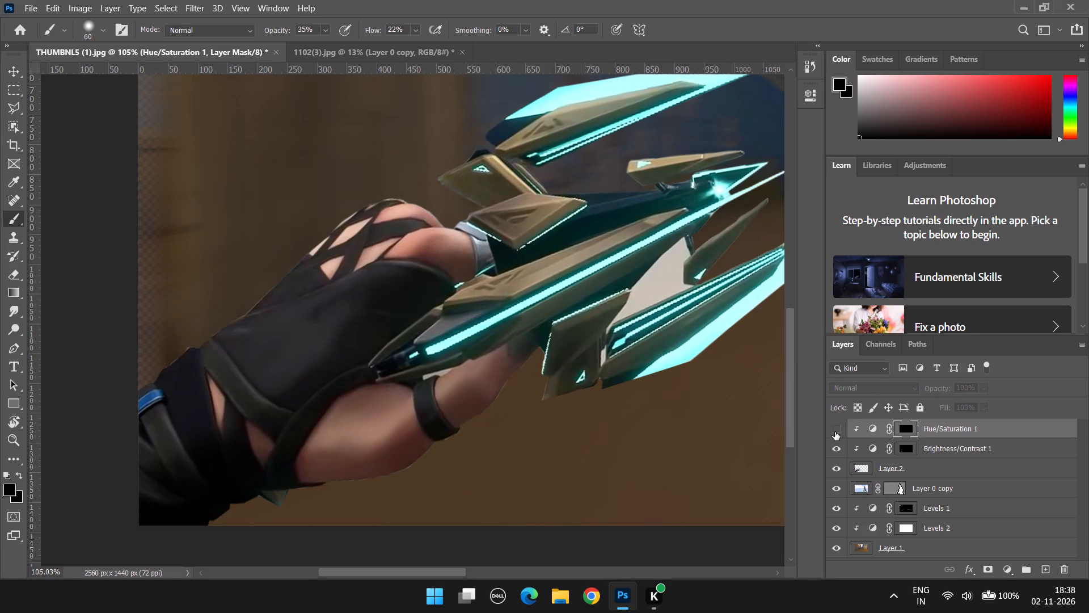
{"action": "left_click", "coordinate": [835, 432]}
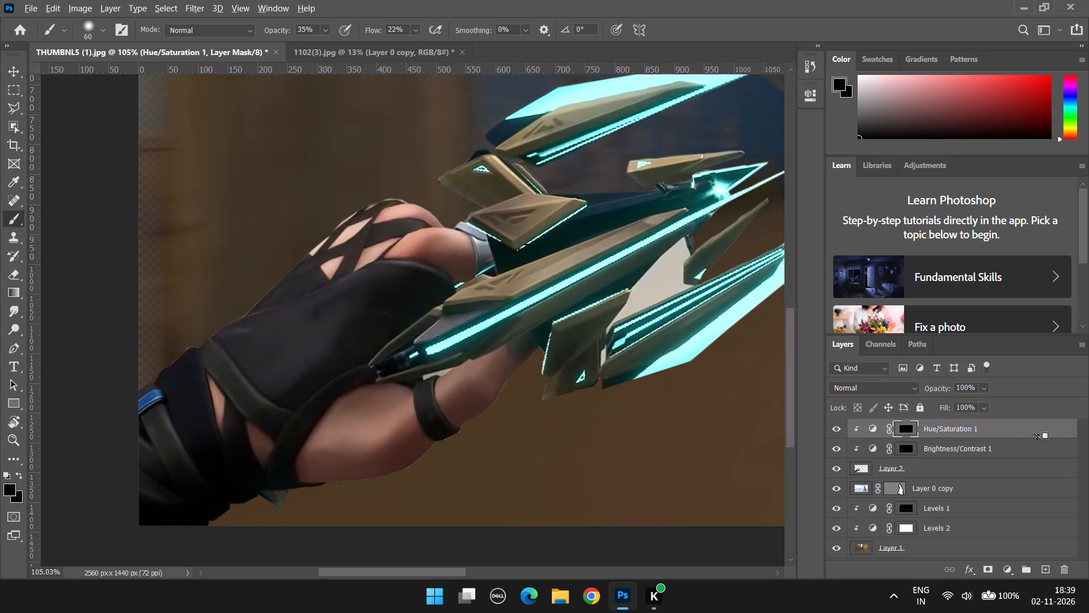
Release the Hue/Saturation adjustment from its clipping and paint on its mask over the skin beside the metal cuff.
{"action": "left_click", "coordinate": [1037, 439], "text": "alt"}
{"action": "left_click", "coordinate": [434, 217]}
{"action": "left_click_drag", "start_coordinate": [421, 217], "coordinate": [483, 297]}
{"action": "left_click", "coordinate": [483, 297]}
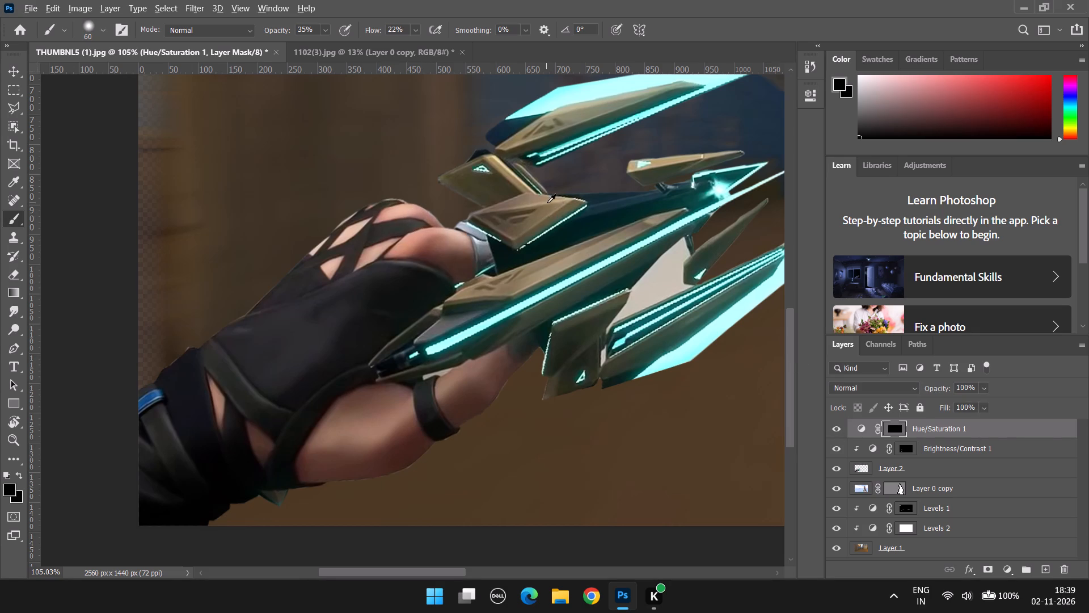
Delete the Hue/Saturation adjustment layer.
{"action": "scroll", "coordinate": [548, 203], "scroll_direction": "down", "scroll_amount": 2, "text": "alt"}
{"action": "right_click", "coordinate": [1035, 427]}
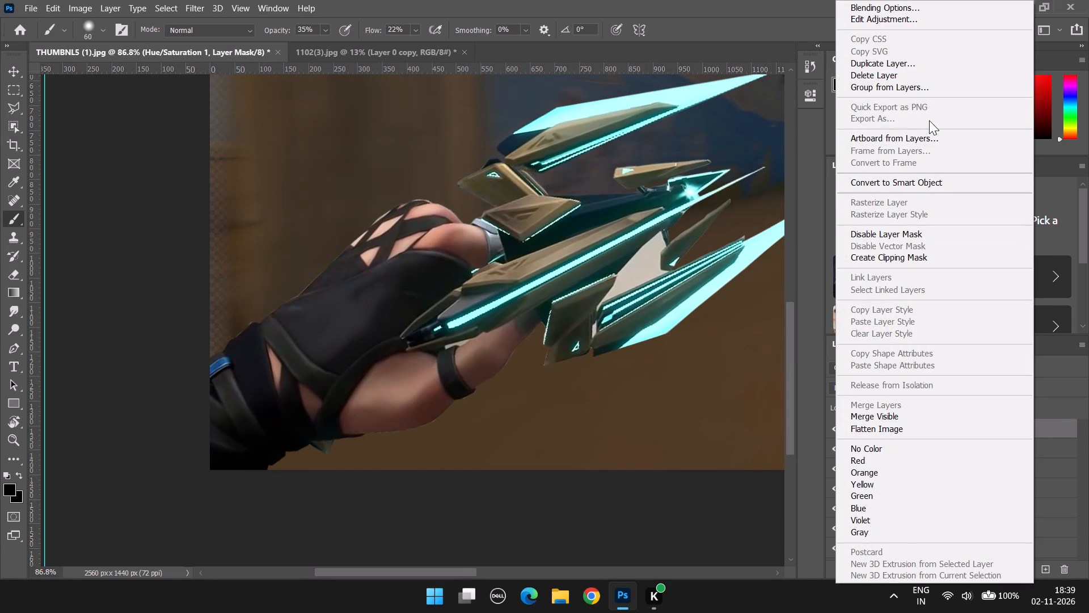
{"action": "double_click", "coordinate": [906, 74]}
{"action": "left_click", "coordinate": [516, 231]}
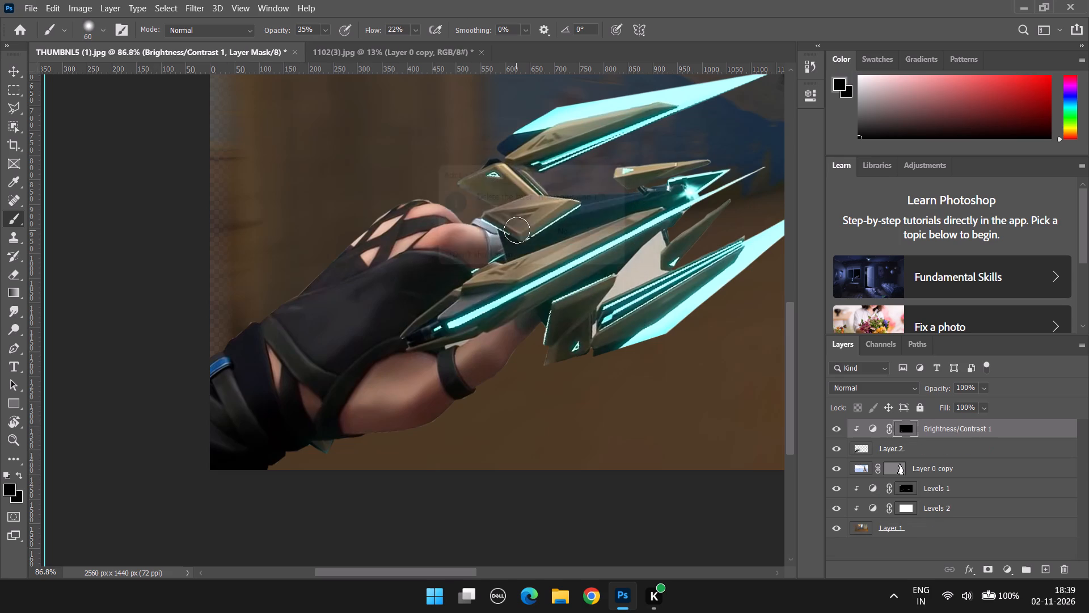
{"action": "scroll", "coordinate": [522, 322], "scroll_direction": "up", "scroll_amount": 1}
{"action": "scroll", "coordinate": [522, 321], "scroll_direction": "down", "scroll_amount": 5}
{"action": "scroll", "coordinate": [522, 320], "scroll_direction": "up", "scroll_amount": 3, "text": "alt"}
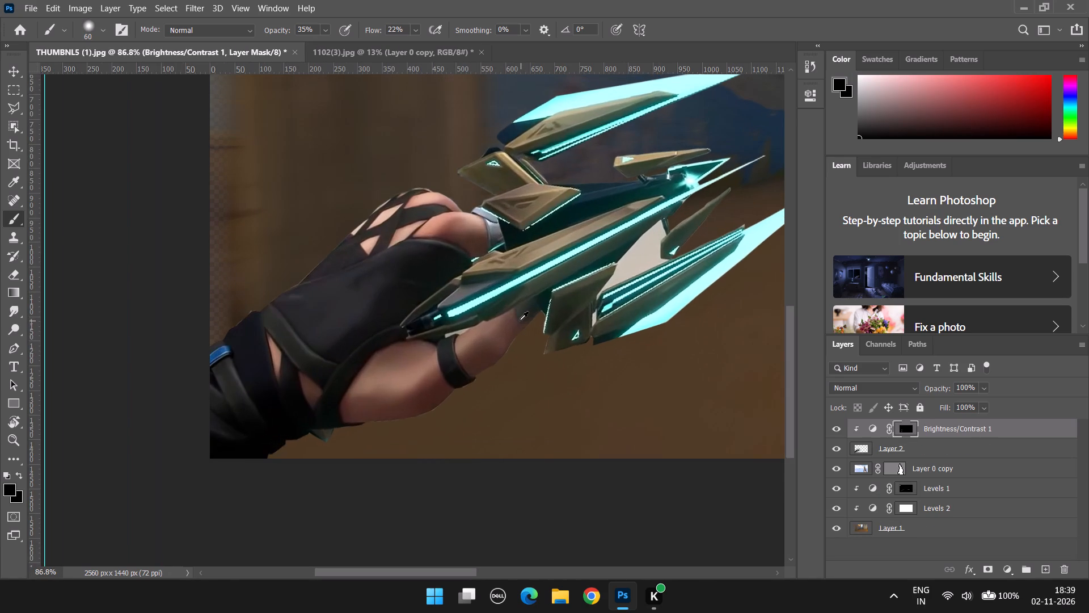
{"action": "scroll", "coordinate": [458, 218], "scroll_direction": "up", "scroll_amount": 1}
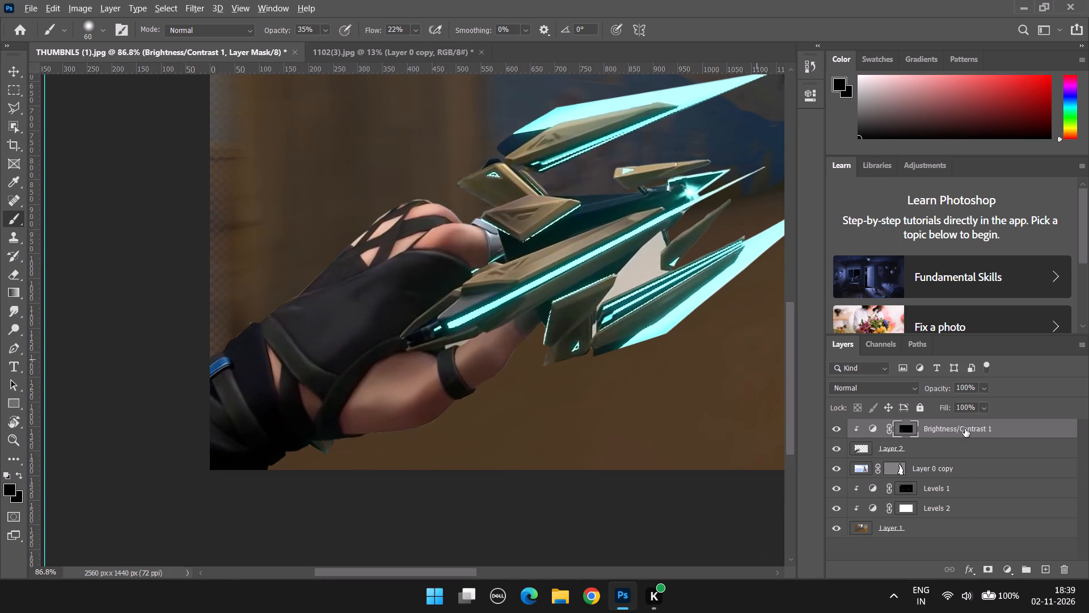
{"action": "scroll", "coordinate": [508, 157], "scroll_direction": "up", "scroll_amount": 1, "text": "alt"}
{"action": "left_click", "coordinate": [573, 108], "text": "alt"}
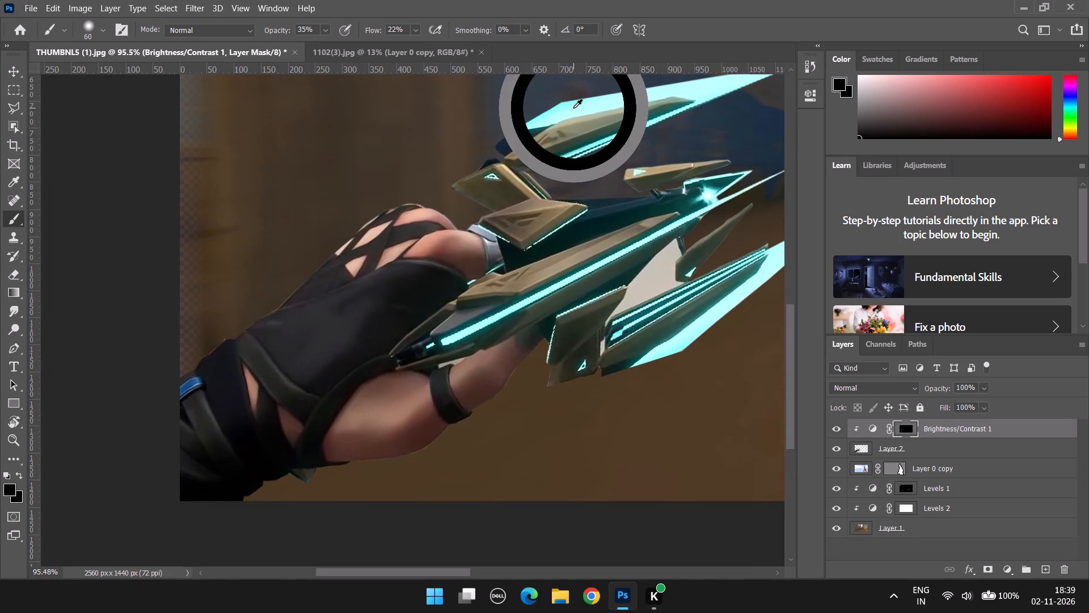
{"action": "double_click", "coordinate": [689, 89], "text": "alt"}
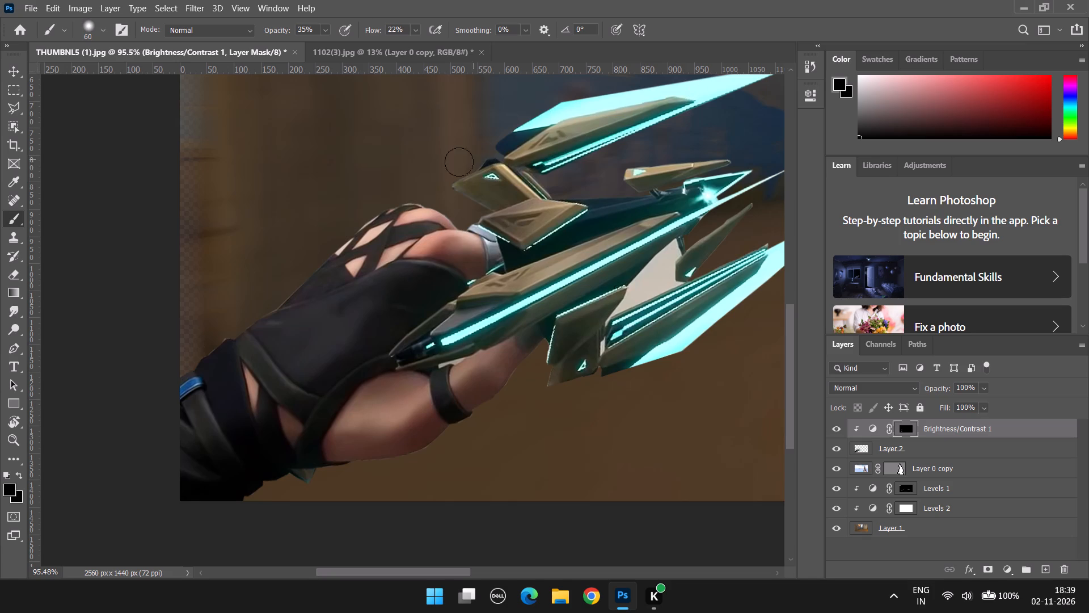
Brush black on the Brightness/Contrast 1 mask over the strapped skin on the back of the hand.
{"action": "key", "text": "b"}
{"action": "scroll", "coordinate": [411, 228], "scroll_direction": "up", "scroll_amount": 8, "text": "alt"}
{"action": "left_click_drag", "start_coordinate": [441, 177], "coordinate": [495, 213]}
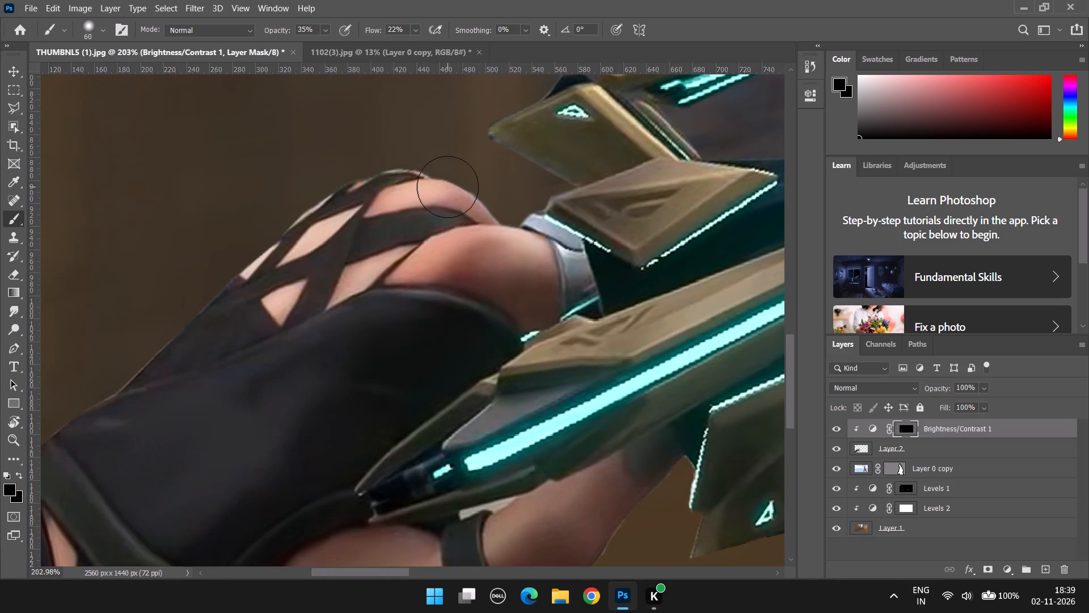
{"action": "left_click_drag", "start_coordinate": [448, 187], "coordinate": [490, 216]}
{"action": "left_click_drag", "start_coordinate": [450, 182], "coordinate": [480, 216]}
{"action": "scroll", "coordinate": [478, 210], "scroll_direction": "down", "scroll_amount": 2, "text": "alt"}
{"action": "scroll", "coordinate": [499, 207], "scroll_direction": "up", "scroll_amount": 4, "text": "alt"}
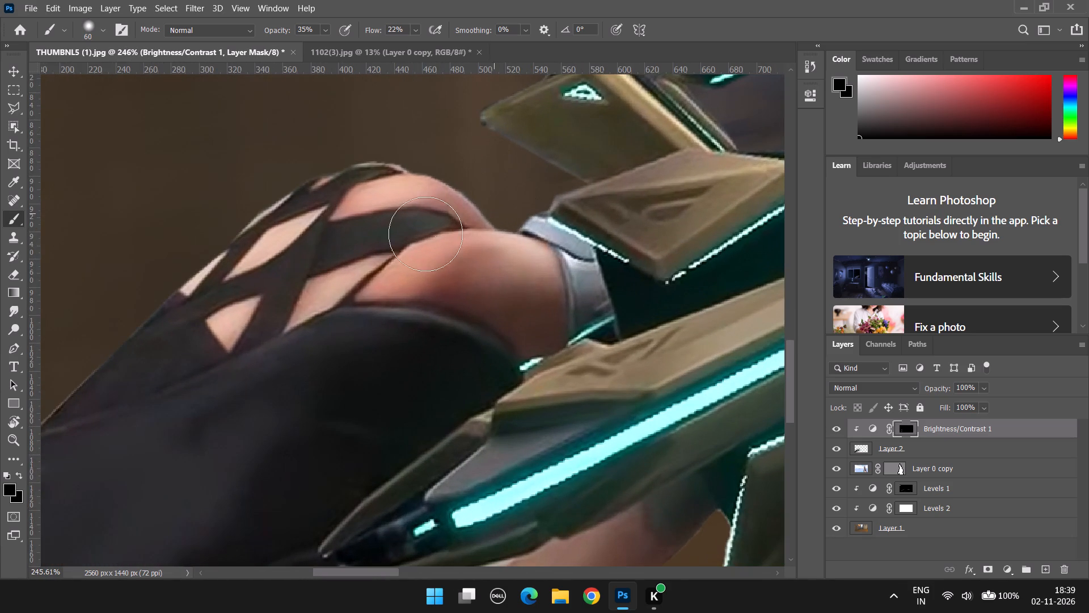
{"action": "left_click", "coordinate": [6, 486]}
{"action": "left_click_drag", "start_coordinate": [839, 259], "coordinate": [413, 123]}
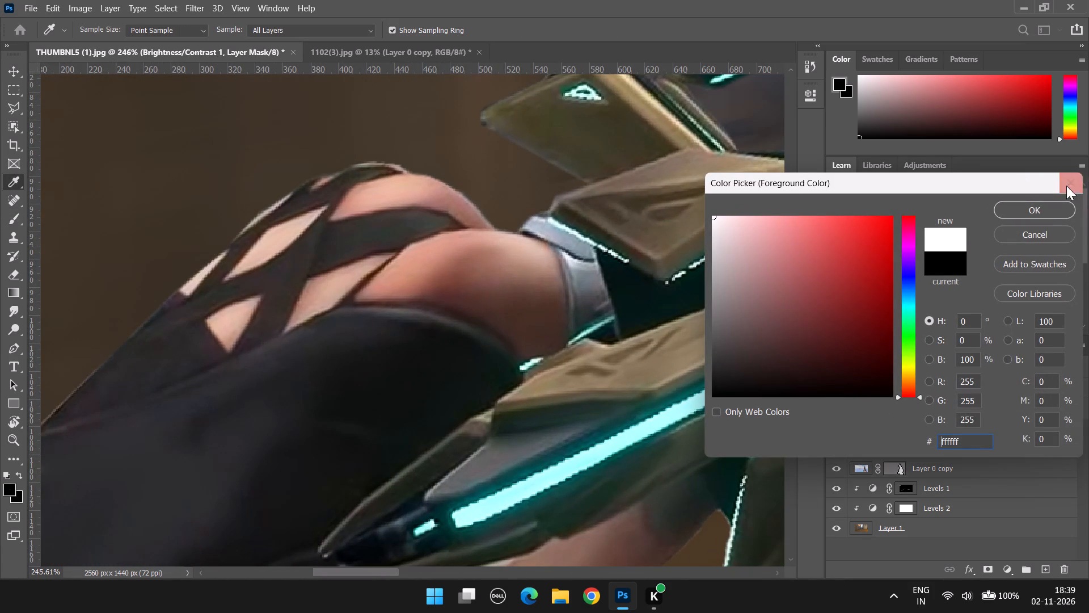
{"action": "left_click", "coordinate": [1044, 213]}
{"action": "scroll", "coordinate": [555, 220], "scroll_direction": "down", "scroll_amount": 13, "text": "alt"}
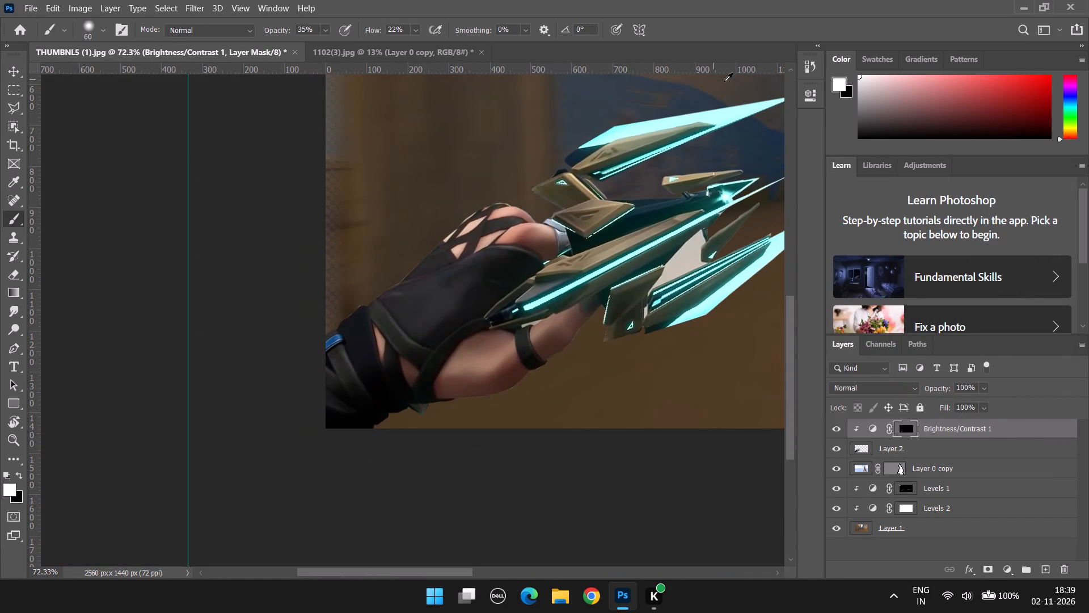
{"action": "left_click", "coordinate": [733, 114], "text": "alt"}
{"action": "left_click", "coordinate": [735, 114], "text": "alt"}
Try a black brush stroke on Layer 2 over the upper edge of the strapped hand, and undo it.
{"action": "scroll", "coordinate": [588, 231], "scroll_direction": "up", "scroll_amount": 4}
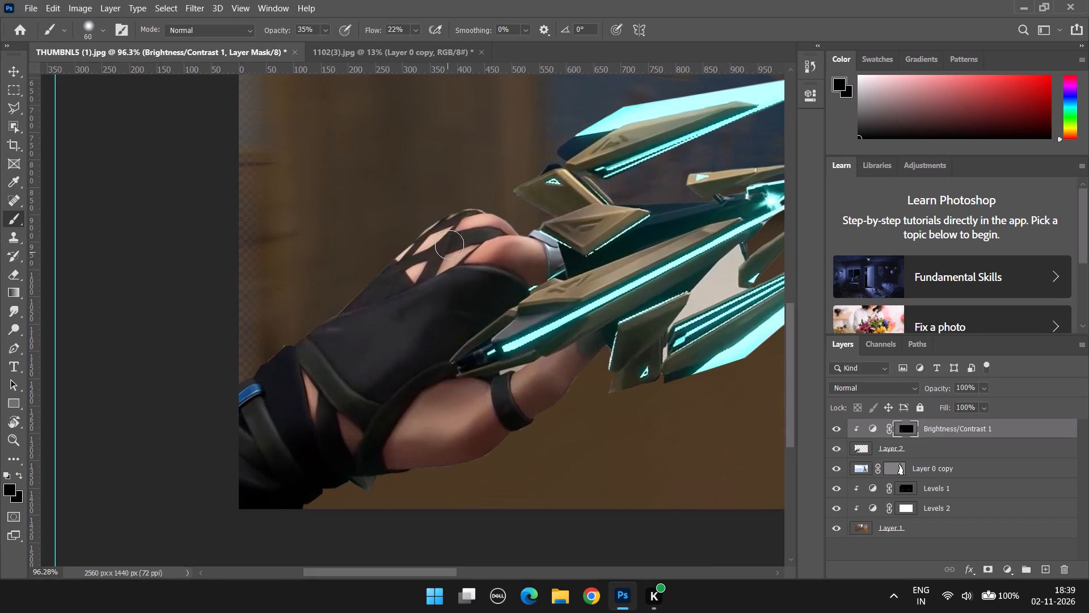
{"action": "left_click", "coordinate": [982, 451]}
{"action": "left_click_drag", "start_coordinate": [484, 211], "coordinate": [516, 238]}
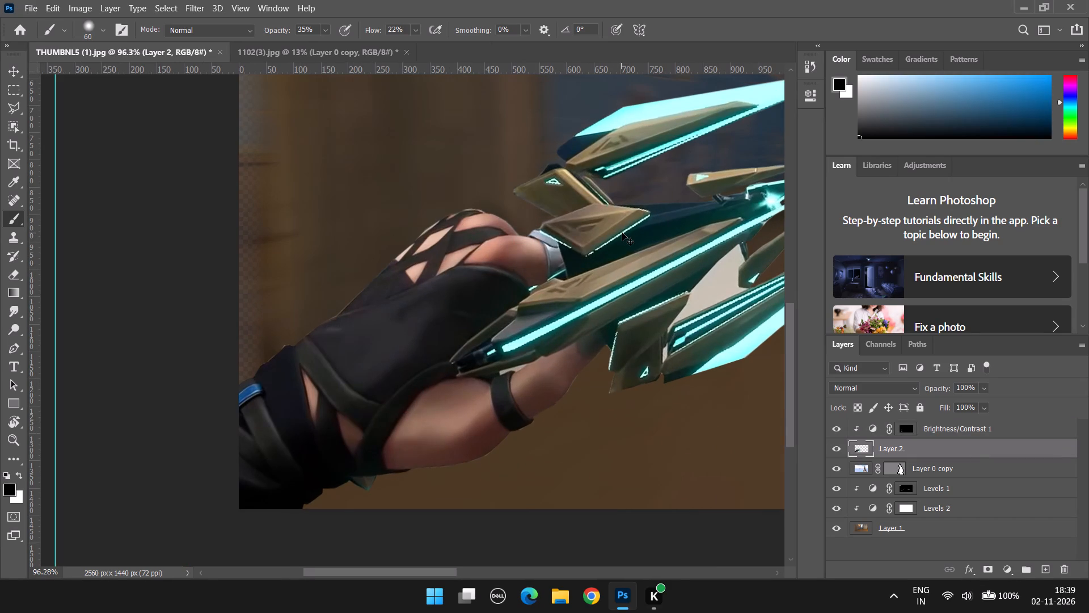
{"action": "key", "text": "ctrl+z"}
Shade the skin beside the metal cuff, along the glove edge, with soft black brush strokes on Layer 2.
{"action": "scroll", "coordinate": [615, 233], "scroll_direction": "up", "scroll_amount": 1, "text": "alt"}
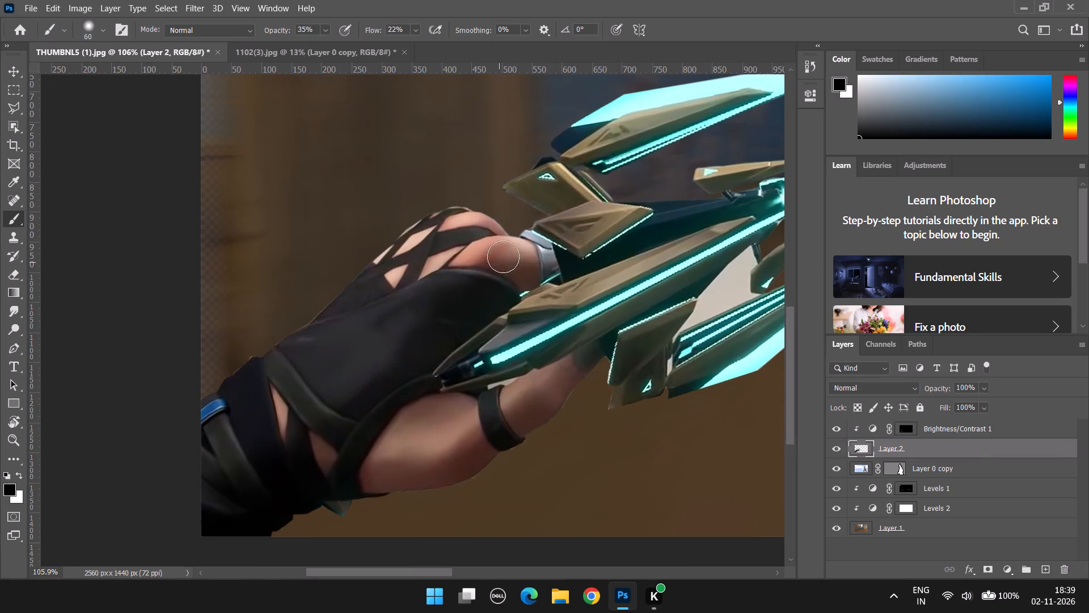
{"action": "scroll", "coordinate": [513, 251], "scroll_direction": "up", "scroll_amount": 9, "text": "alt"}
{"action": "left_click", "coordinate": [516, 255]}
{"action": "left_click_drag", "start_coordinate": [457, 289], "coordinate": [469, 284]}
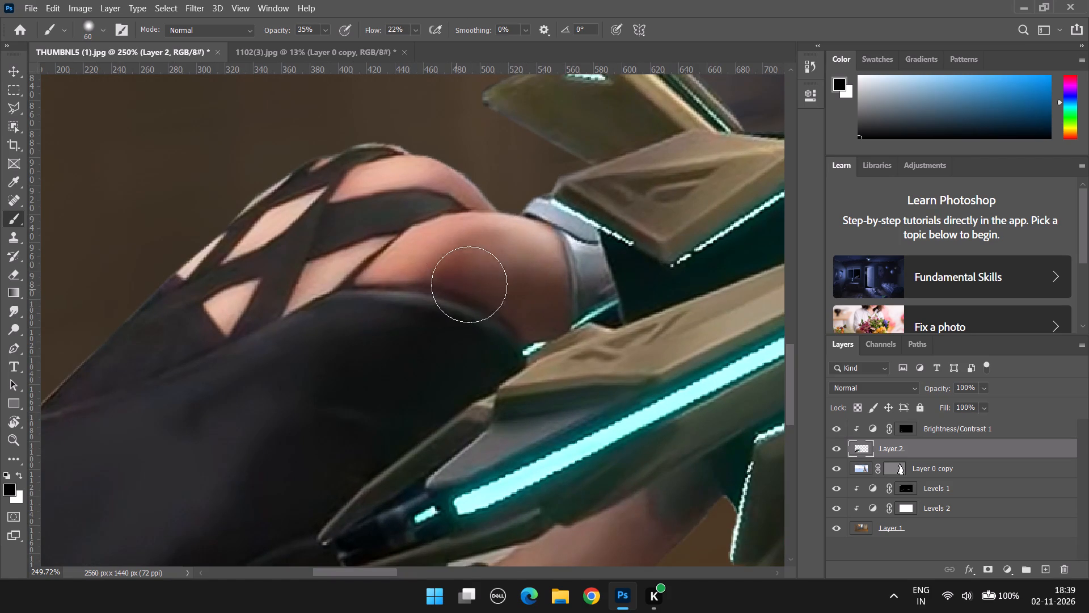
{"action": "left_click_drag", "start_coordinate": [469, 284], "coordinate": [525, 308]}
{"action": "left_click_drag", "start_coordinate": [490, 285], "coordinate": [540, 337]}
{"action": "key", "text": "ctrl+z"}
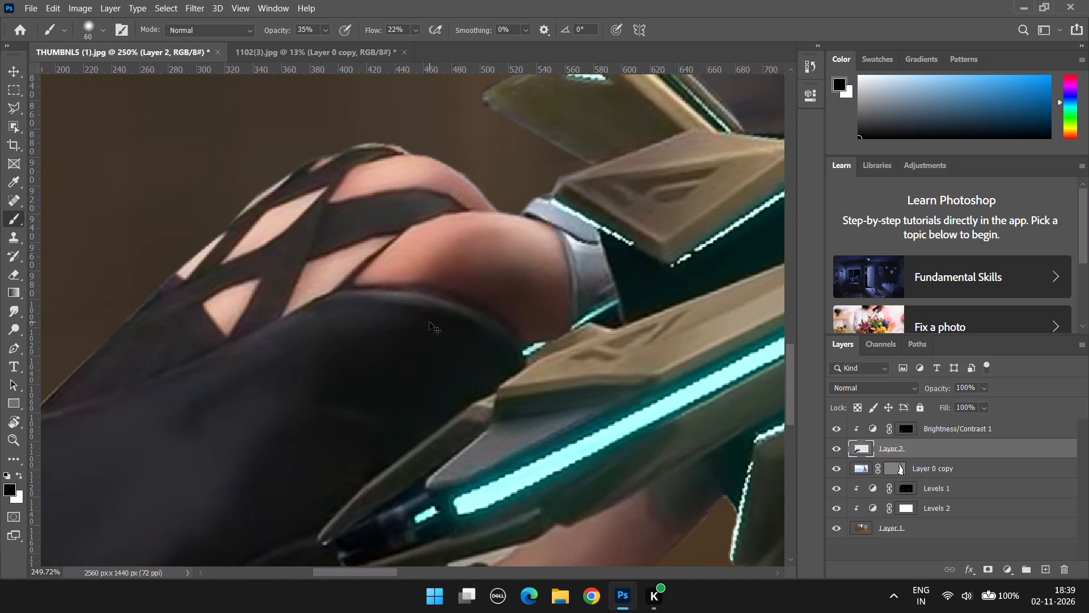
{"action": "left_click_drag", "start_coordinate": [459, 282], "coordinate": [526, 334]}
{"action": "scroll", "coordinate": [300, 296], "scroll_direction": "down", "scroll_amount": 1}
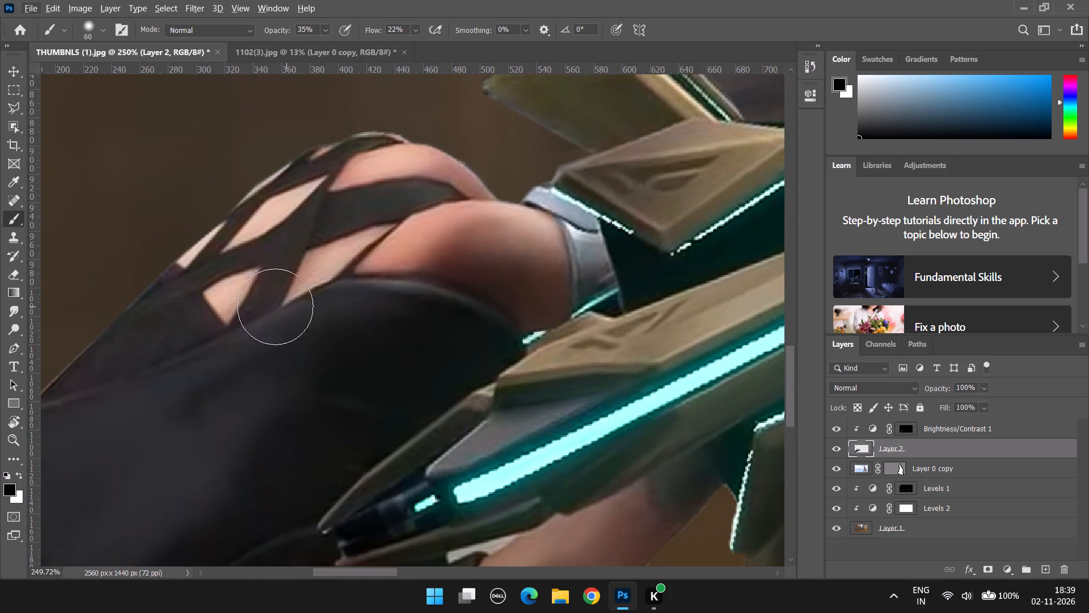
Shade the forearm's upper edge, from the glove strap towards the wristband, with an 80-pixel black brush on Layer 2.
{"action": "scroll", "coordinate": [265, 308], "scroll_direction": "down", "scroll_amount": 19}
{"action": "scroll", "coordinate": [239, 384], "scroll_direction": "up", "scroll_amount": 4, "text": "alt"}
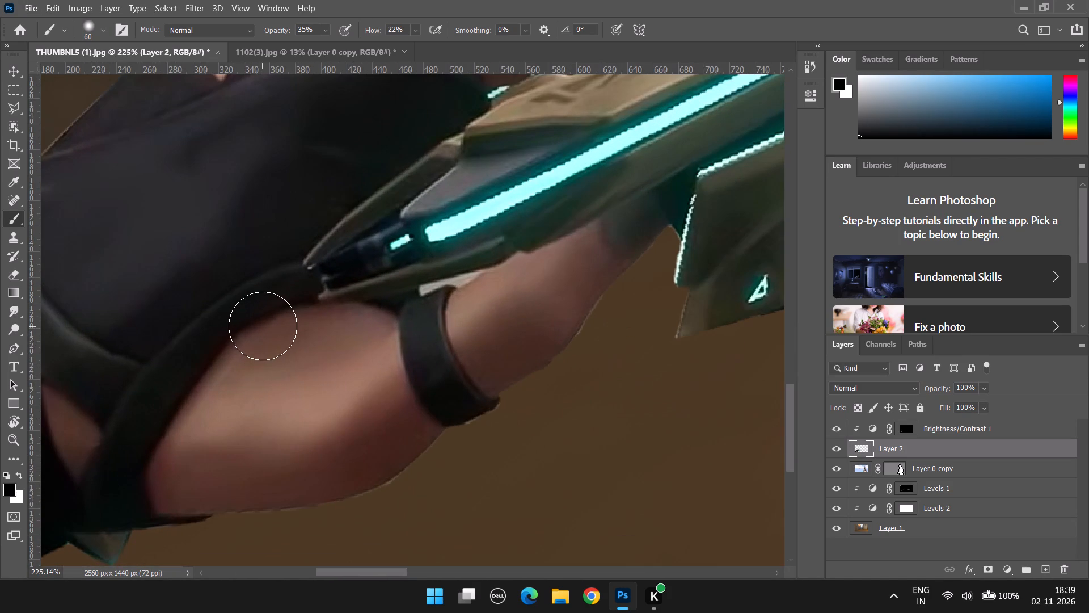
{"action": "type", "text": "]]"}
{"action": "left_click_drag", "start_coordinate": [264, 321], "coordinate": [334, 300]}
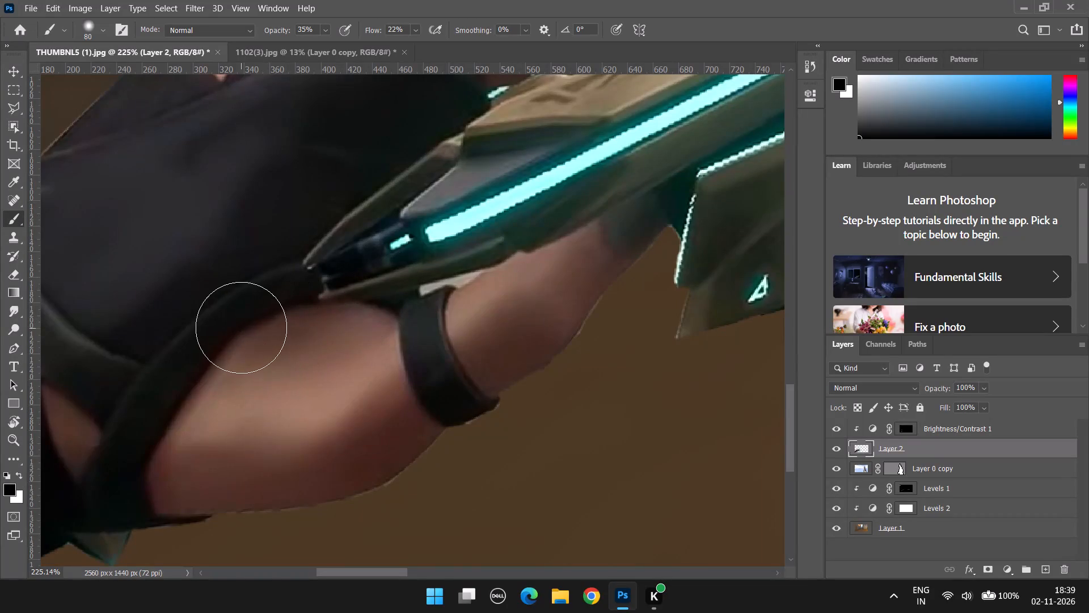
{"action": "left_click_drag", "start_coordinate": [241, 328], "coordinate": [447, 279]}
{"action": "scroll", "coordinate": [428, 318], "scroll_direction": "down", "scroll_amount": 3}
{"action": "key", "text": "ctrl+z"}
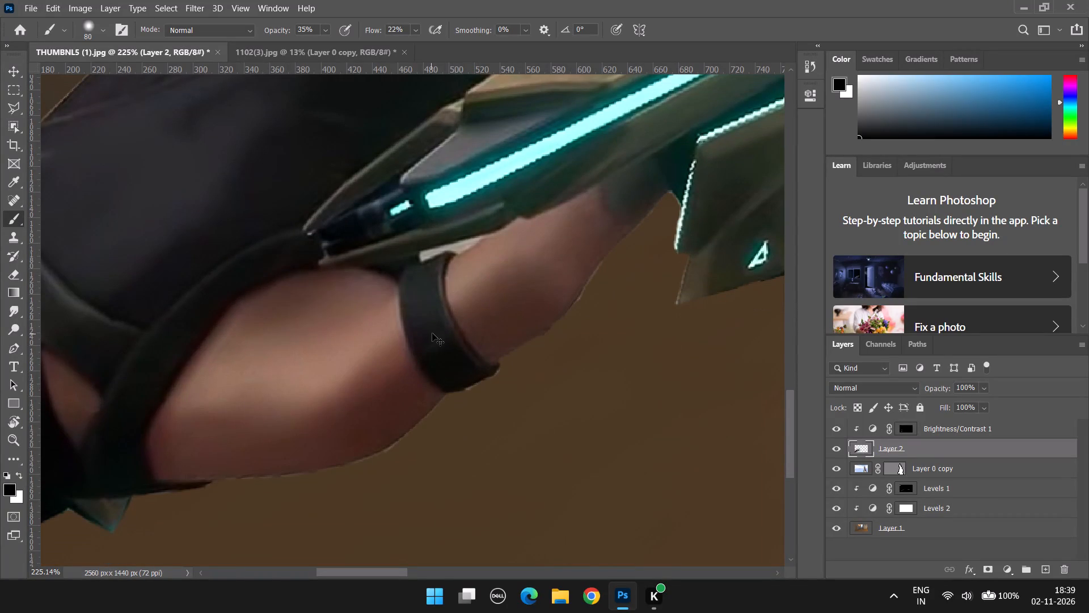
{"action": "key", "text": "ctrl+z"}
{"action": "left_click_drag", "start_coordinate": [215, 296], "coordinate": [467, 236]}
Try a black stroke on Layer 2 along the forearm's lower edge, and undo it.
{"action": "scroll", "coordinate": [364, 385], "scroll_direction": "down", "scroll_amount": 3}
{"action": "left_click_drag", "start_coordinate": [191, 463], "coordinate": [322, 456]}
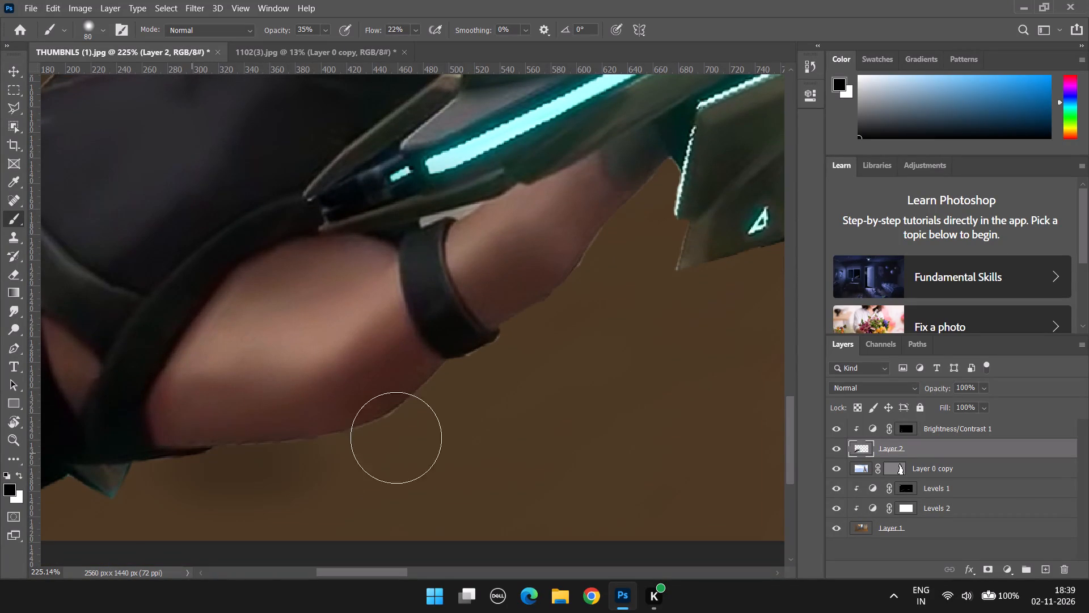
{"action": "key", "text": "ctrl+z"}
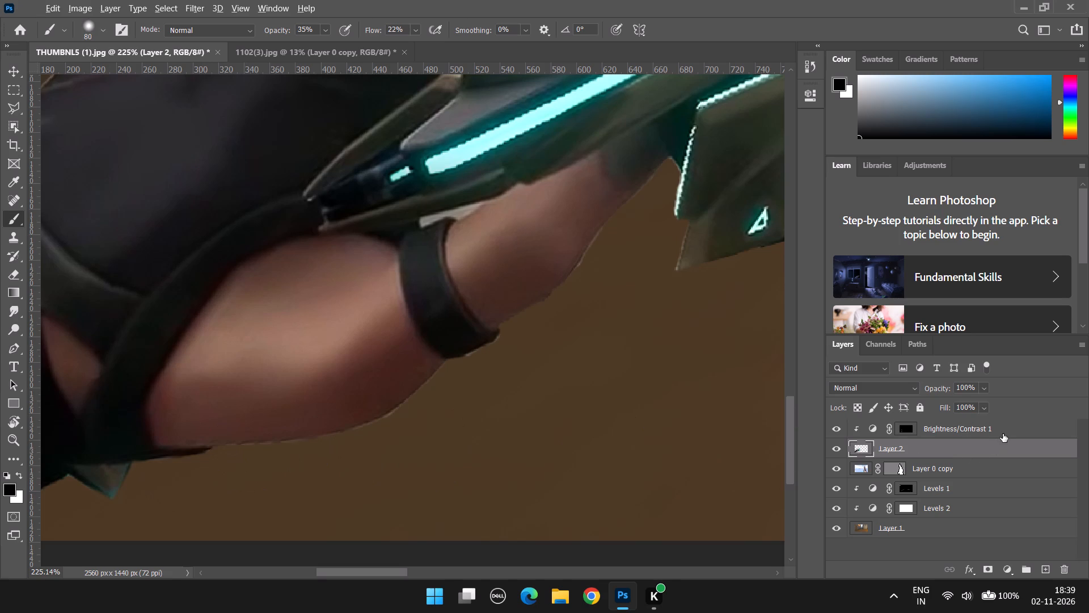
Paint black on the Brightness/Contrast 1 mask along the forearm's underside, up to the wristband.
{"action": "left_click", "coordinate": [1003, 434]}
{"action": "left_click_drag", "start_coordinate": [168, 458], "coordinate": [337, 445]}
{"action": "left_click_drag", "start_coordinate": [341, 444], "coordinate": [365, 438]}
{"action": "left_click_drag", "start_coordinate": [211, 435], "coordinate": [381, 406]}
{"action": "left_click_drag", "start_coordinate": [404, 397], "coordinate": [424, 387]}
{"action": "left_click", "coordinate": [426, 386]}
{"action": "left_click_drag", "start_coordinate": [425, 384], "coordinate": [391, 403]}
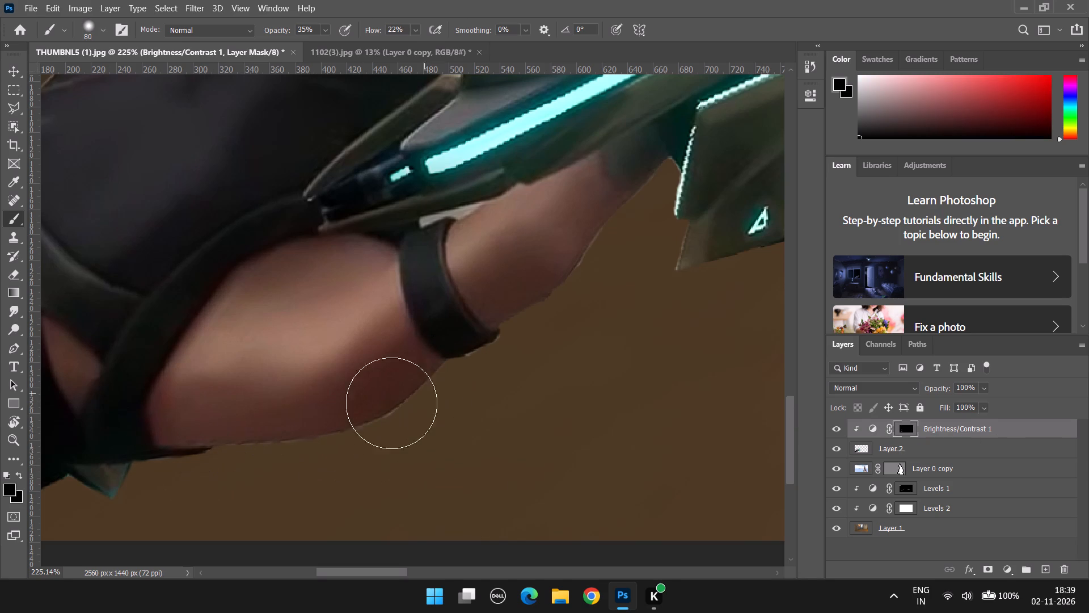
{"action": "left_click_drag", "start_coordinate": [391, 403], "coordinate": [305, 441]}
{"action": "key", "text": "e"}
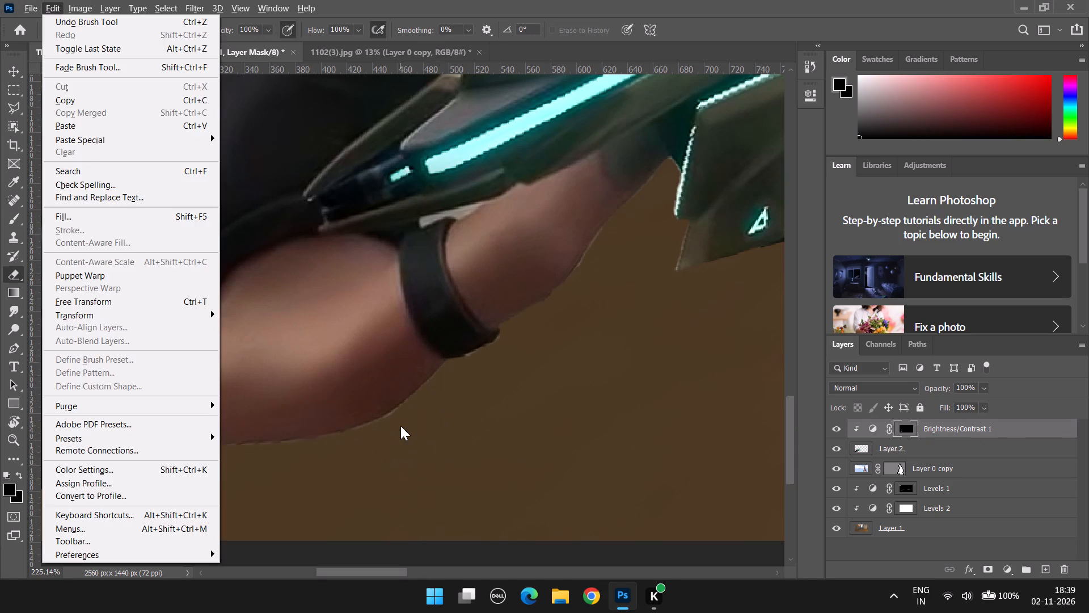
{"action": "left_click", "coordinate": [400, 426]}
Examine the arm and gun across the whole composition, and compare with the gun layer, Layer 0 copy, hidden.
{"action": "scroll", "coordinate": [407, 420], "scroll_direction": "down", "scroll_amount": 18, "text": "alt"}
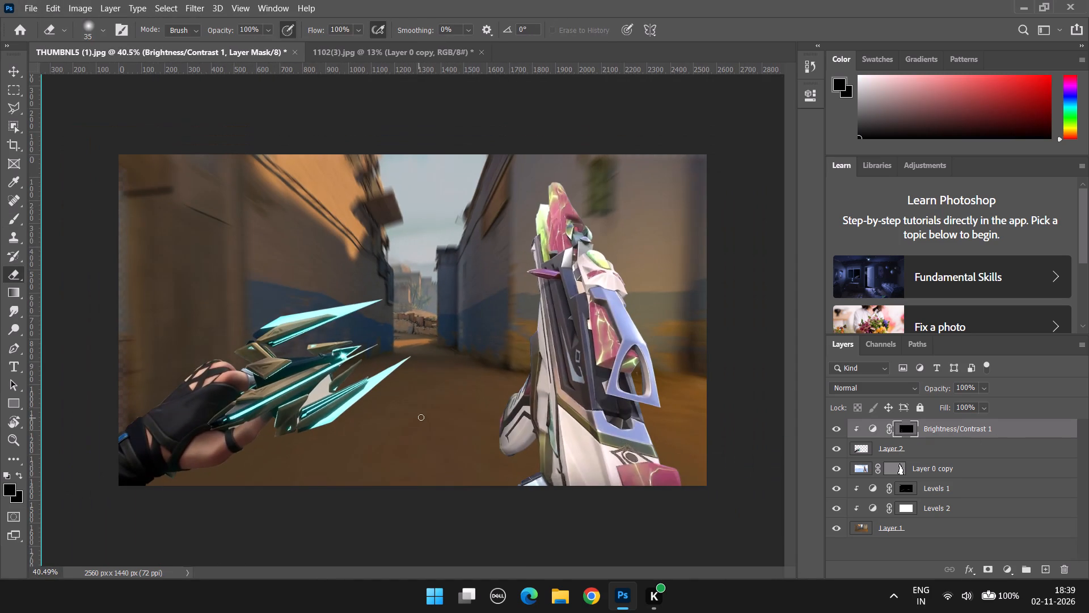
{"action": "scroll", "coordinate": [230, 417], "scroll_direction": "up", "scroll_amount": 2, "text": "alt"}
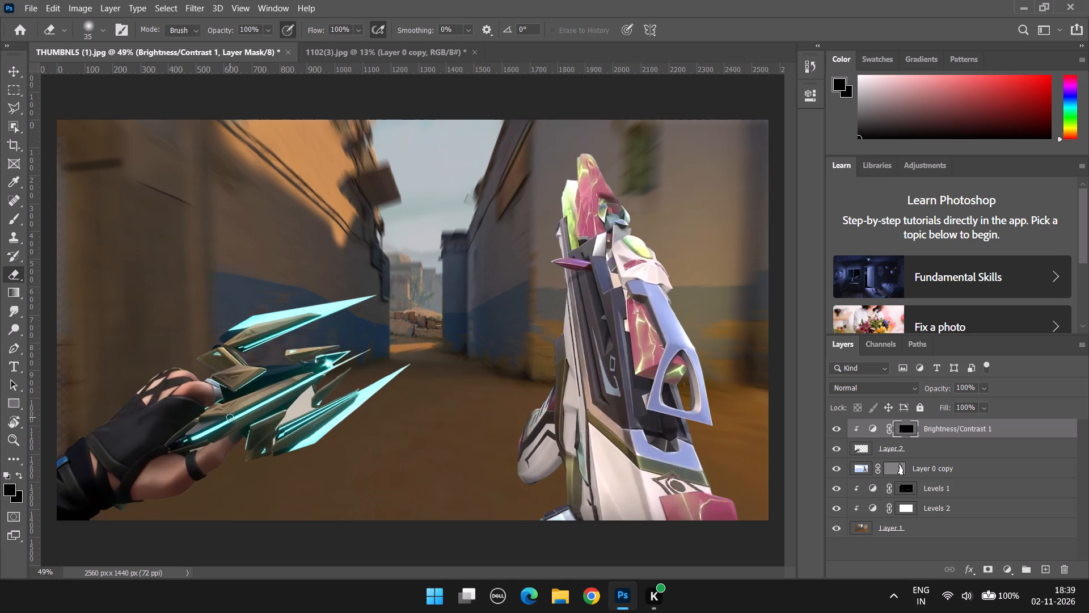
{"action": "scroll", "coordinate": [232, 412], "scroll_direction": "up", "scroll_amount": 4, "text": "alt"}
{"action": "scroll", "coordinate": [310, 366], "scroll_direction": "down", "scroll_amount": 2, "text": "alt"}
{"action": "scroll", "coordinate": [824, 381], "scroll_direction": "down", "scroll_amount": 3}
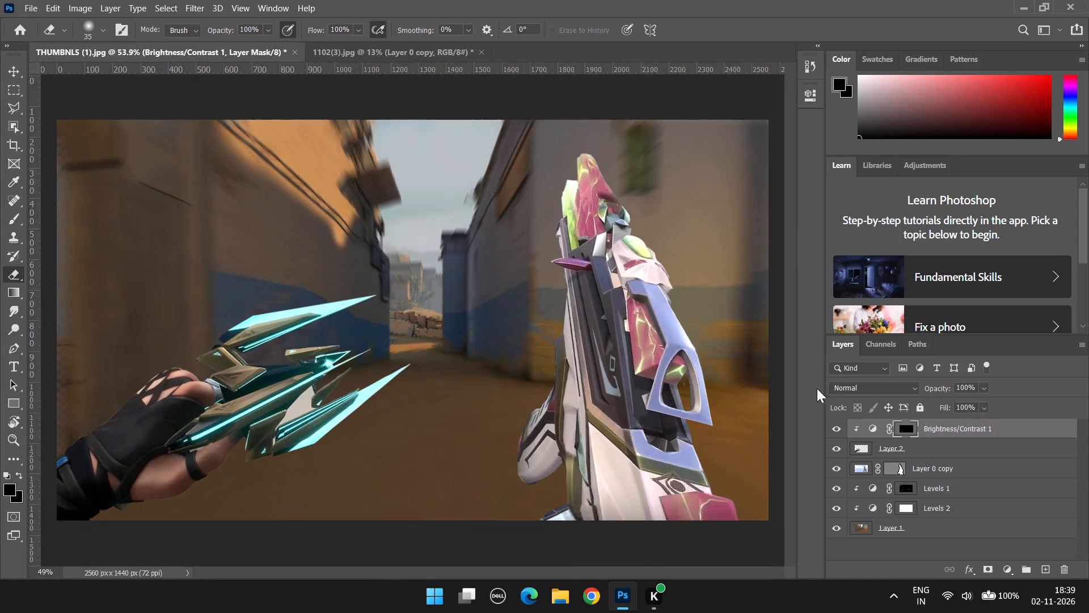
{"action": "scroll", "coordinate": [677, 406], "scroll_direction": "down", "scroll_amount": 2, "text": "alt"}
{"action": "scroll", "coordinate": [527, 468], "scroll_direction": "up", "scroll_amount": 4, "text": "alt"}
{"action": "scroll", "coordinate": [915, 444], "scroll_direction": "down", "scroll_amount": 2, "text": "alt"}
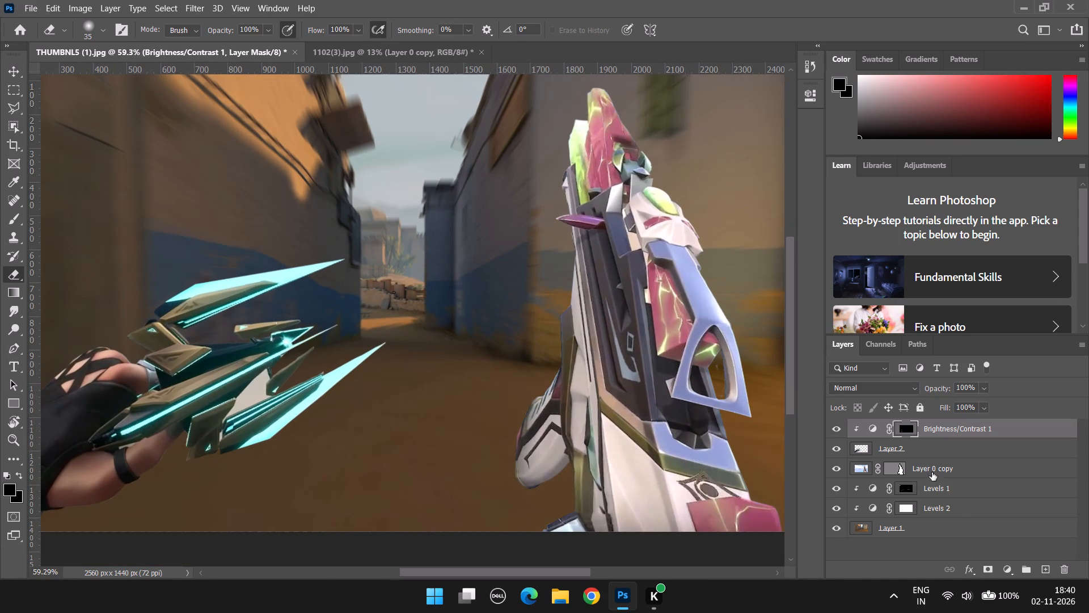
{"action": "double_click", "coordinate": [836, 475]}
Add a new empty layer and place it directly beneath the gun layer, Layer 0 copy.
{"action": "left_click", "coordinate": [985, 471]}
{"action": "scroll", "coordinate": [986, 472], "scroll_direction": "down", "scroll_amount": 5}
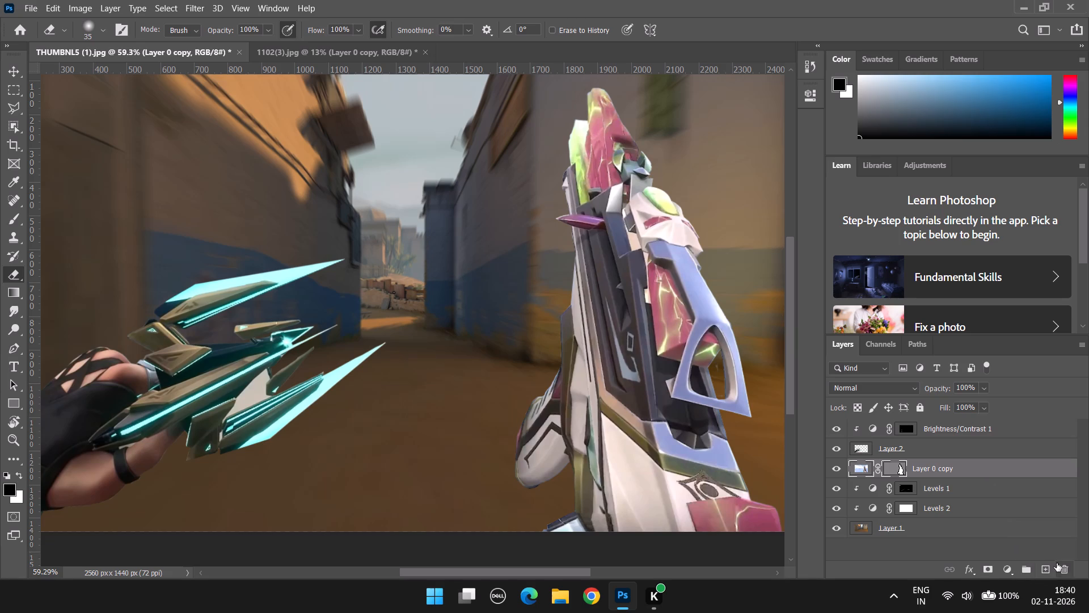
{"action": "left_click", "coordinate": [1045, 569]}
{"action": "left_click_drag", "start_coordinate": [972, 466], "coordinate": [974, 498]}
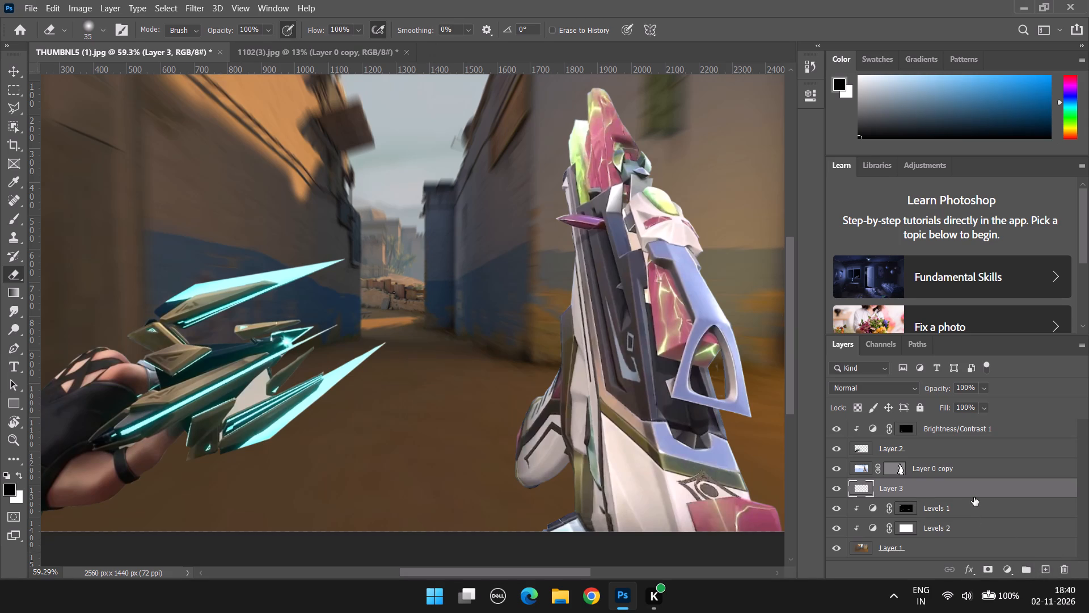
Prepare a 1400-pixel brush in the light green sampled from the top of the gun.
{"action": "scroll", "coordinate": [974, 497], "scroll_direction": "down", "scroll_amount": 1}
{"action": "key", "text": "b"}
{"action": "type", "text": "]]]]"}
{"action": "key", "text": "bracketright"}
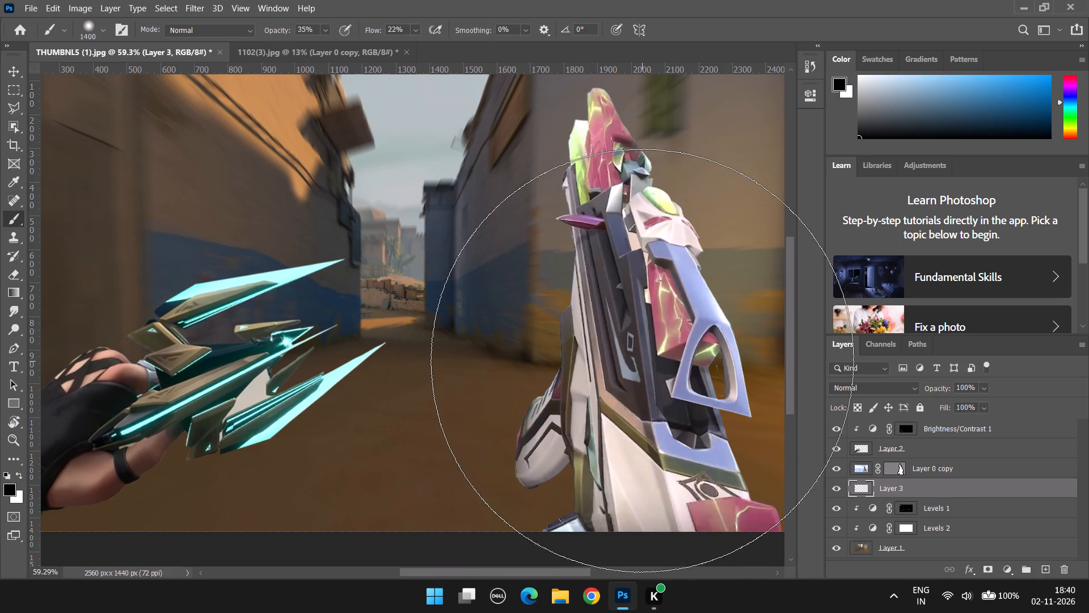
{"action": "scroll", "coordinate": [643, 359], "scroll_direction": "down", "scroll_amount": 3}
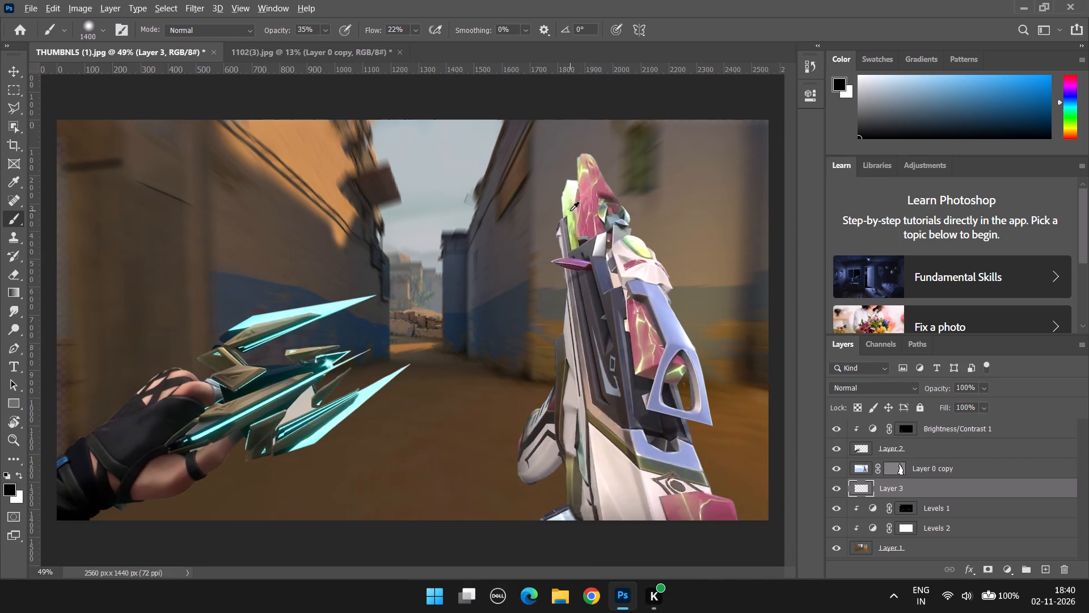
{"action": "left_click", "coordinate": [571, 210], "text": "alt"}
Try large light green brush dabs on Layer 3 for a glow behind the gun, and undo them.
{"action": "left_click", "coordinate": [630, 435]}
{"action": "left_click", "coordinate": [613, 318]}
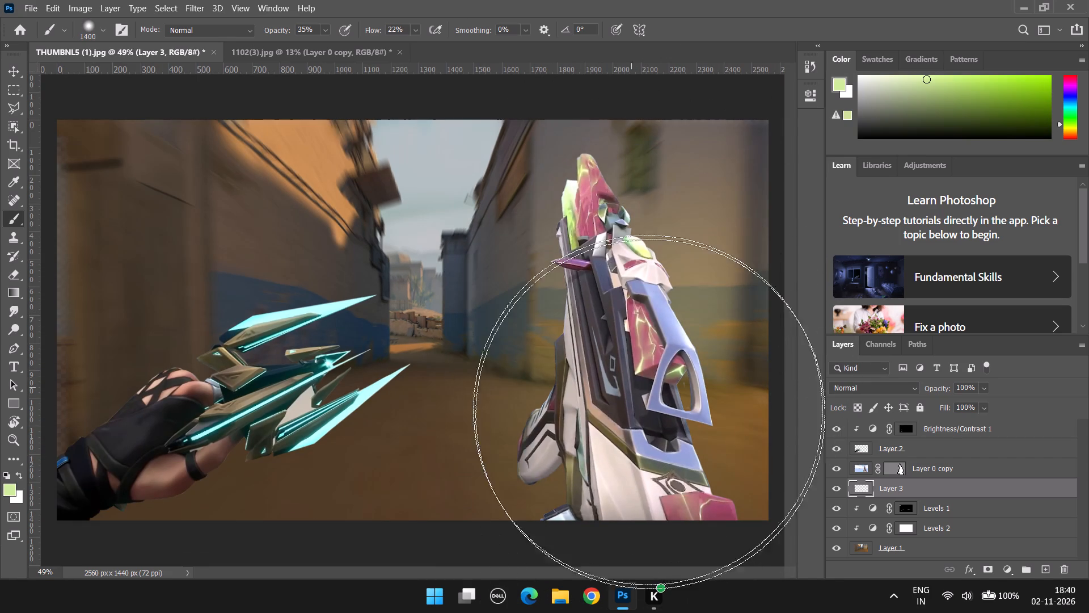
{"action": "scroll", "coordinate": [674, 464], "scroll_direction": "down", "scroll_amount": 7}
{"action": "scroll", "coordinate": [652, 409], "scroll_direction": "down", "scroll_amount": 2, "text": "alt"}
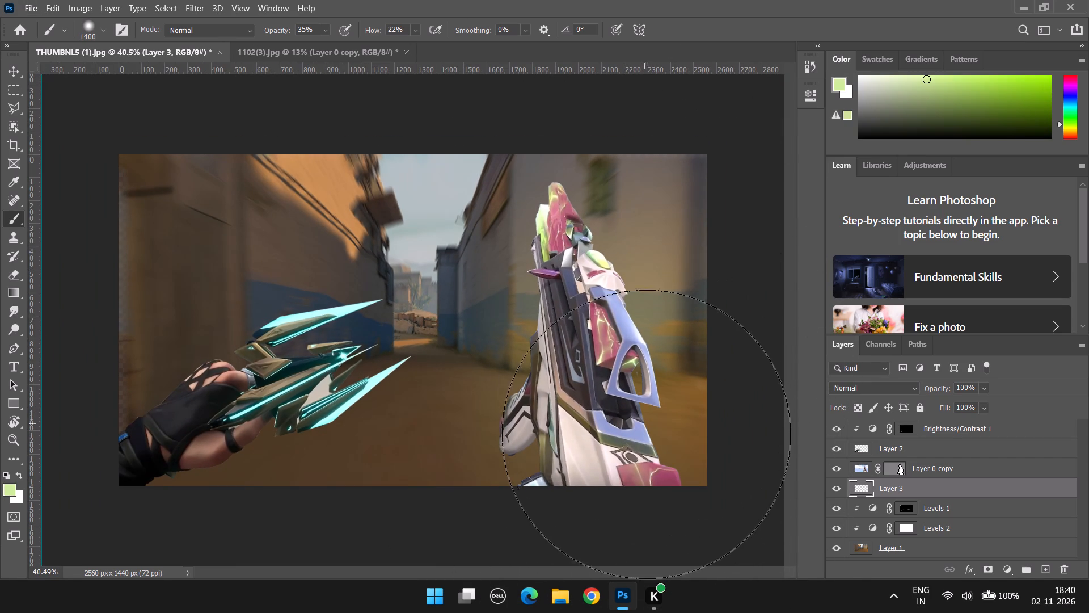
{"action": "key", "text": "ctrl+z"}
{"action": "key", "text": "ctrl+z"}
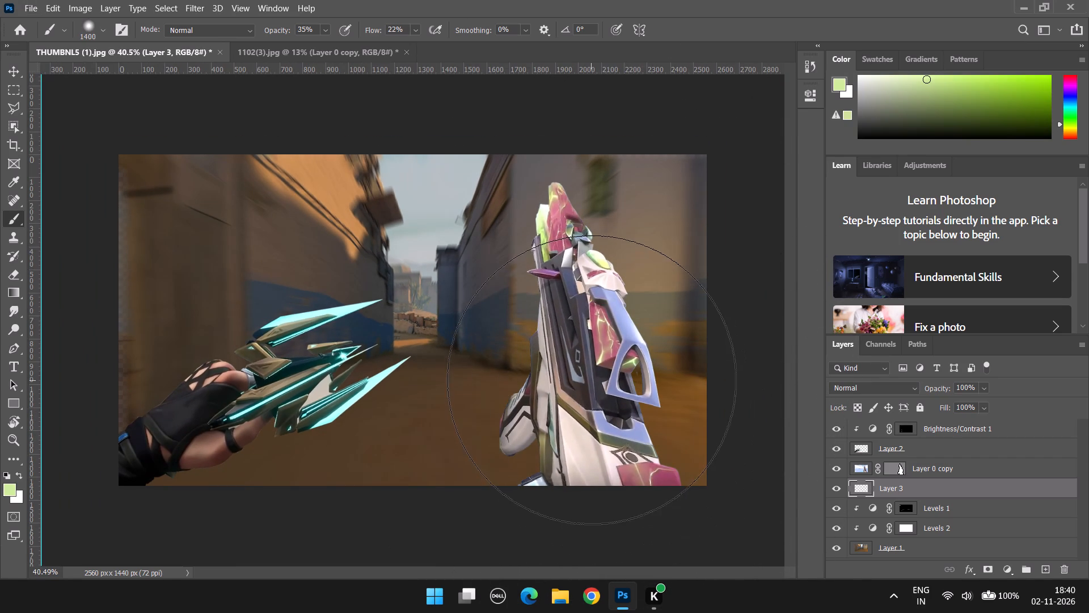
Paint one large light green dab on Layer 3 behind the gun.
{"action": "left_click", "coordinate": [592, 376]}
Sample light cyan from the glowing blade and add a new empty layer directly beneath the arm layer, Layer 2.
{"action": "scroll", "coordinate": [787, 534], "scroll_direction": "down", "scroll_amount": 2, "text": "alt"}
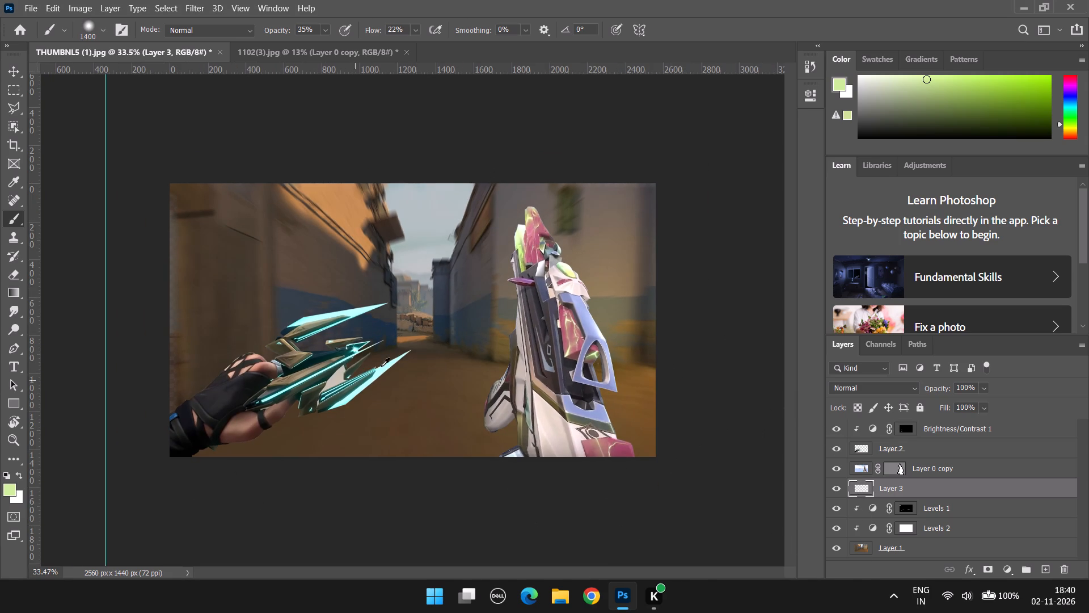
{"action": "left_click", "coordinate": [393, 366], "text": "alt"}
{"action": "left_click", "coordinate": [387, 364], "text": "alt"}
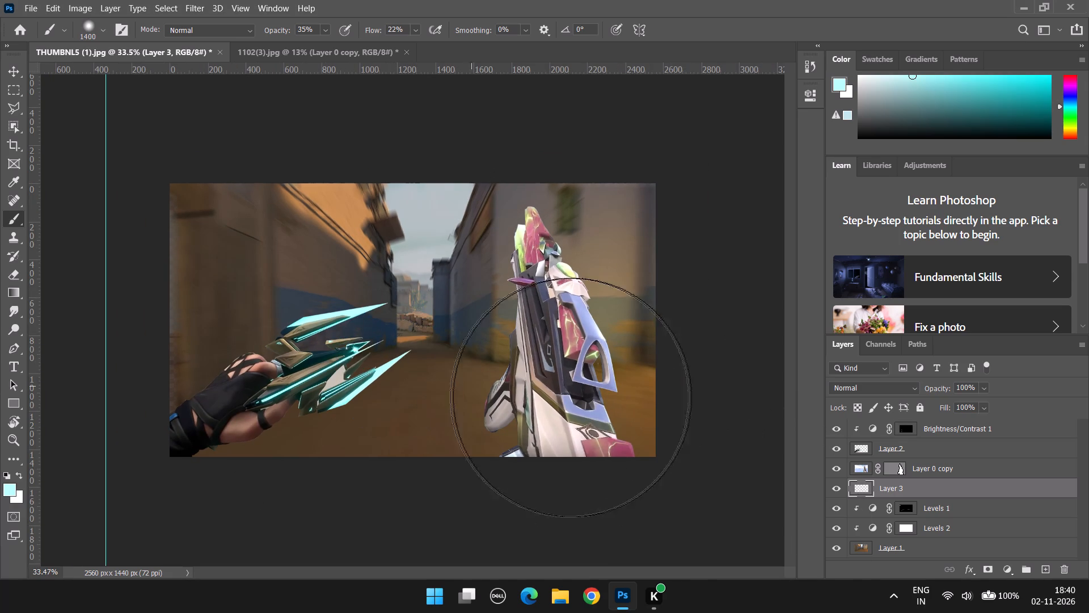
{"action": "scroll", "coordinate": [941, 484], "scroll_direction": "up", "scroll_amount": 2}
{"action": "left_click", "coordinate": [832, 441]}
{"action": "left_click", "coordinate": [833, 446]}
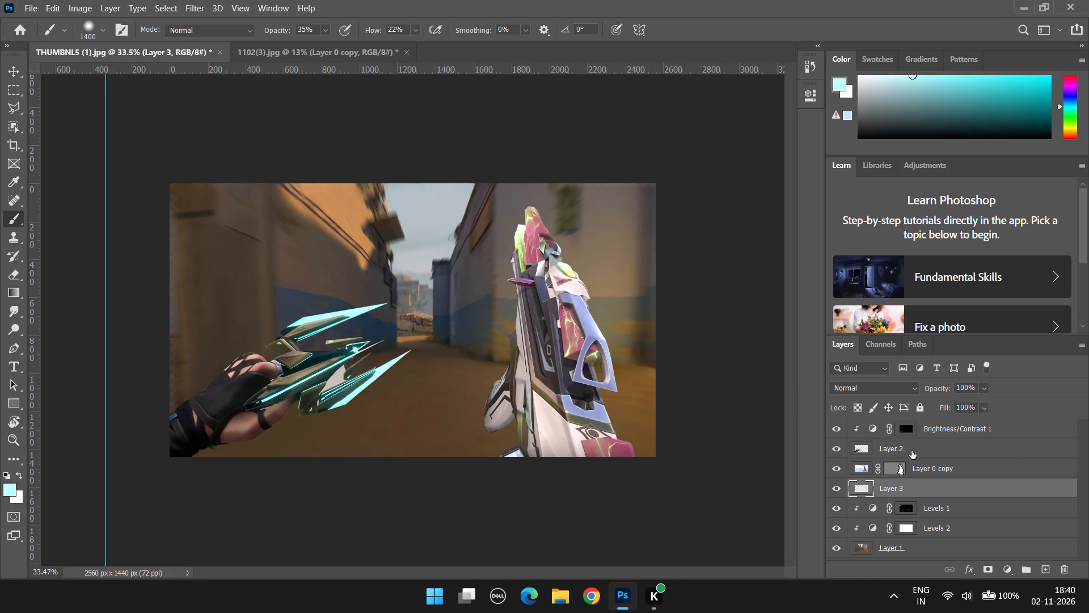
{"action": "left_click", "coordinate": [921, 454]}
{"action": "left_click", "coordinate": [1042, 568]}
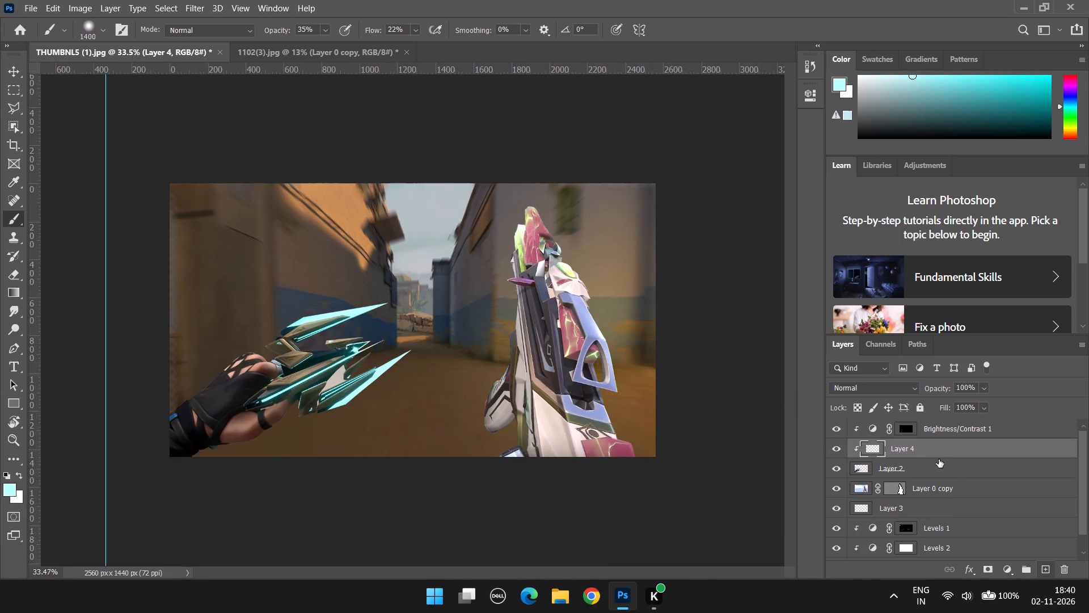
{"action": "left_click_drag", "start_coordinate": [938, 455], "coordinate": [935, 486]}
Paint a large light cyan dab on Layer 4 behind the glowing weapon, undoing the first try and placing it closer to the blades.
{"action": "scroll", "coordinate": [249, 462], "scroll_direction": "up", "scroll_amount": 3, "text": "alt"}
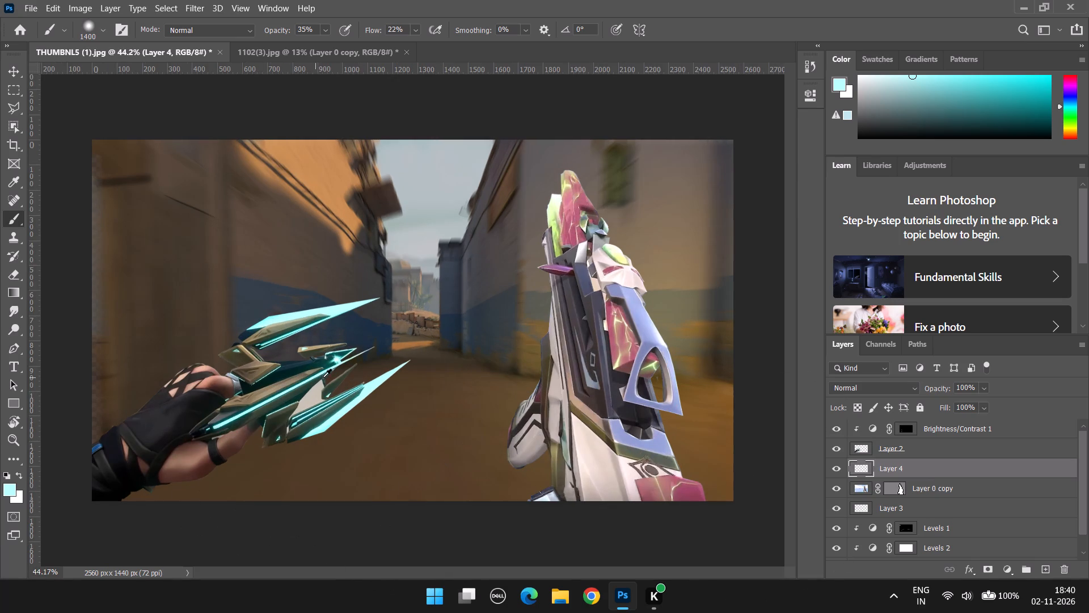
{"action": "left_click", "coordinate": [349, 308], "text": "alt"}
{"action": "left_click", "coordinate": [223, 404]}
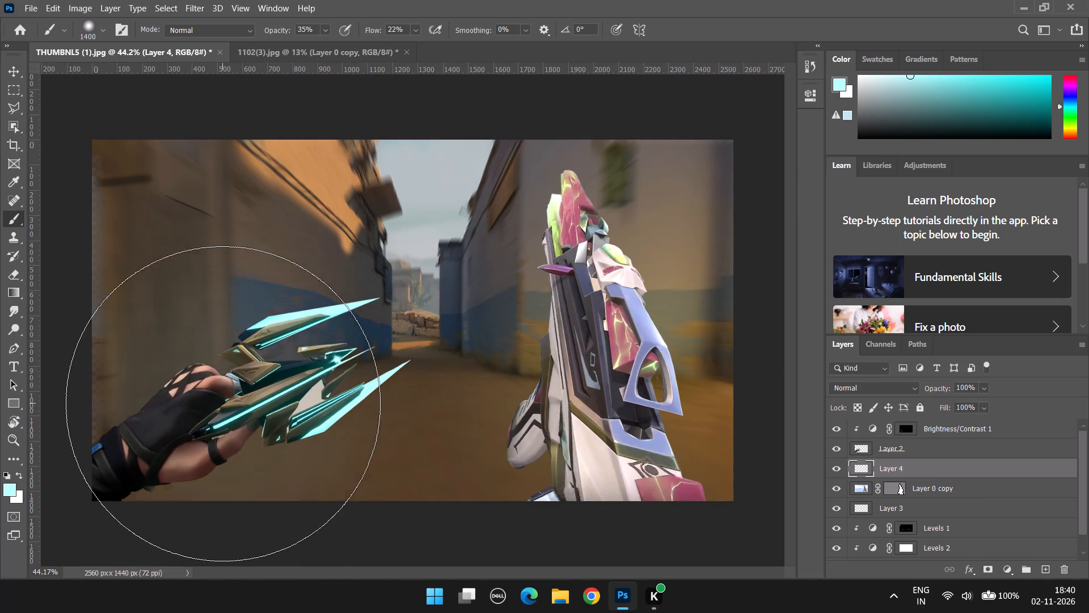
{"action": "scroll", "coordinate": [350, 425], "scroll_direction": "down", "scroll_amount": 6, "text": "alt"}
{"action": "key", "text": "ctrl+z"}
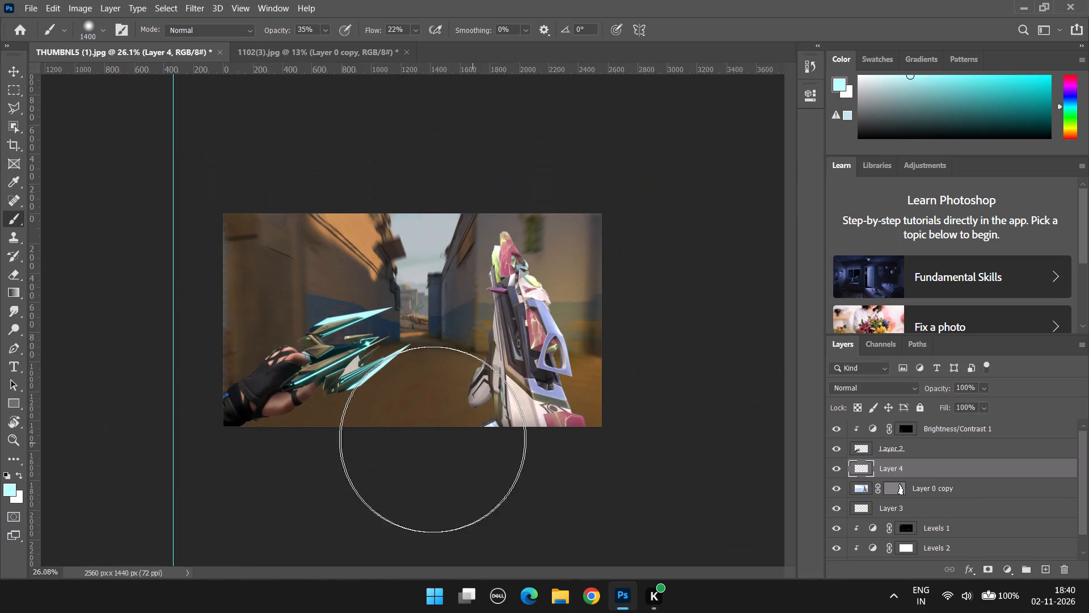
{"action": "scroll", "coordinate": [281, 412], "scroll_direction": "up", "scroll_amount": 3, "text": "alt"}
{"action": "left_click", "coordinate": [348, 366]}
{"action": "scroll", "coordinate": [550, 456], "scroll_direction": "down", "scroll_amount": 4, "text": "alt"}
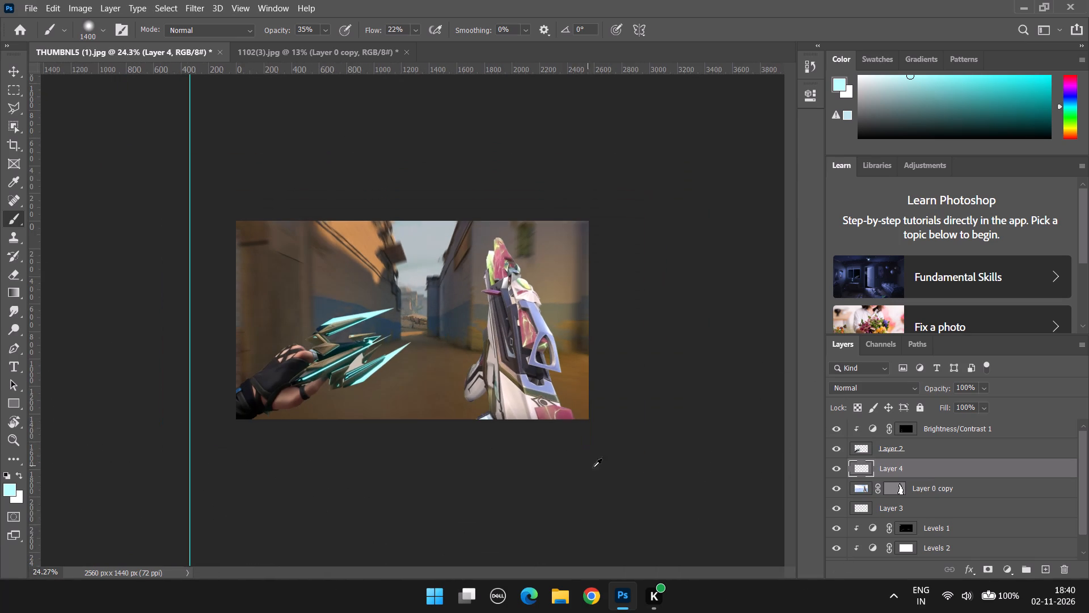
Examine the glows behind the gun and the glowing weapon across the whole composition at different magnifications.
{"action": "scroll", "coordinate": [475, 303], "scroll_direction": "up", "scroll_amount": 7, "text": "alt"}
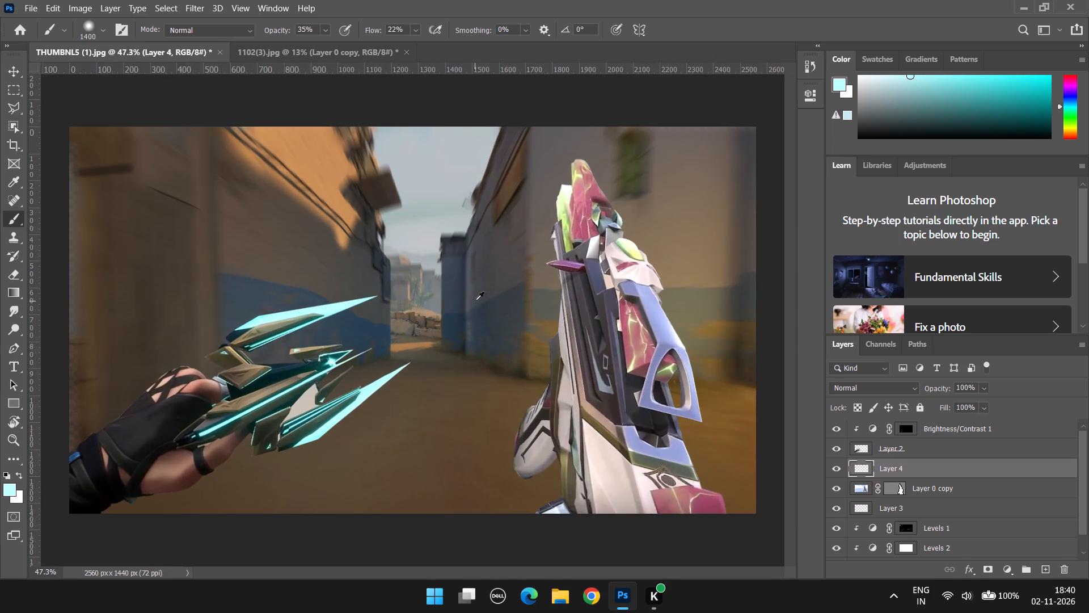
{"action": "scroll", "coordinate": [475, 300], "scroll_direction": "down", "scroll_amount": 5, "text": "alt"}
{"action": "scroll", "coordinate": [429, 380], "scroll_direction": "up", "scroll_amount": 3, "text": "alt"}
{"action": "scroll", "coordinate": [492, 343], "scroll_direction": "down", "scroll_amount": 7, "text": "alt"}
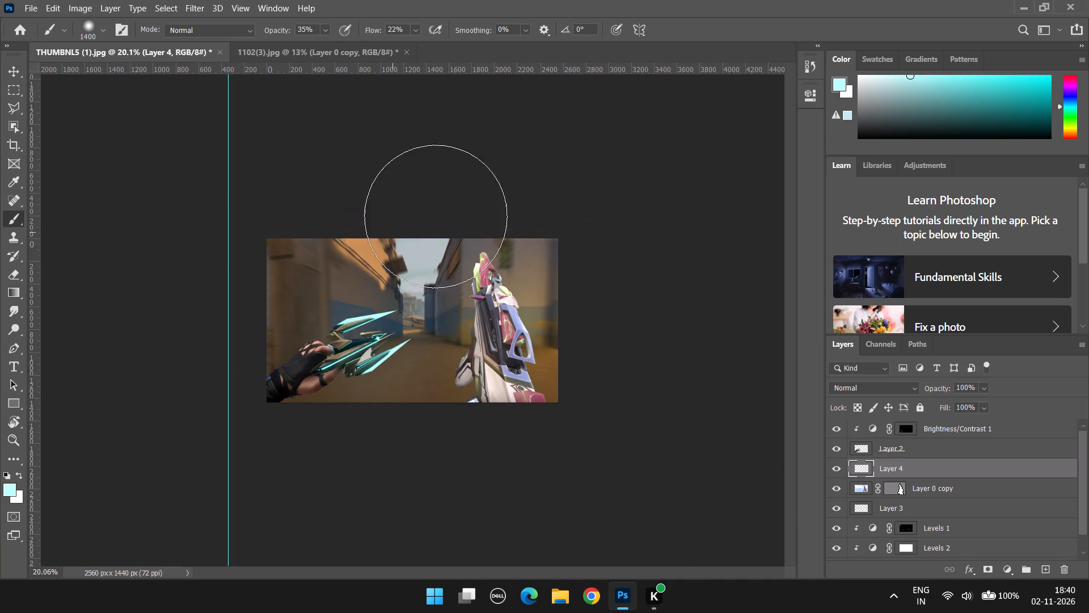
{"action": "scroll", "coordinate": [1033, 458], "scroll_direction": "down", "scroll_amount": 12}
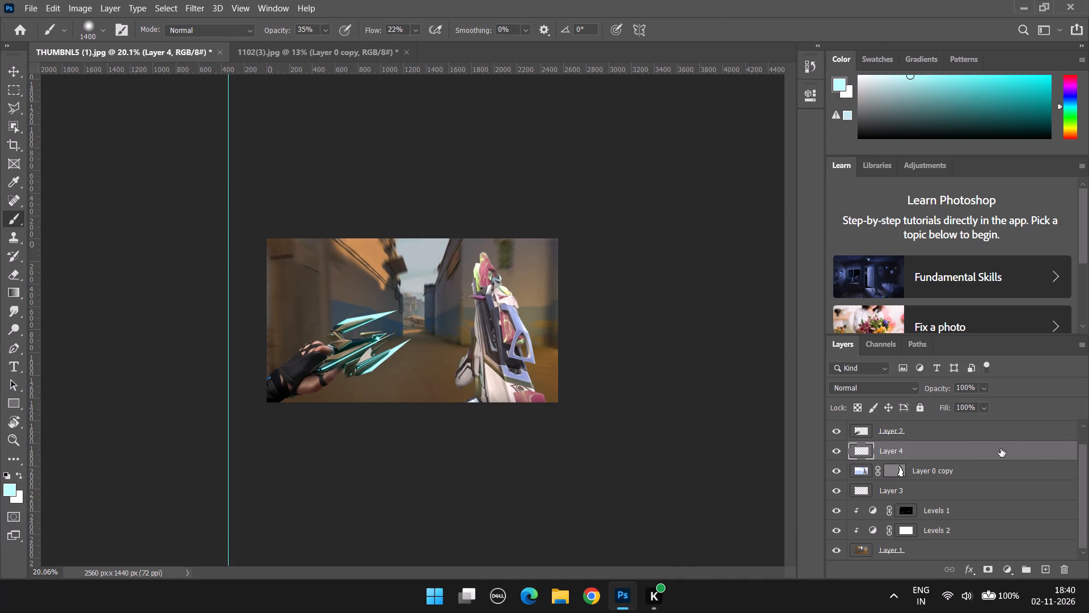
{"action": "scroll", "coordinate": [978, 455], "scroll_direction": "down", "scroll_amount": 5}
{"action": "scroll", "coordinate": [406, 308], "scroll_direction": "up", "scroll_amount": 8, "text": "alt"}
{"action": "scroll", "coordinate": [420, 302], "scroll_direction": "down", "scroll_amount": 9}
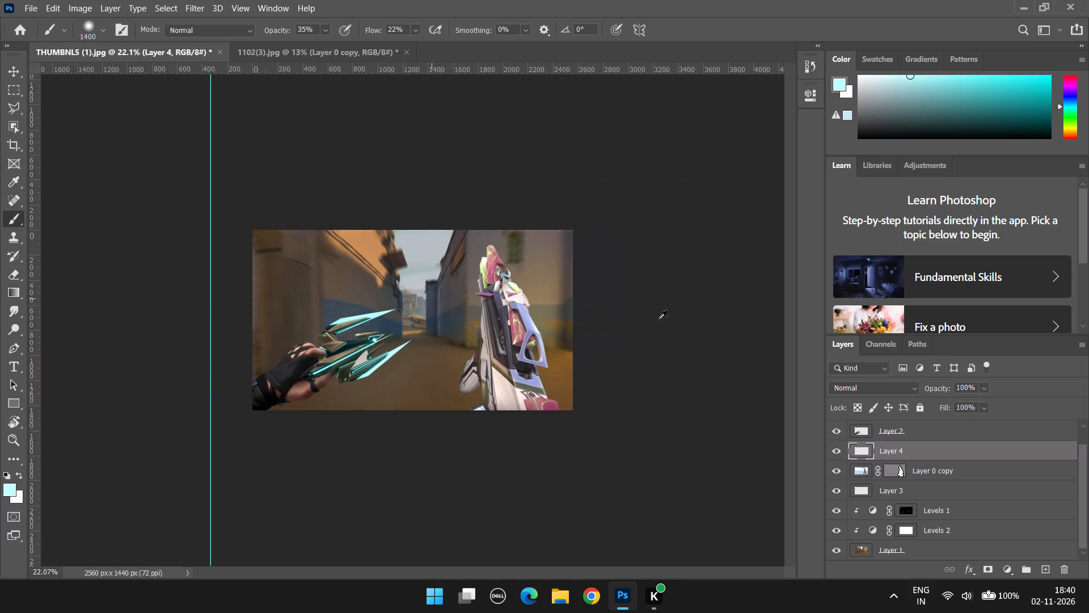
Select all layers from Layer 1 up to Brightness/Contrast 1 and stamp them into a new merged layer on top.
{"action": "scroll", "coordinate": [1080, 515], "scroll_direction": "down", "scroll_amount": 10}
{"action": "left_click", "coordinate": [978, 549]}
{"action": "scroll", "coordinate": [968, 472], "scroll_direction": "up", "scroll_amount": 4}
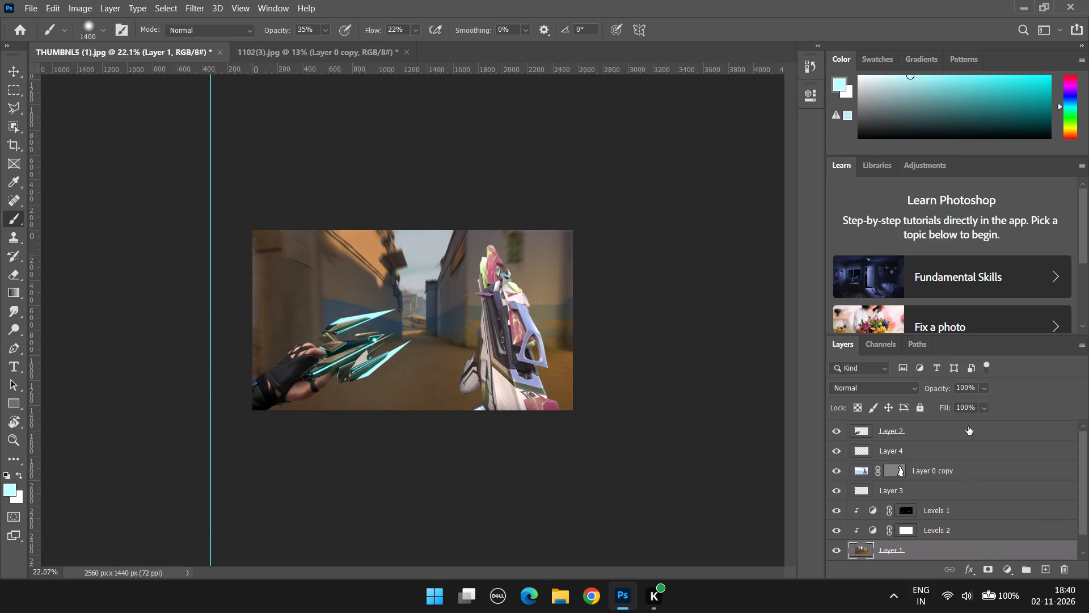
{"action": "scroll", "coordinate": [1020, 431], "scroll_direction": "up", "scroll_amount": 2}
{"action": "left_click", "coordinate": [1022, 433], "text": "shift"}
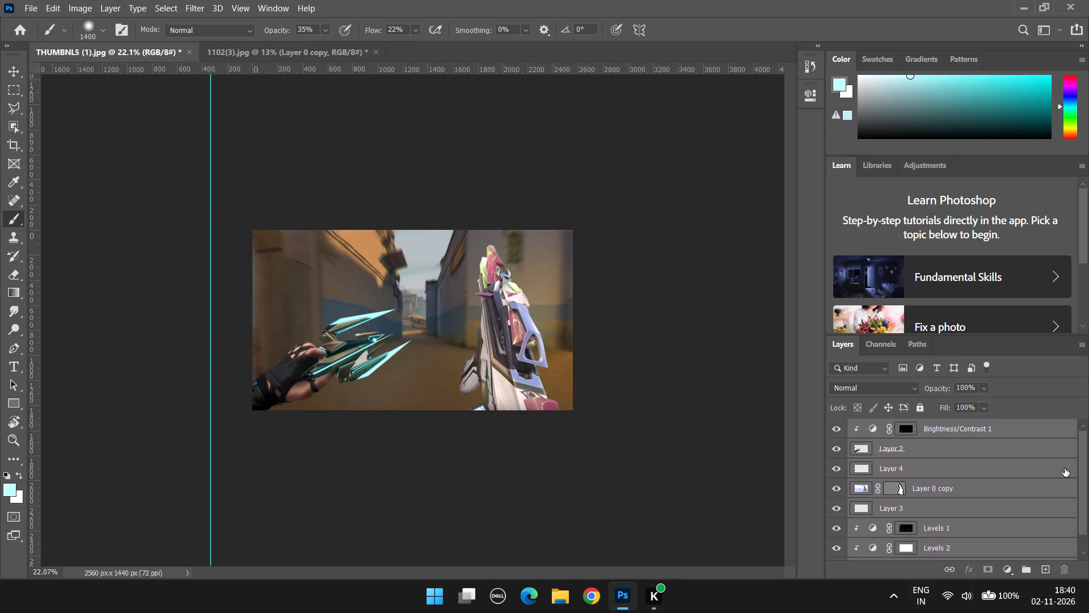
{"action": "key", "text": "ctrl+alt+shift+e"}
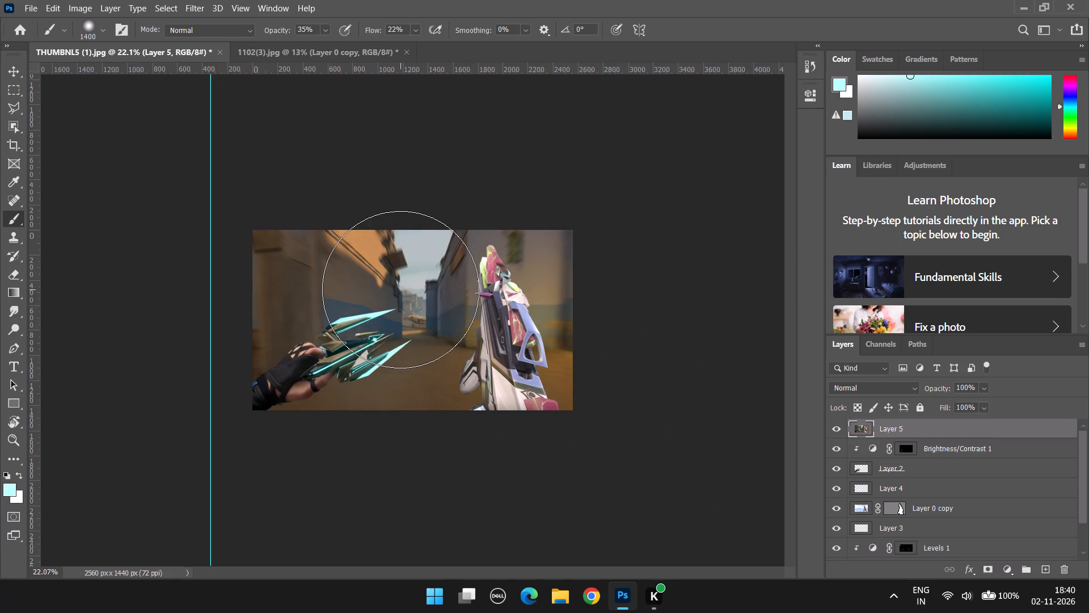
Open the Camera Raw Filter on the merged Layer 5 and show its Basic adjustments.
{"action": "scroll", "coordinate": [360, 325], "scroll_direction": "down", "scroll_amount": 6, "text": "alt"}
{"action": "scroll", "coordinate": [345, 336], "scroll_direction": "up", "scroll_amount": 8, "text": "alt"}
{"action": "scroll", "coordinate": [293, 380], "scroll_direction": "down", "scroll_amount": 4, "text": "alt"}
{"action": "scroll", "coordinate": [290, 385], "scroll_direction": "up", "scroll_amount": 10, "text": "alt"}
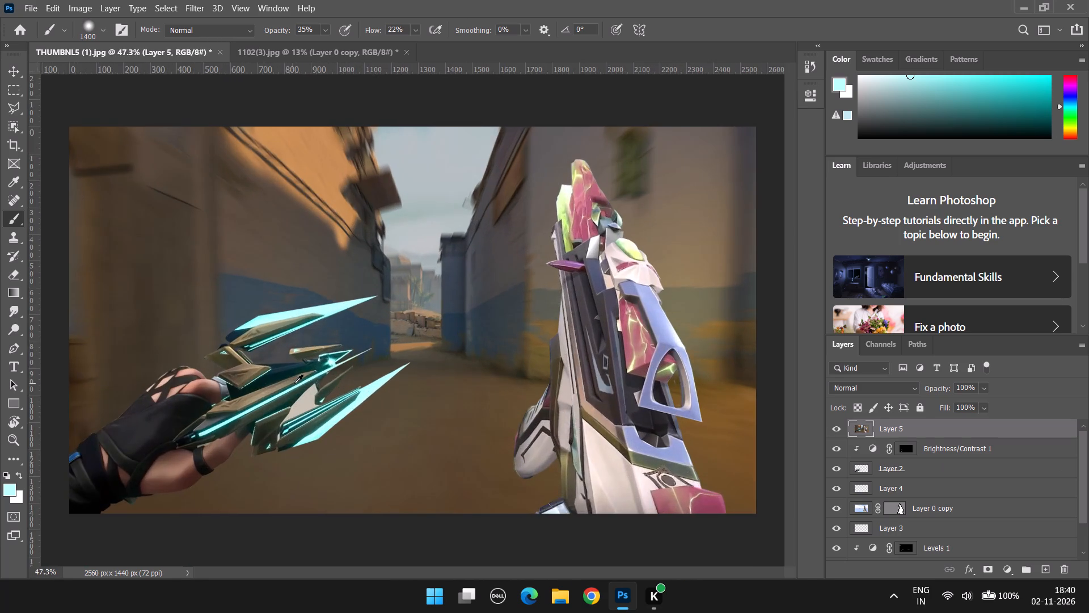
{"action": "scroll", "coordinate": [294, 383], "scroll_direction": "down", "scroll_amount": 9, "text": "alt"}
{"action": "scroll", "coordinate": [353, 271], "scroll_direction": "down", "scroll_amount": 5, "text": "alt"}
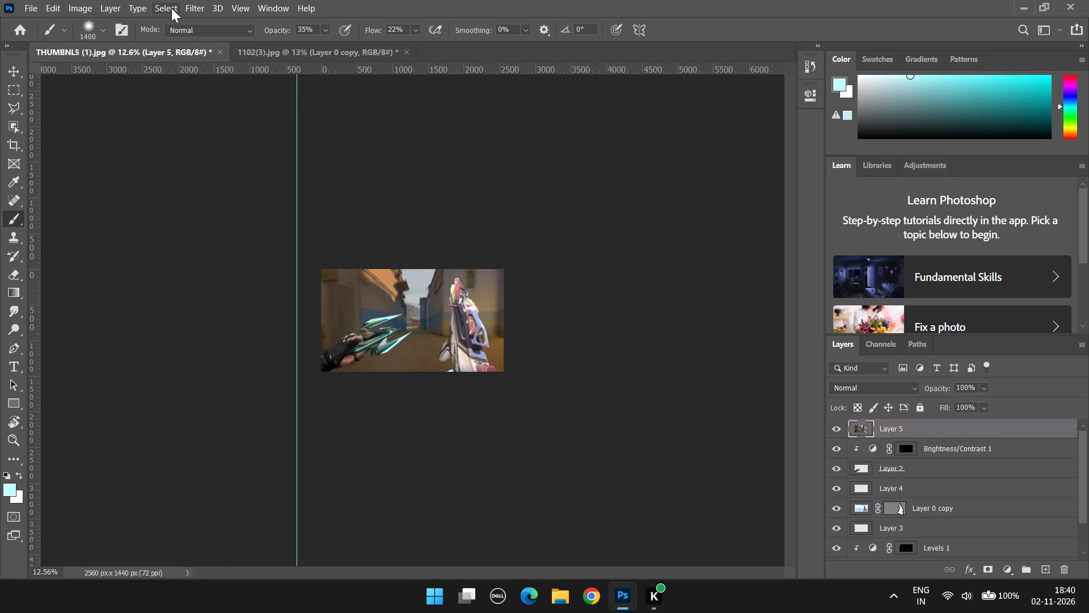
{"action": "left_click", "coordinate": [182, 8]}
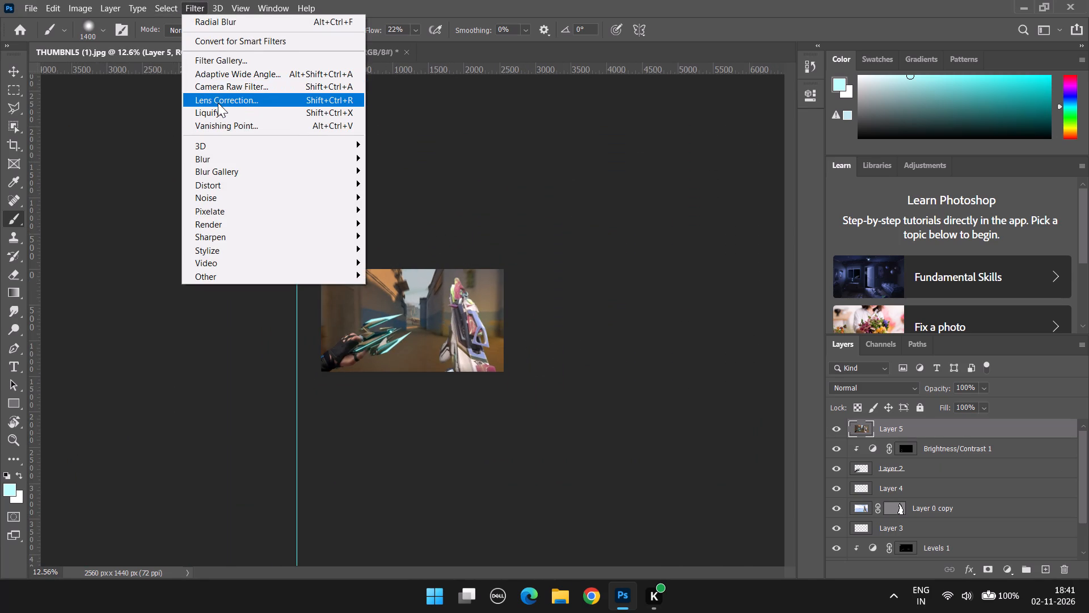
{"action": "left_click", "coordinate": [225, 93]}
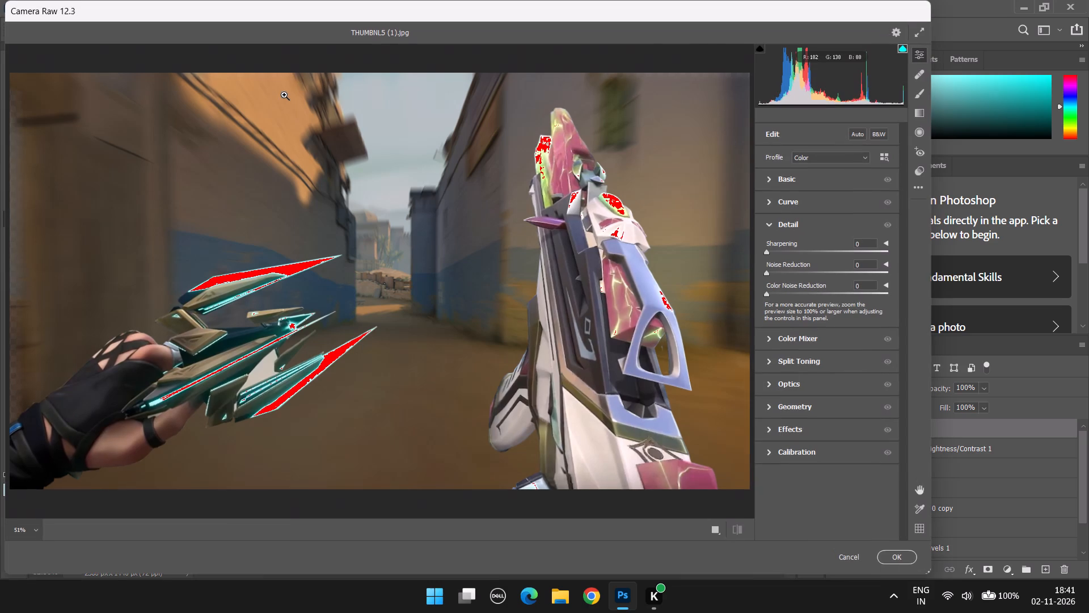
{"action": "scroll", "coordinate": [340, 216], "scroll_direction": "down", "scroll_amount": 4, "text": "alt"}
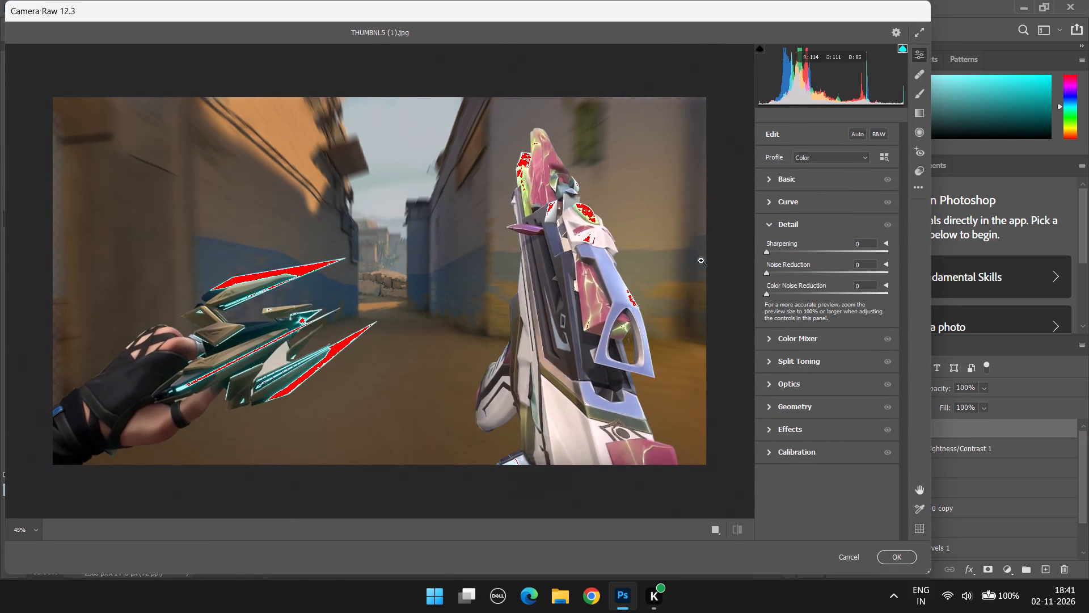
{"action": "scroll", "coordinate": [799, 198], "scroll_direction": "up", "scroll_amount": 4}
{"action": "left_click", "coordinate": [779, 178]}
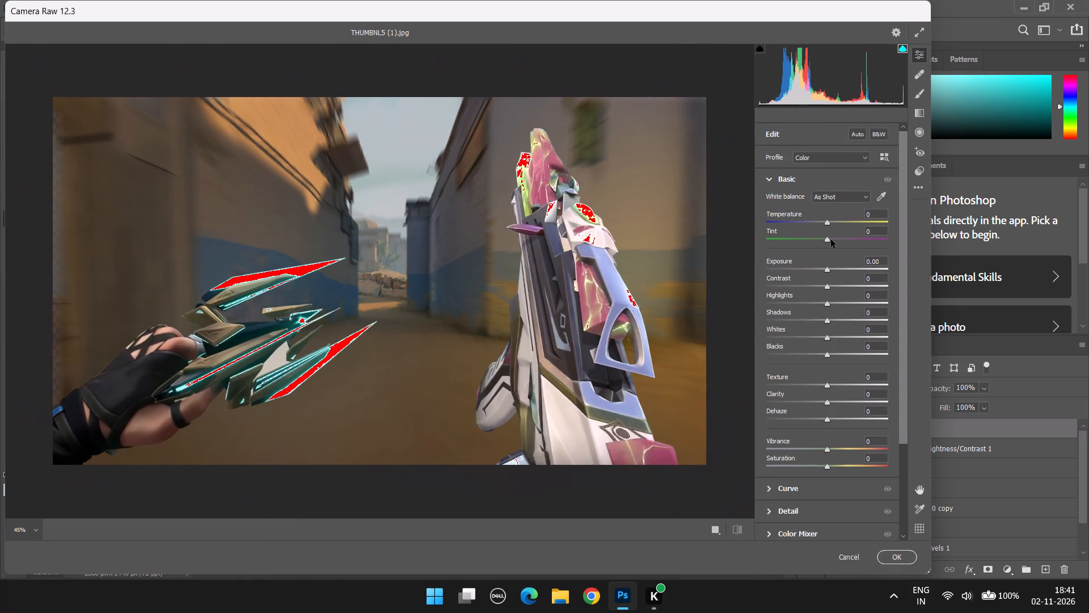
Set the Exposure of the merged image to +0.35.
{"action": "left_click", "coordinate": [838, 272]}
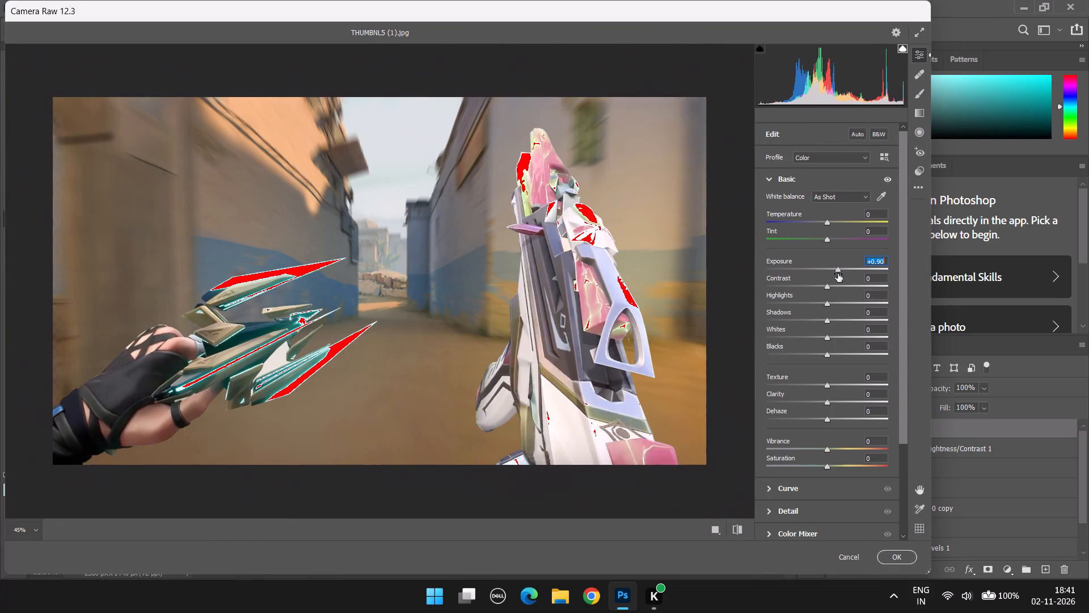
{"action": "left_click", "coordinate": [834, 270]}
{"action": "left_click_drag", "start_coordinate": [834, 270], "coordinate": [834, 271]}
{"action": "left_click_drag", "start_coordinate": [834, 271], "coordinate": [830, 271]}
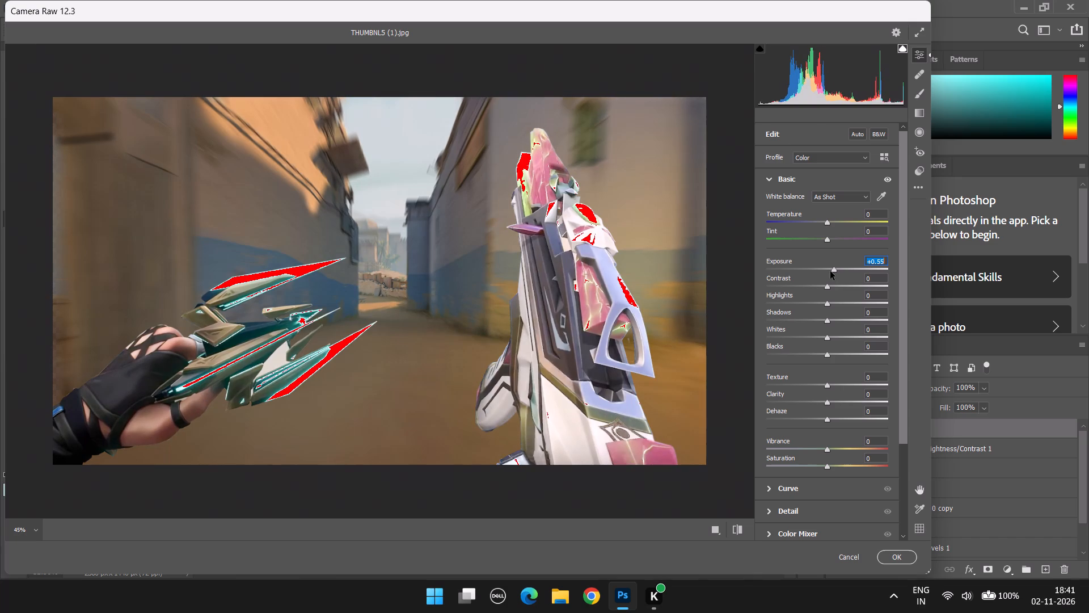
{"action": "left_click_drag", "start_coordinate": [830, 271], "coordinate": [829, 271]}
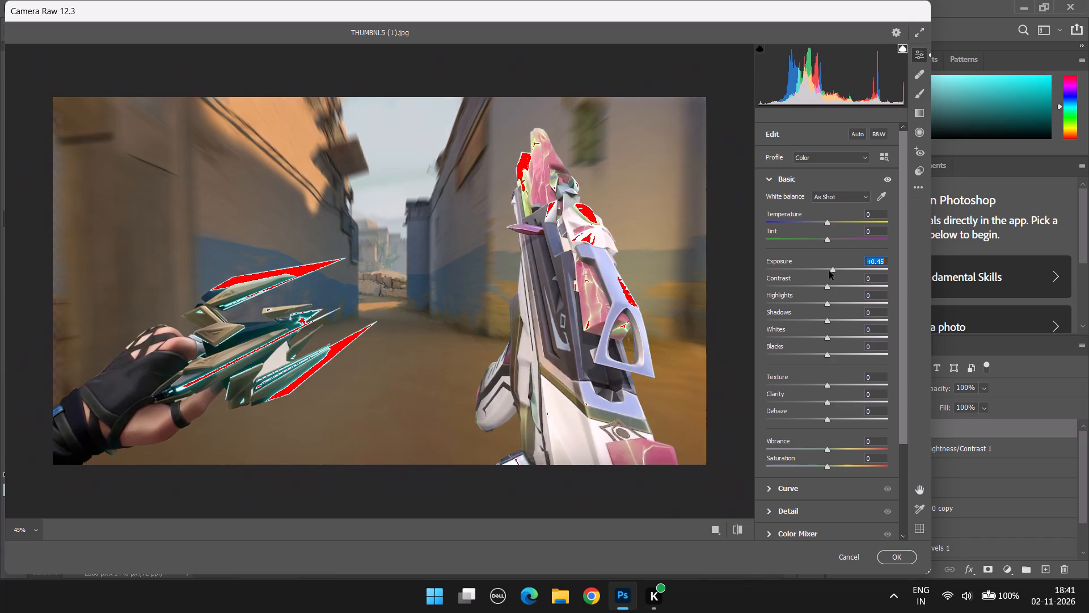
{"action": "left_click_drag", "start_coordinate": [829, 271], "coordinate": [828, 271]}
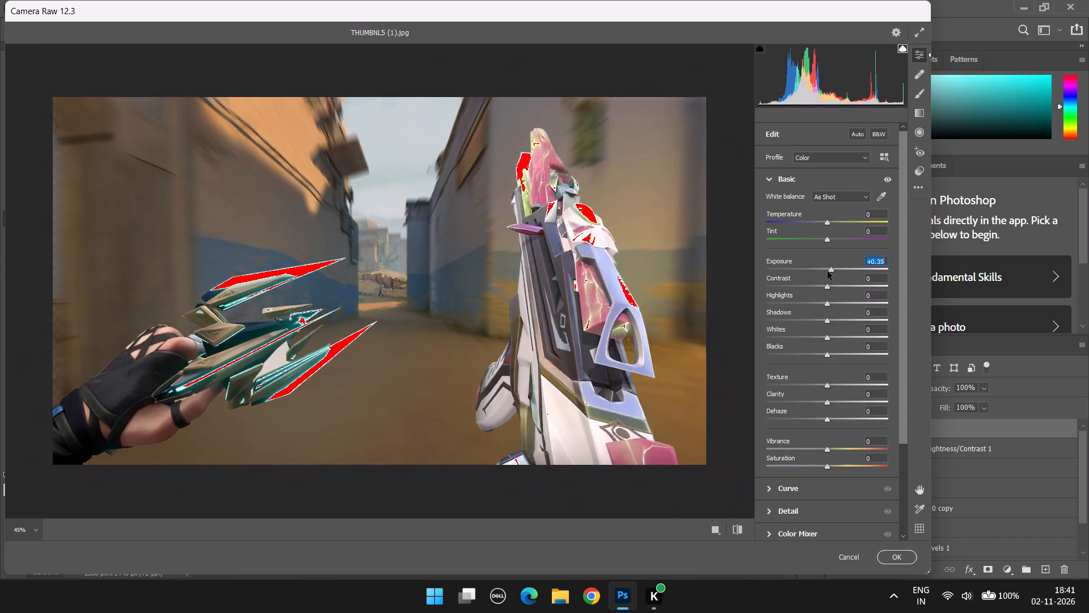
{"action": "left_click_drag", "start_coordinate": [828, 271], "coordinate": [830, 270]}
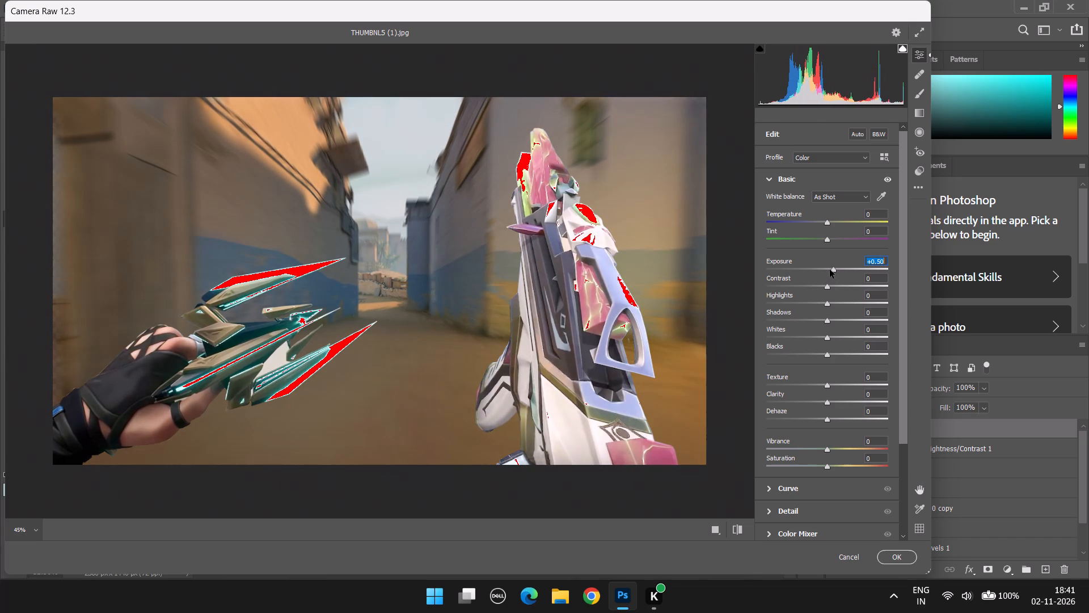
{"action": "left_click_drag", "start_coordinate": [830, 270], "coordinate": [828, 269]}
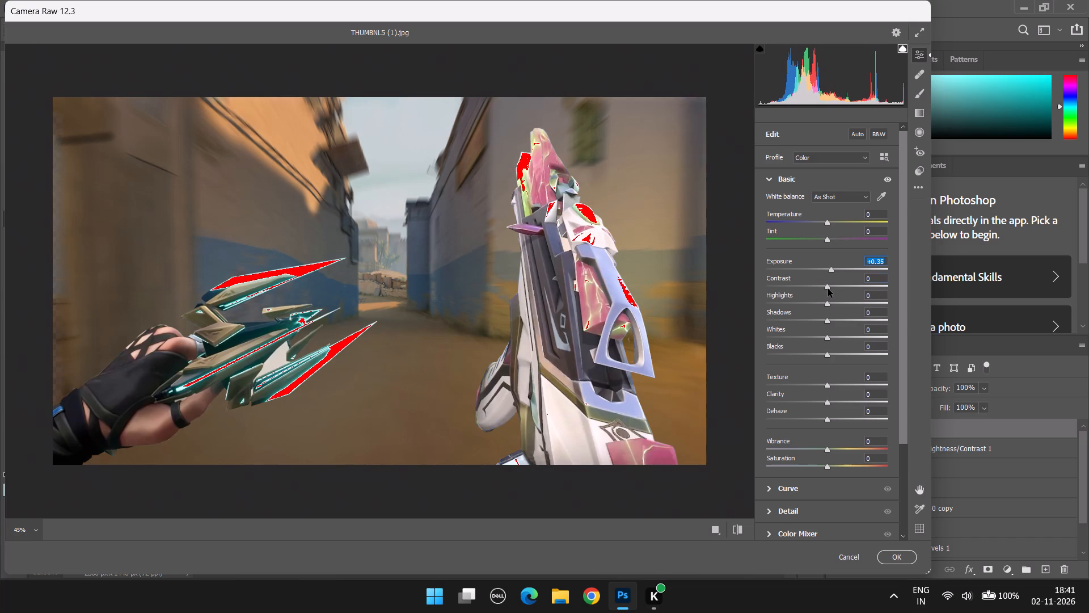
Set Contrast to +1 and Highlights to +17.
{"action": "left_click_drag", "start_coordinate": [828, 289], "coordinate": [827, 280]}
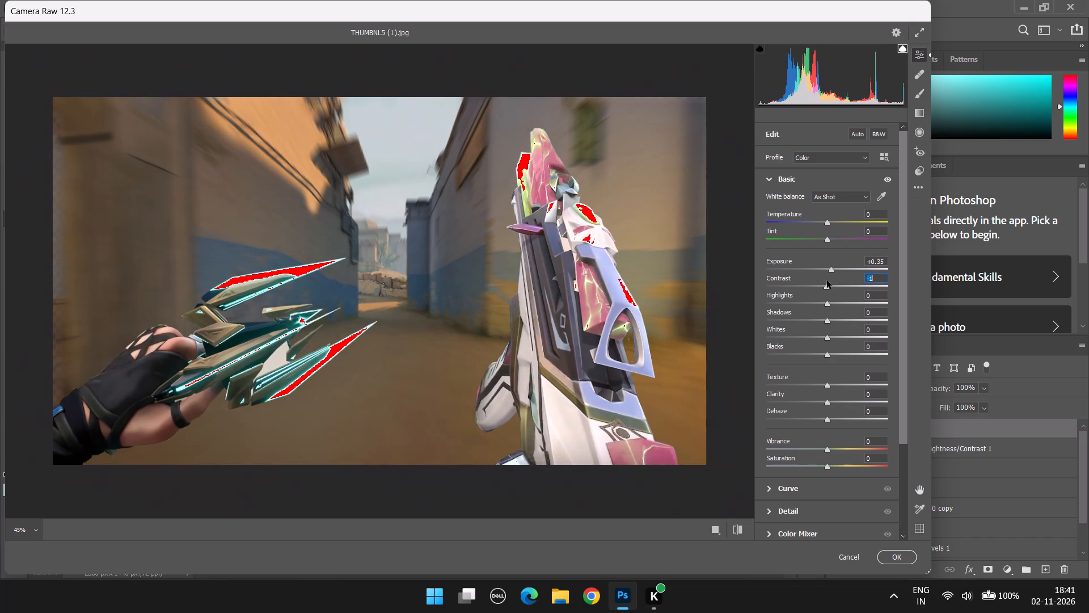
{"action": "left_click_drag", "start_coordinate": [827, 280], "coordinate": [829, 280]}
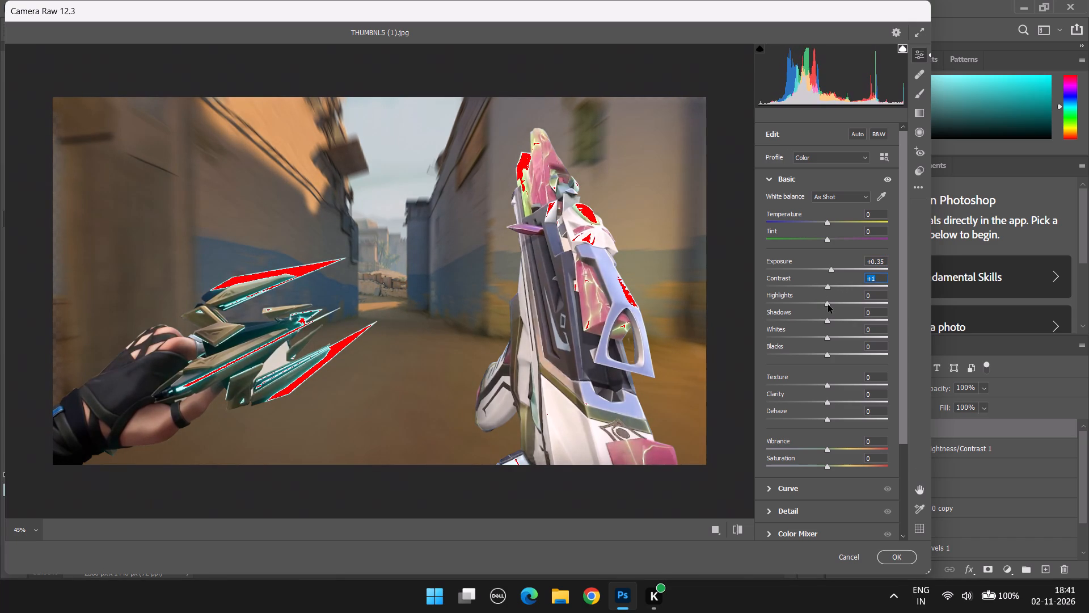
{"action": "left_click_drag", "start_coordinate": [828, 305], "coordinate": [844, 299]}
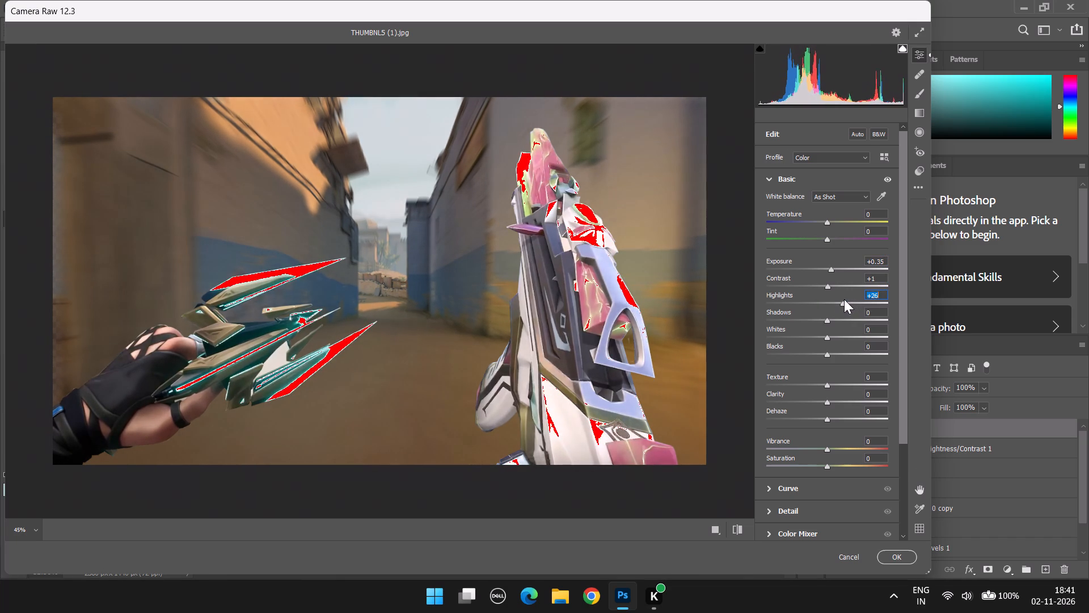
{"action": "left_click_drag", "start_coordinate": [844, 299], "coordinate": [838, 301]}
Try a range of Shadows values and set Shadows to +7.
{"action": "left_click_drag", "start_coordinate": [828, 321], "coordinate": [856, 318]}
{"action": "left_click_drag", "start_coordinate": [860, 318], "coordinate": [826, 325]}
{"action": "double_click", "coordinate": [826, 325]}
{"action": "left_click", "coordinate": [831, 320]}
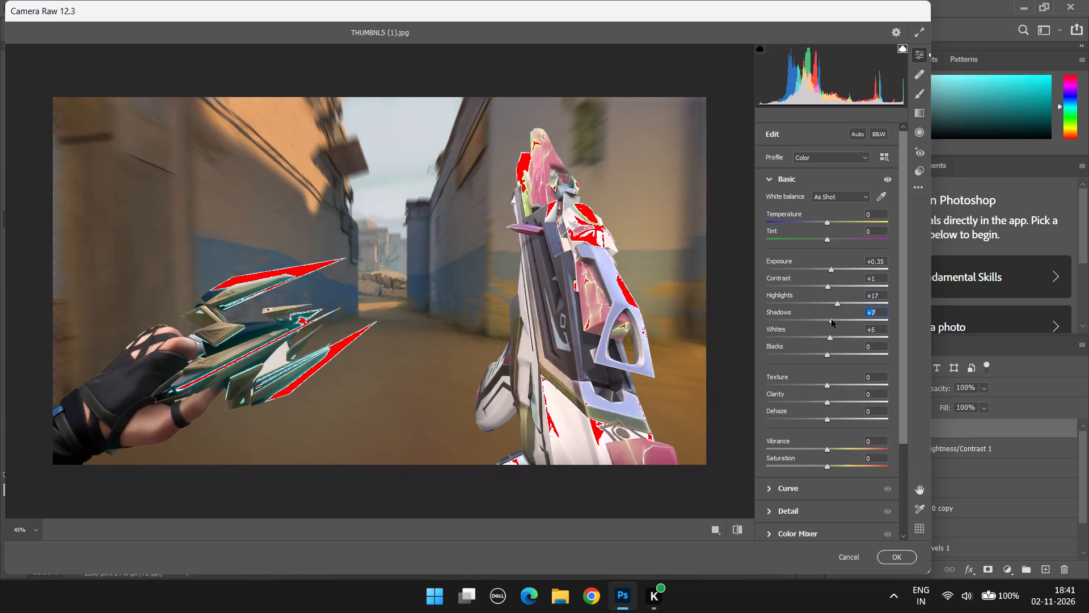
{"action": "left_click", "coordinate": [833, 320]}
Try a range of Whites values and set Whites to +18.
{"action": "left_click", "coordinate": [835, 339]}
{"action": "left_click", "coordinate": [835, 339]}
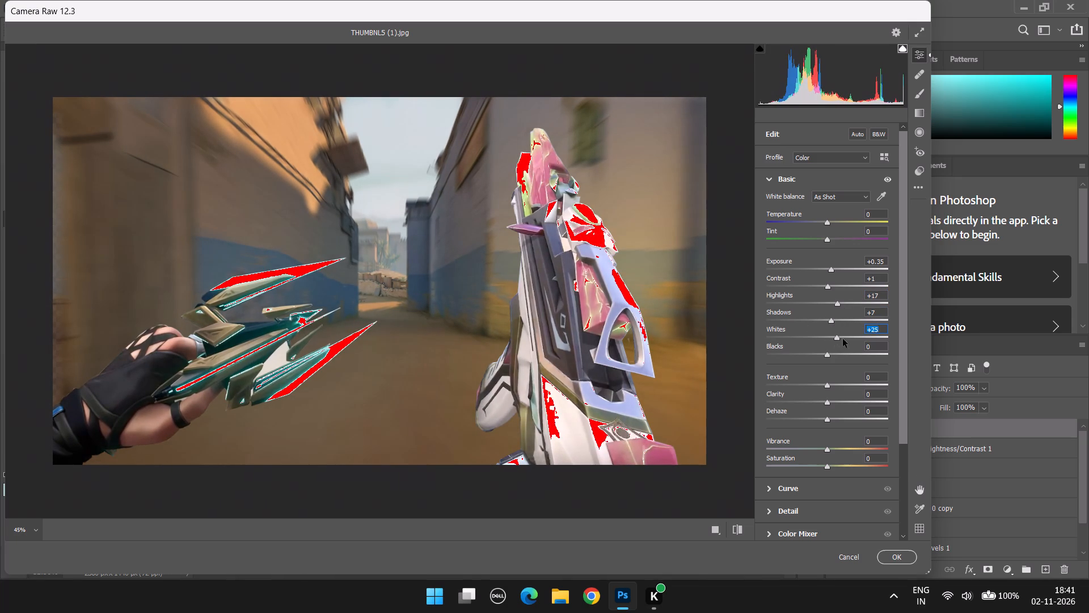
{"action": "left_click", "coordinate": [842, 339]}
{"action": "left_click", "coordinate": [855, 338]}
{"action": "left_click_drag", "start_coordinate": [852, 339], "coordinate": [864, 339]}
{"action": "left_click_drag", "start_coordinate": [868, 339], "coordinate": [795, 340]}
{"action": "left_click_drag", "start_coordinate": [795, 340], "coordinate": [814, 339]}
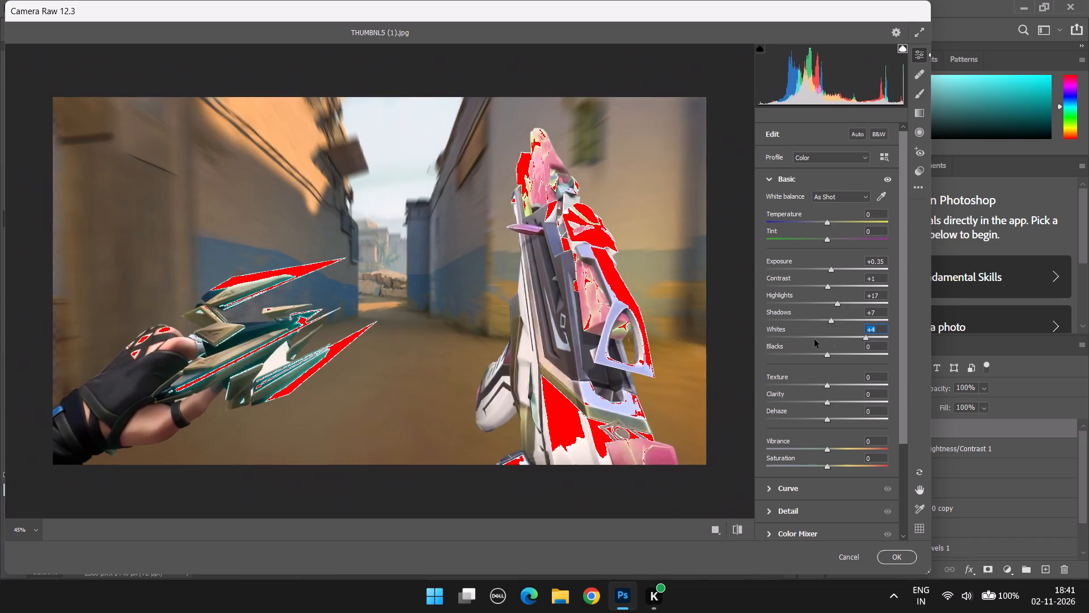
{"action": "left_click_drag", "start_coordinate": [814, 339], "coordinate": [838, 345]}
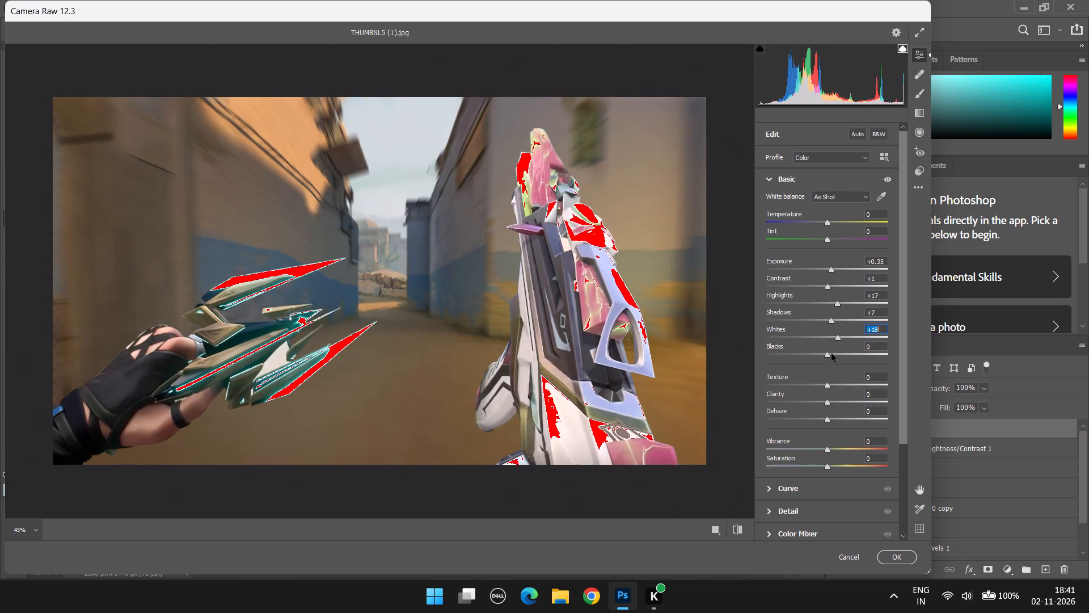
Set Blacks to +1 and Texture to +10.
{"action": "left_click", "coordinate": [824, 356]}
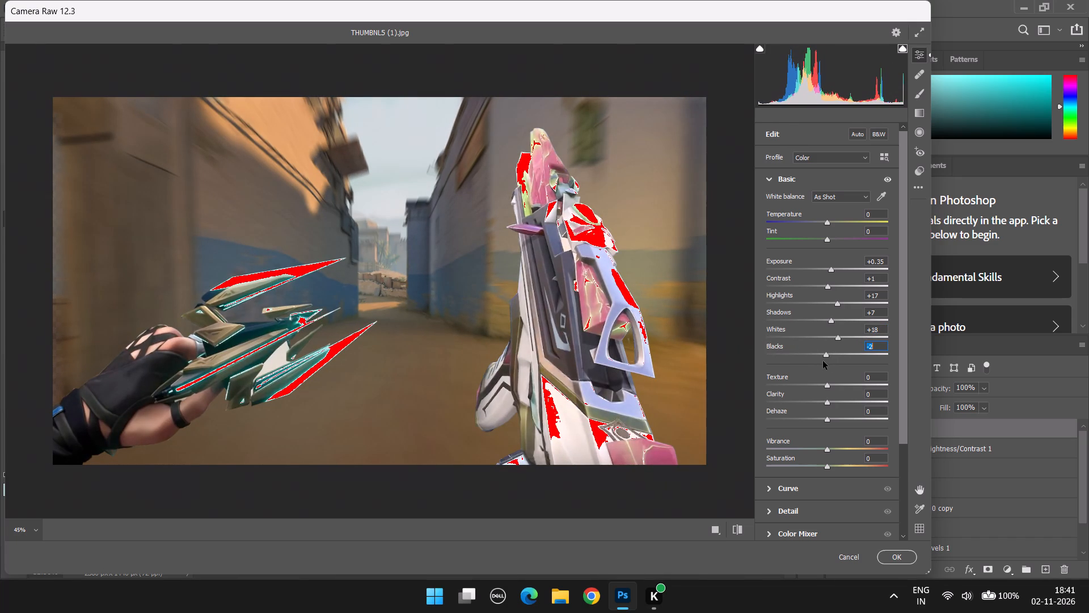
{"action": "scroll", "coordinate": [849, 352], "scroll_direction": "down", "scroll_amount": 1}
{"action": "left_click", "coordinate": [829, 360]}
{"action": "left_click", "coordinate": [829, 359]}
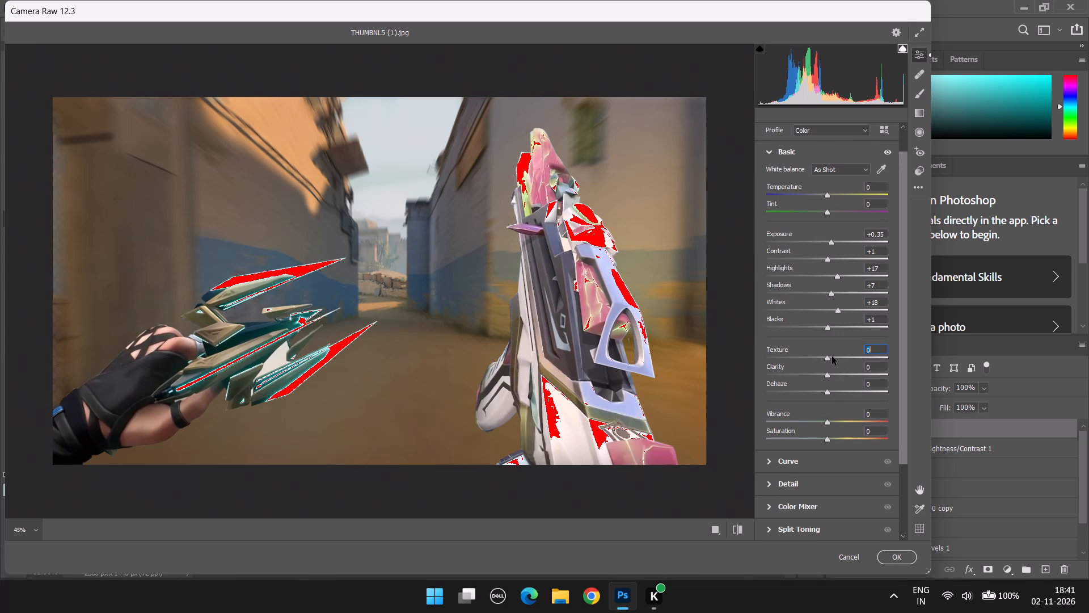
{"action": "left_click", "coordinate": [833, 356]}
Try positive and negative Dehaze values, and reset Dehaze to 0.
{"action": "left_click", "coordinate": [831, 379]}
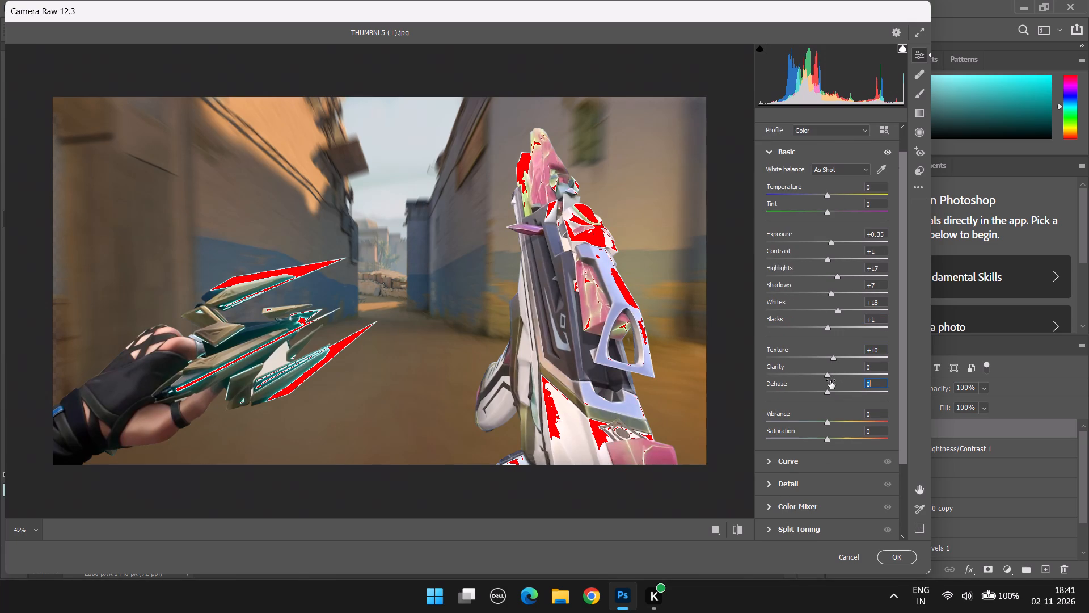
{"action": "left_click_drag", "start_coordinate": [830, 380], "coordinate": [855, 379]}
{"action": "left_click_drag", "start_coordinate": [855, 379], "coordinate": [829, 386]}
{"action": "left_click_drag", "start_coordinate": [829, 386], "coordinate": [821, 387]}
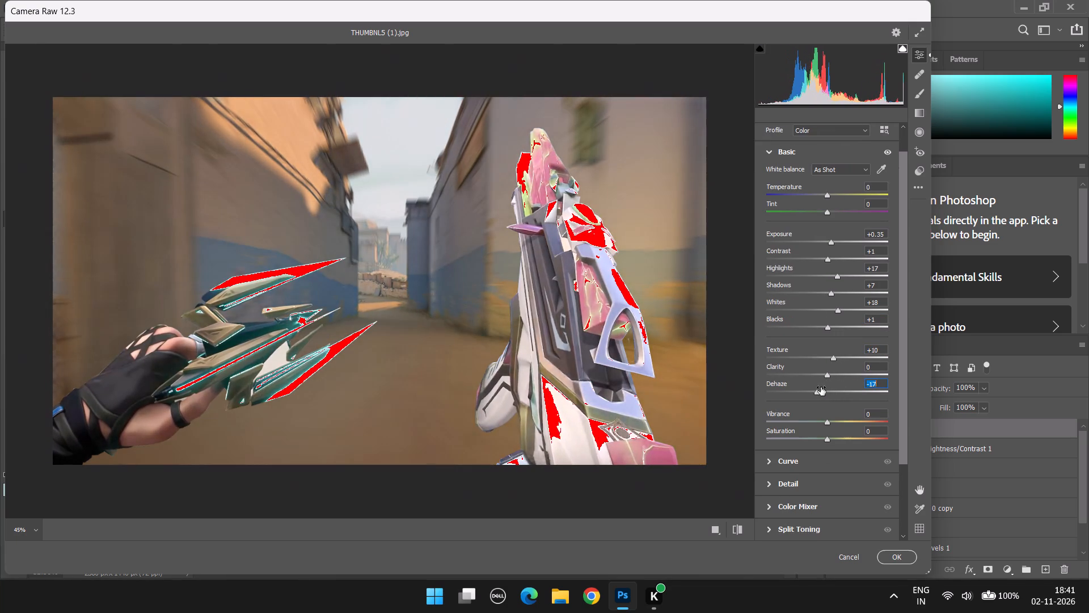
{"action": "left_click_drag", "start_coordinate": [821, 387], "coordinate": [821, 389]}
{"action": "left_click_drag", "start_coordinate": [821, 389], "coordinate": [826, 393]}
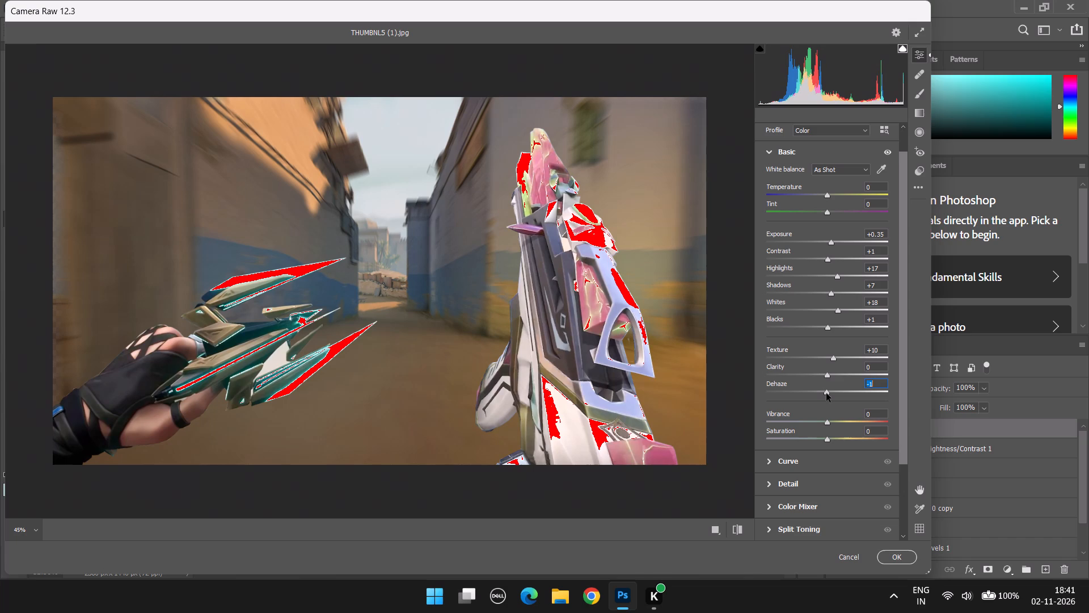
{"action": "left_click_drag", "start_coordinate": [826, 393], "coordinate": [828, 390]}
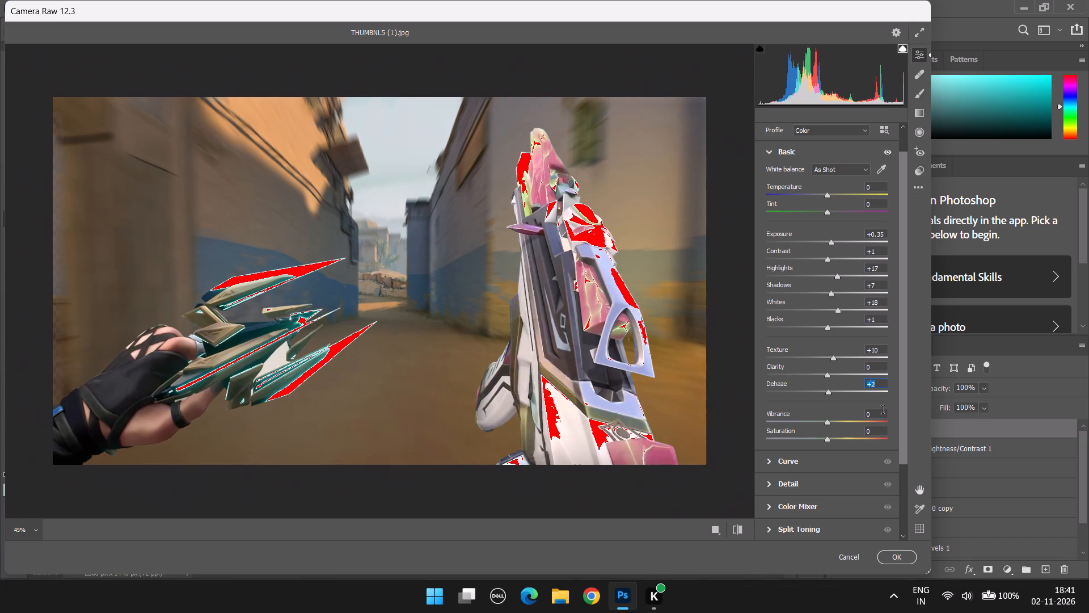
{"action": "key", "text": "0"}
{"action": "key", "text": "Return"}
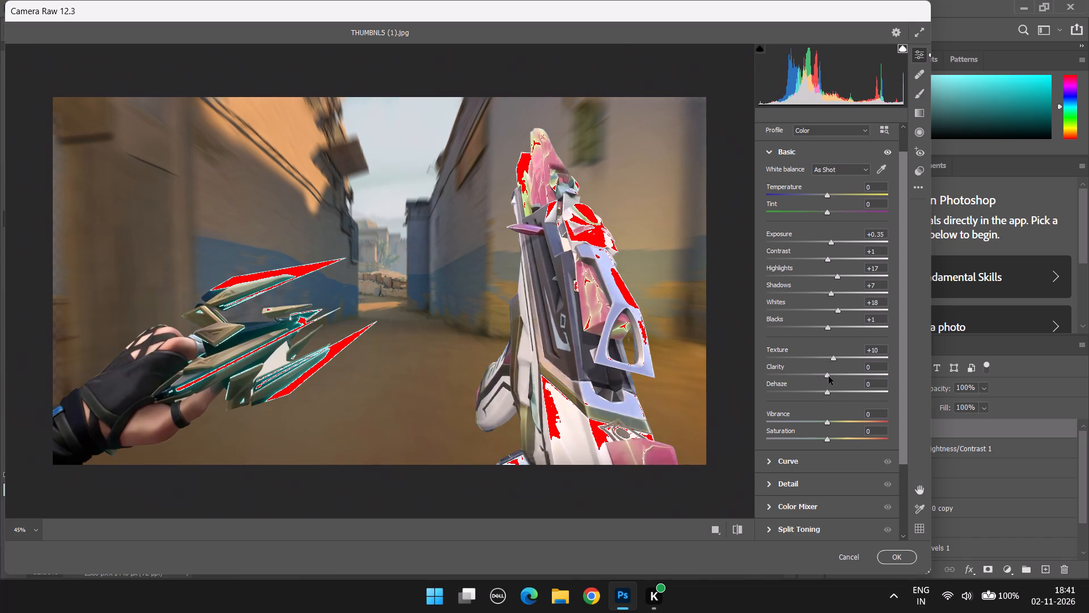
Set Clarity to +2.
{"action": "double_click", "coordinate": [829, 376]}
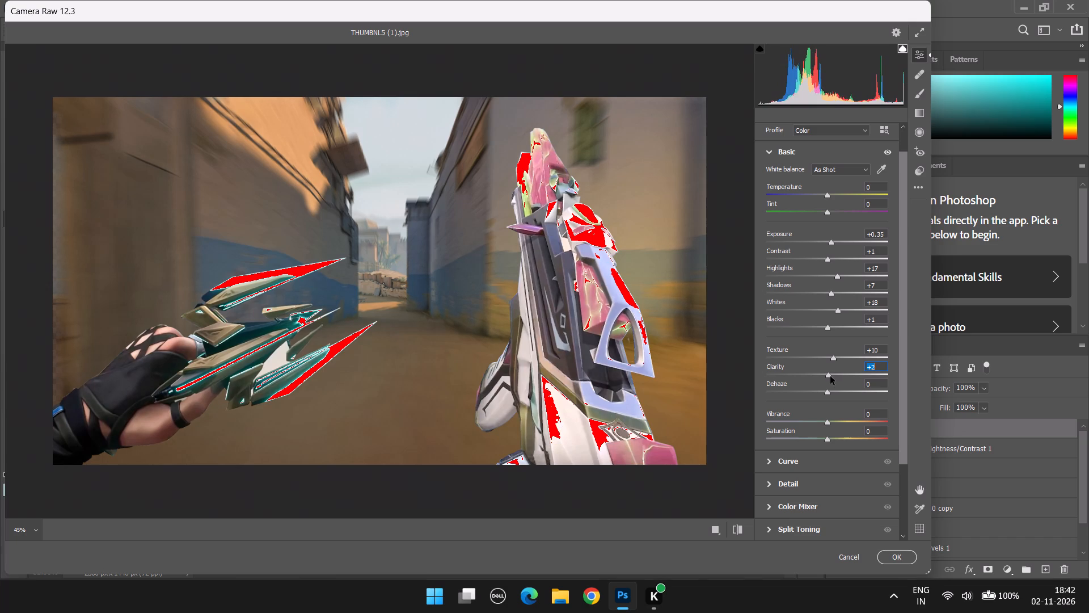
Try stronger colour intensities and set Vibrance to +37 and Saturation to +20.
{"action": "scroll", "coordinate": [860, 329], "scroll_direction": "down", "scroll_amount": 1}
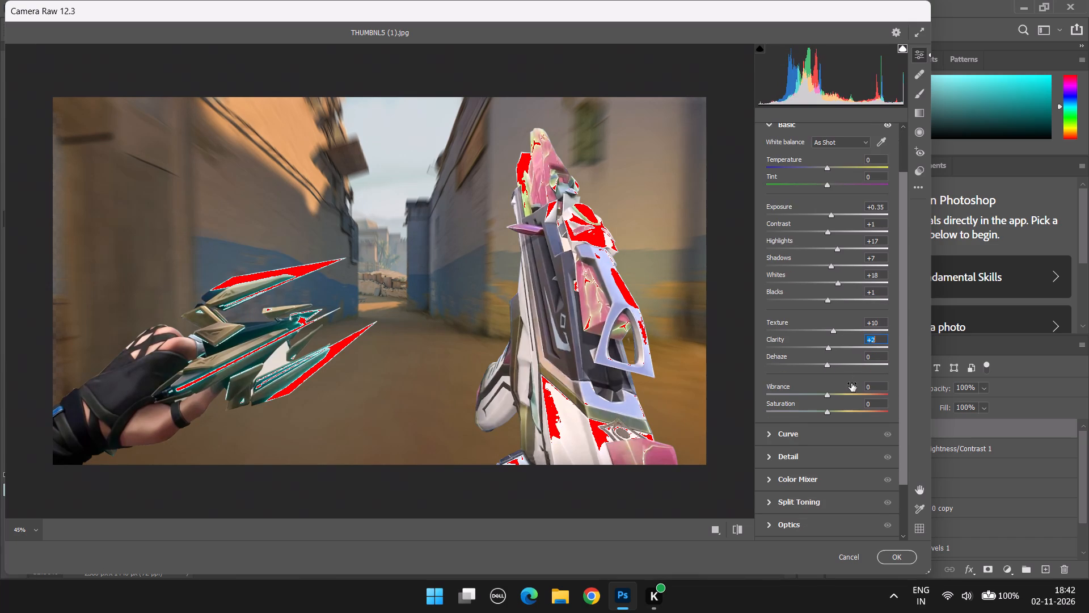
{"action": "scroll", "coordinate": [850, 386], "scroll_direction": "down", "scroll_amount": 1}
{"action": "left_click", "coordinate": [839, 366]}
{"action": "left_click", "coordinate": [858, 369]}
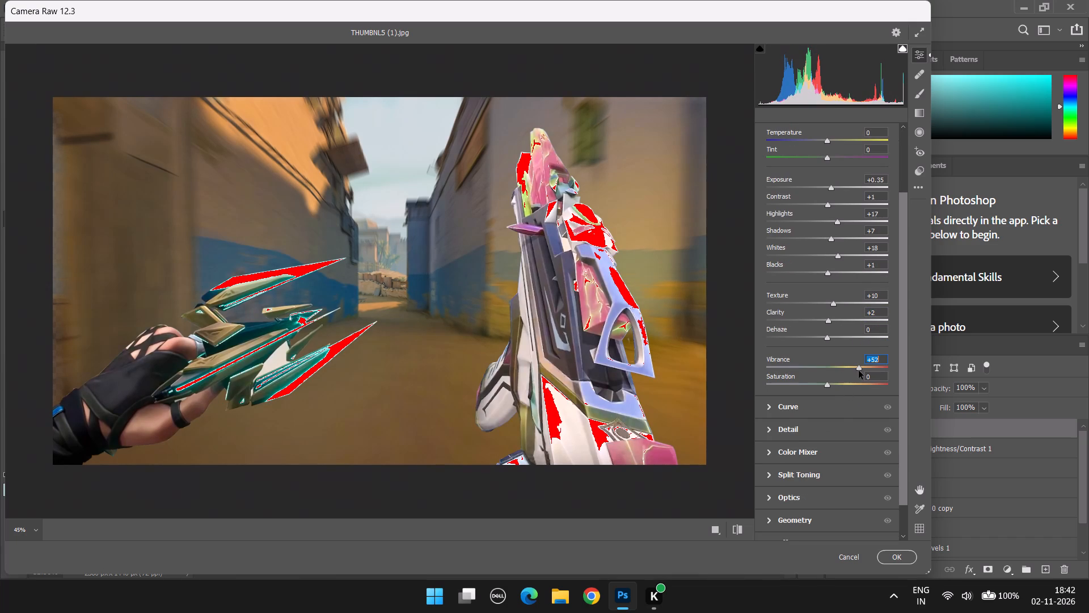
{"action": "left_click_drag", "start_coordinate": [859, 371], "coordinate": [868, 373]}
{"action": "left_click_drag", "start_coordinate": [866, 373], "coordinate": [853, 373]}
{"action": "left_click", "coordinate": [863, 368]}
{"action": "left_click", "coordinate": [877, 366]}
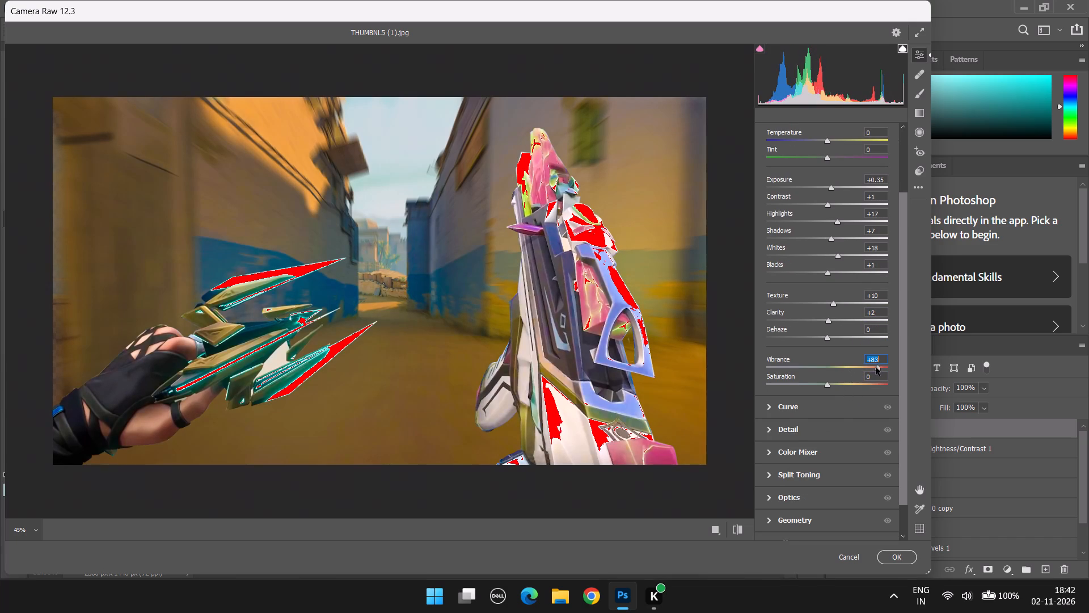
{"action": "left_click", "coordinate": [860, 368]}
{"action": "left_click", "coordinate": [840, 385]}
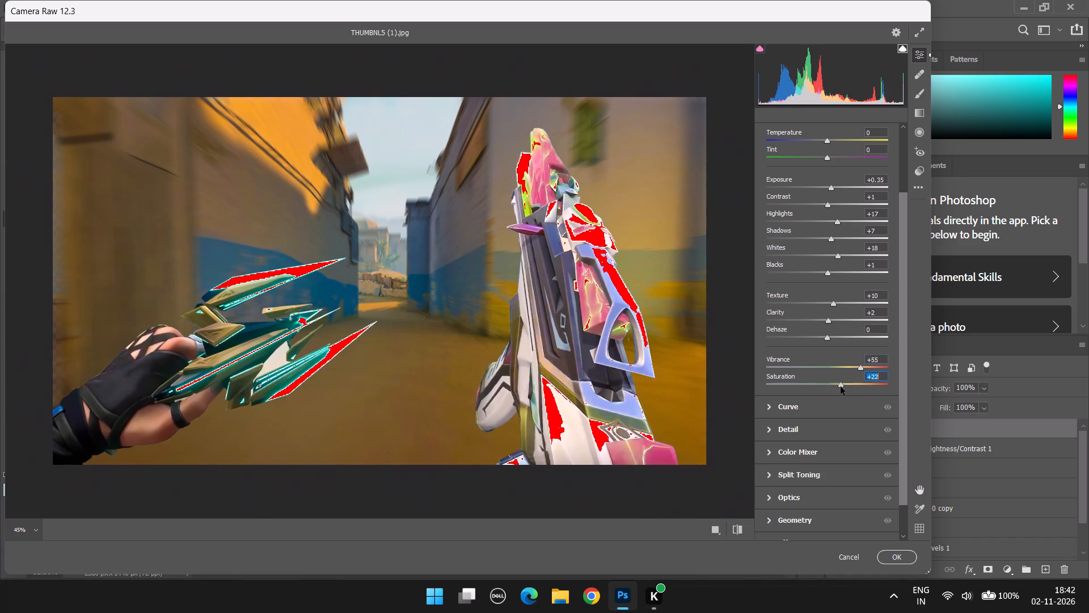
{"action": "left_click", "coordinate": [833, 387]}
{"action": "left_click", "coordinate": [838, 387]}
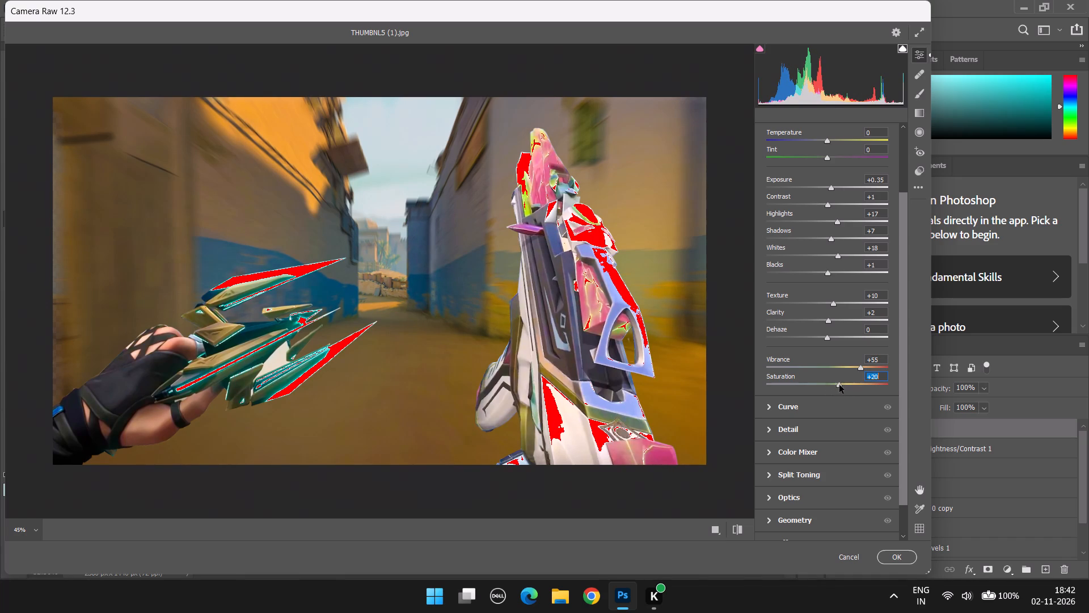
{"action": "left_click", "coordinate": [859, 370]}
{"action": "left_click", "coordinate": [850, 369]}
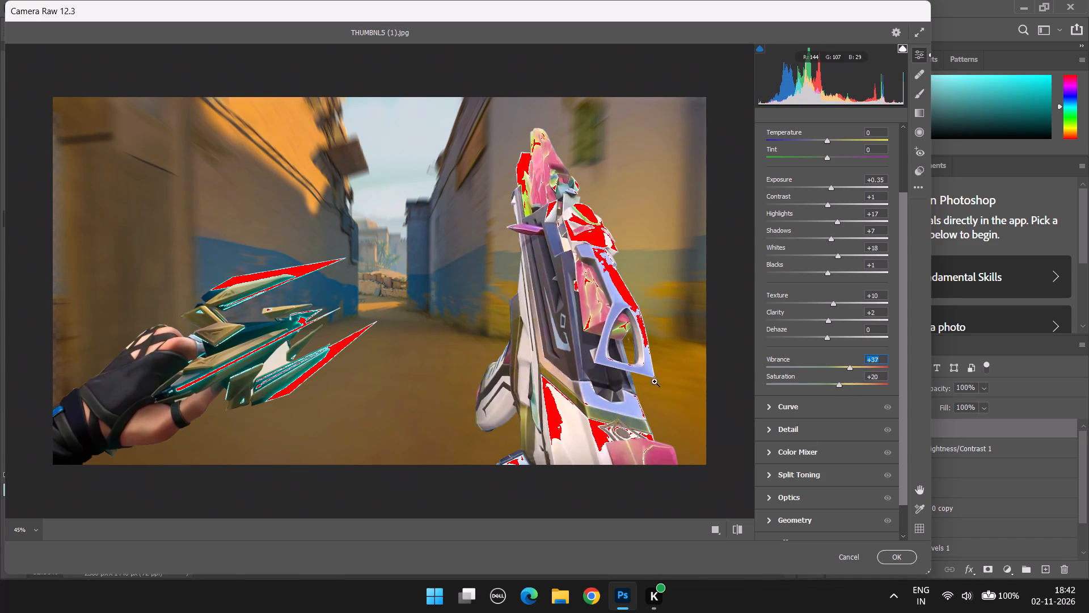
Apply the Camera Raw adjustments to Layer 5.
{"action": "scroll", "coordinate": [852, 426], "scroll_direction": "down", "scroll_amount": 1}
{"action": "scroll", "coordinate": [793, 389], "scroll_direction": "down", "scroll_amount": 5}
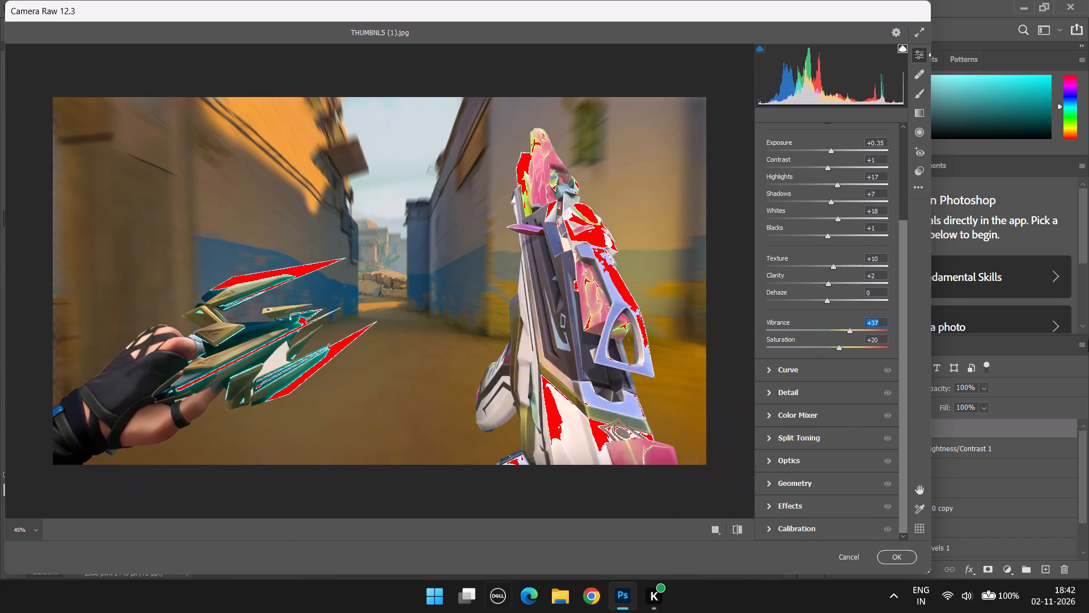
{"action": "scroll", "coordinate": [827, 428], "scroll_direction": "down", "scroll_amount": 1}
{"action": "scroll", "coordinate": [823, 498], "scroll_direction": "down", "scroll_amount": 3}
{"action": "left_click", "coordinate": [904, 560]}
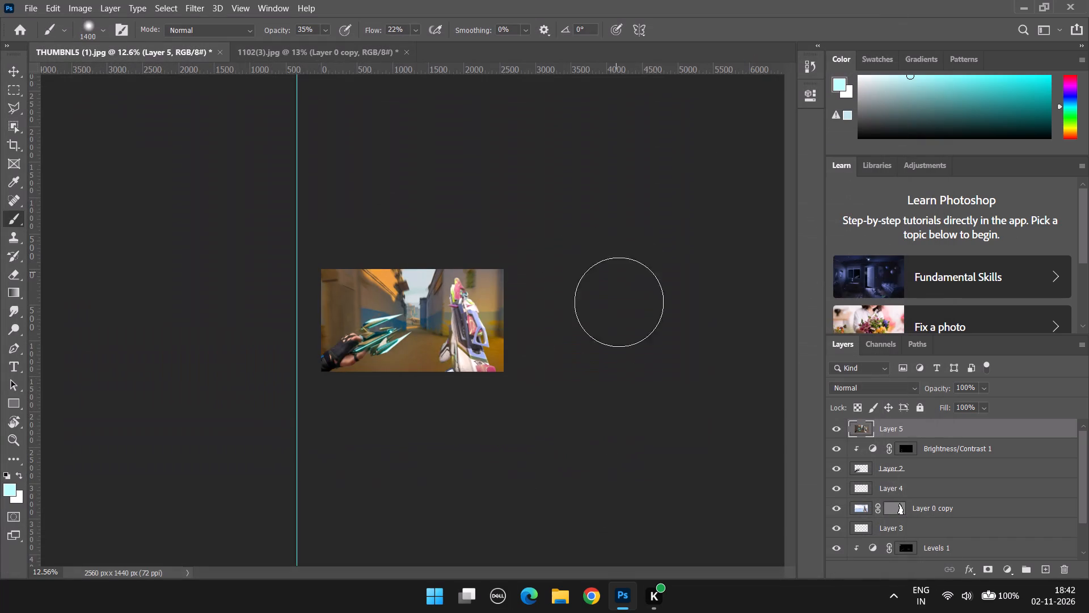
Examine the graded composition up close and as a whole, comparing it with Layer 5 hidden and shown.
{"action": "scroll", "coordinate": [294, 367], "scroll_direction": "up", "scroll_amount": 13, "text": "alt"}
{"action": "scroll", "coordinate": [541, 356], "scroll_direction": "up", "scroll_amount": 2, "text": "alt"}
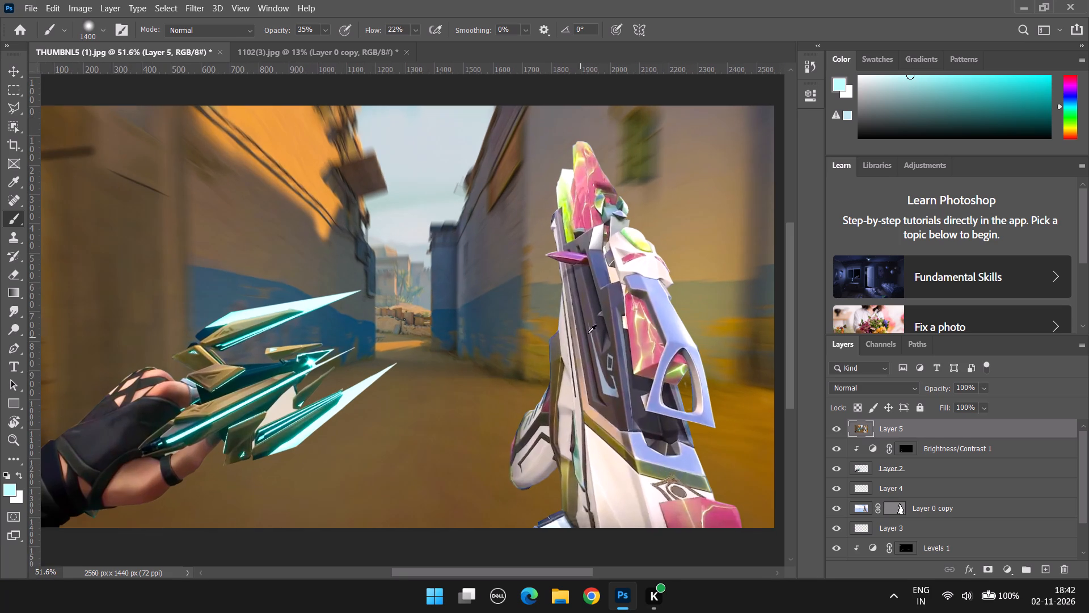
{"action": "scroll", "coordinate": [609, 304], "scroll_direction": "down", "scroll_amount": 4, "text": "alt"}
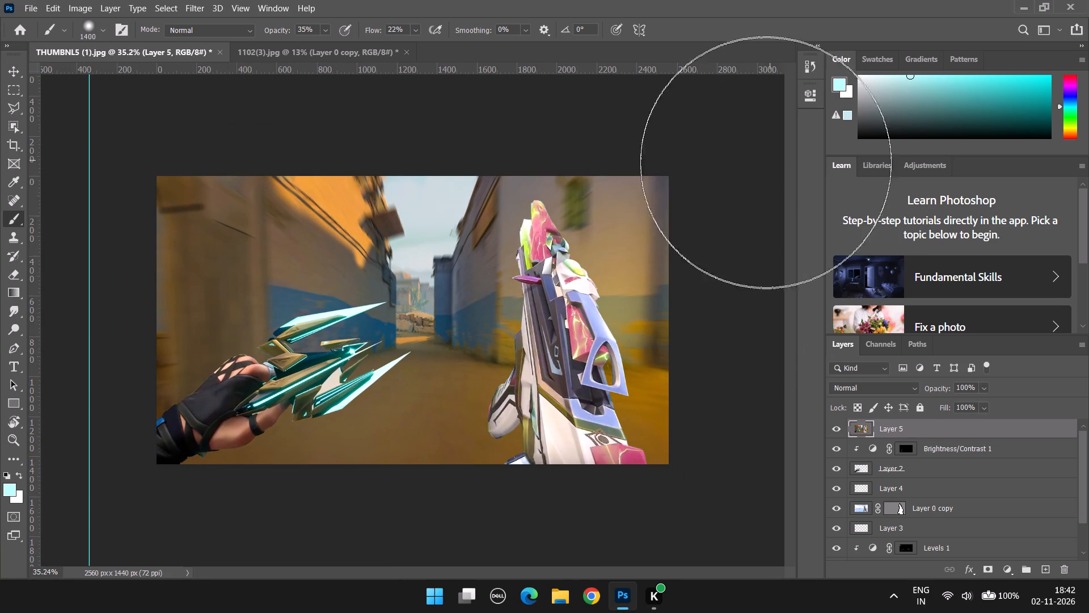
{"action": "scroll", "coordinate": [509, 310], "scroll_direction": "down", "scroll_amount": 2, "text": "alt"}
{"action": "scroll", "coordinate": [530, 364], "scroll_direction": "up", "scroll_amount": 2, "text": "alt"}
{"action": "scroll", "coordinate": [596, 345], "scroll_direction": "down", "scroll_amount": 1}
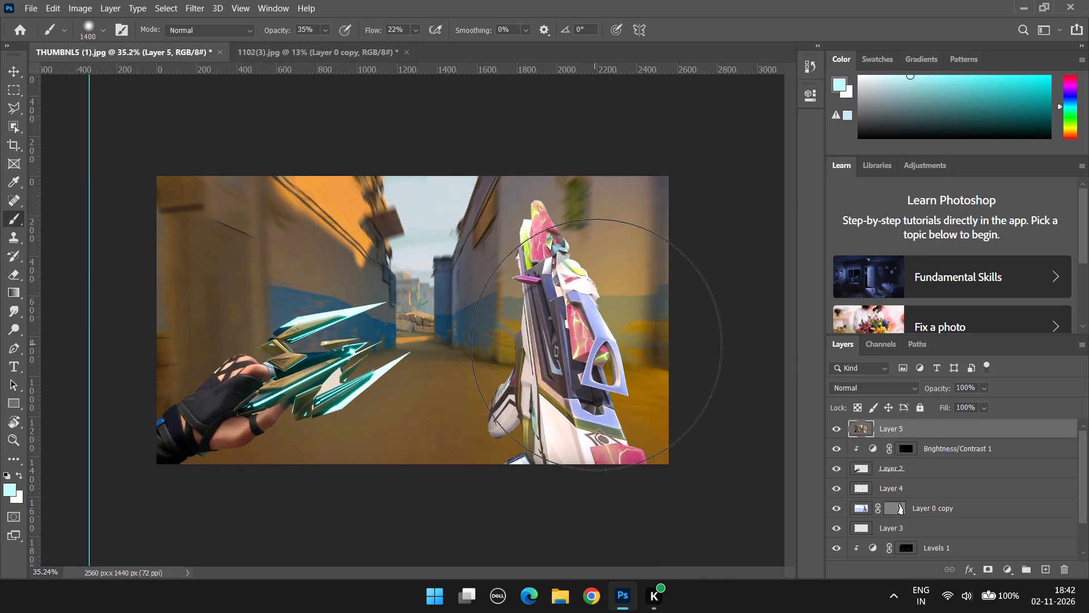
{"action": "scroll", "coordinate": [565, 376], "scroll_direction": "down", "scroll_amount": 2, "text": "alt"}
{"action": "scroll", "coordinate": [564, 375], "scroll_direction": "up", "scroll_amount": 2, "text": "alt"}
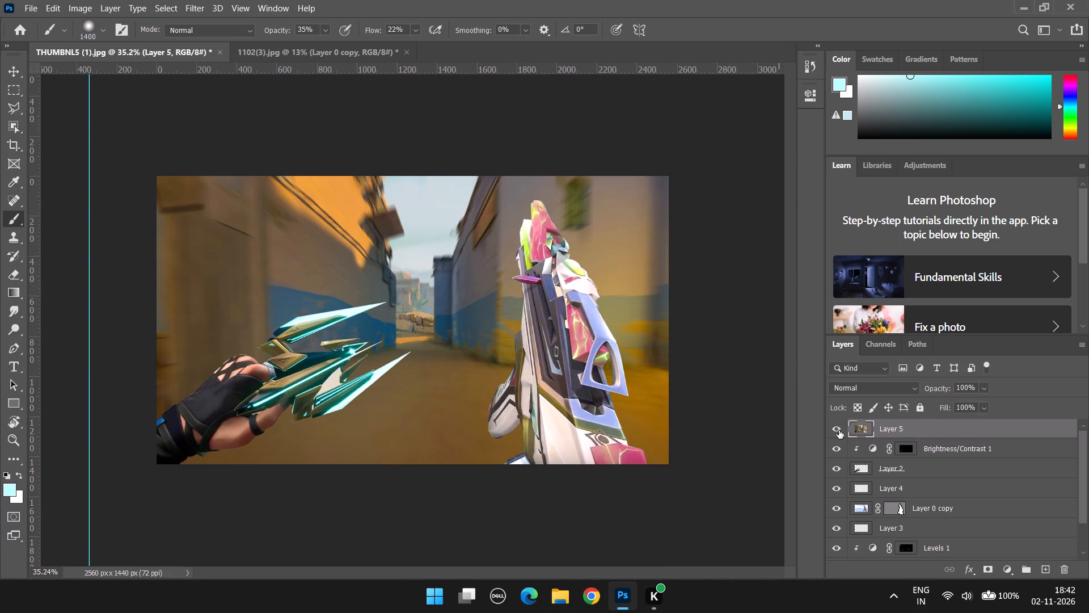
{"action": "double_click", "coordinate": [839, 430]}
{"action": "scroll", "coordinate": [487, 323], "scroll_direction": "up", "scroll_amount": 3, "text": "alt"}
{"action": "scroll", "coordinate": [484, 334], "scroll_direction": "down", "scroll_amount": 6, "text": "alt"}
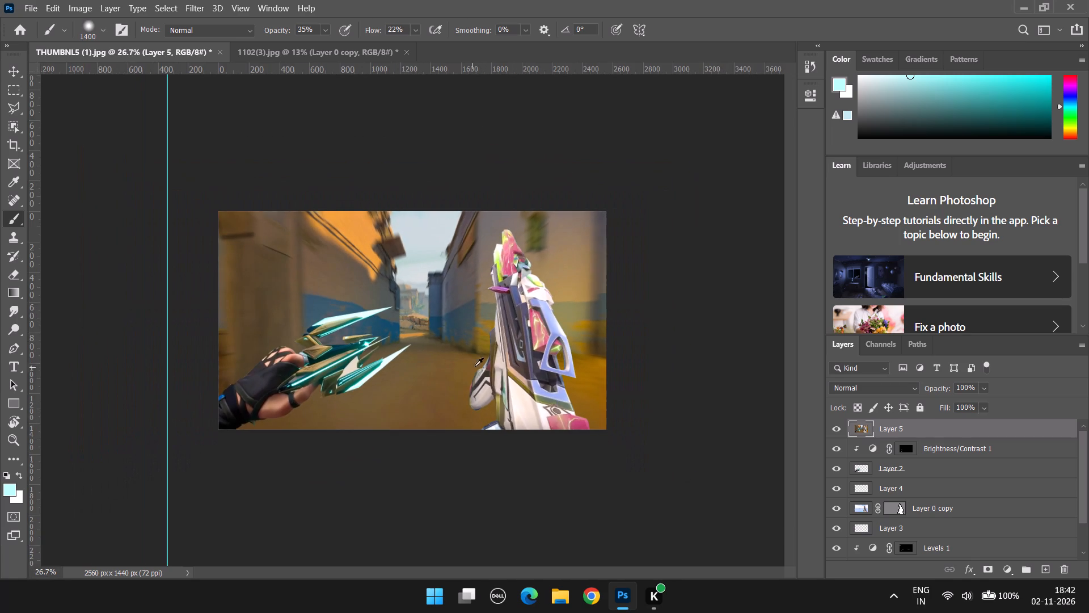
{"action": "scroll", "coordinate": [612, 326], "scroll_direction": "up", "scroll_amount": 2, "text": "alt"}
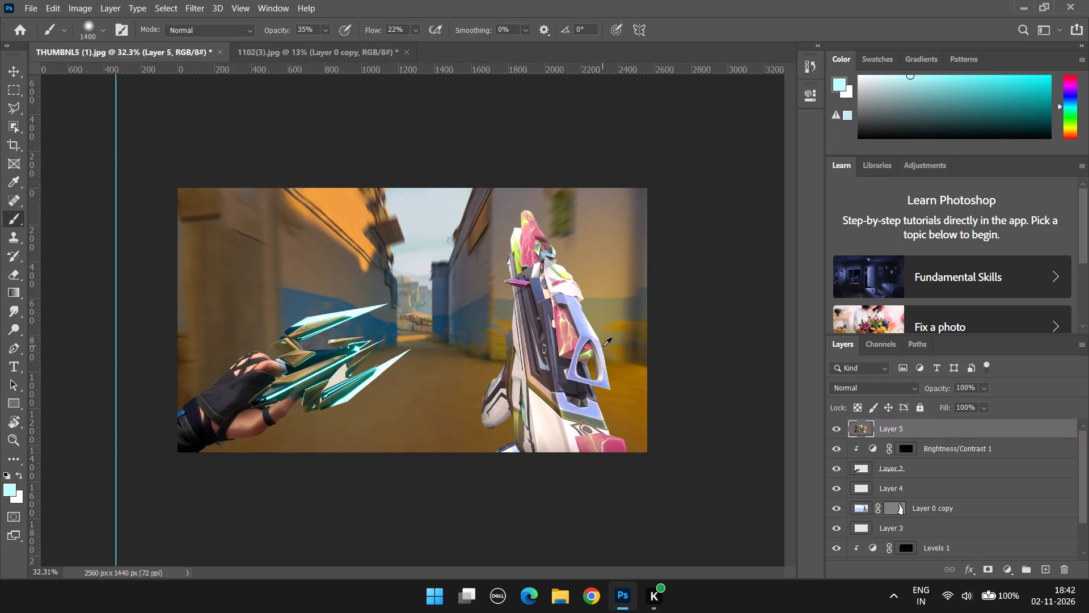
{"action": "scroll", "coordinate": [603, 348], "scroll_direction": "down", "scroll_amount": 1, "text": "alt"}
{"action": "scroll", "coordinate": [328, 379], "scroll_direction": "up", "scroll_amount": 9, "text": "alt"}
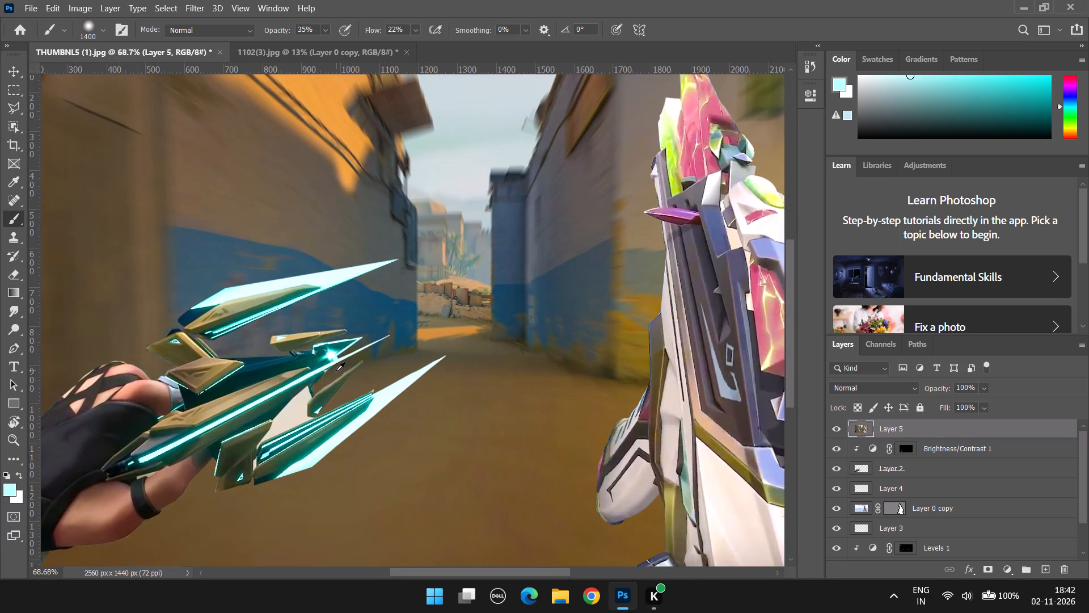
{"action": "scroll", "coordinate": [336, 371], "scroll_direction": "up", "scroll_amount": 5, "text": "alt"}
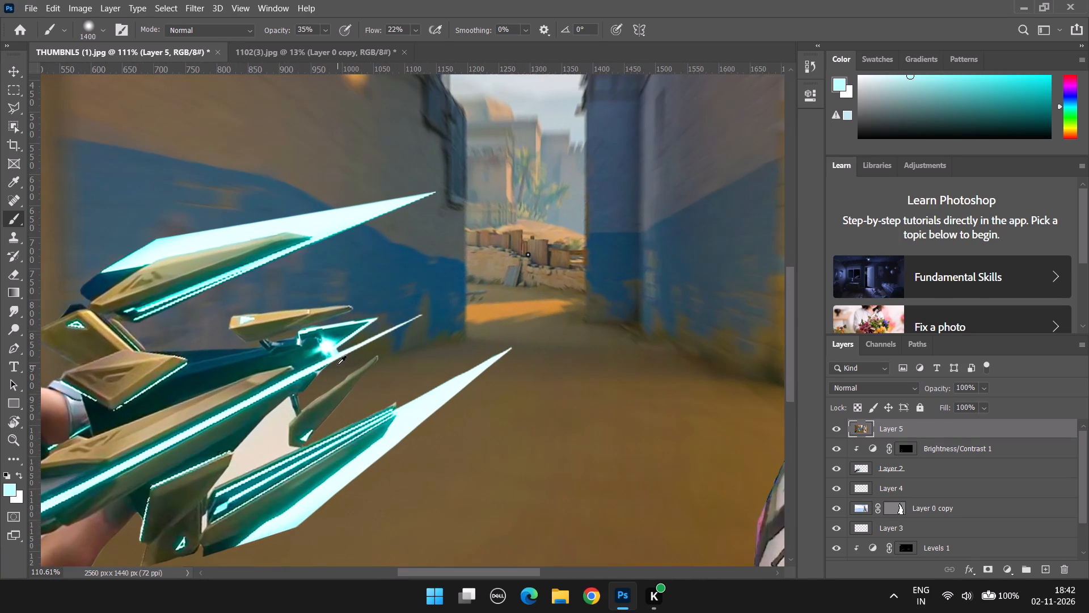
{"action": "scroll", "coordinate": [337, 364], "scroll_direction": "down", "scroll_amount": 7, "text": "alt"}
{"action": "scroll", "coordinate": [153, 371], "scroll_direction": "up", "scroll_amount": 11, "text": "alt"}
{"action": "scroll", "coordinate": [157, 367], "scroll_direction": "down", "scroll_amount": 14, "text": "alt"}
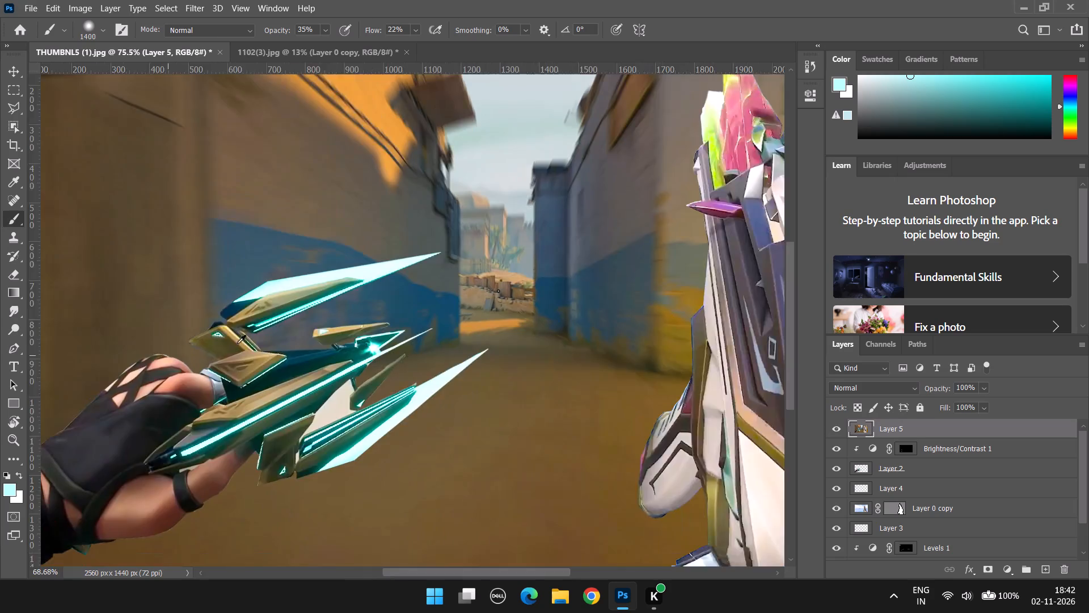
{"action": "scroll", "coordinate": [338, 339], "scroll_direction": "down", "scroll_amount": 4, "text": "alt"}
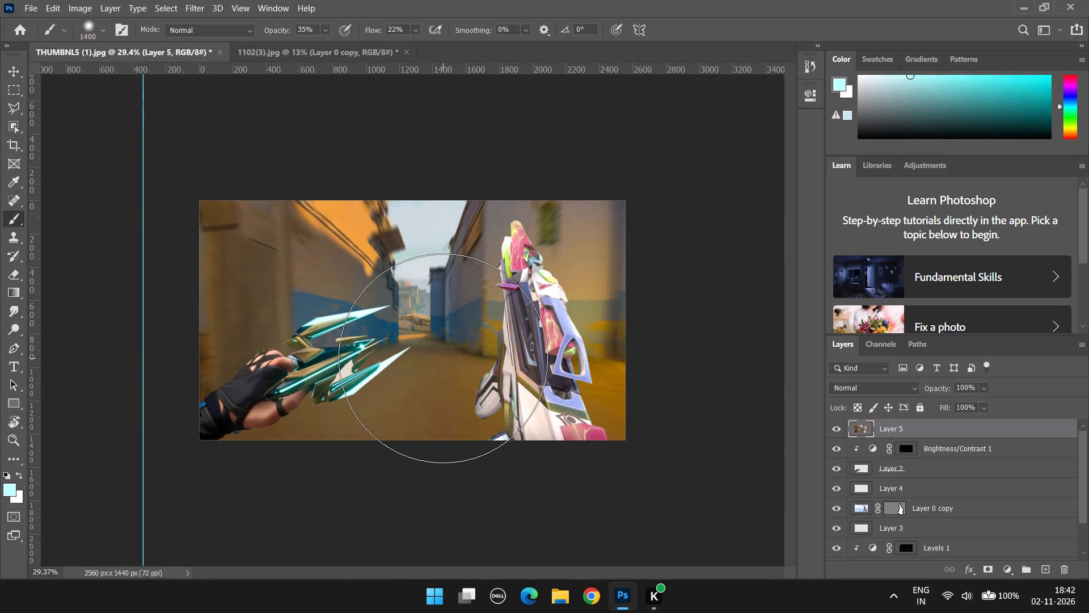
{"action": "scroll", "coordinate": [446, 354], "scroll_direction": "up", "scroll_amount": 3, "text": "alt"}
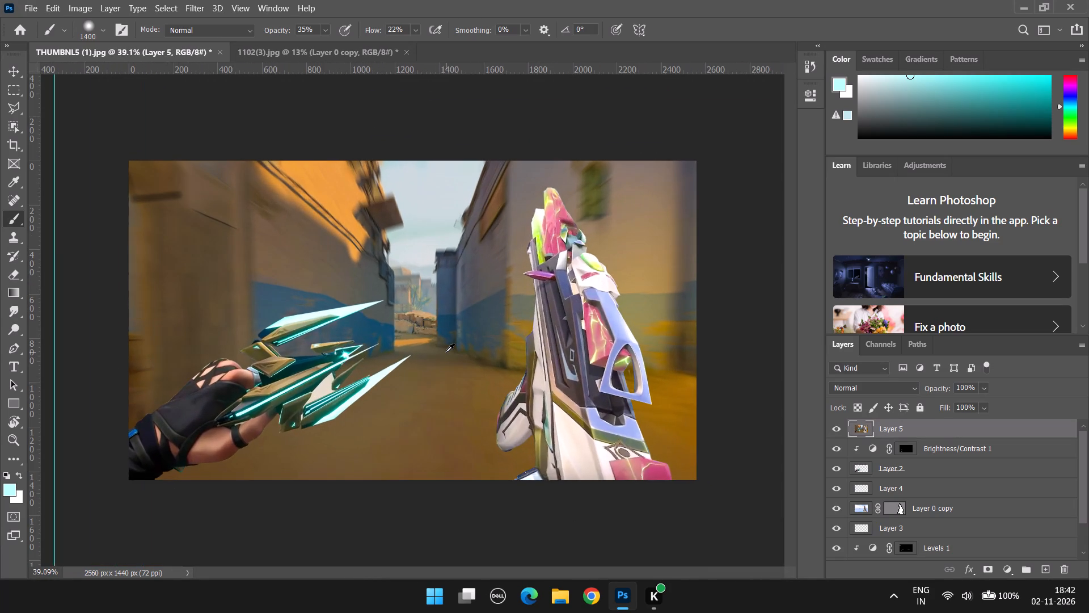
{"action": "scroll", "coordinate": [445, 352], "scroll_direction": "down", "scroll_amount": 7, "text": "alt"}
{"action": "scroll", "coordinate": [455, 350], "scroll_direction": "up", "scroll_amount": 6, "text": "alt"}
{"action": "scroll", "coordinate": [460, 330], "scroll_direction": "down", "scroll_amount": 3}
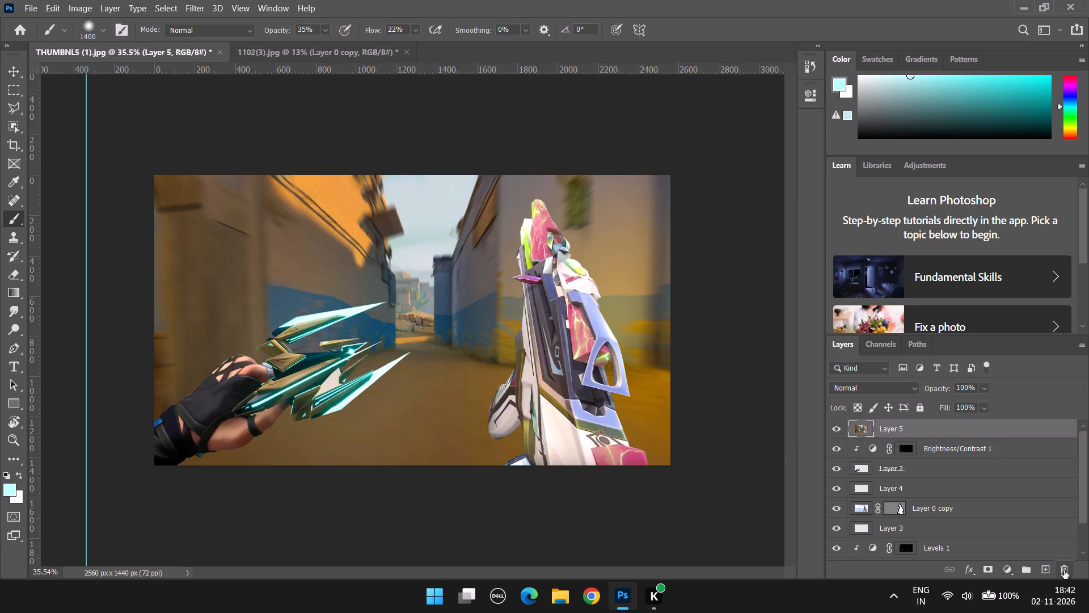
Add a Color Lookup adjustment layer above Layer 5 and apply the 3Strip.look 3D LUT.
{"action": "left_click", "coordinate": [1008, 569]}
{"action": "left_click", "coordinate": [1003, 490]}
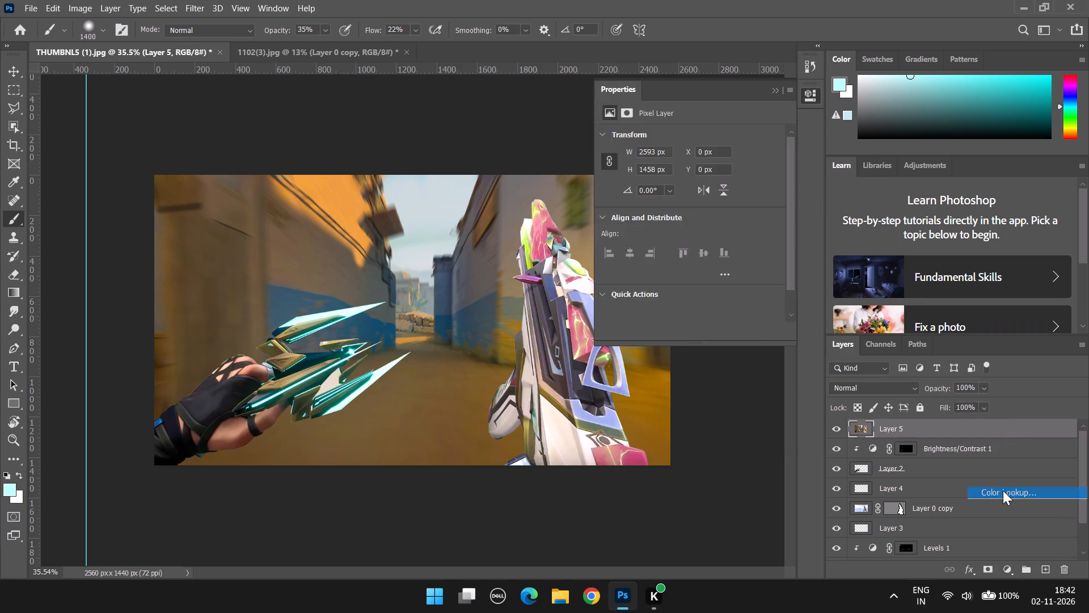
{"action": "left_click", "coordinate": [678, 120]}
{"action": "left_click", "coordinate": [690, 134]}
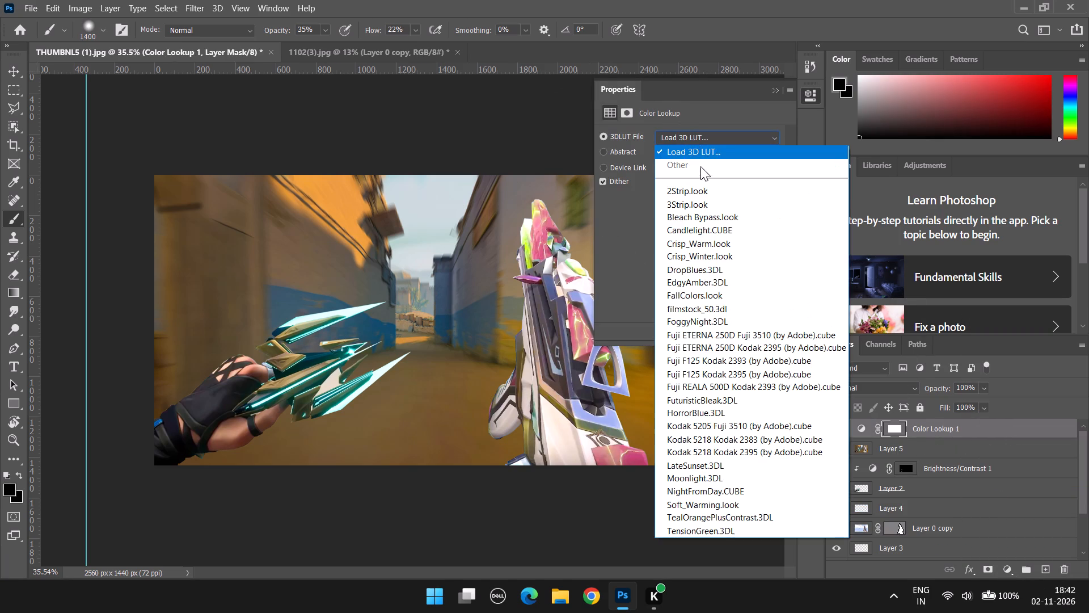
{"action": "left_click", "coordinate": [708, 199]}
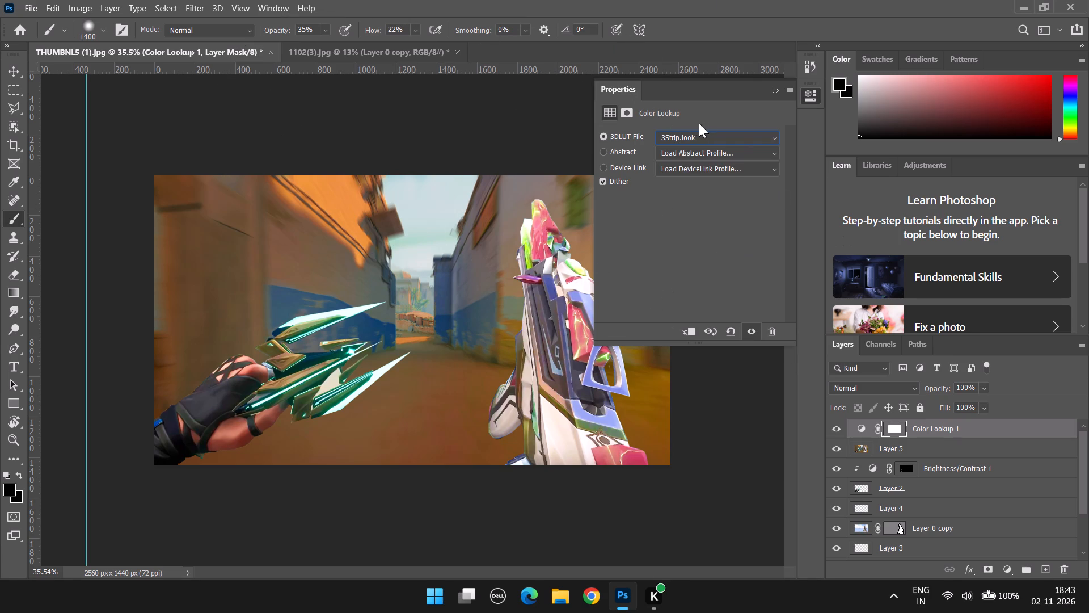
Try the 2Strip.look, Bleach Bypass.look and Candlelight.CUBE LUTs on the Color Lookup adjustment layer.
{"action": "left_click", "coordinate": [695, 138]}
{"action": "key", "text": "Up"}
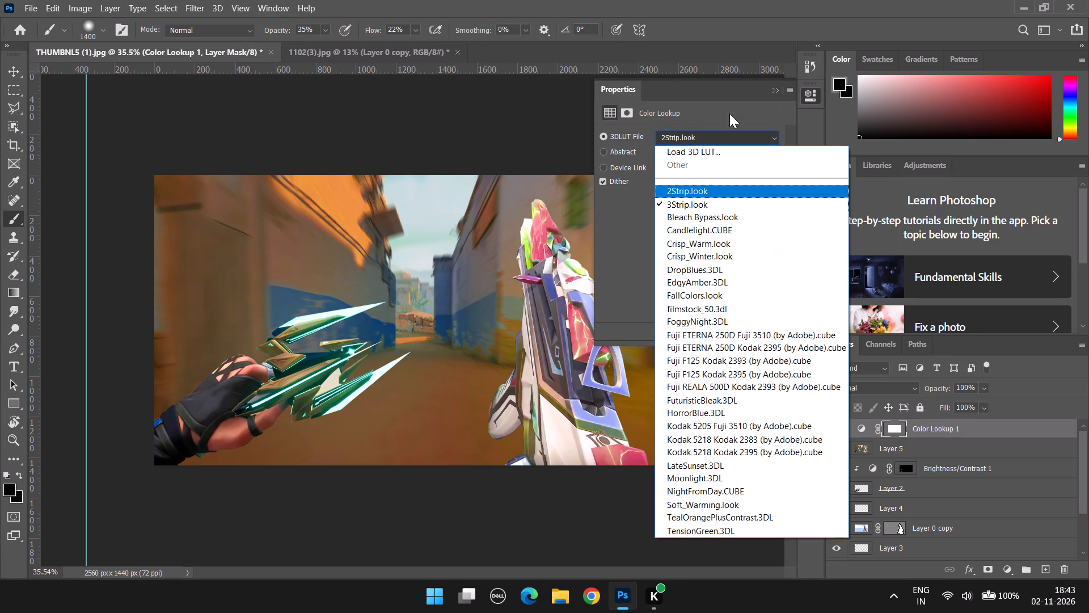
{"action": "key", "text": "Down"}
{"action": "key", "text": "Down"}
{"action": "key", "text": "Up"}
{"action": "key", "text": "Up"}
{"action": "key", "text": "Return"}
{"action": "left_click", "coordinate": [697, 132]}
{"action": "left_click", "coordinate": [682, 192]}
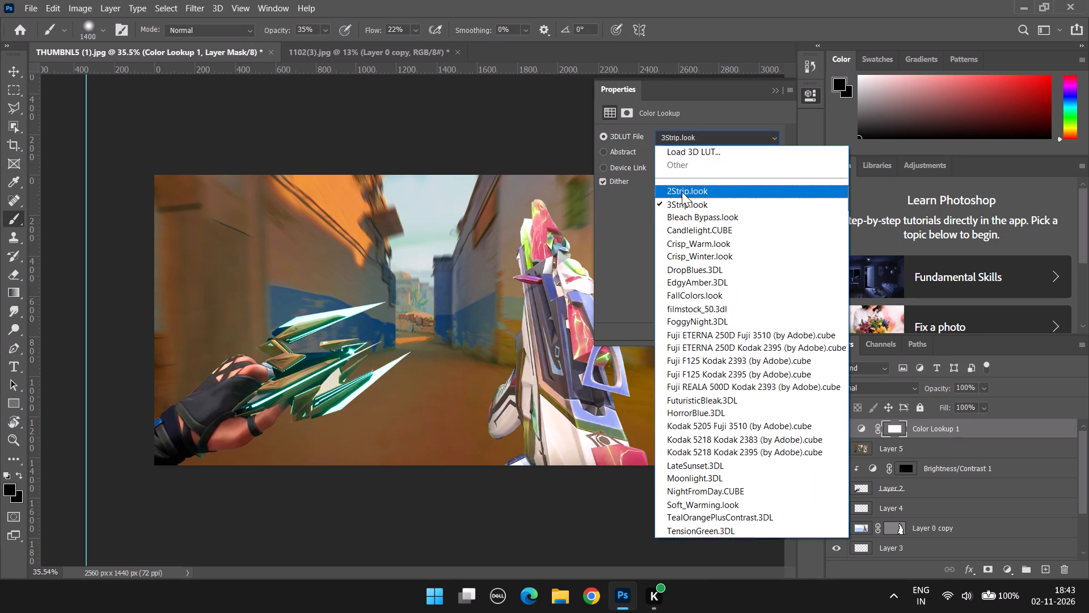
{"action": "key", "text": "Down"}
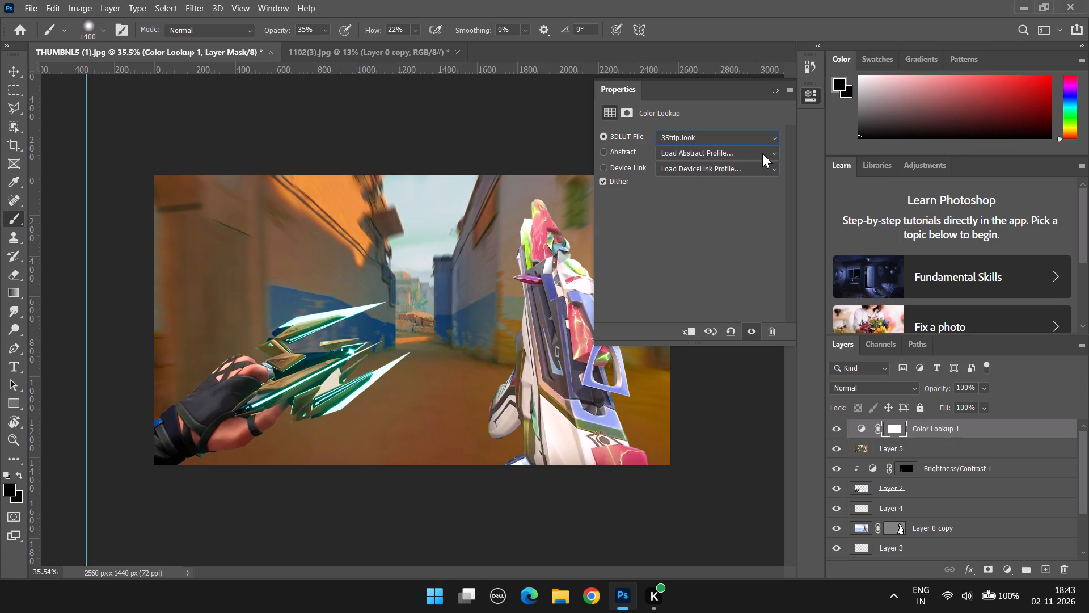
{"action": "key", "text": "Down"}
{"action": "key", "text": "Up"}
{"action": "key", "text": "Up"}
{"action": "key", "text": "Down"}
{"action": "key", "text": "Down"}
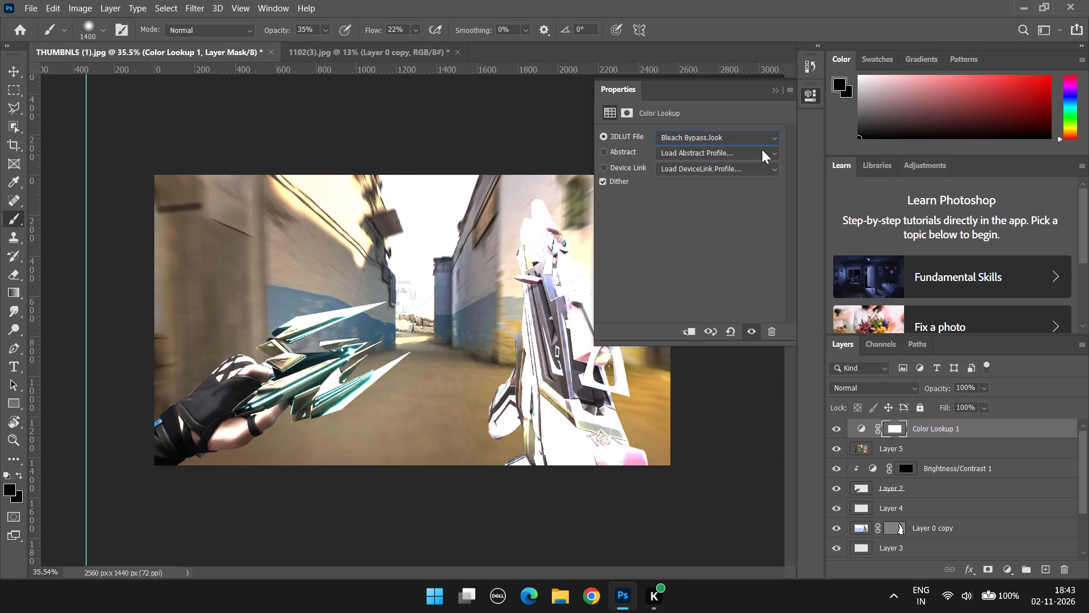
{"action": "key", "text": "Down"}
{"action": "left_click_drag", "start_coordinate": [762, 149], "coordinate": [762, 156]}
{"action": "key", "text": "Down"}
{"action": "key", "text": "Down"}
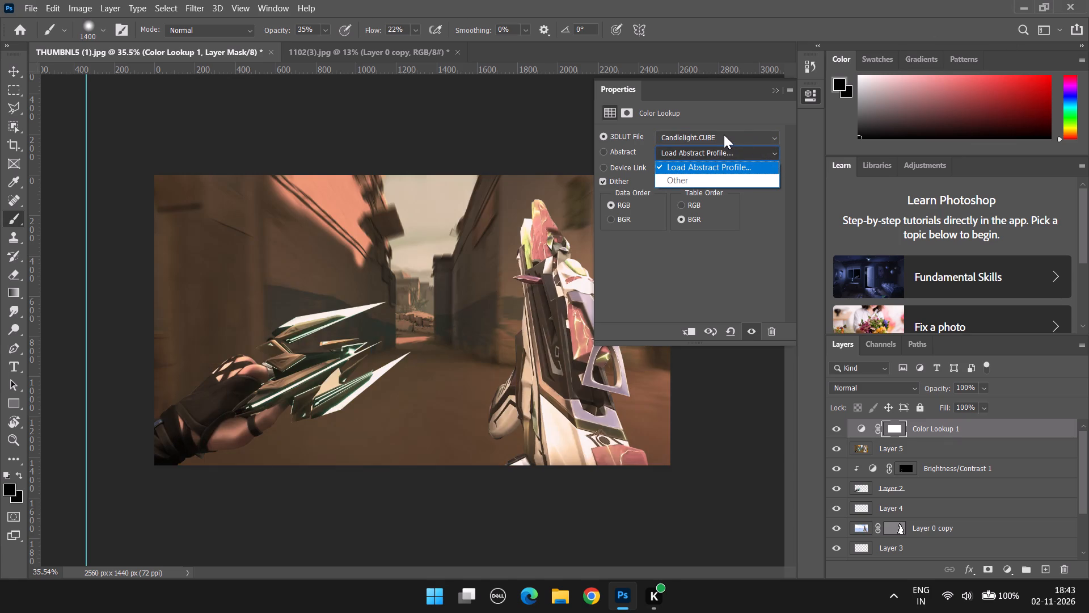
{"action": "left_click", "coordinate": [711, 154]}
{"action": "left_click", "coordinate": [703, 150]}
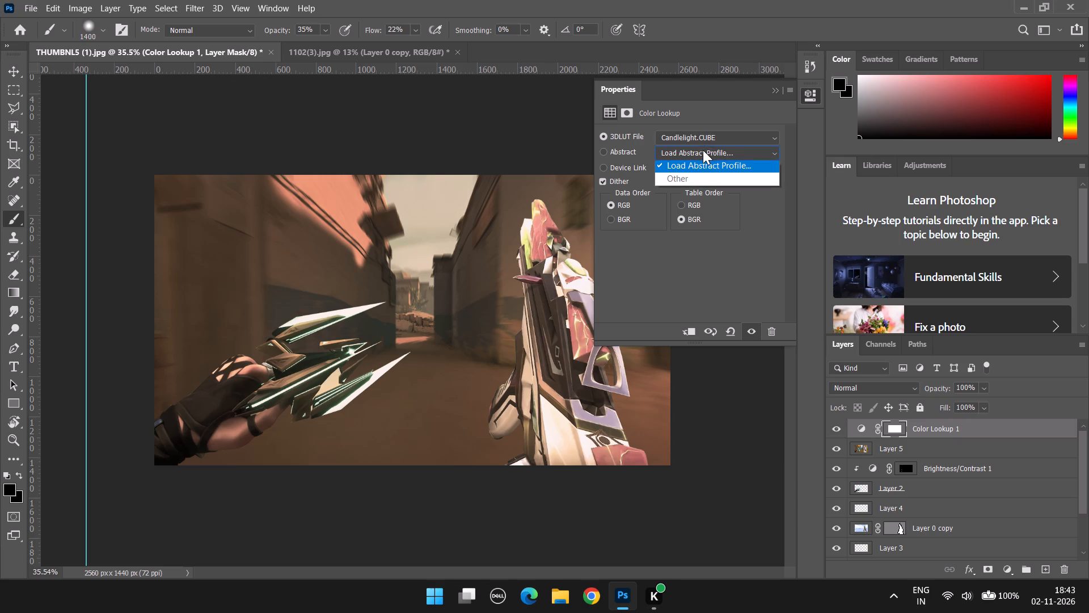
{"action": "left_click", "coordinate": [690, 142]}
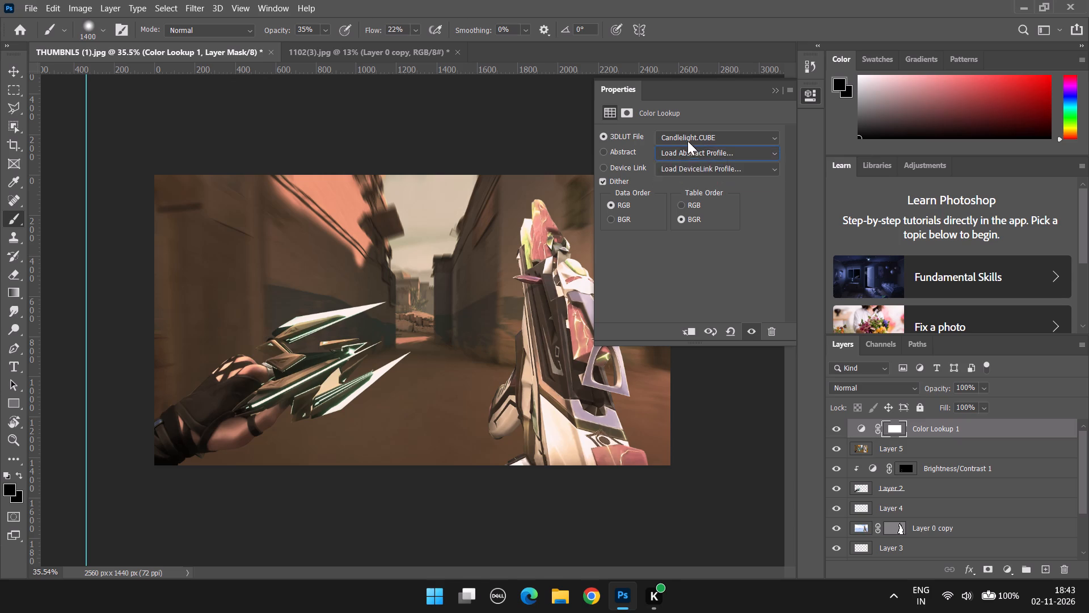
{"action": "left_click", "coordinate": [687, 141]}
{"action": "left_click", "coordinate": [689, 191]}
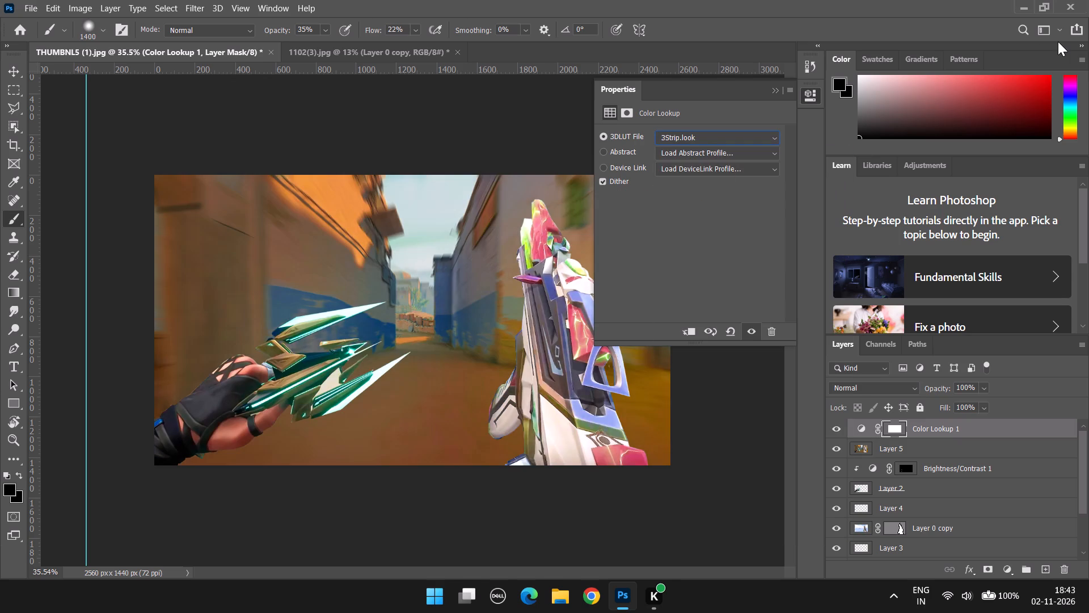
Collapse the docked panels beside the canvas to icons to reveal more of the composition.
{"action": "key", "text": "Down"}
{"action": "left_click", "coordinate": [1058, 41]}
{"action": "key", "text": "Down"}
{"action": "left_click_drag", "start_coordinate": [1058, 41], "coordinate": [1032, 58]}
{"action": "key", "text": "Down"}
{"action": "key", "text": "Down"}
{"action": "left_click", "coordinate": [1032, 58]}
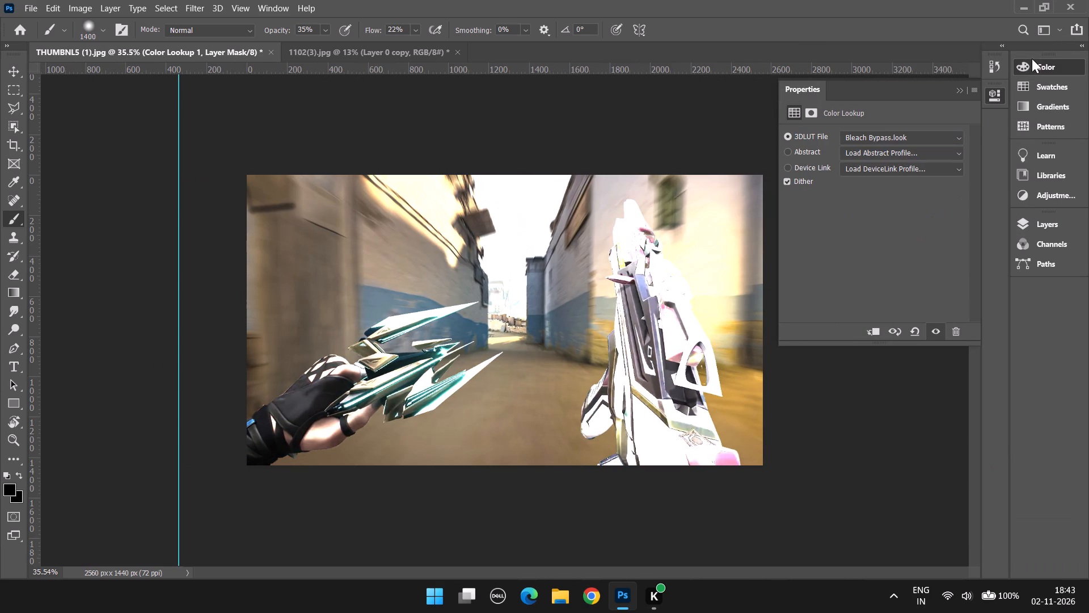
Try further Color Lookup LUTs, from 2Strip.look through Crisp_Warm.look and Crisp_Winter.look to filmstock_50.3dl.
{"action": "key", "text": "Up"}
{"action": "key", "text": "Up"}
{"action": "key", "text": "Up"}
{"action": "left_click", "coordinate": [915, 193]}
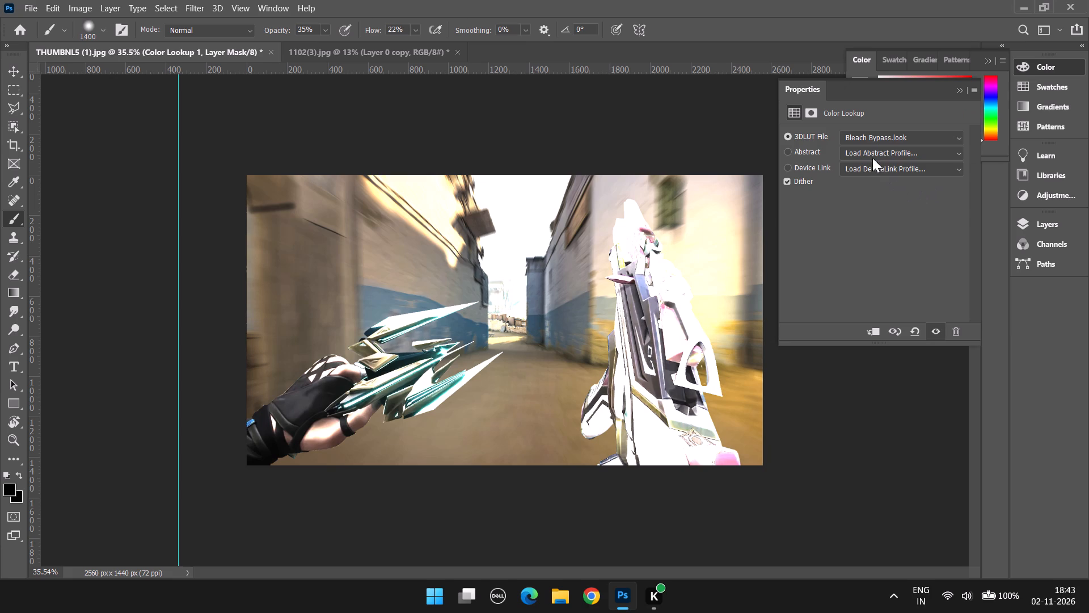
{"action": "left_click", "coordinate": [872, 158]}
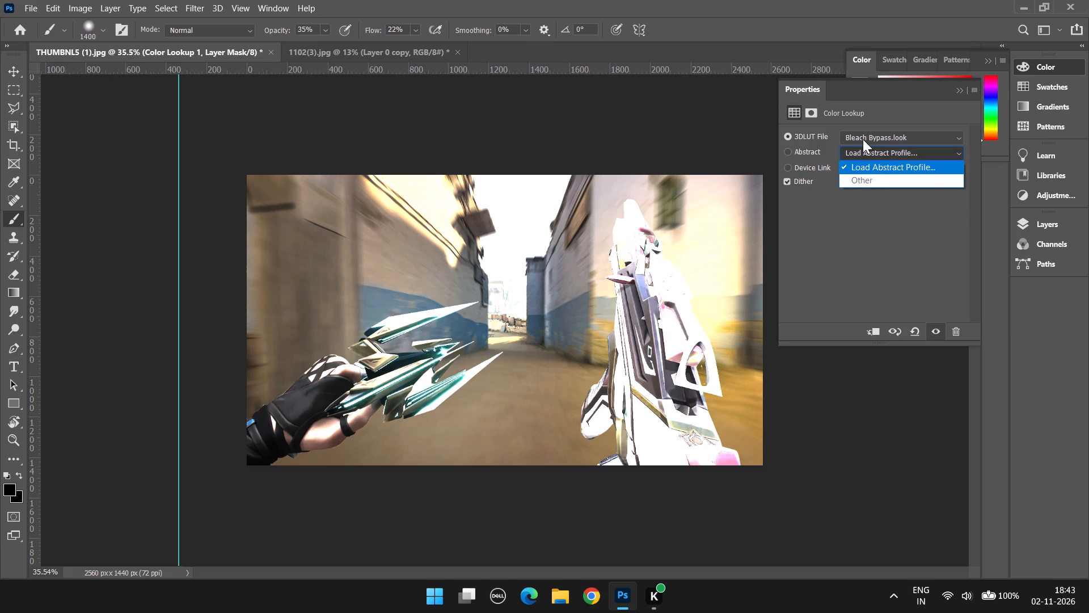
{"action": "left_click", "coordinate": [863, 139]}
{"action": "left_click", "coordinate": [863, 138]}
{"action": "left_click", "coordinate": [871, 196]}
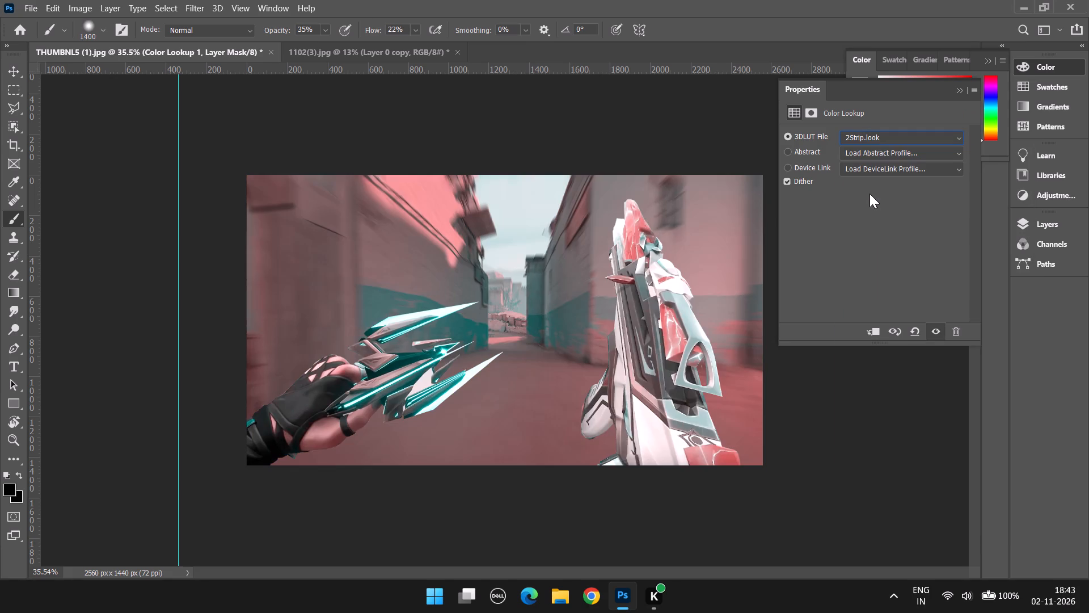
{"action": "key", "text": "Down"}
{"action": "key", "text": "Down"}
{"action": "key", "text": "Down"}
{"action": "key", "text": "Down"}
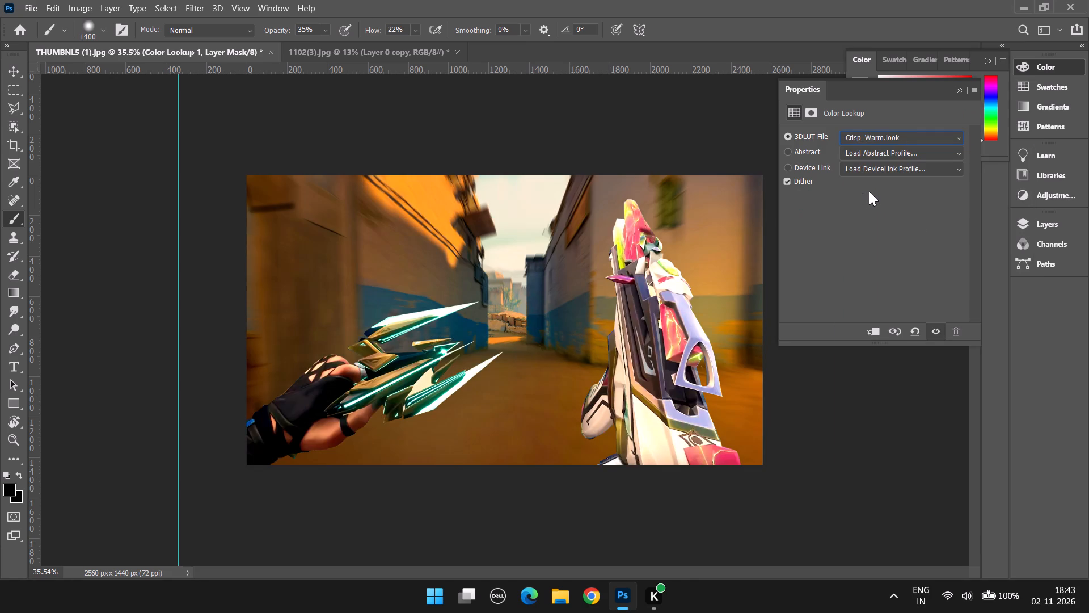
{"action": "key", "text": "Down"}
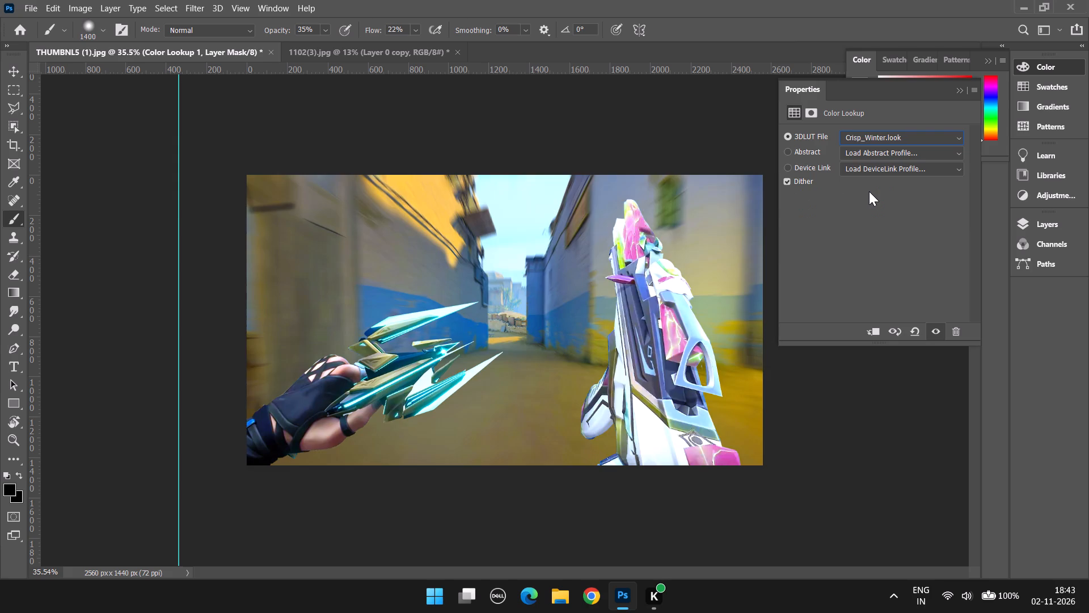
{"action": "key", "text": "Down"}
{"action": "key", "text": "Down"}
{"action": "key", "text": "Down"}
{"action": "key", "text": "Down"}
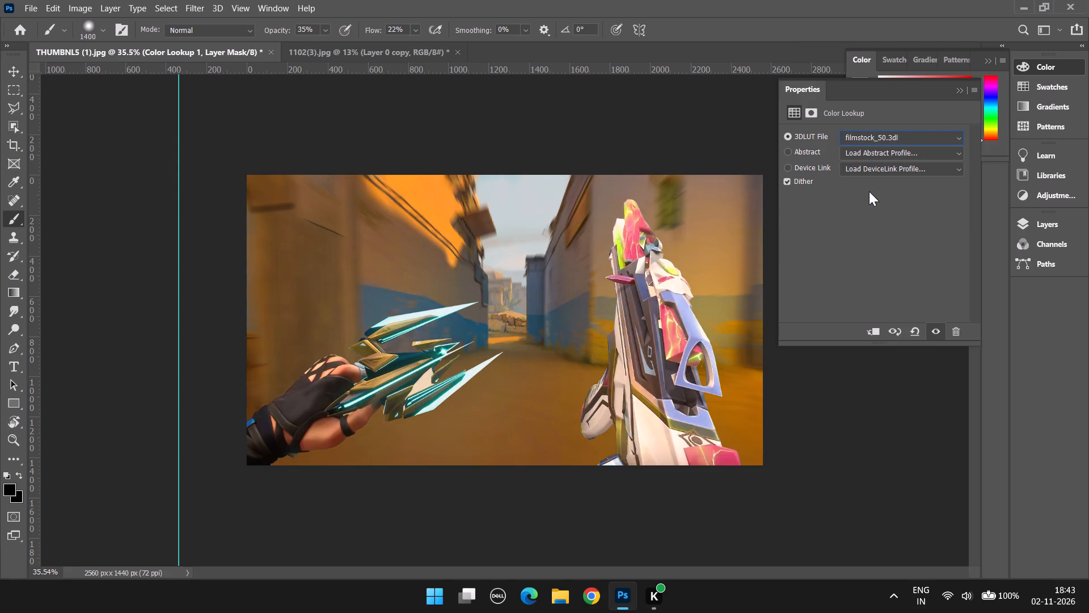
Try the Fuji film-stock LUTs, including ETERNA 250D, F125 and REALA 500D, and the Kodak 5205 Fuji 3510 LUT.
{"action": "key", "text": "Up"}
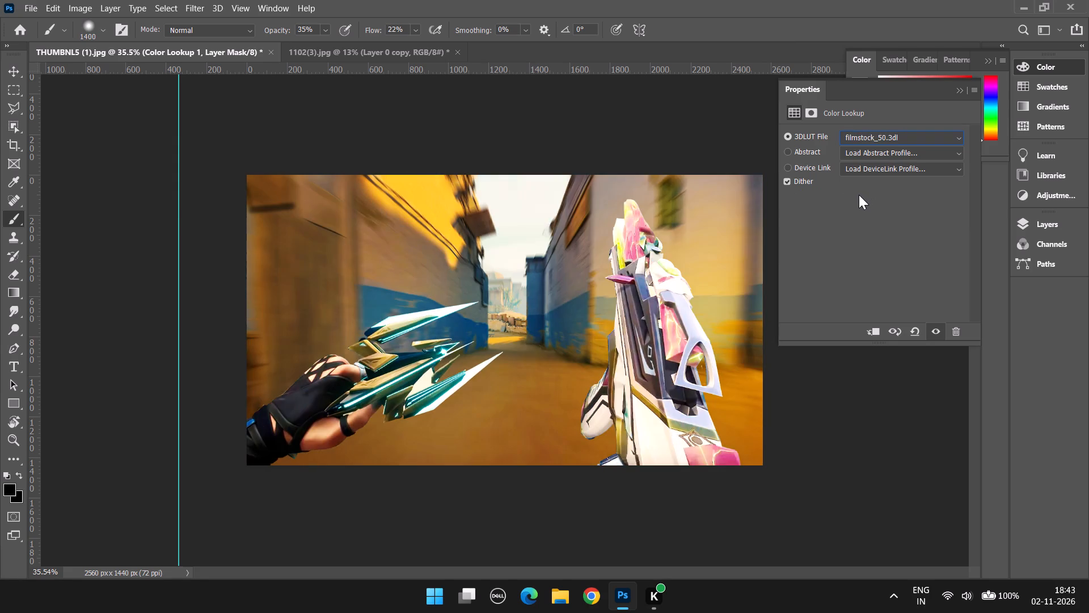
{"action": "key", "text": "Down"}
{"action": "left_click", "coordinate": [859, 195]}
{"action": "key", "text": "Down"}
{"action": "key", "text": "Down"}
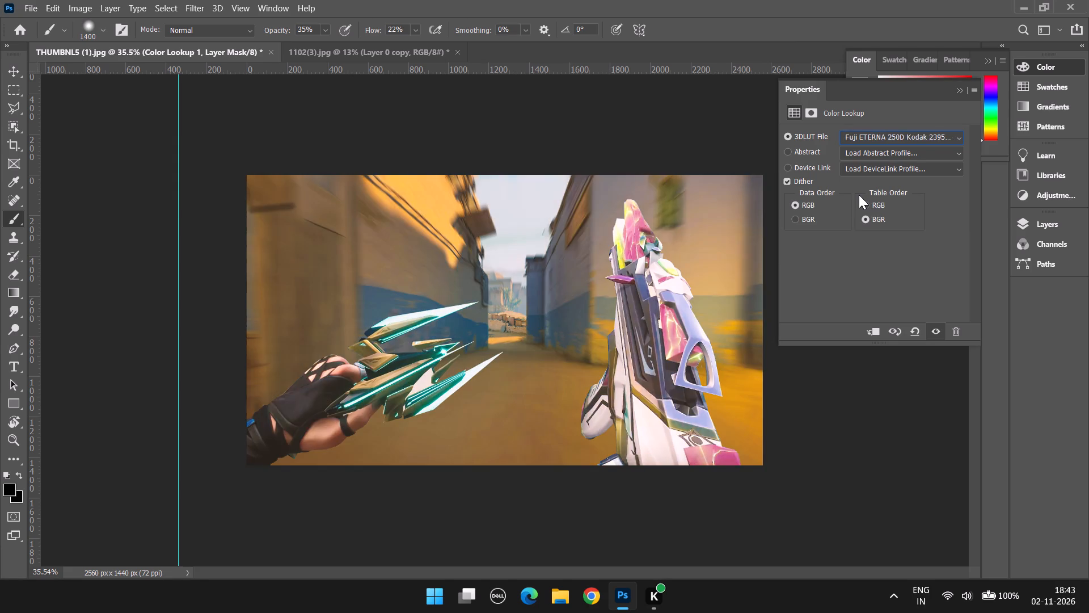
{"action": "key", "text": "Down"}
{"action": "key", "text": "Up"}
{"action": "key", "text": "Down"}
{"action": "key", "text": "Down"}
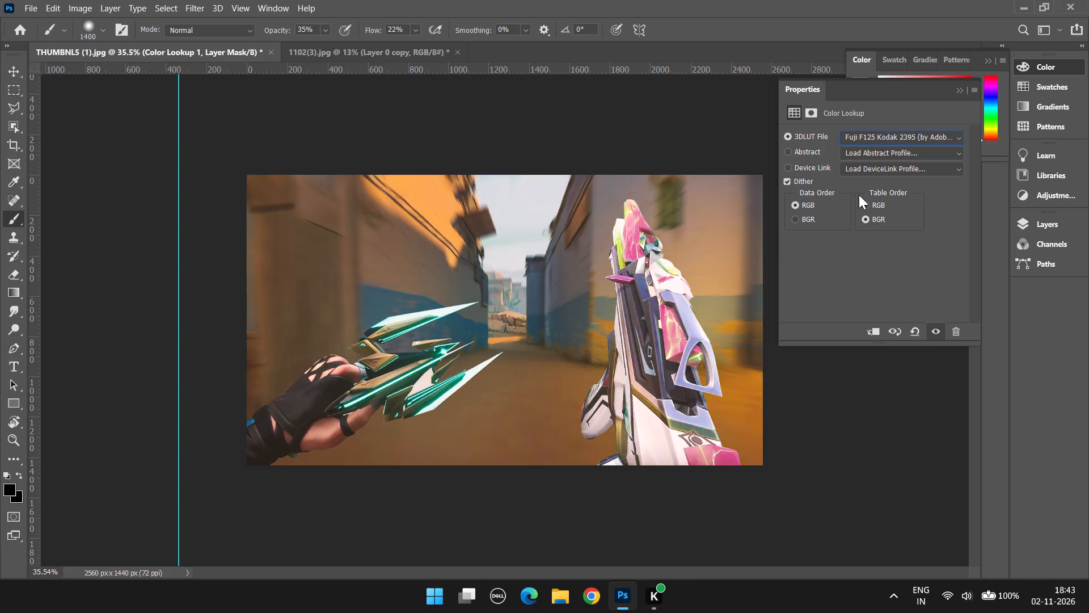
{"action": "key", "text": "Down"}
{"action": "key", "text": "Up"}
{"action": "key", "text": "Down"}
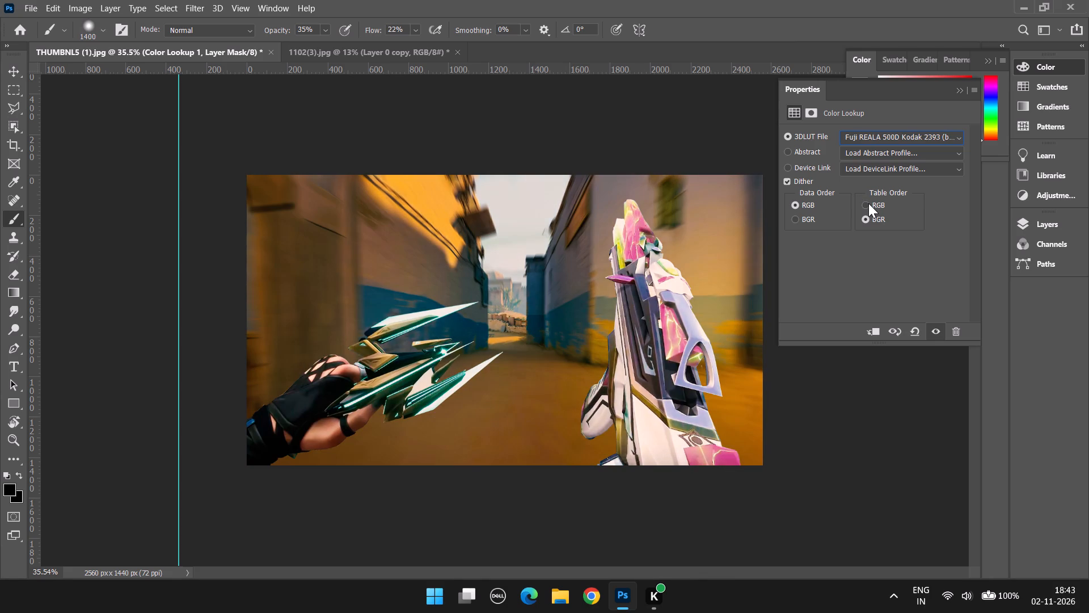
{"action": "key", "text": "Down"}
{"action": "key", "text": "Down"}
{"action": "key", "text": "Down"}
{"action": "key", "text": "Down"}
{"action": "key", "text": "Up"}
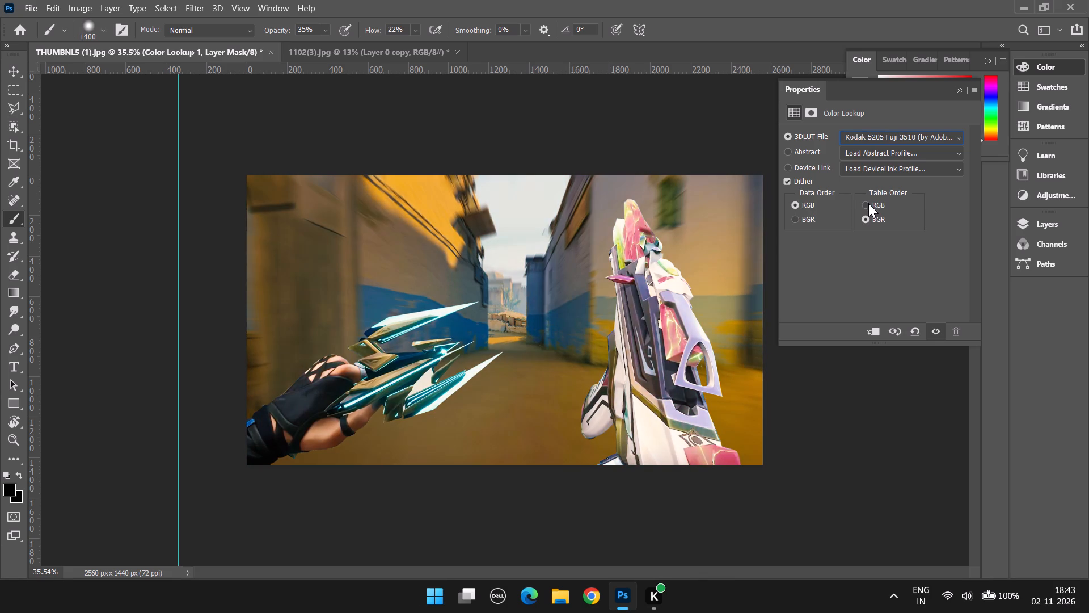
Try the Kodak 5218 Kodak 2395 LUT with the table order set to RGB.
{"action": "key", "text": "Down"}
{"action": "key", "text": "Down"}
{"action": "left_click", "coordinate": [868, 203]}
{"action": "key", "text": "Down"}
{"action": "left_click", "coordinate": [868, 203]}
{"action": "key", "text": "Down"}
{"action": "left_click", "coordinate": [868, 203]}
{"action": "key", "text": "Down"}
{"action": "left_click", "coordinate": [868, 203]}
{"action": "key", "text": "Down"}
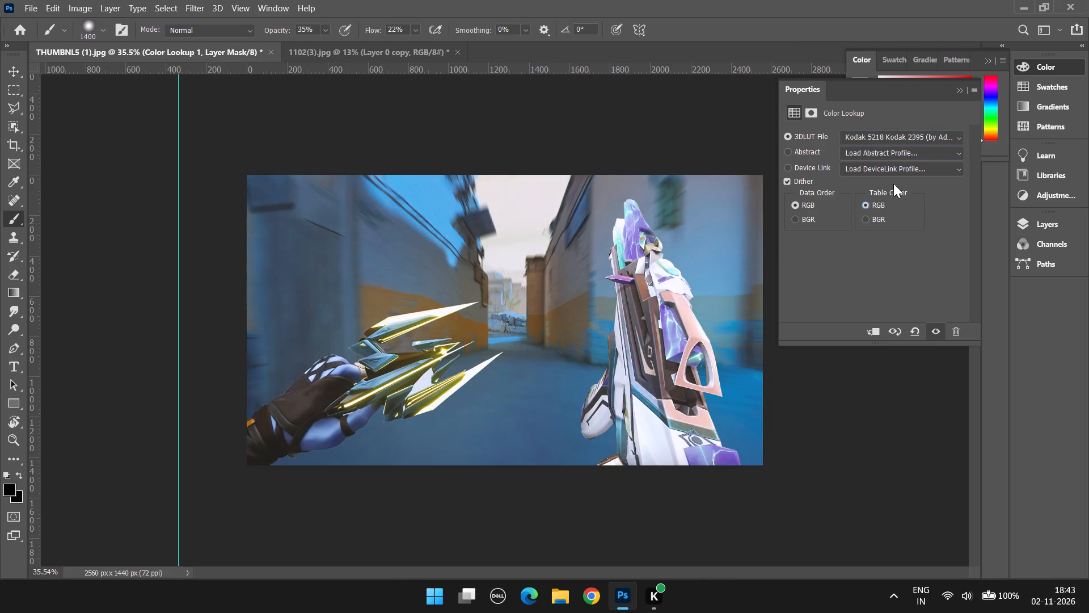
Set the Color Lookup layer's 3D LUT to 3Strip.look and close its properties.
{"action": "left_click", "coordinate": [927, 128]}
{"action": "left_click", "coordinate": [923, 133]}
{"action": "left_click", "coordinate": [904, 208]}
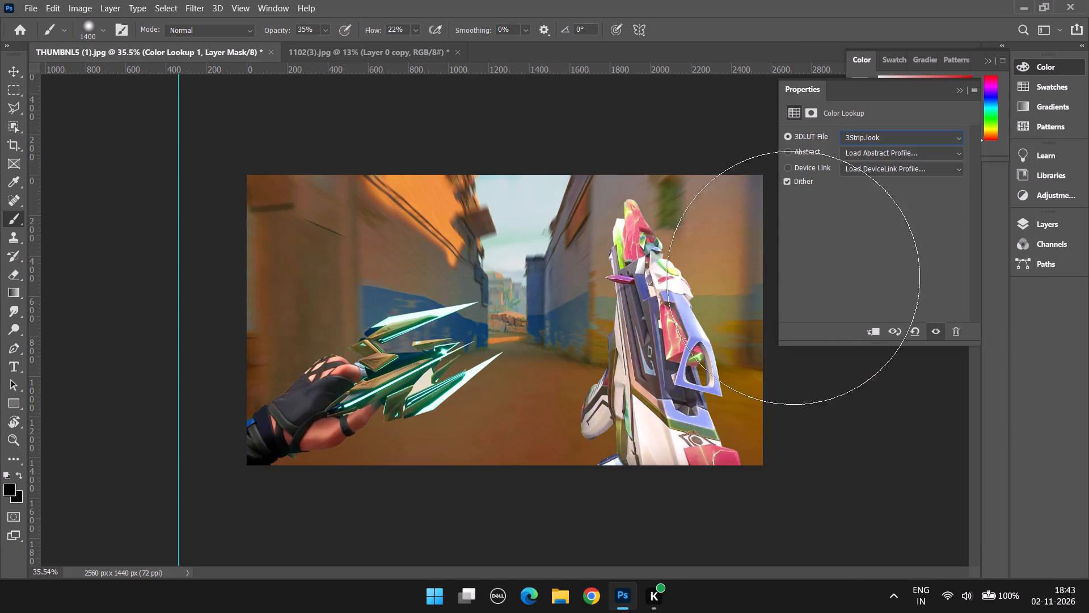
{"action": "left_click", "coordinate": [1015, 419]}
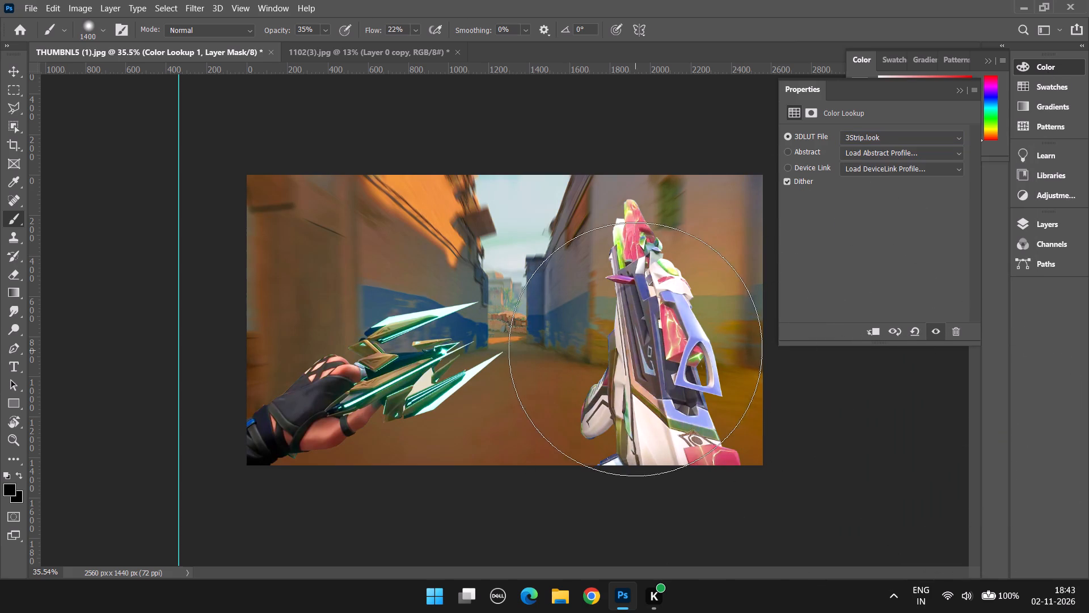
{"action": "left_click", "coordinate": [958, 91]}
Examine the LUT-graded composition at thumbnail size and close up.
{"action": "scroll", "coordinate": [598, 349], "scroll_direction": "down", "scroll_amount": 8, "text": "alt"}
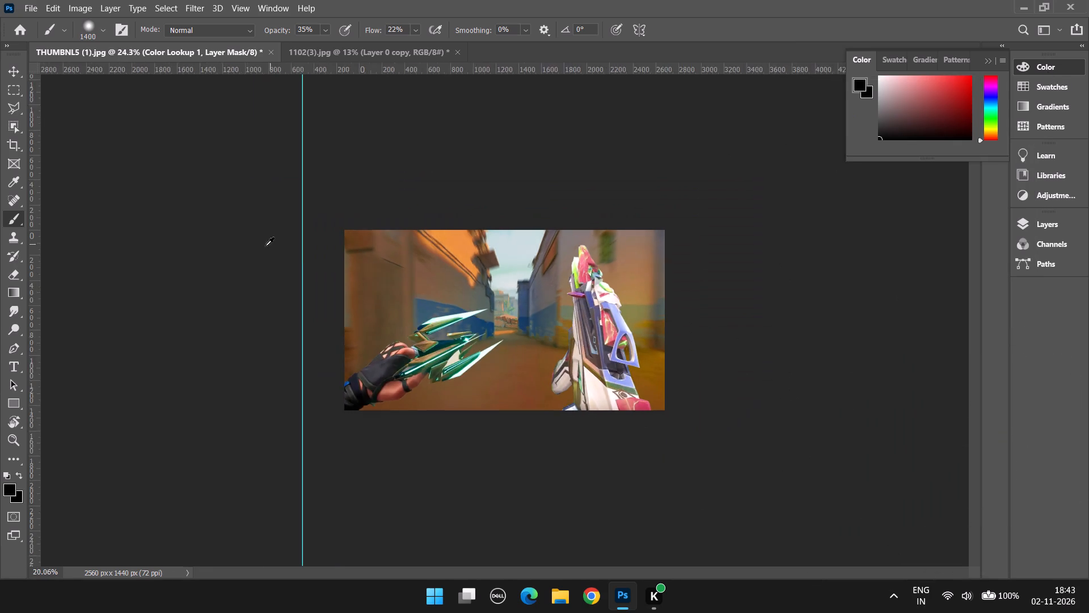
{"action": "scroll", "coordinate": [265, 246], "scroll_direction": "down", "scroll_amount": 1, "text": "alt"}
{"action": "scroll", "coordinate": [206, 184], "scroll_direction": "down", "scroll_amount": 1, "text": "alt"}
{"action": "left_click", "coordinate": [16, 78]}
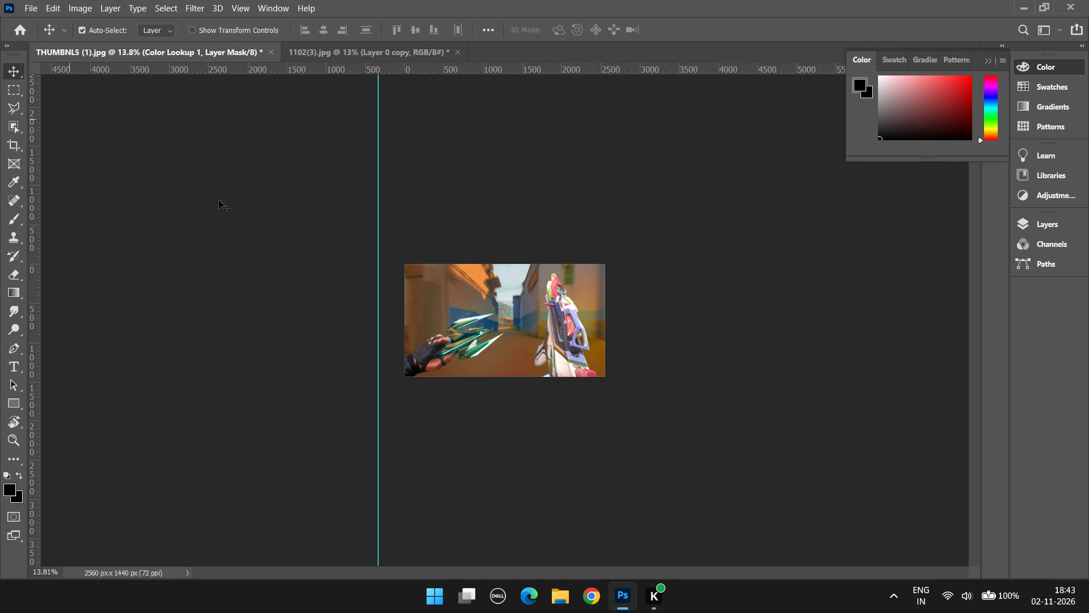
{"action": "scroll", "coordinate": [611, 356], "scroll_direction": "down", "scroll_amount": 5, "text": "alt"}
{"action": "scroll", "coordinate": [609, 356], "scroll_direction": "up", "scroll_amount": 19, "text": "alt"}
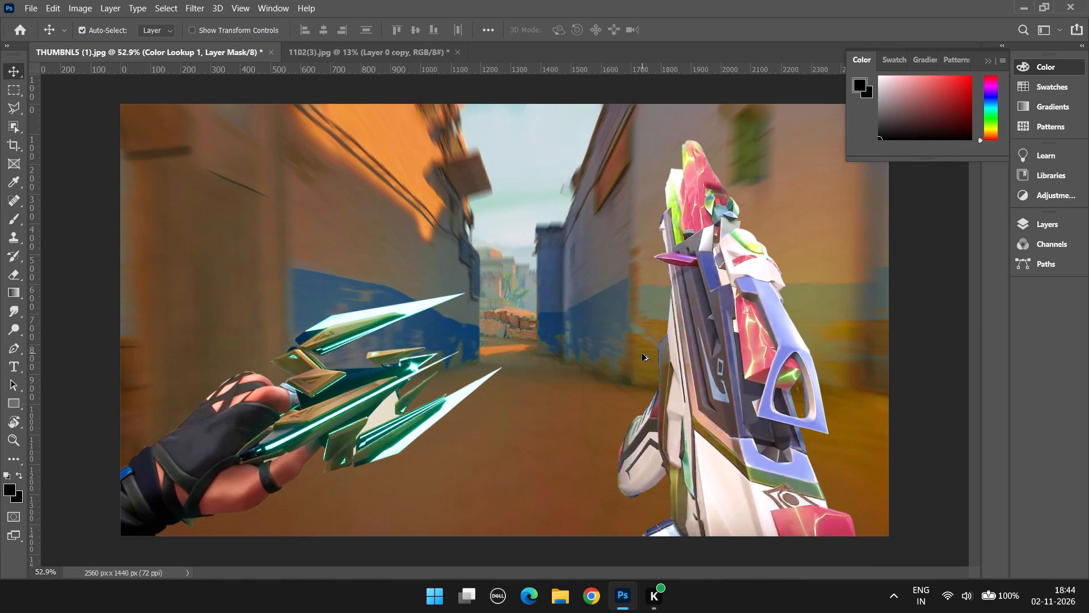
{"action": "scroll", "coordinate": [643, 354], "scroll_direction": "down", "scroll_amount": 4, "text": "alt"}
{"action": "scroll", "coordinate": [647, 354], "scroll_direction": "up", "scroll_amount": 2, "text": "alt"}
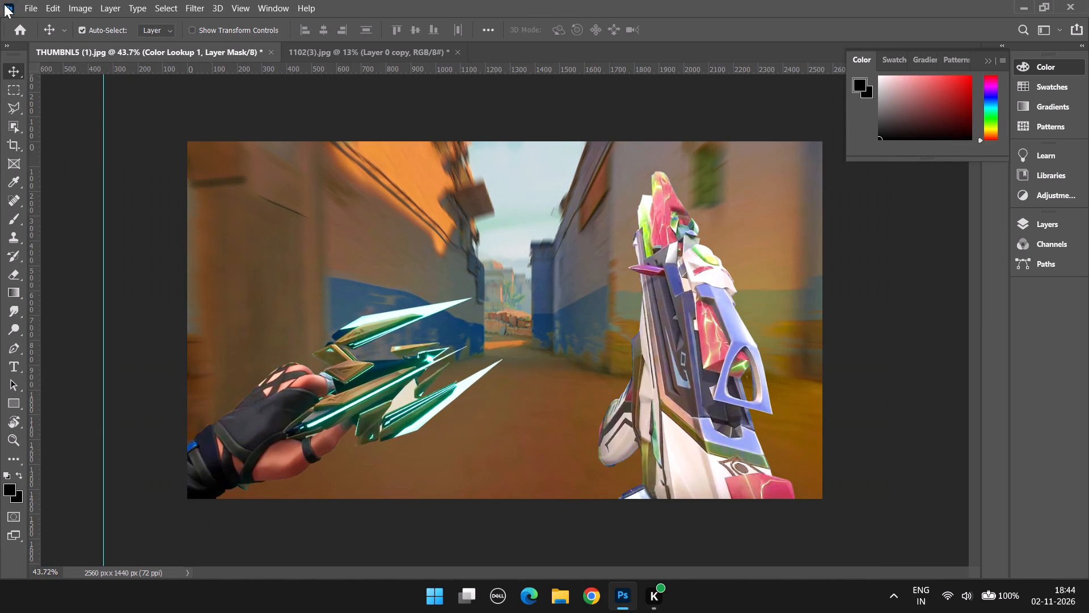
Save a JPEG copy of the composition as THUMBNL6 in Downloads at quality 10 (Maximum).
{"action": "left_click", "coordinate": [27, 9]}
{"action": "left_click", "coordinate": [71, 177]}
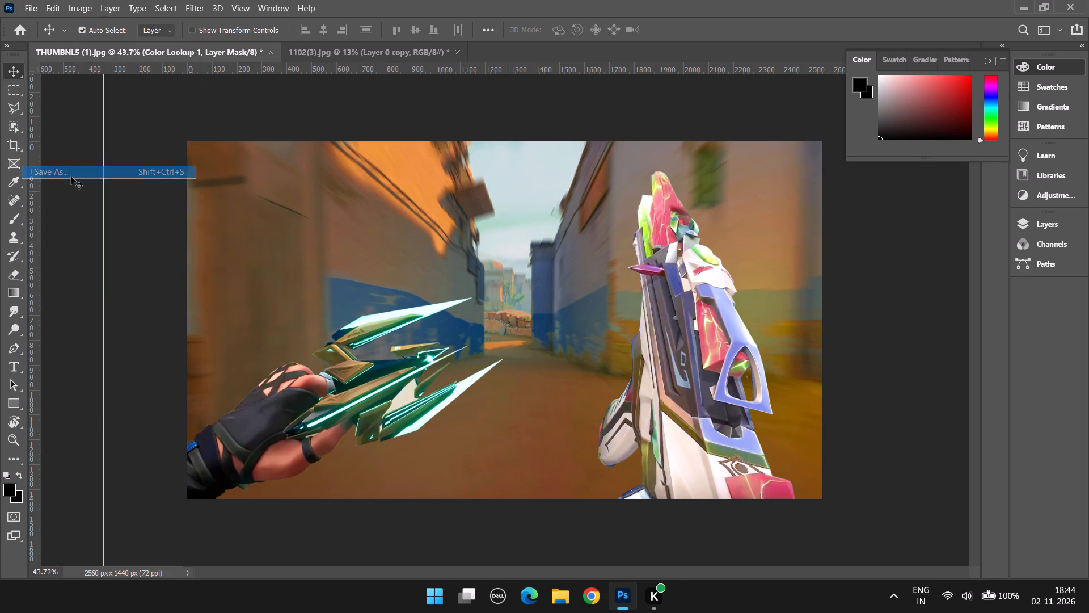
{"action": "left_click", "coordinate": [576, 409]}
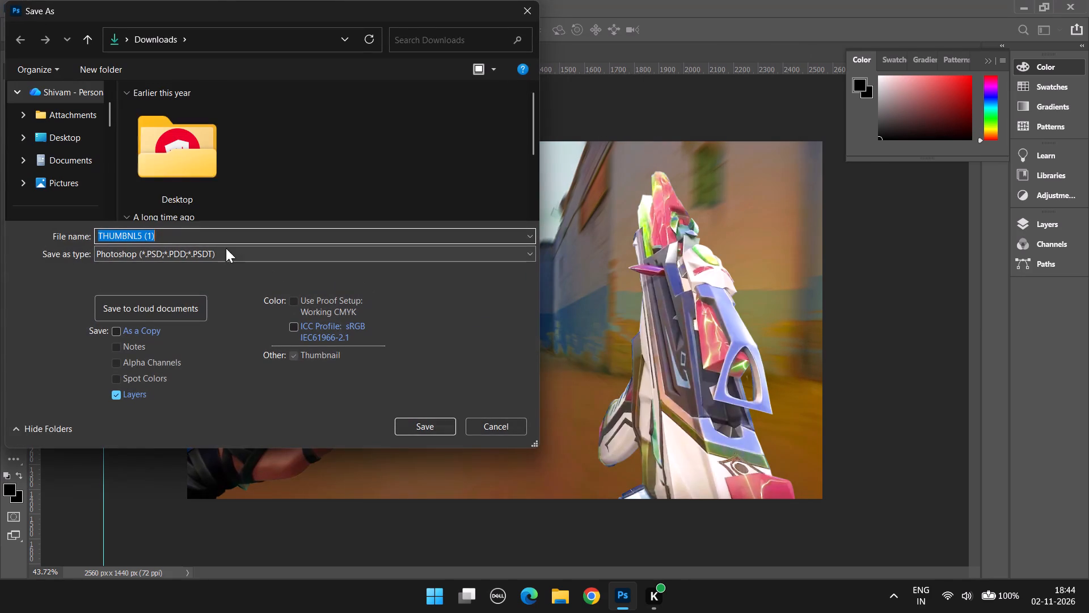
{"action": "left_click", "coordinate": [143, 254]}
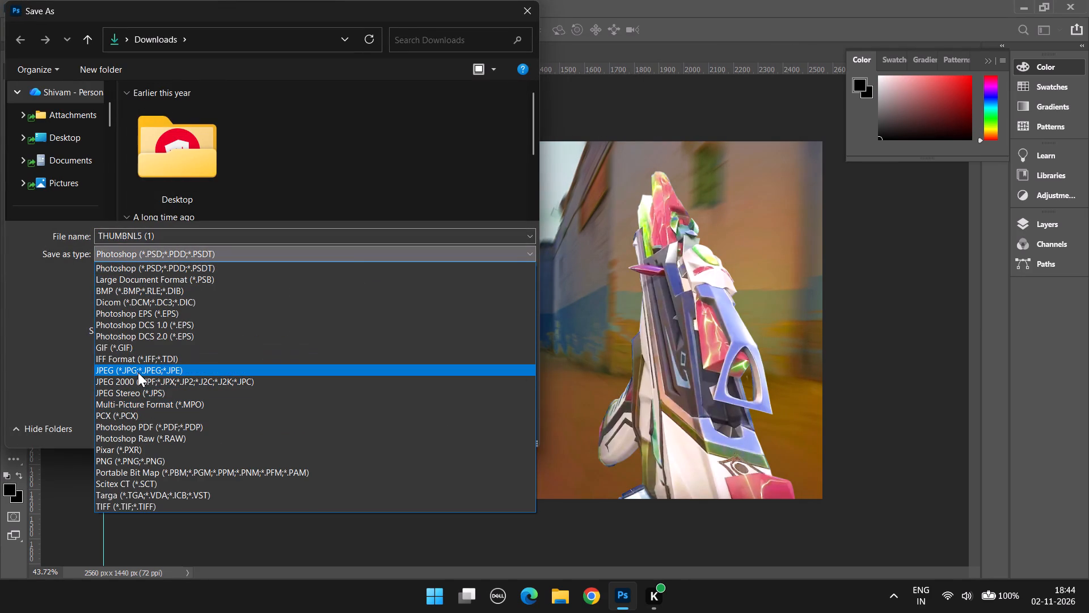
{"action": "left_click", "coordinate": [136, 373]}
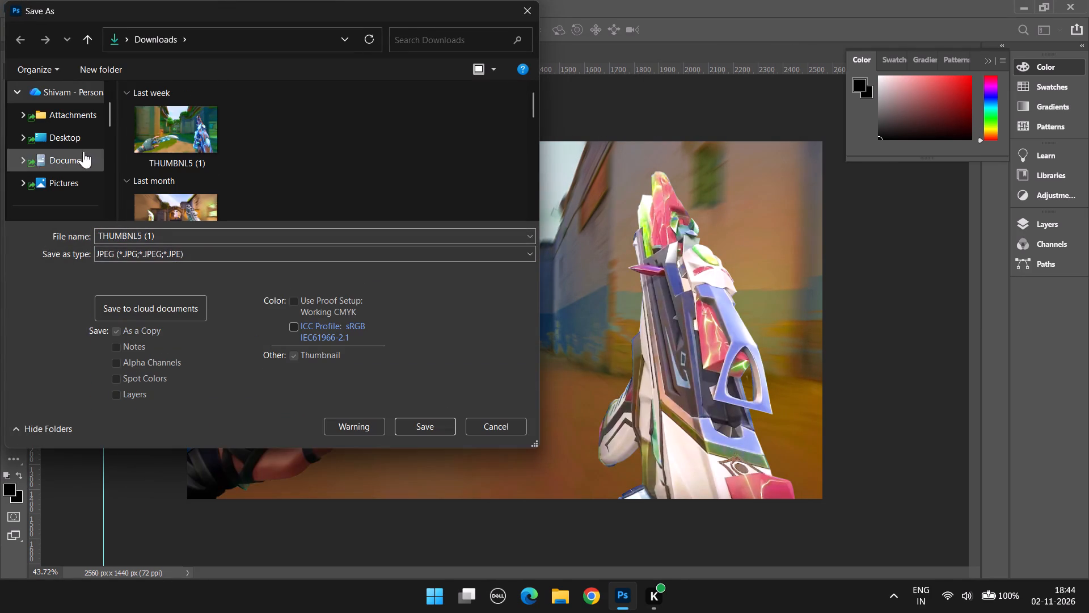
{"action": "left_click", "coordinate": [164, 232]}
{"action": "left_click", "coordinate": [163, 232]}
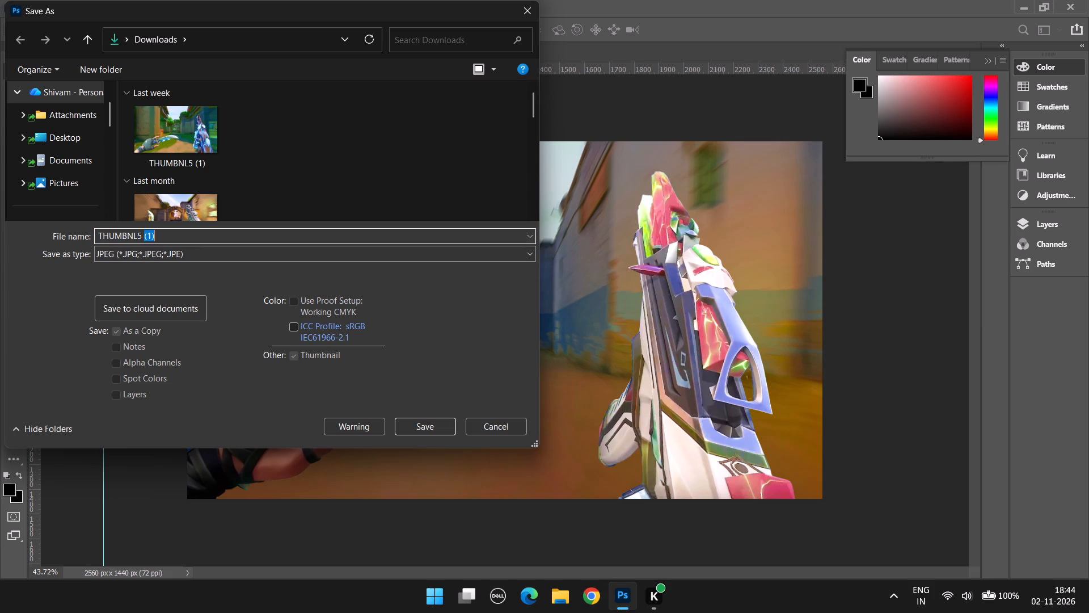
{"action": "key", "text": "BackSpace"}
{"action": "key", "text": "BackSpace"}
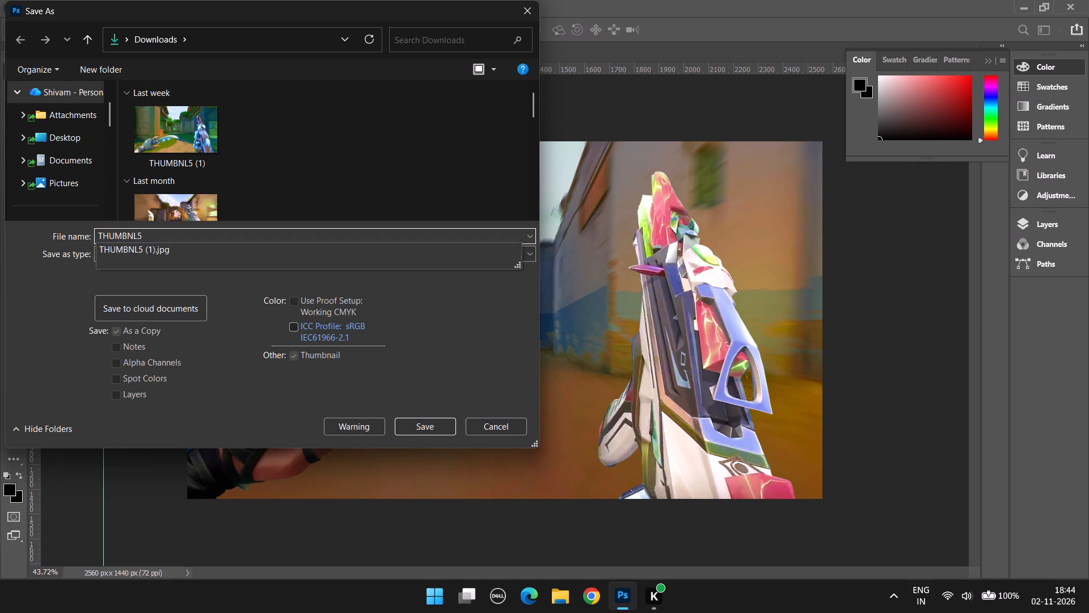
{"action": "key", "text": "BackSpace"}
{"action": "key", "text": "6"}
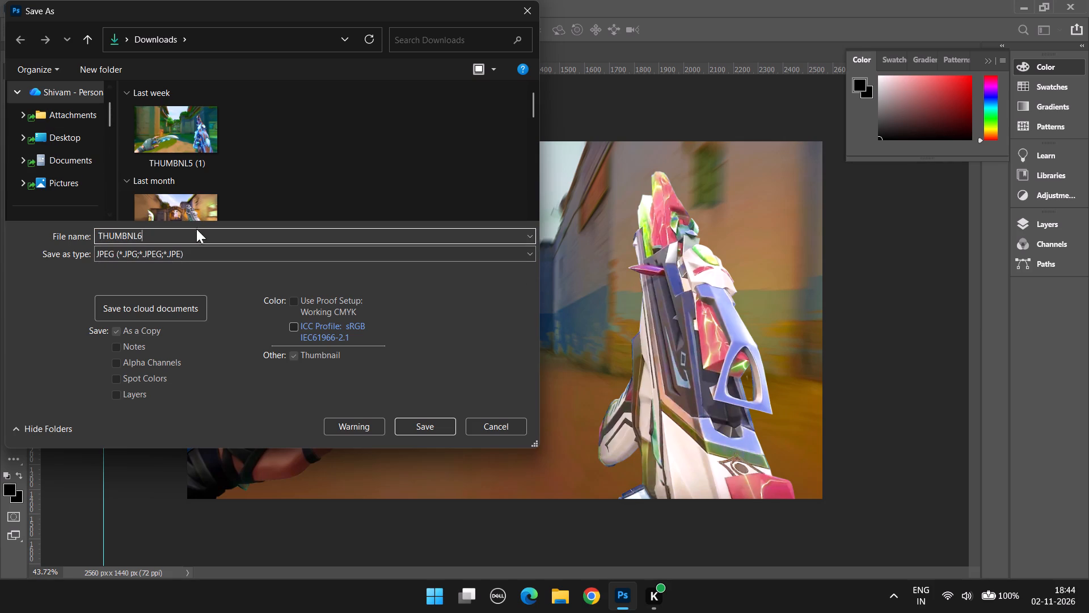
{"action": "left_click", "coordinate": [412, 426]}
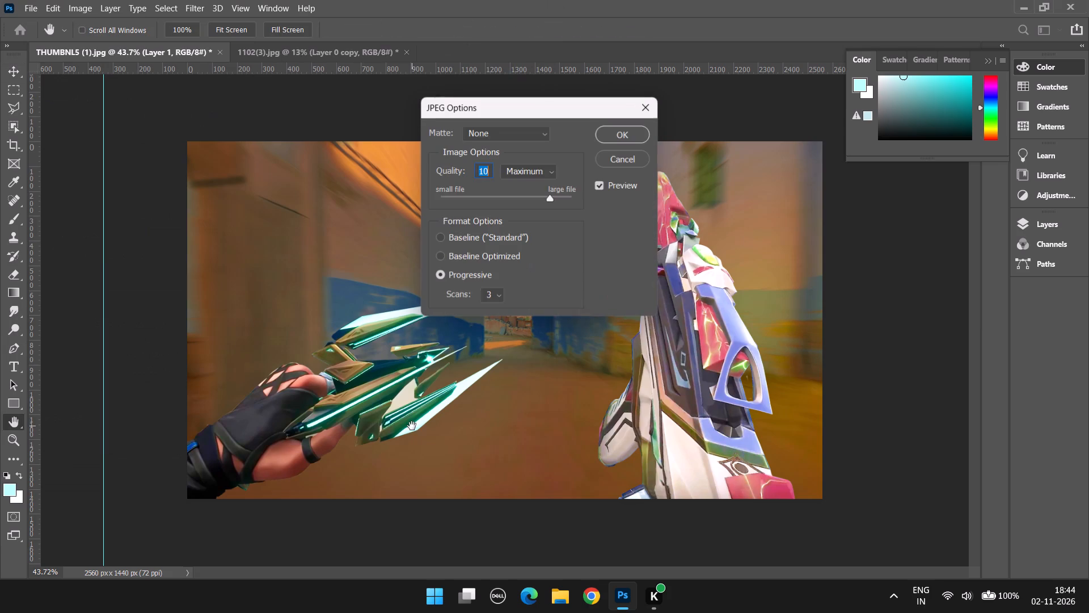
{"action": "left_click", "coordinate": [630, 139]}
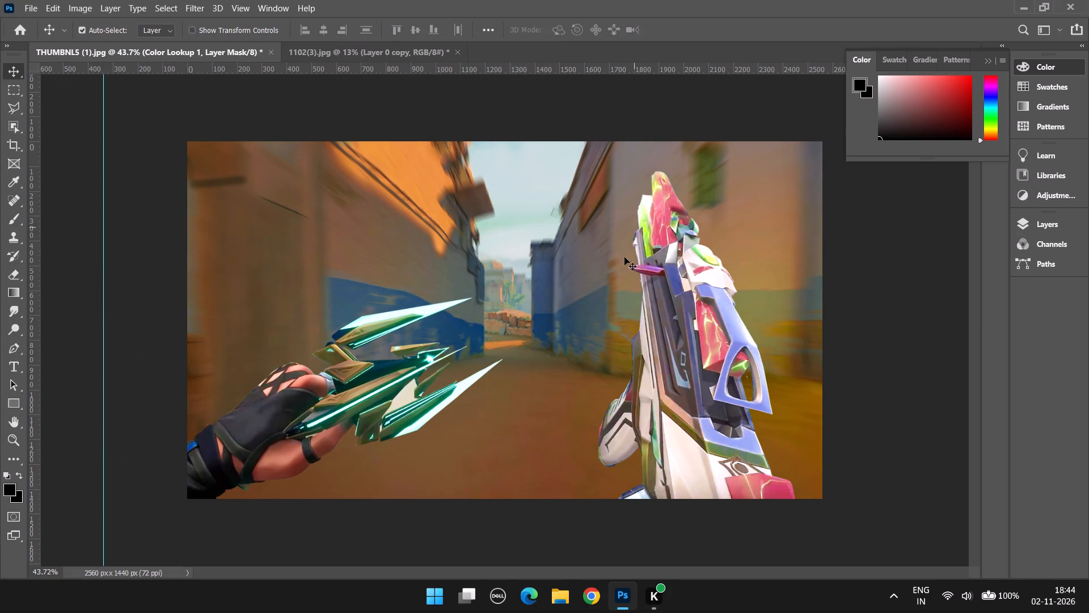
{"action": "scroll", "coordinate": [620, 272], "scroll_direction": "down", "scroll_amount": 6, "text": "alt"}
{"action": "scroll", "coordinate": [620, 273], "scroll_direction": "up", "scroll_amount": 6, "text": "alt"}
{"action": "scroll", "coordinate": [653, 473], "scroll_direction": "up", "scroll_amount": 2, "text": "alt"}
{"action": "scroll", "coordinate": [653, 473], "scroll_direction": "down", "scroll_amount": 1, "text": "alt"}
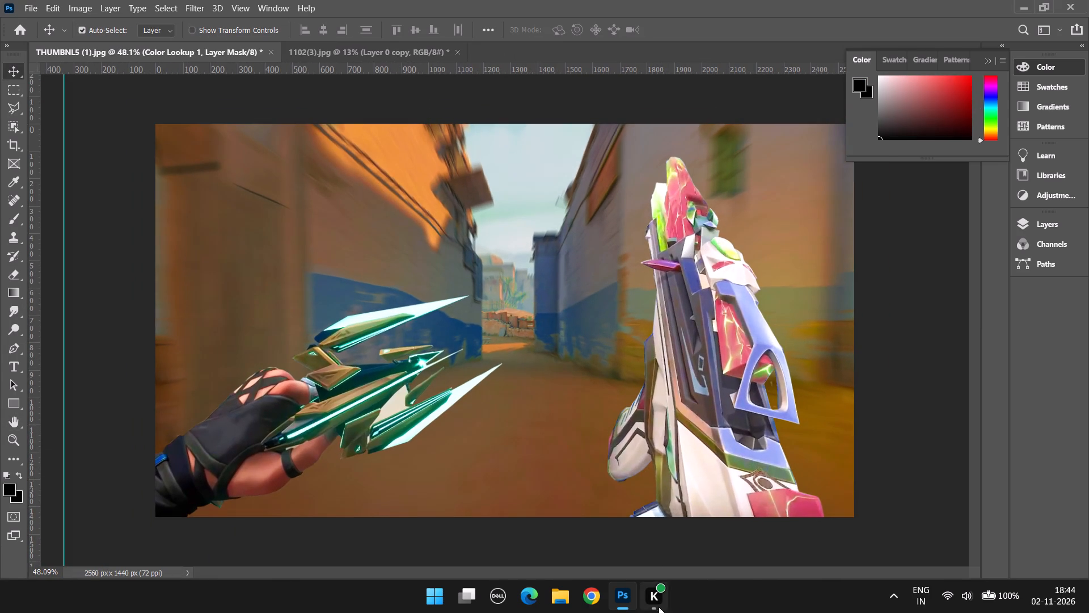